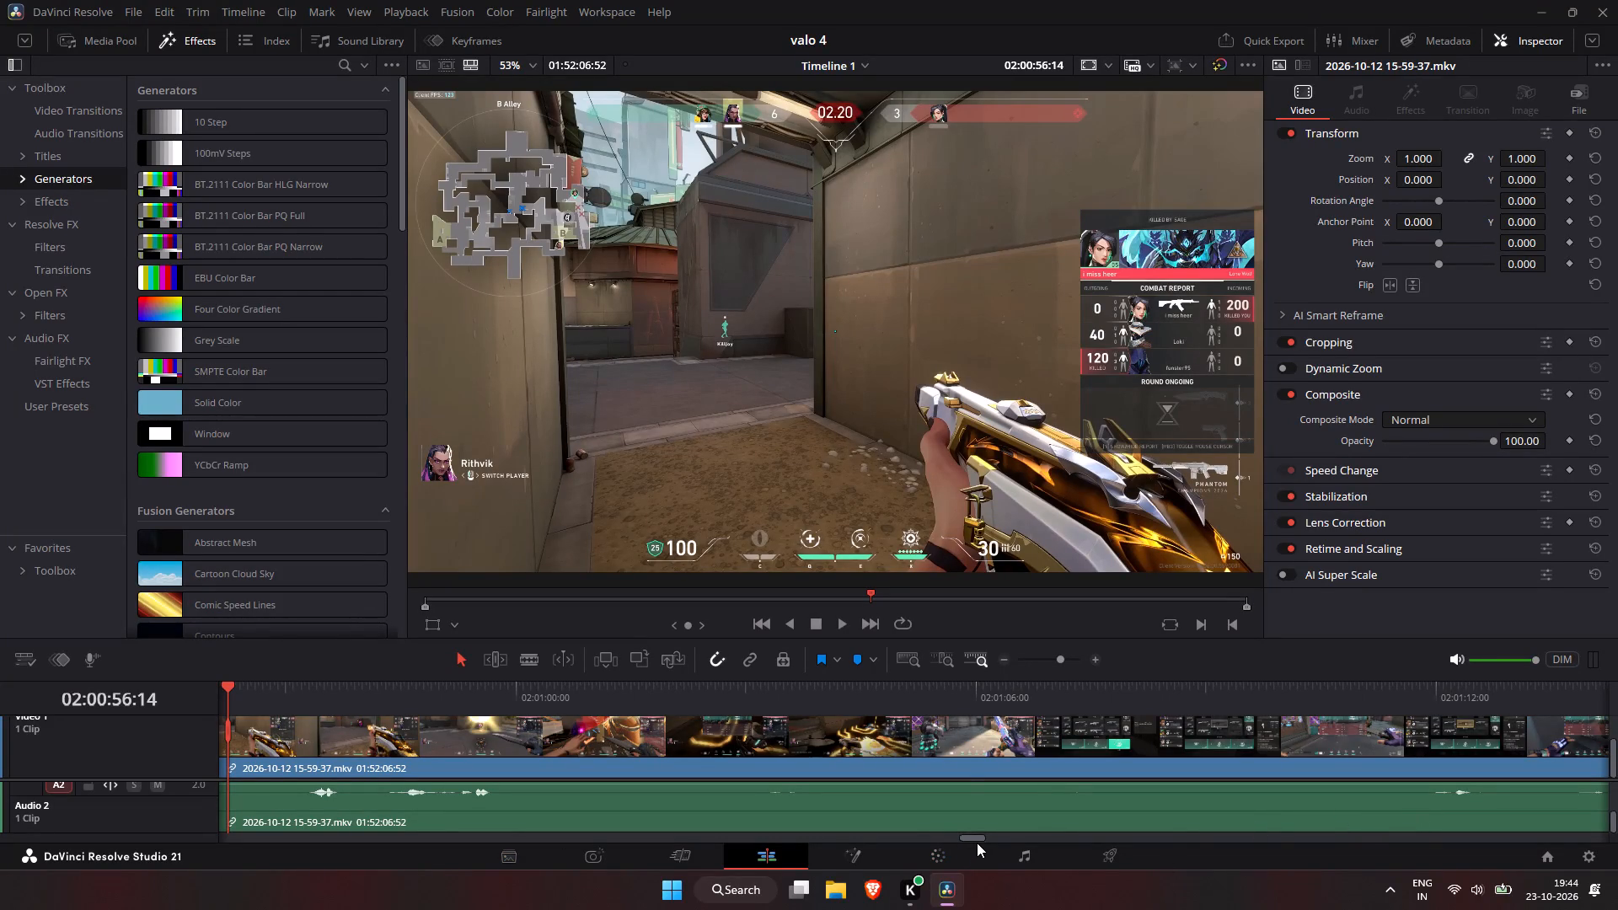
Switch to the Cut page and delete the existing gameplay clip from Timeline 1.
click(962, 754)
click(962, 784)
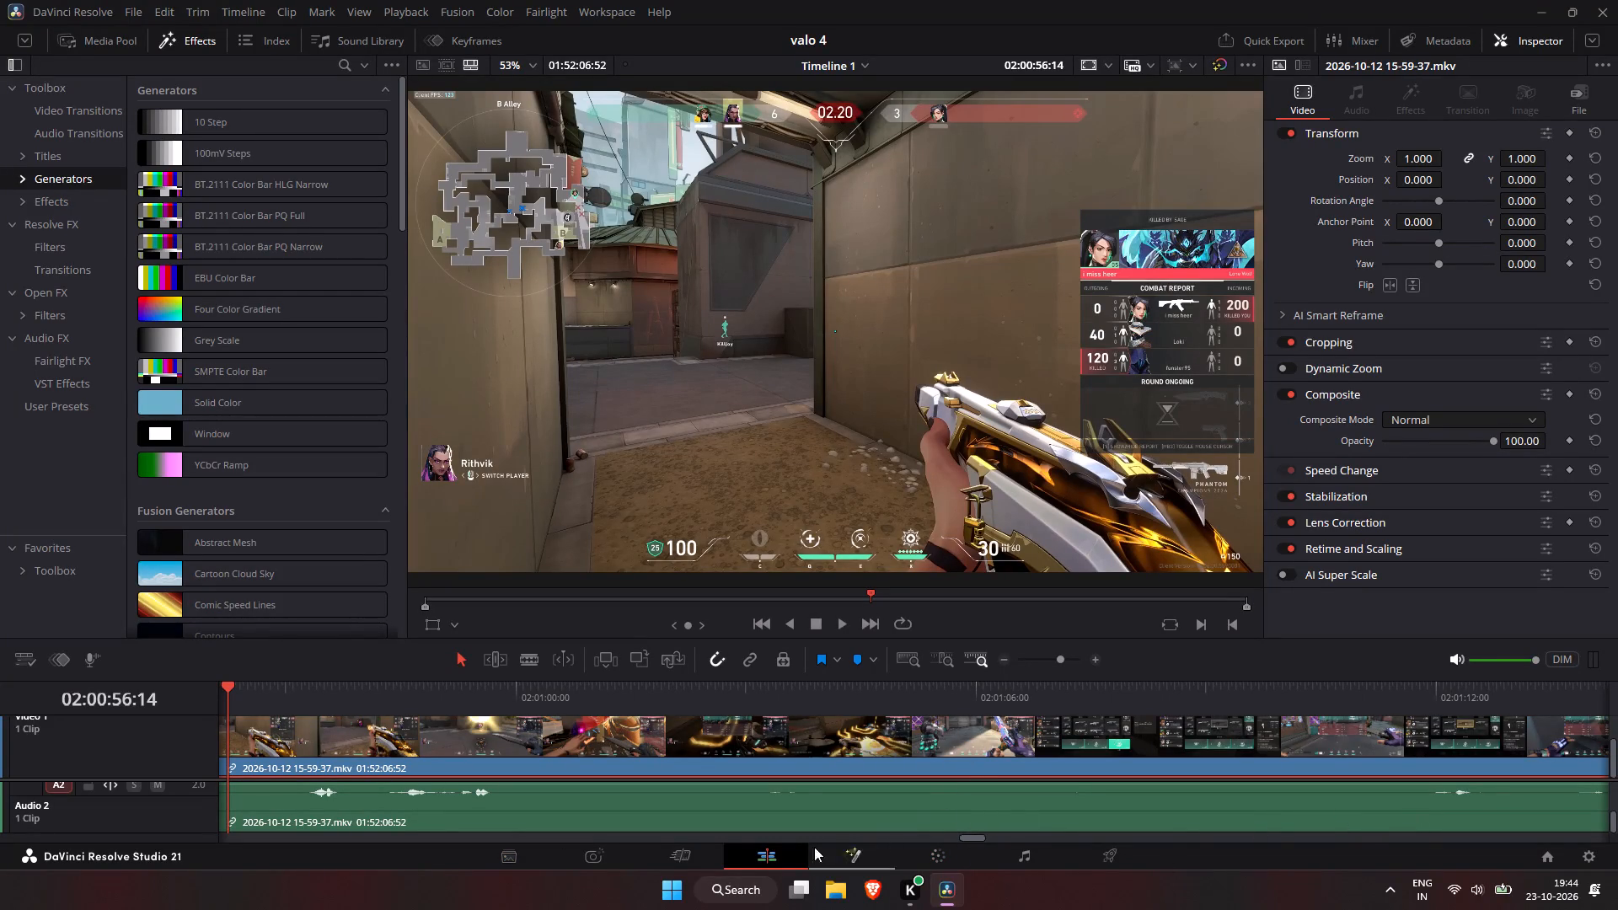
click(686, 849)
click(685, 795)
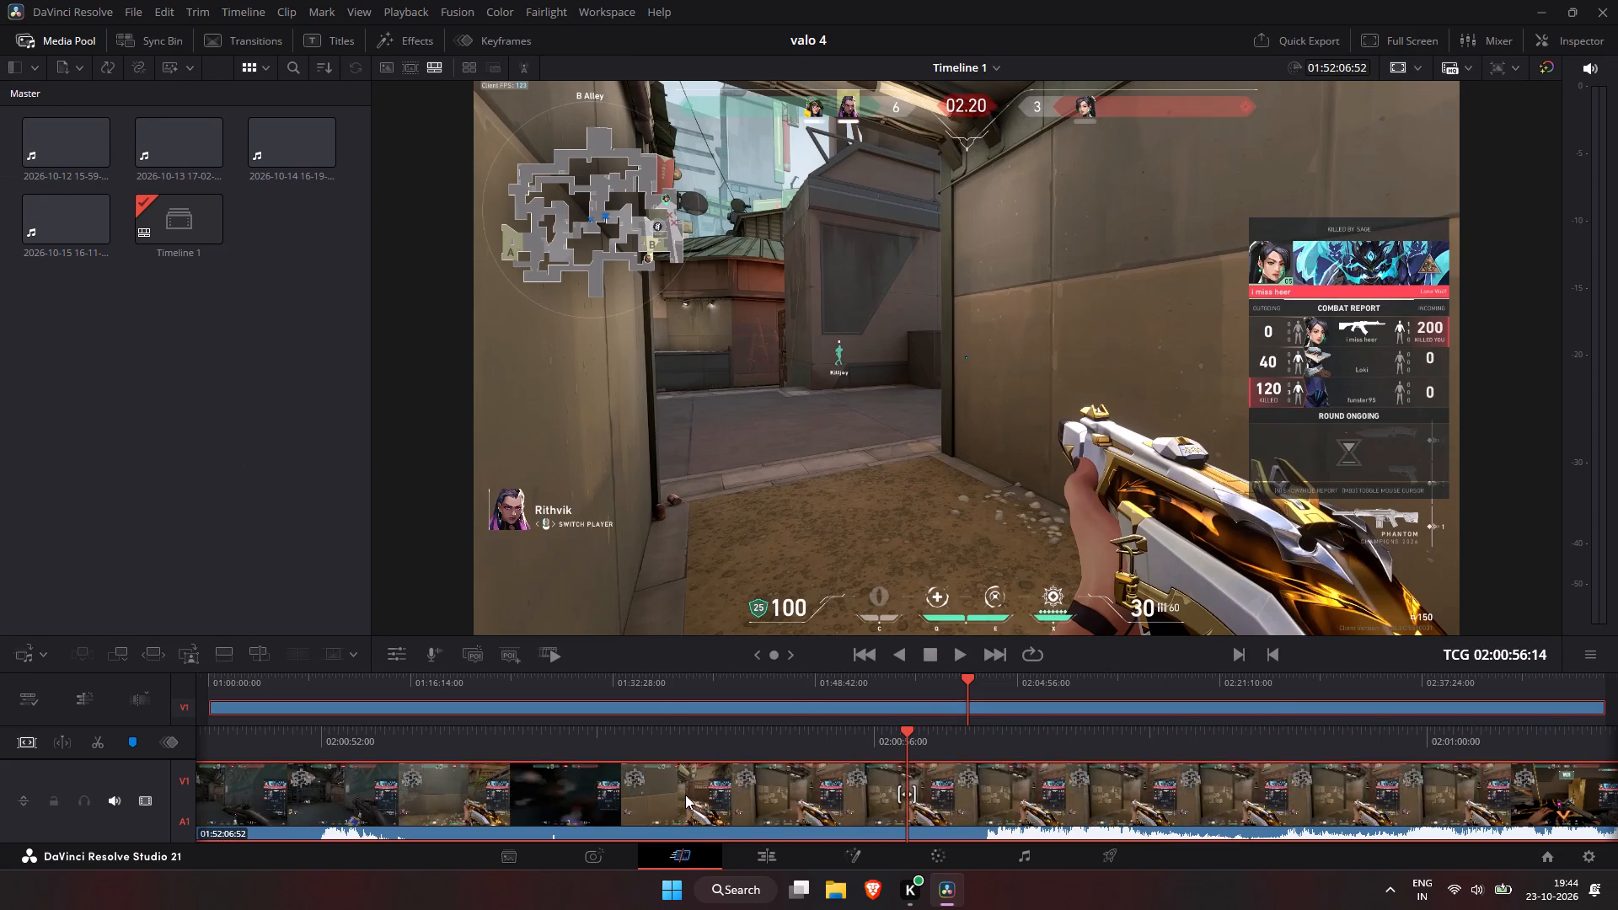
key(Tab)
click(685, 795)
Delete the emptied Timeline 1 from the media pool.
click(174, 224)
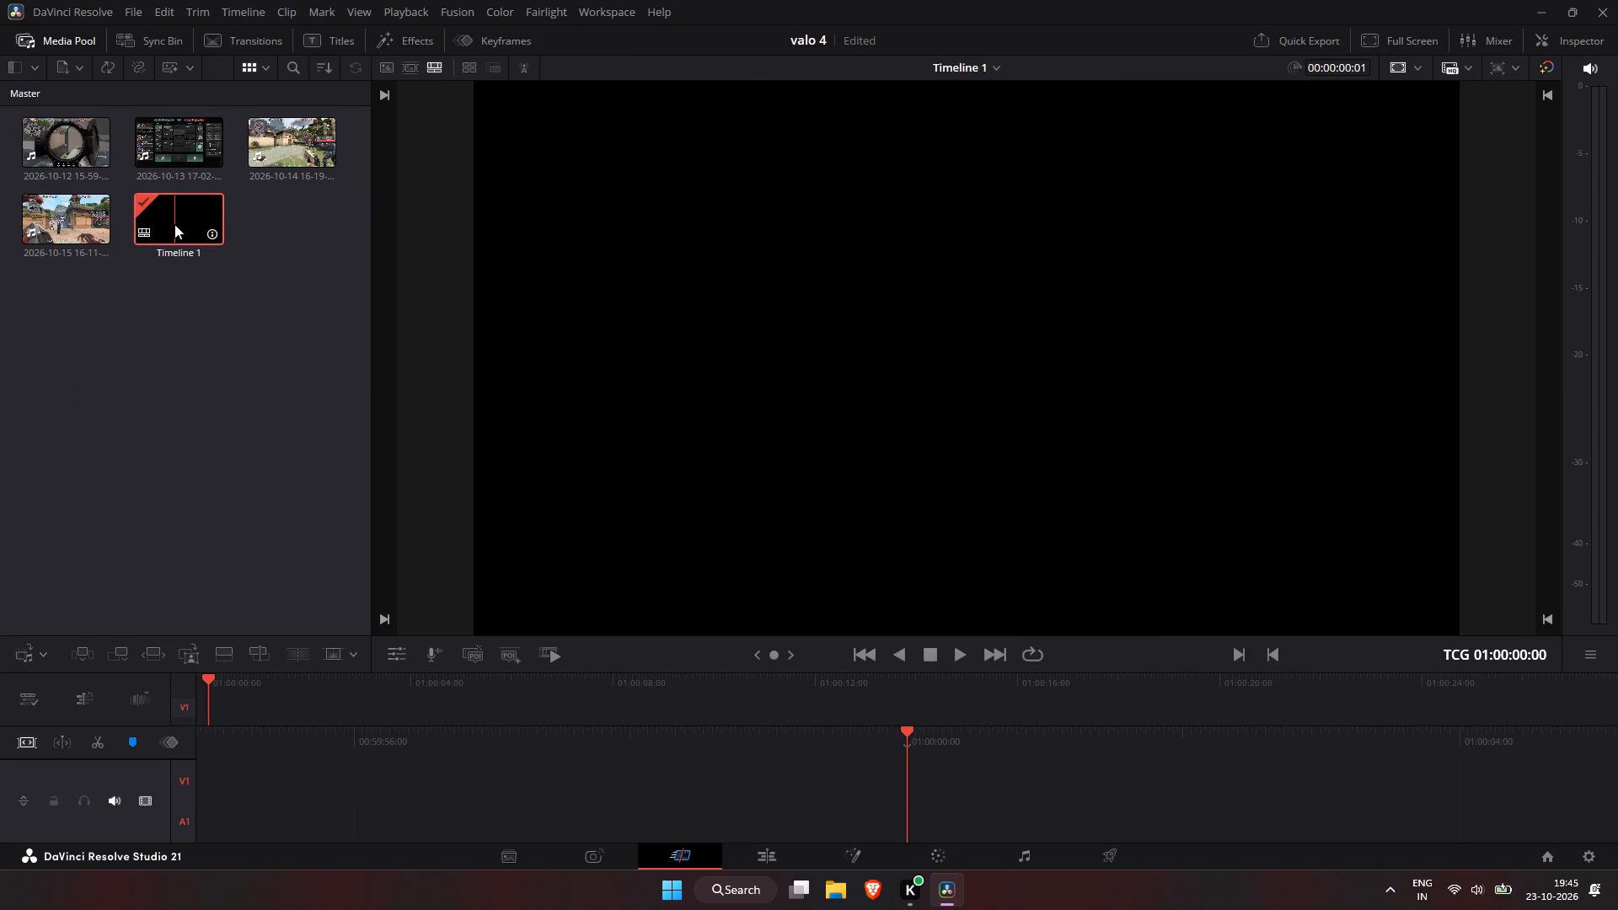
key(Tab)
click(951, 520)
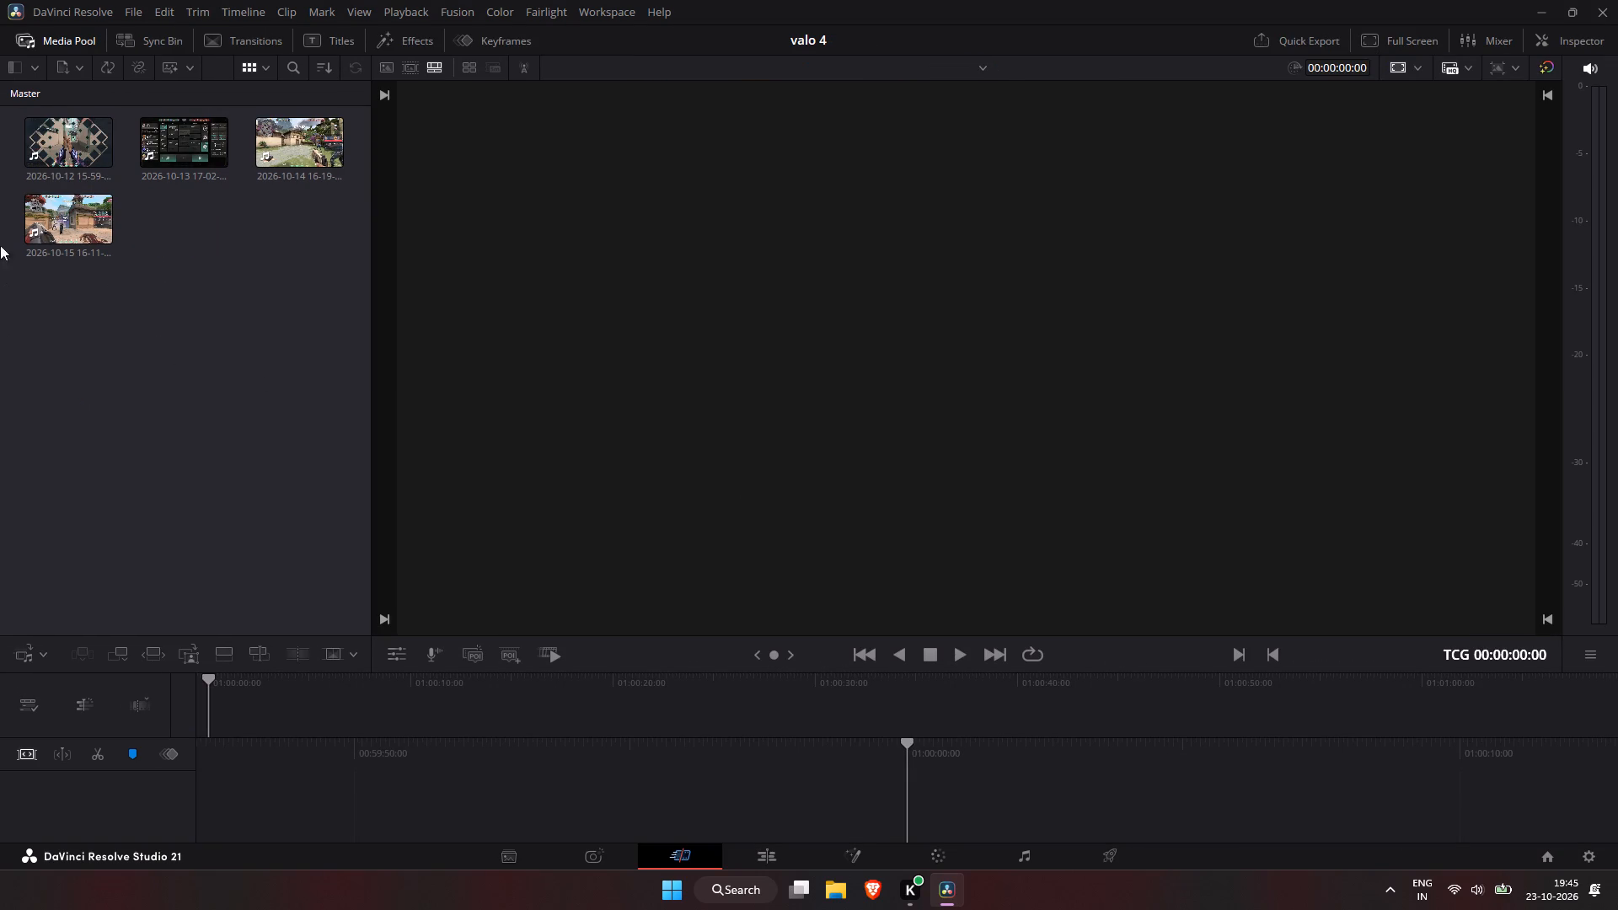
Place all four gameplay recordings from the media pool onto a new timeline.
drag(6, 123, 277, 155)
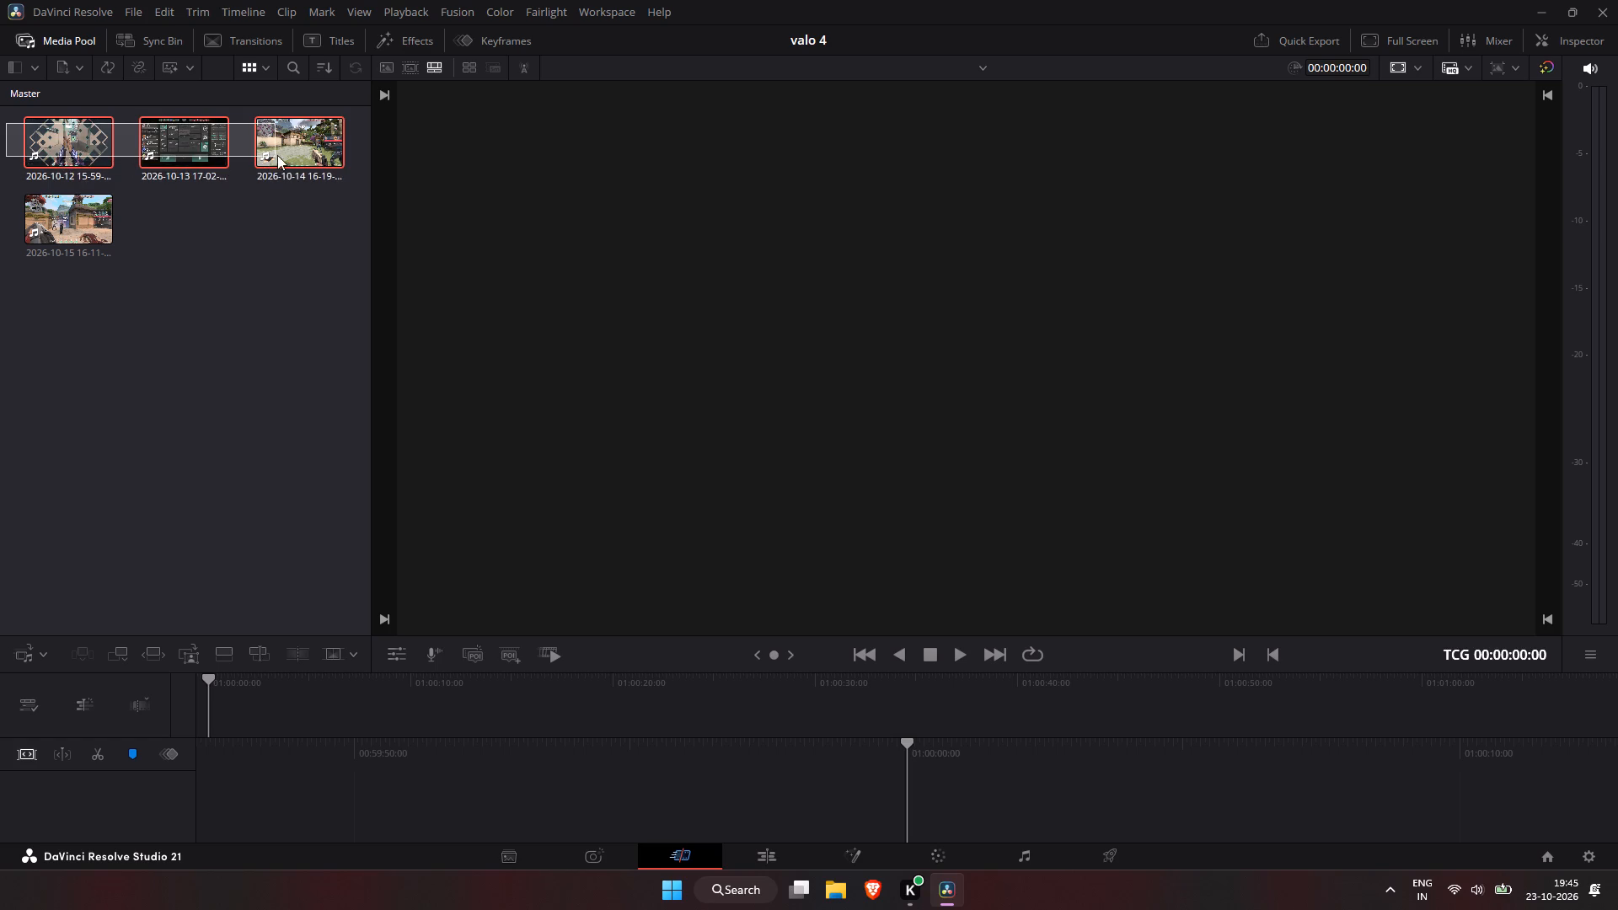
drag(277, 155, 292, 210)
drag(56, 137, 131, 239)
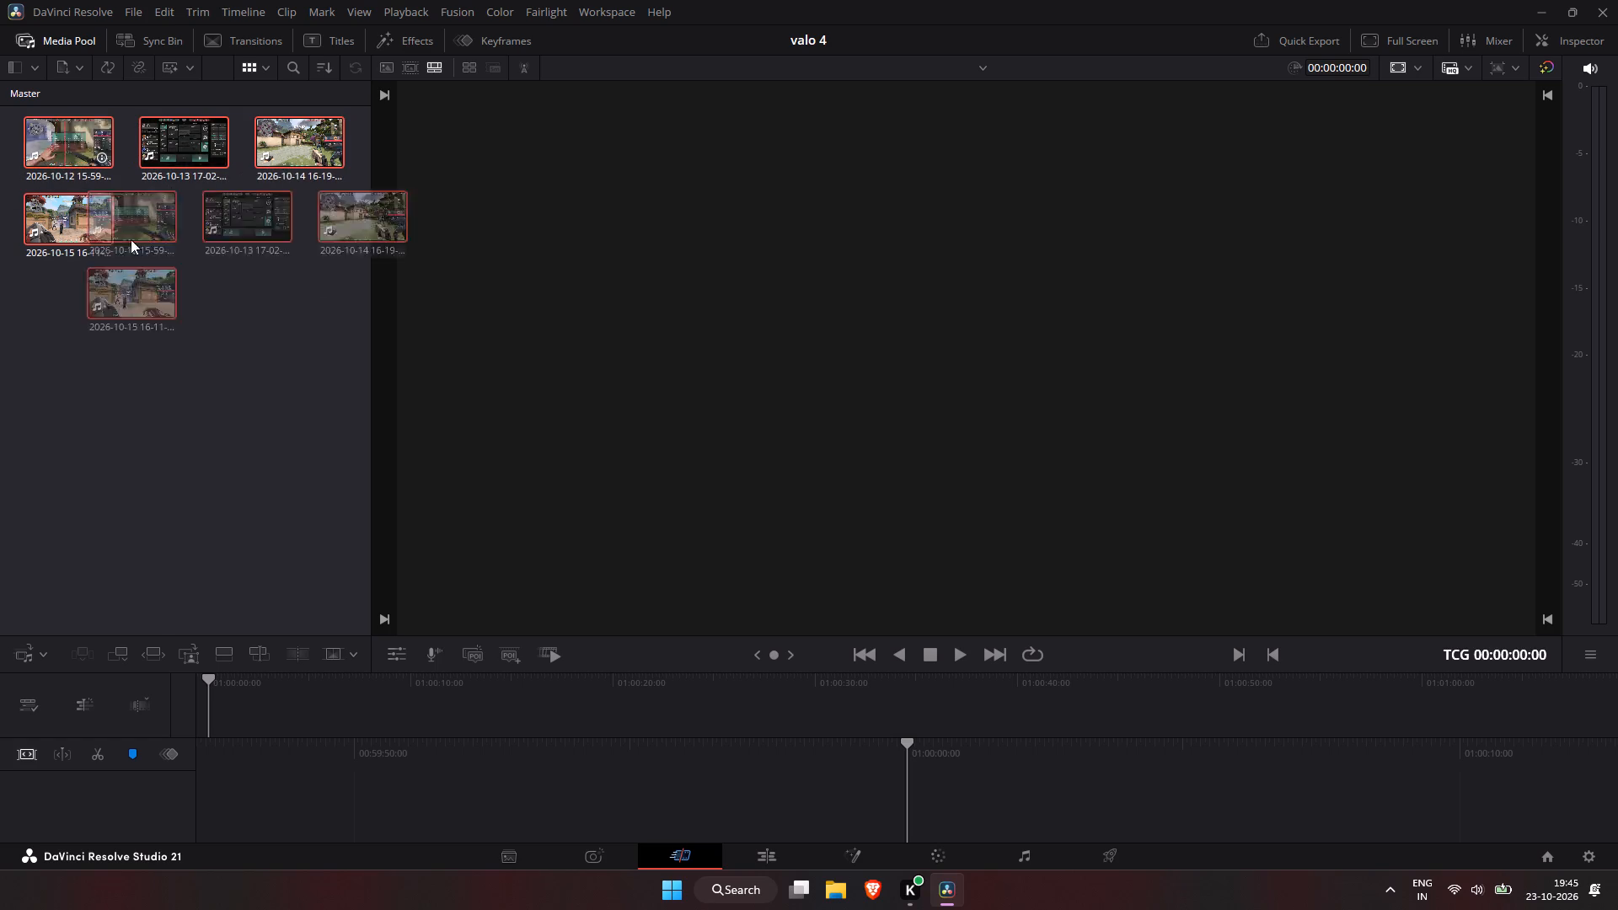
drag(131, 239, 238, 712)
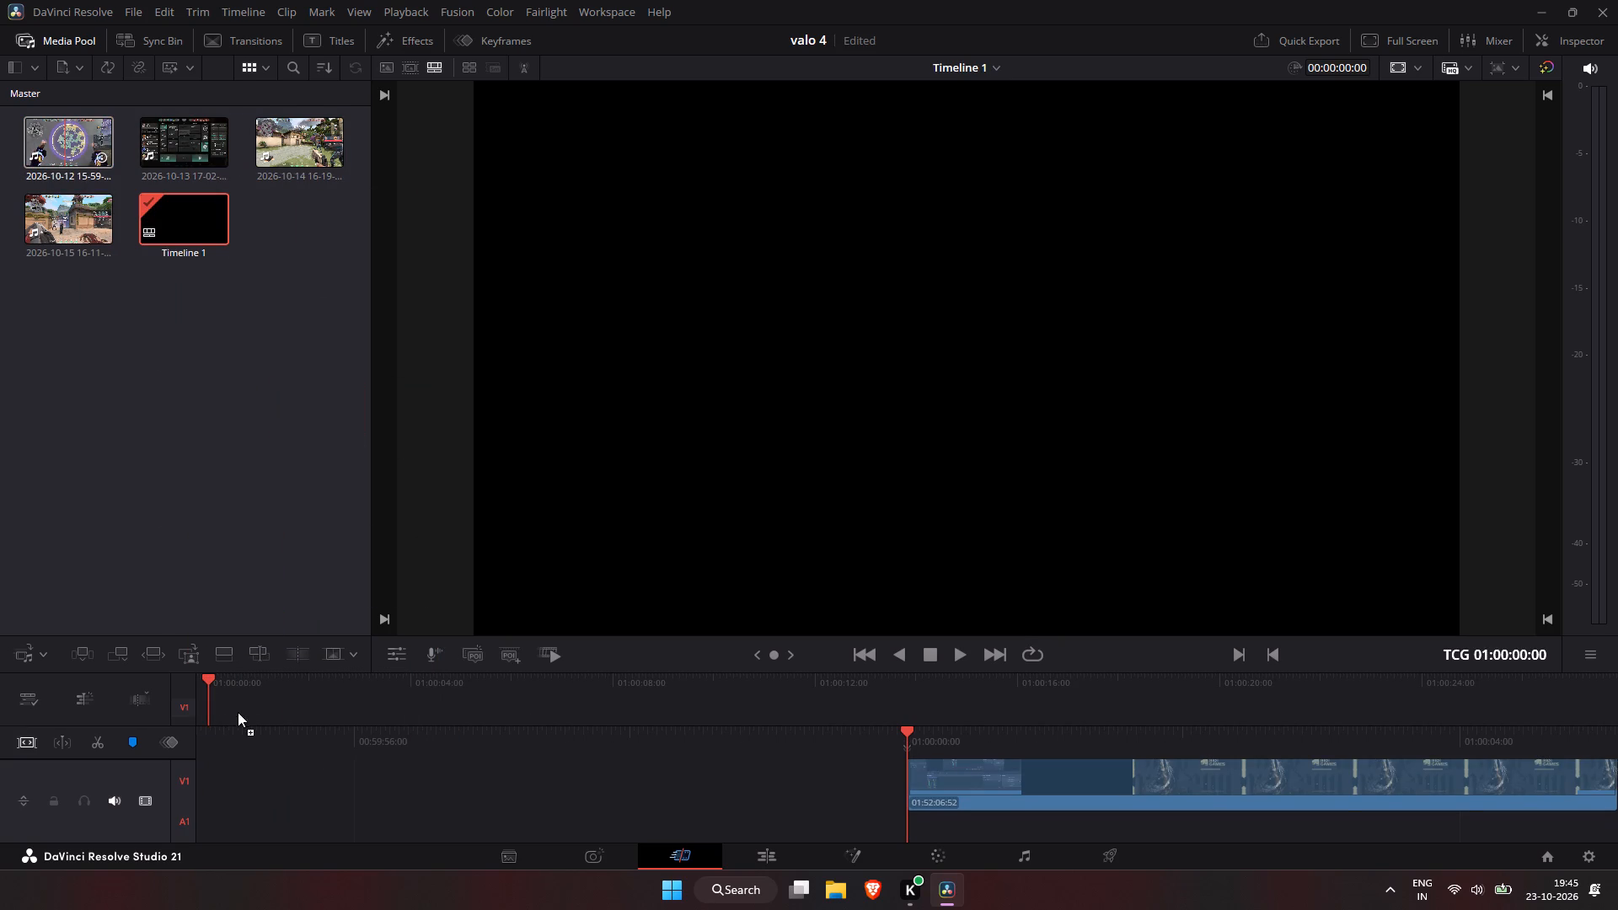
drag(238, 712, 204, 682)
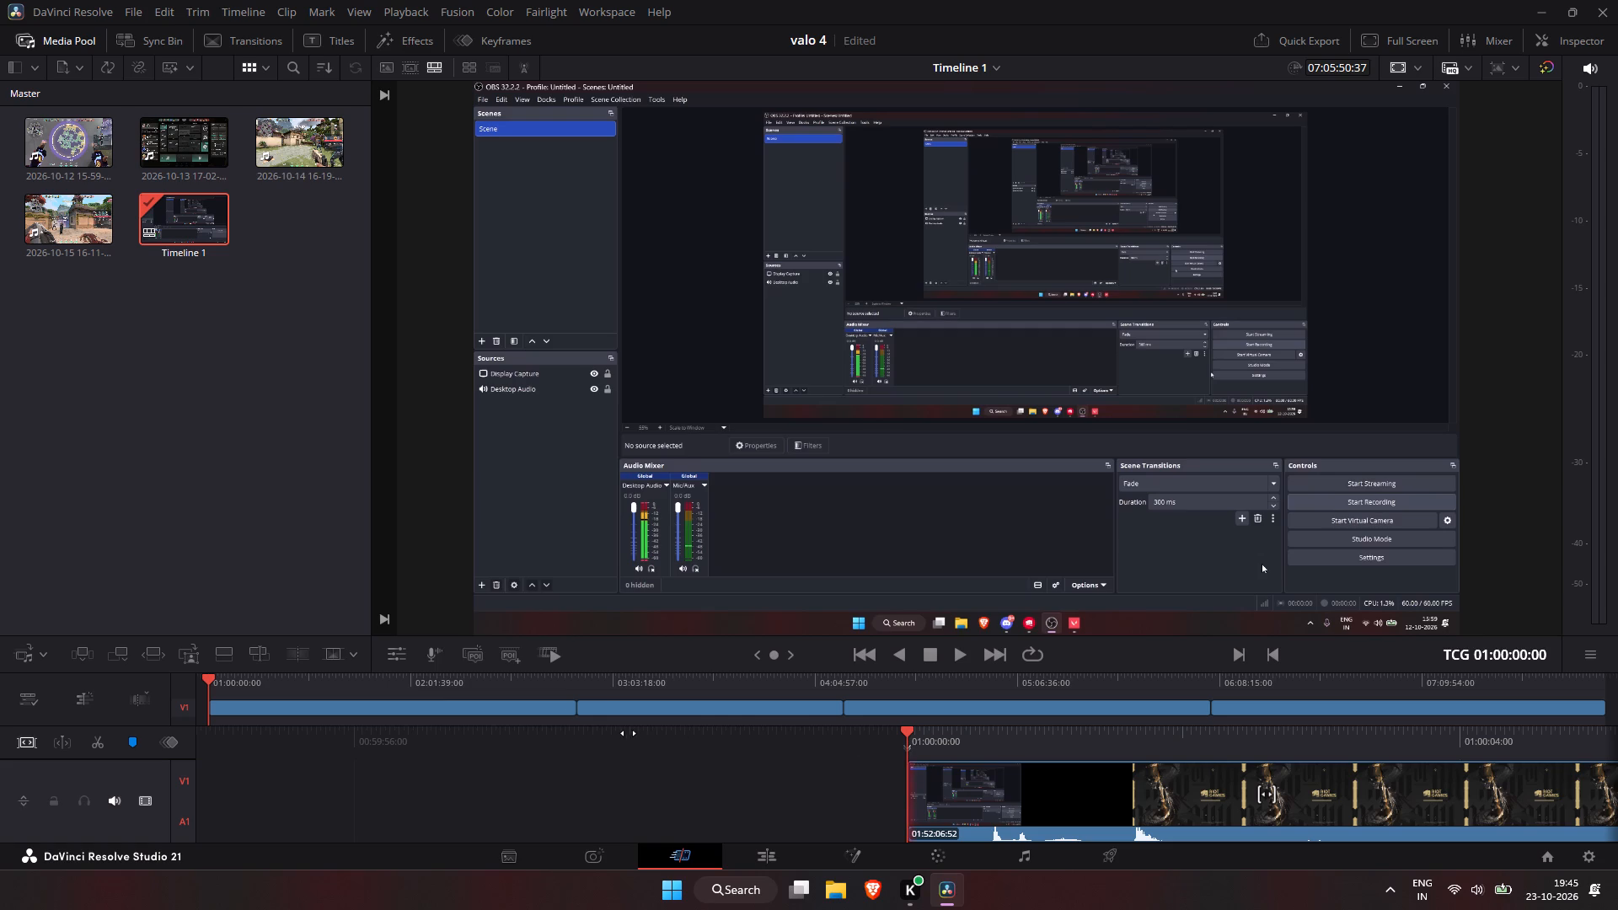
Open the new timeline on the Edit page and look through its audio tracks.
click(968, 799)
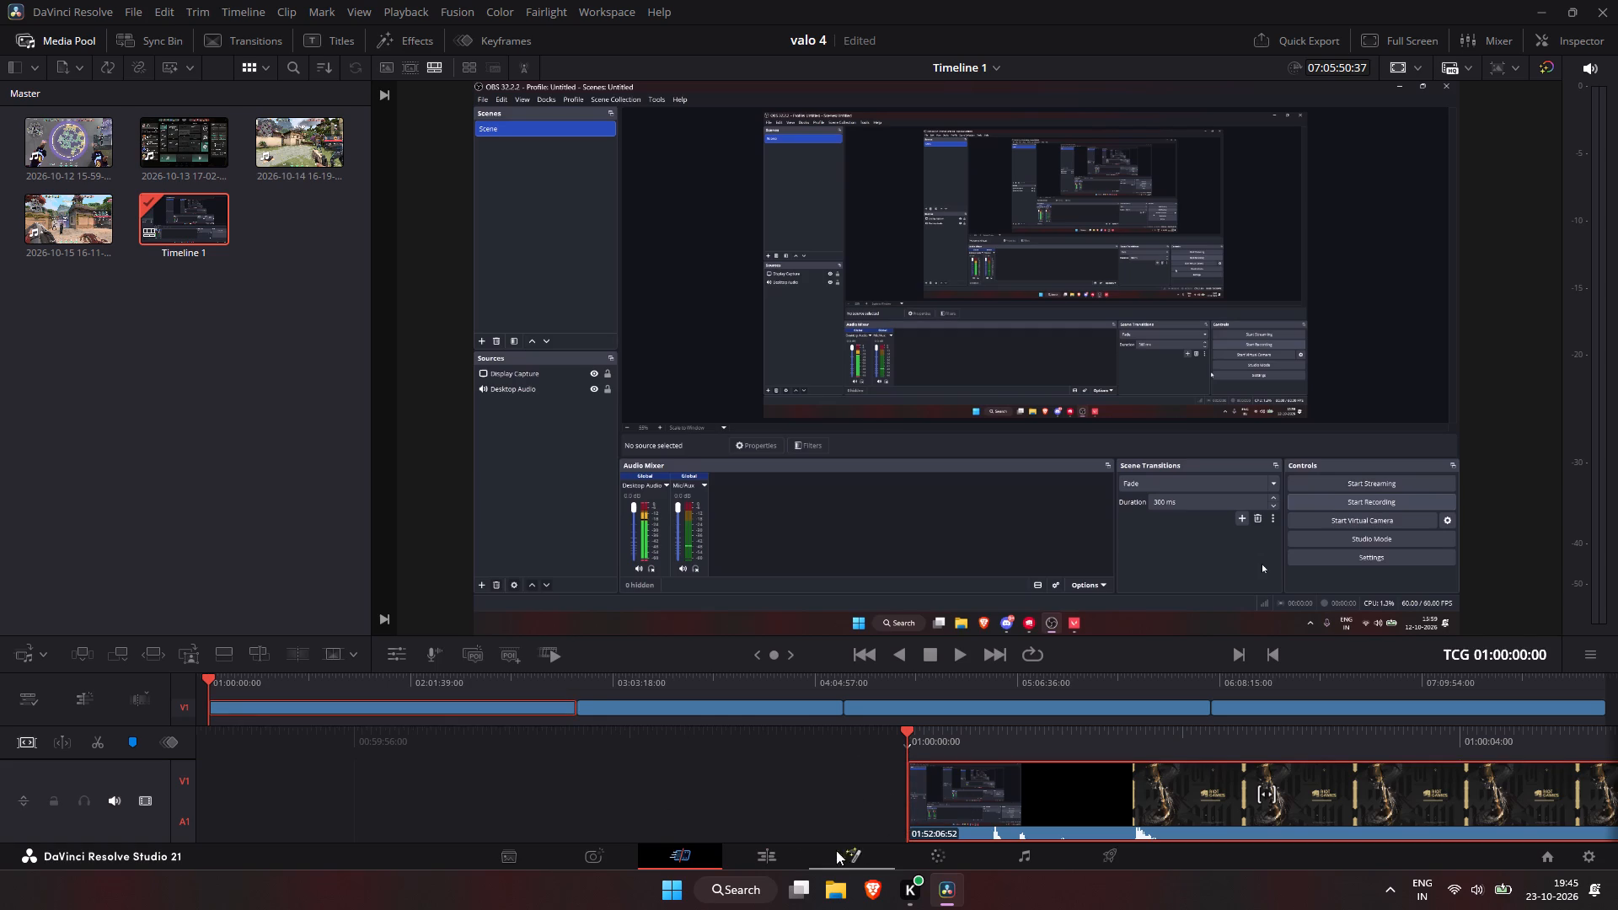
click(778, 850)
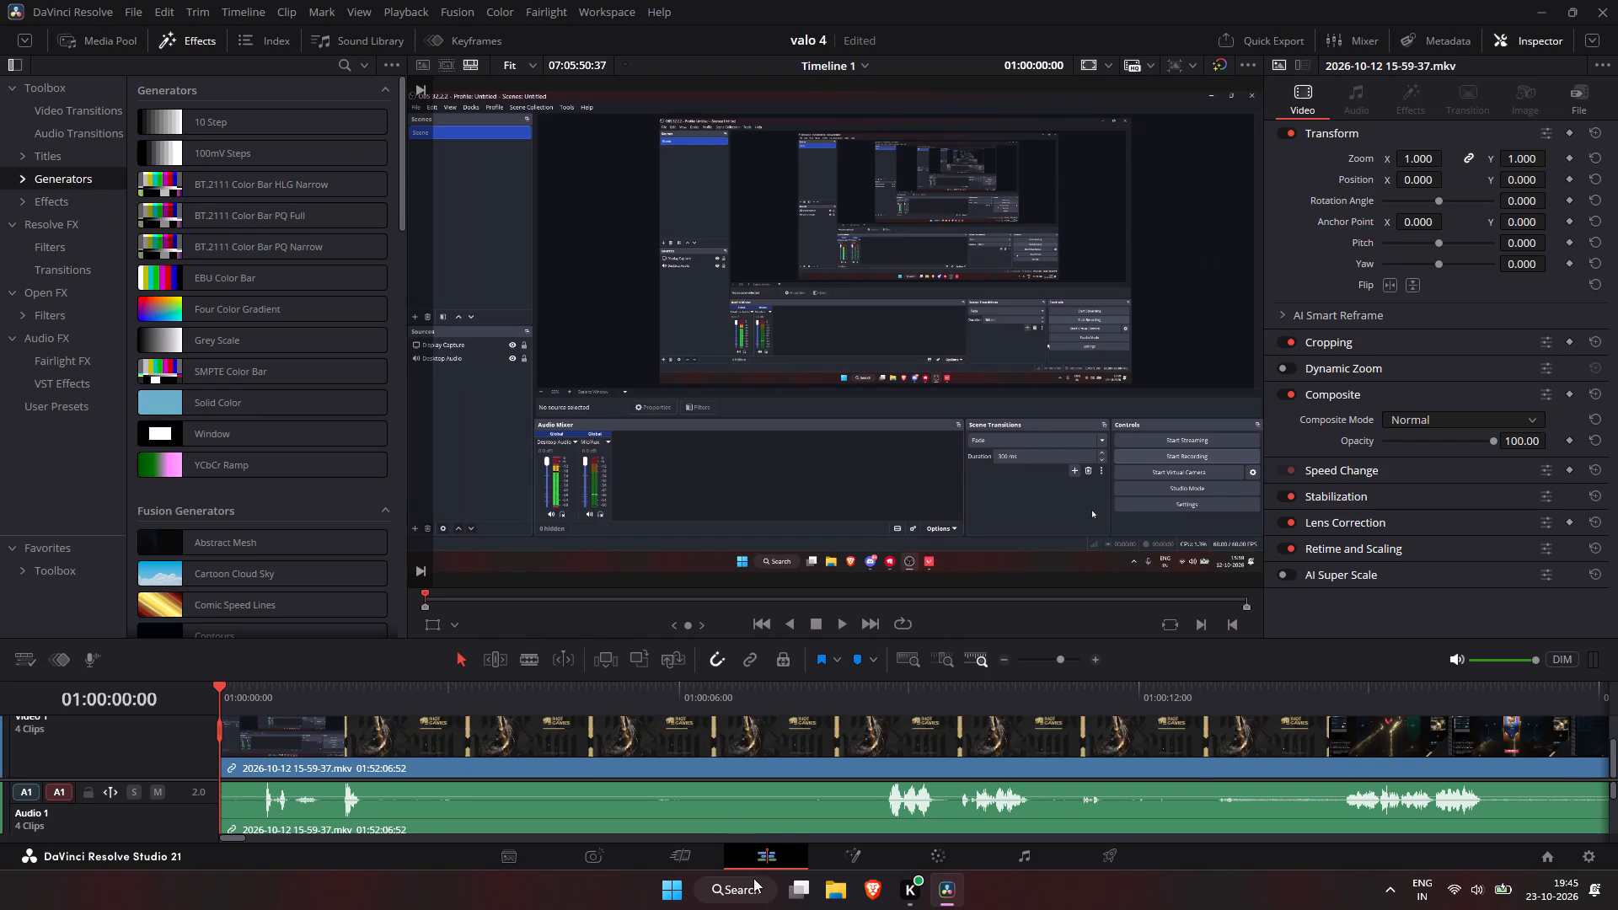
click(694, 863)
scroll(875, 769, down, 2)
scroll(1136, 822, down, 2)
scroll(988, 827, up, 2)
click(750, 850)
scroll(452, 788, down, 3)
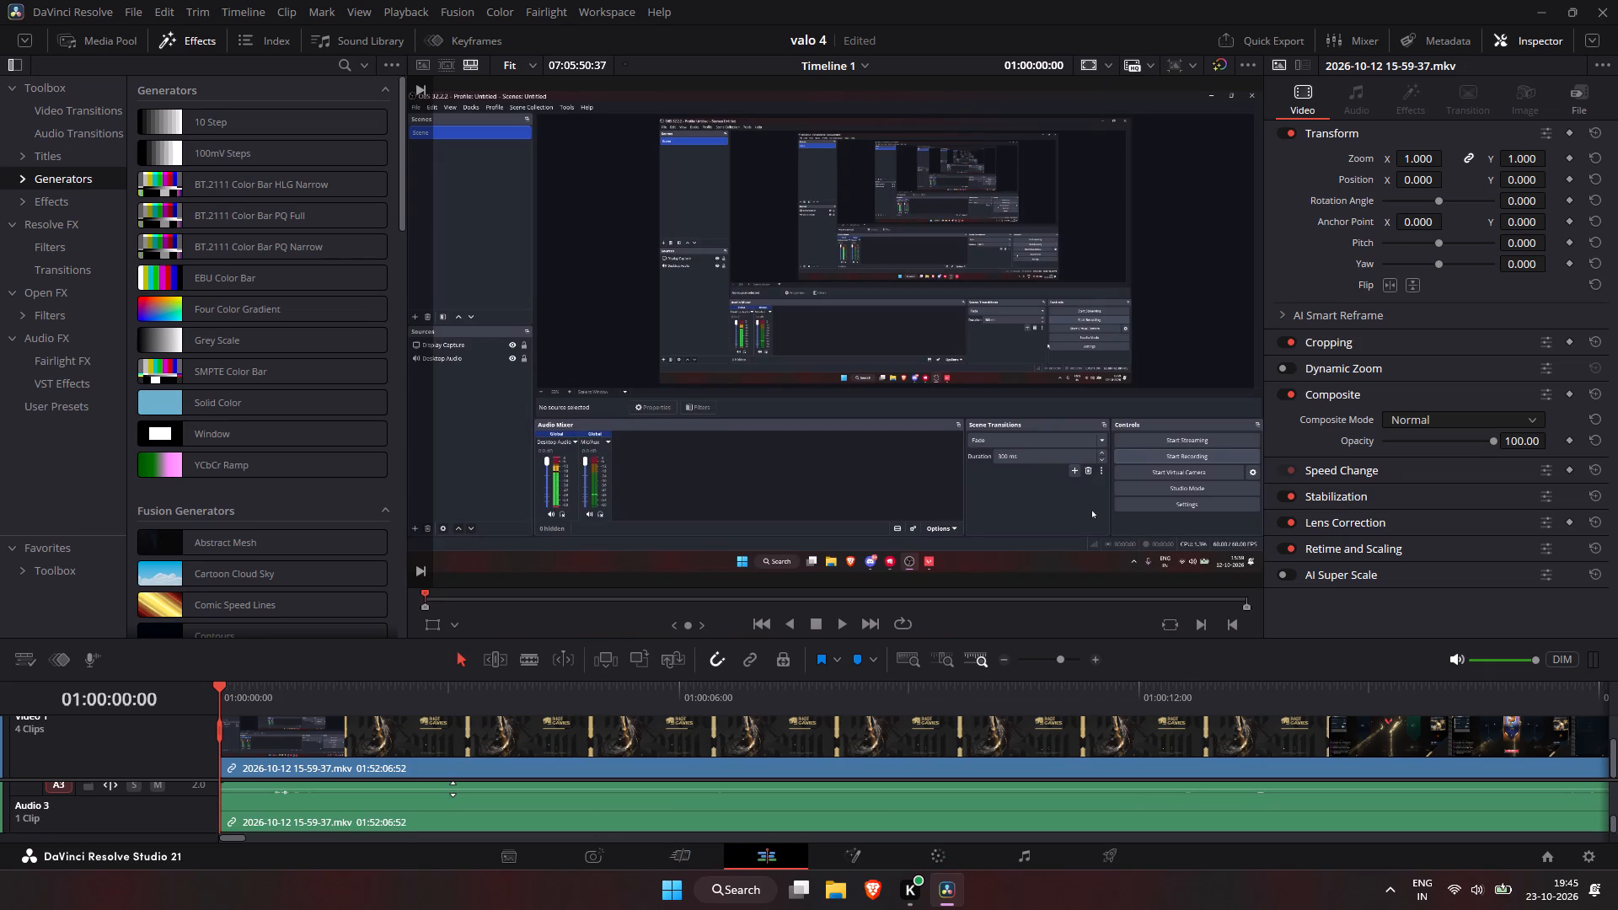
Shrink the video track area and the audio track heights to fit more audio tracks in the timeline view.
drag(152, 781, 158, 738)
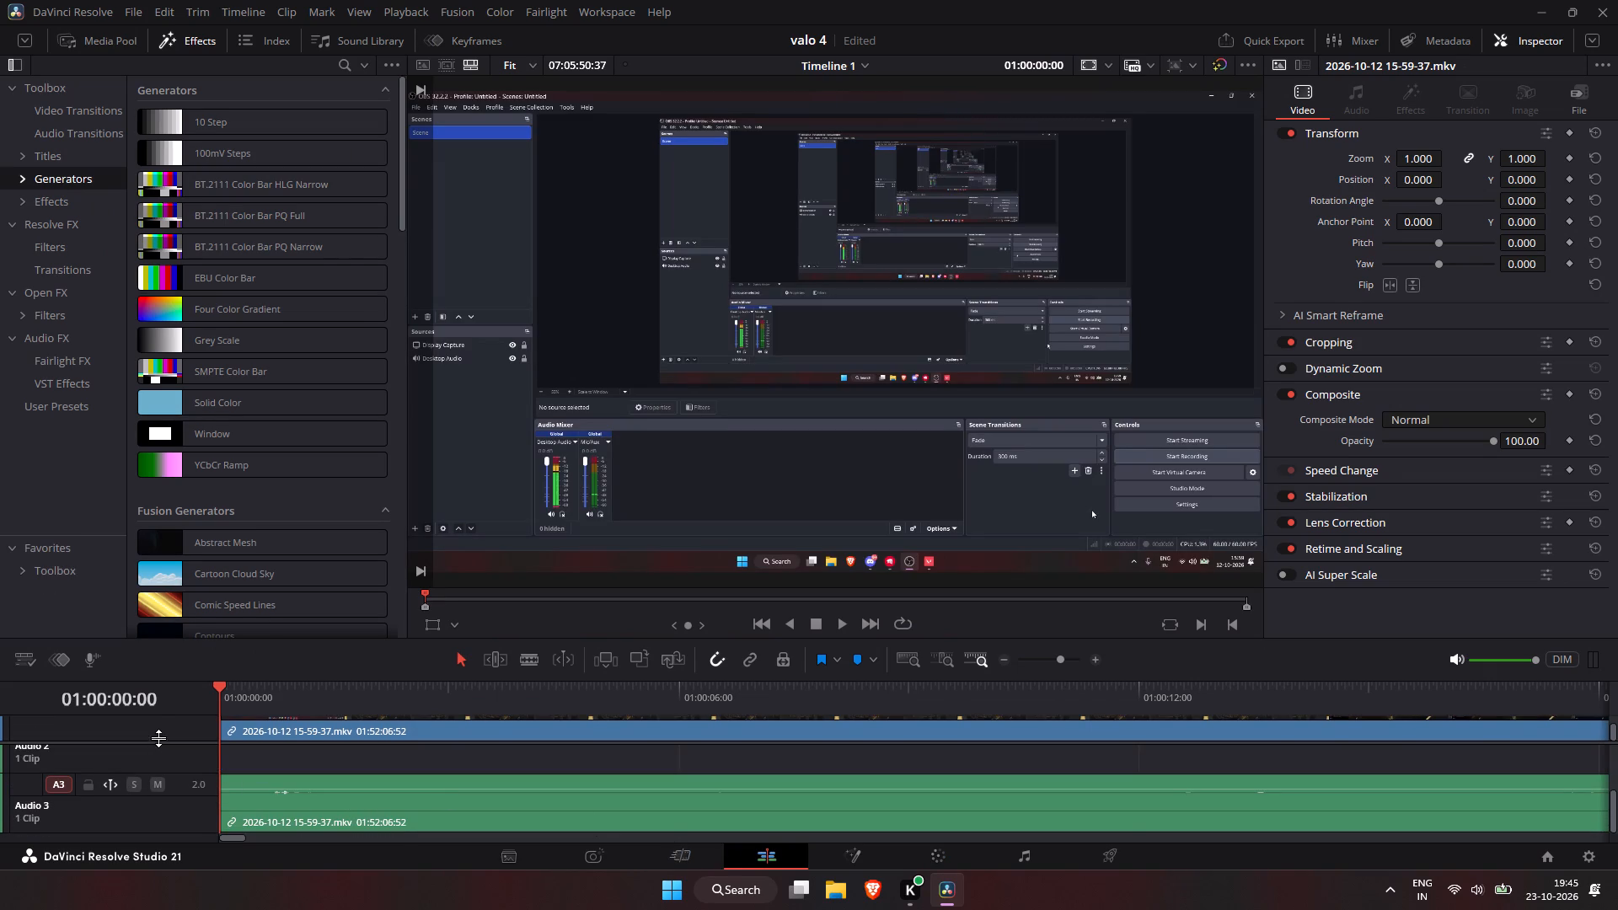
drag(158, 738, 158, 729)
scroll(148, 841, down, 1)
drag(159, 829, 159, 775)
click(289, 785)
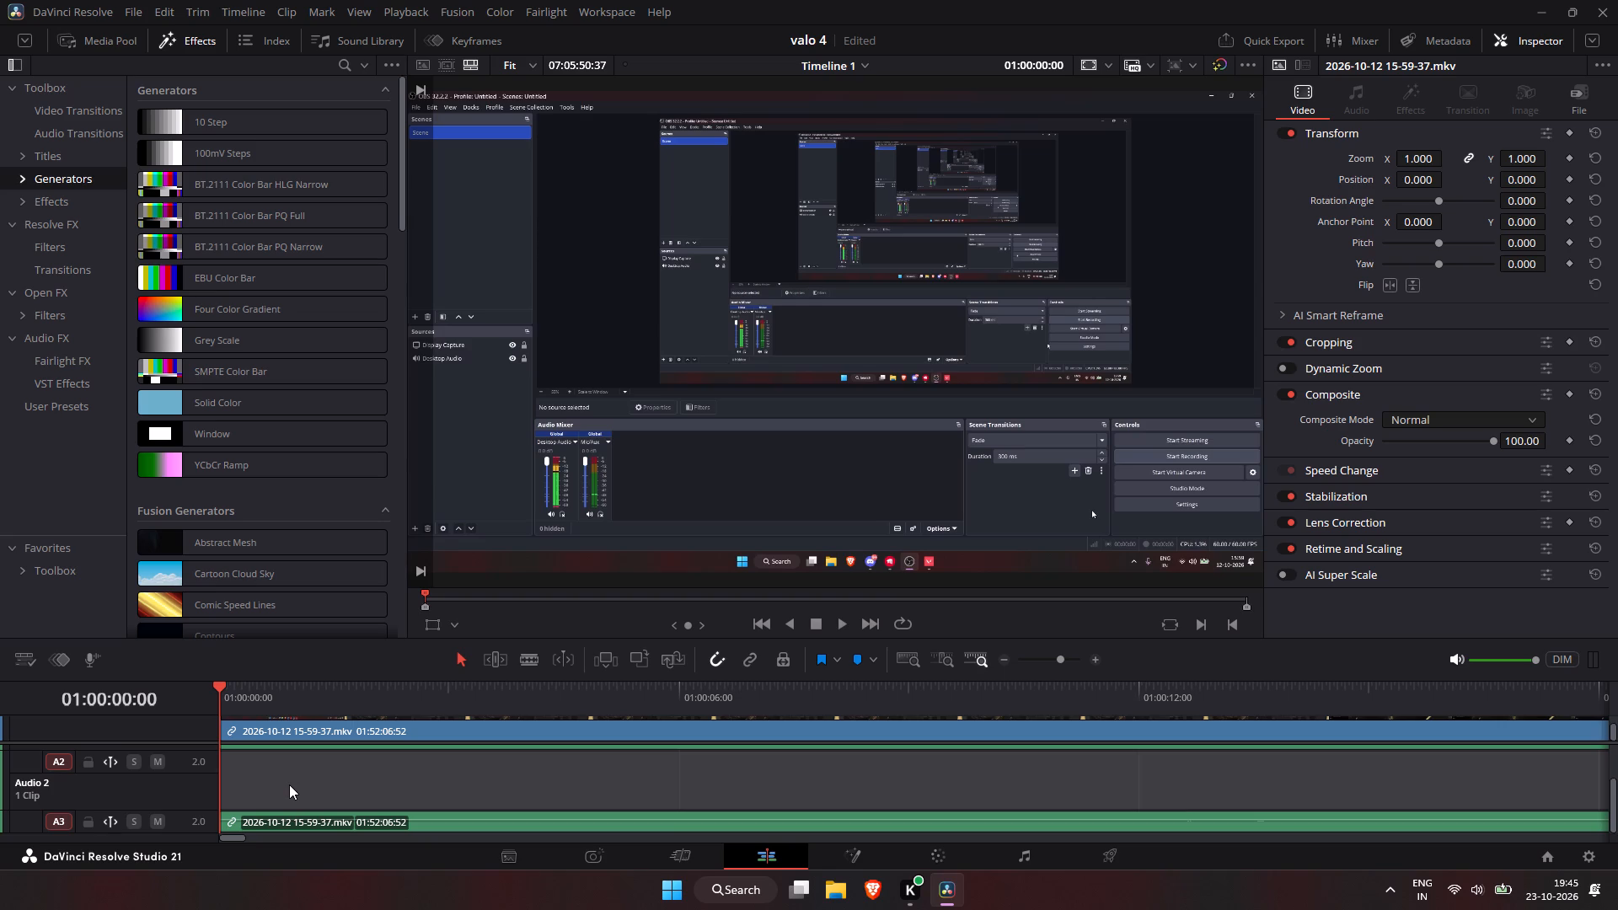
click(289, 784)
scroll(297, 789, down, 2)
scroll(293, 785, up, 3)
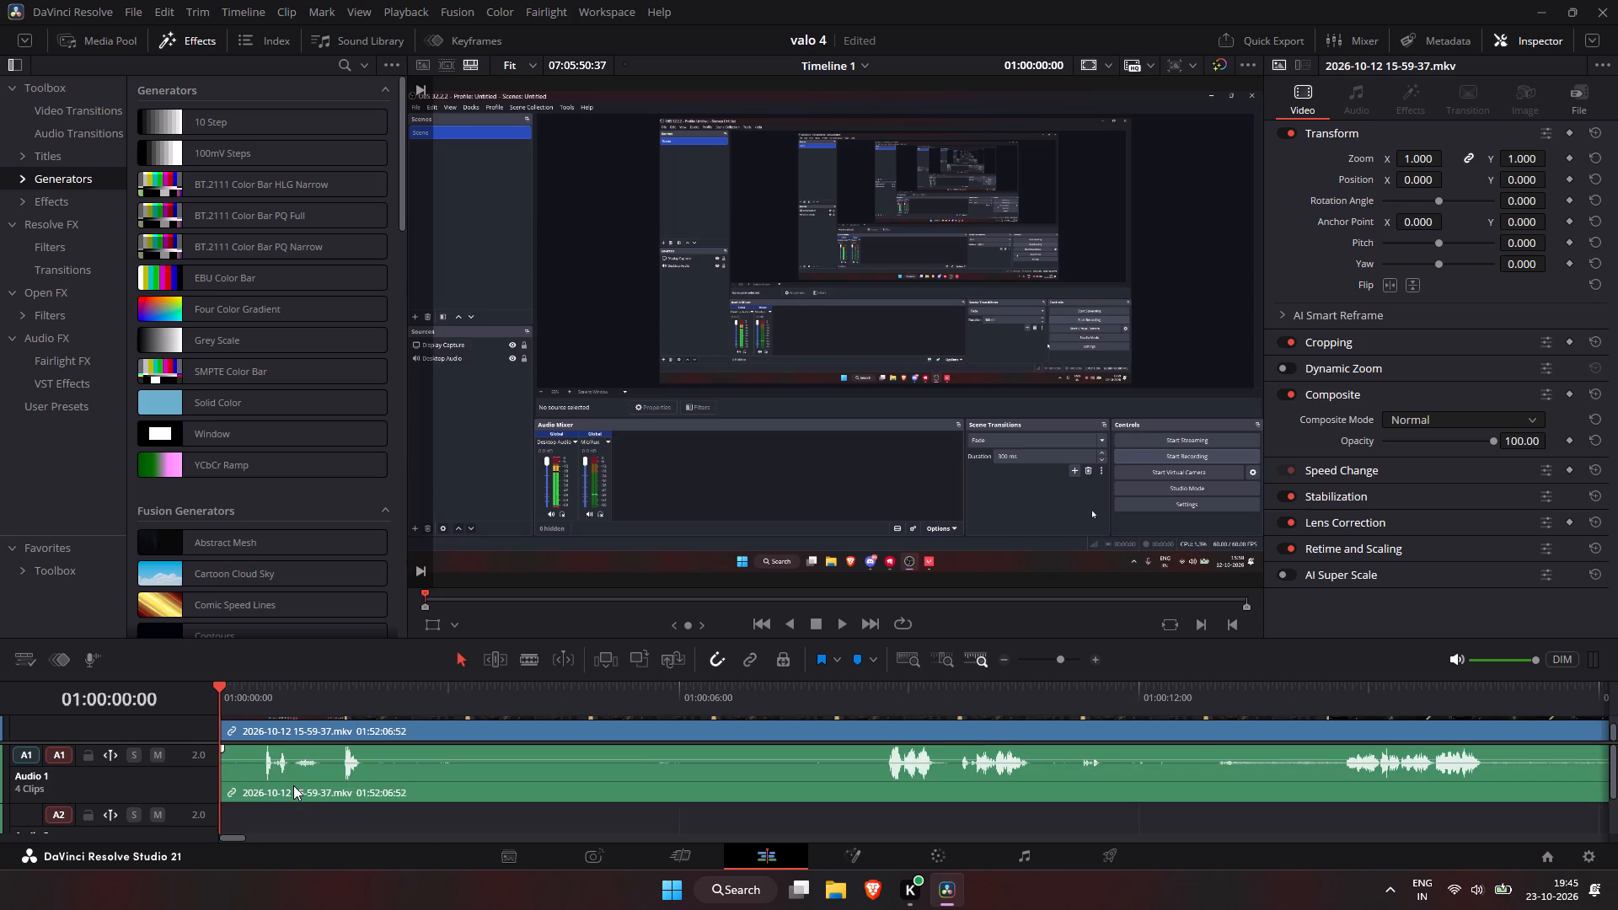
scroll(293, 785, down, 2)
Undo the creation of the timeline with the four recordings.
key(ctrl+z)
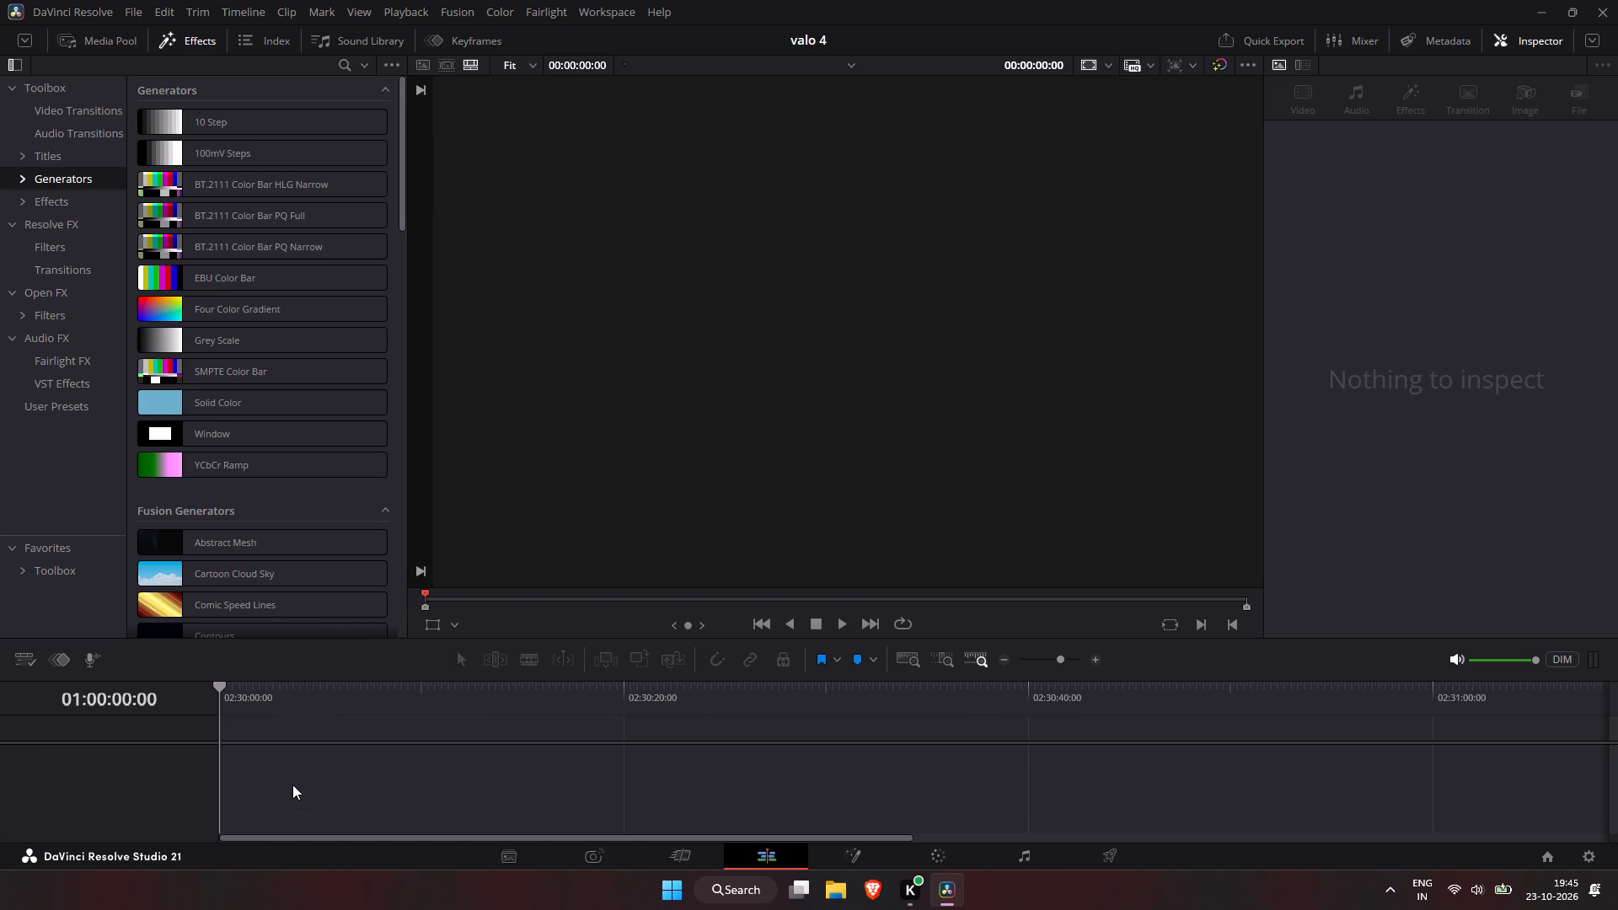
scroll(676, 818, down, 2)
On the Cut page, select all four gameplay recordings and place them together onto a new timeline.
click(674, 850)
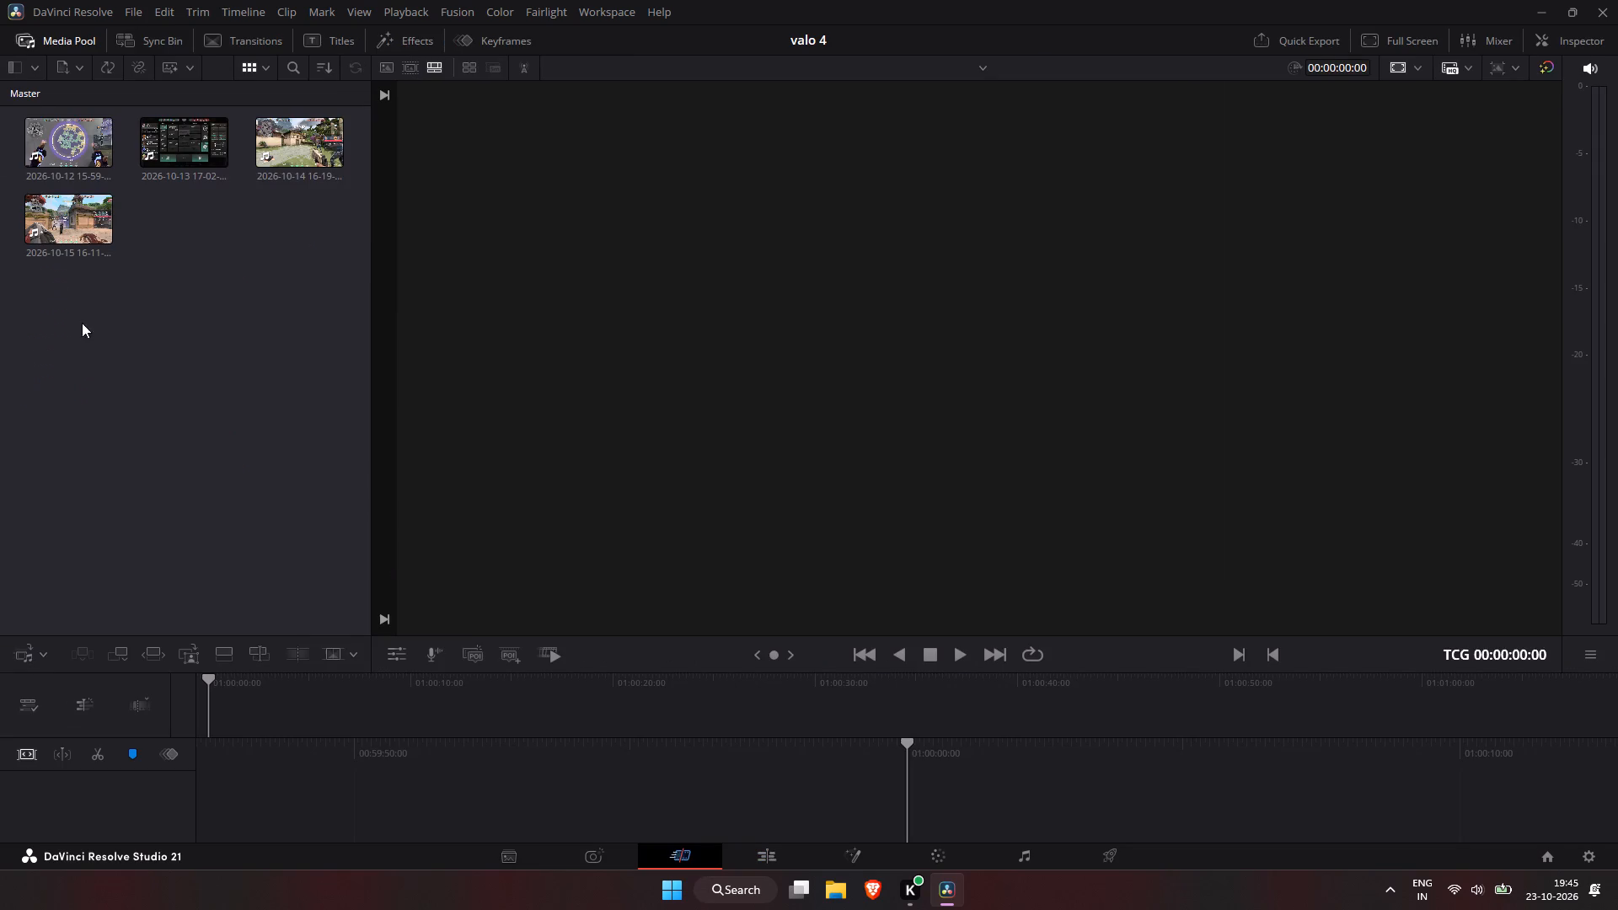
drag(5, 119, 300, 167)
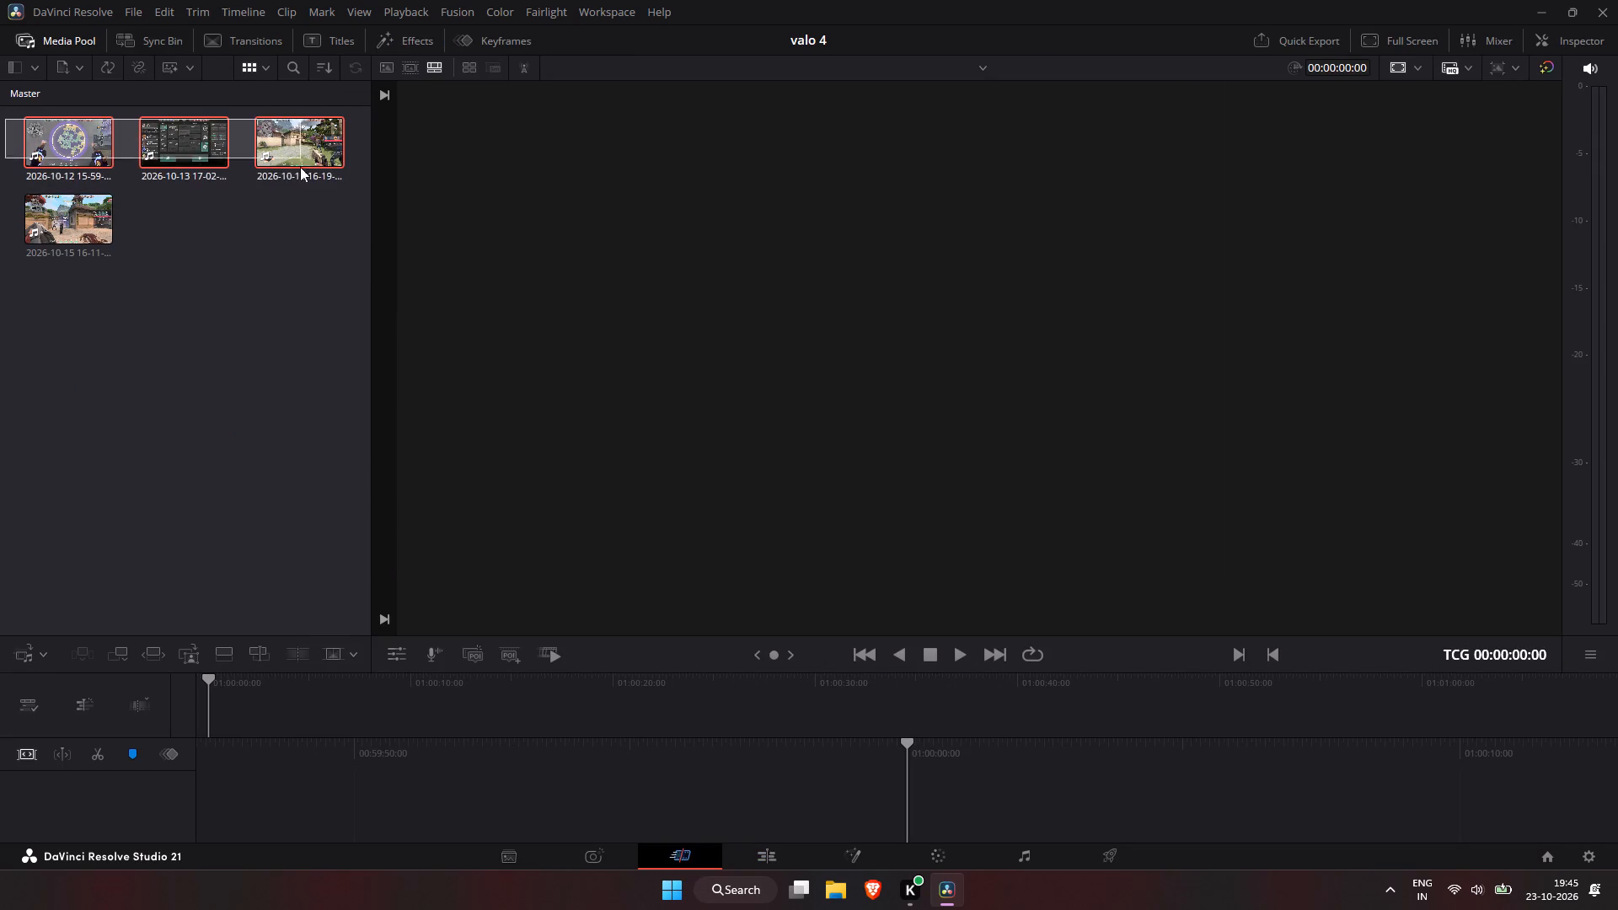
drag(300, 167, 215, 238)
drag(81, 135, 94, 149)
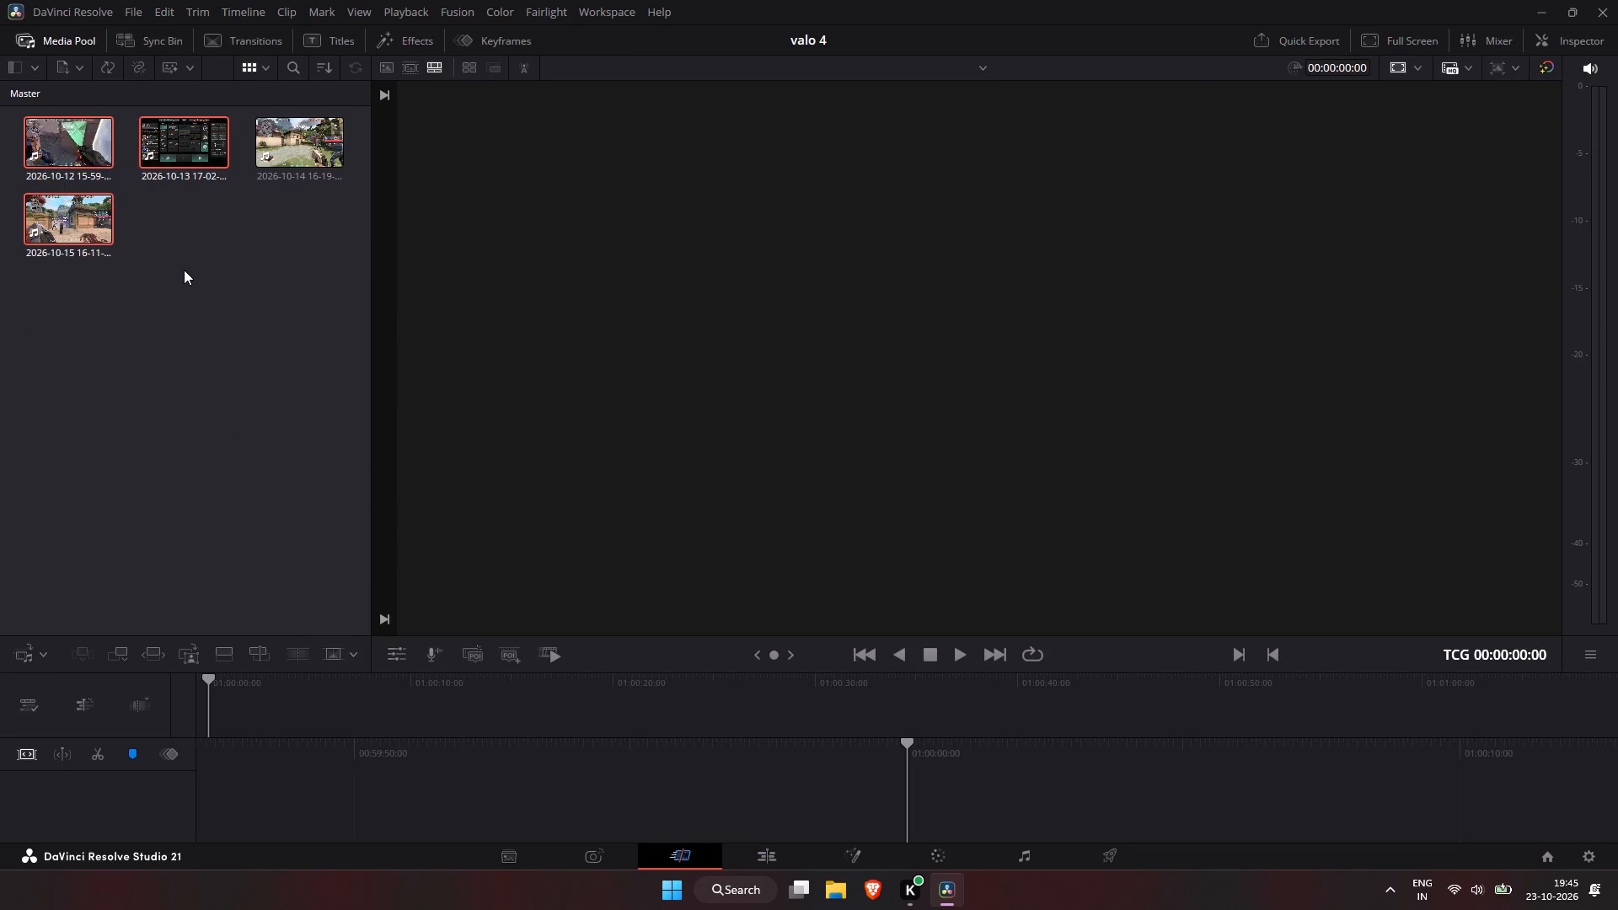
click(186, 270)
drag(6, 107, 299, 207)
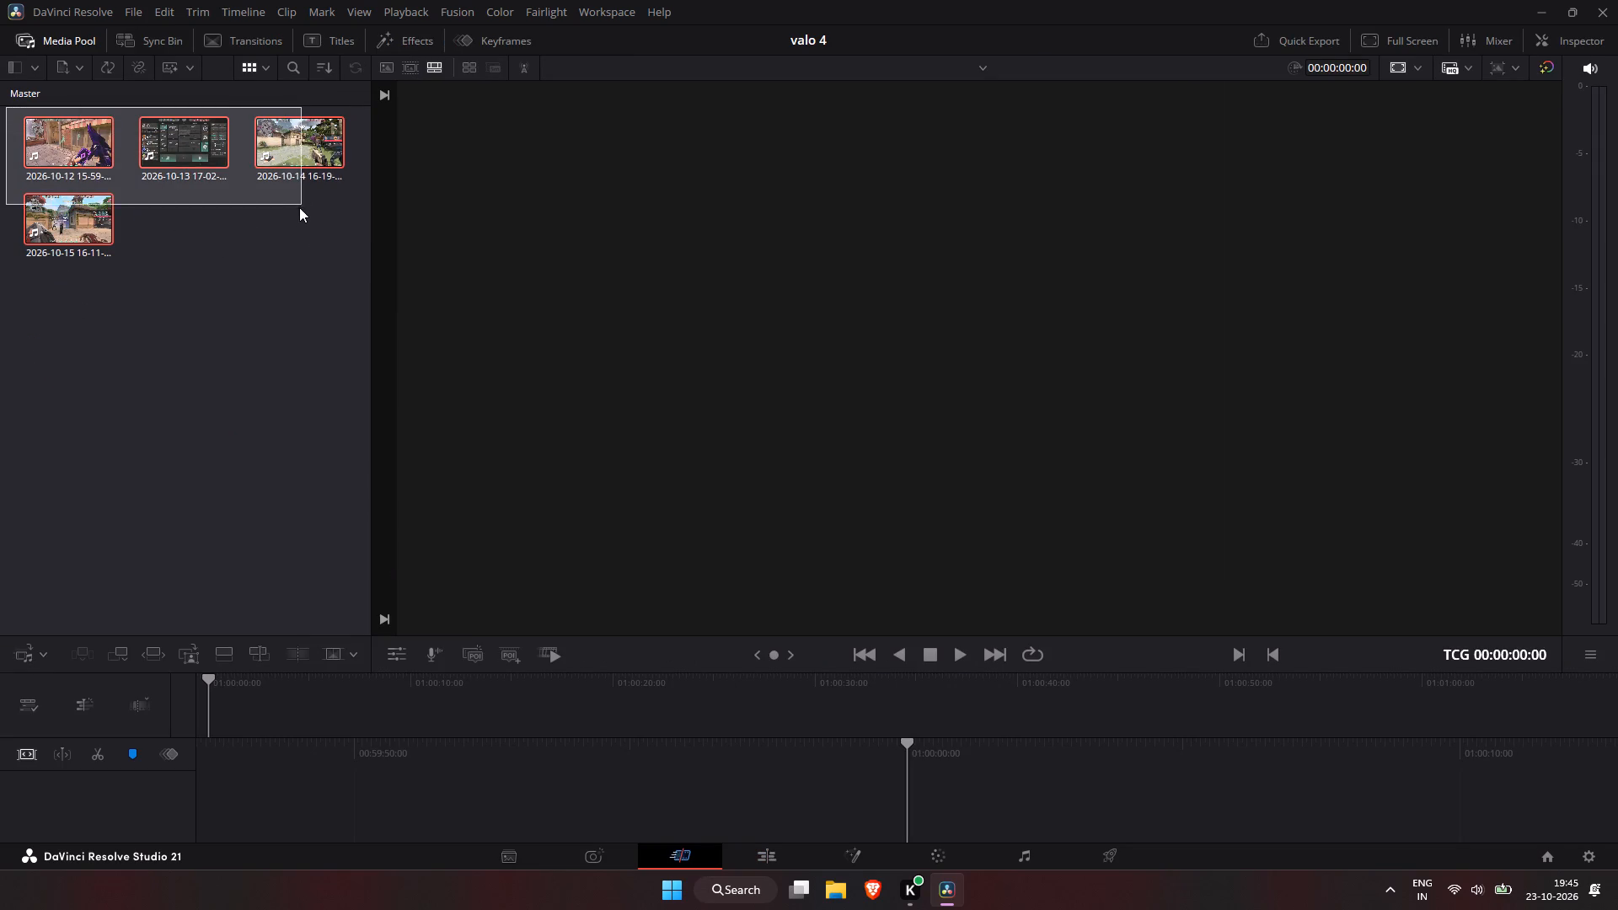
drag(299, 207, 297, 216)
drag(50, 131, 246, 704)
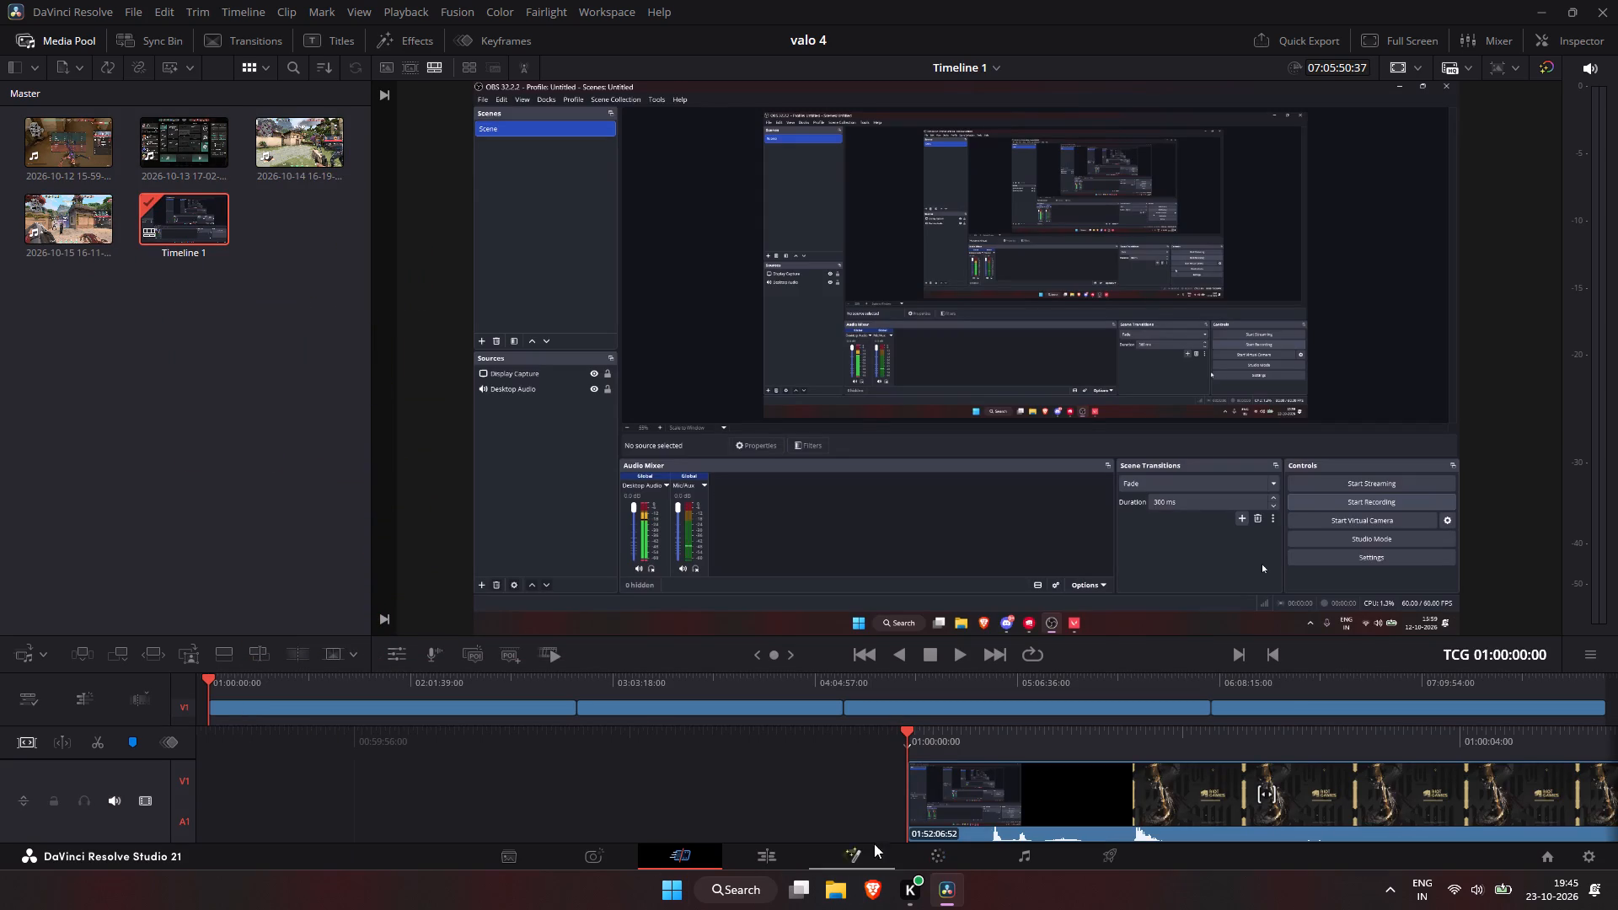
On the Edit page, reduce the video area and audio track heights so that Audio 1 and Audio 2 fit together.
click(782, 855)
scroll(362, 753, down, 1)
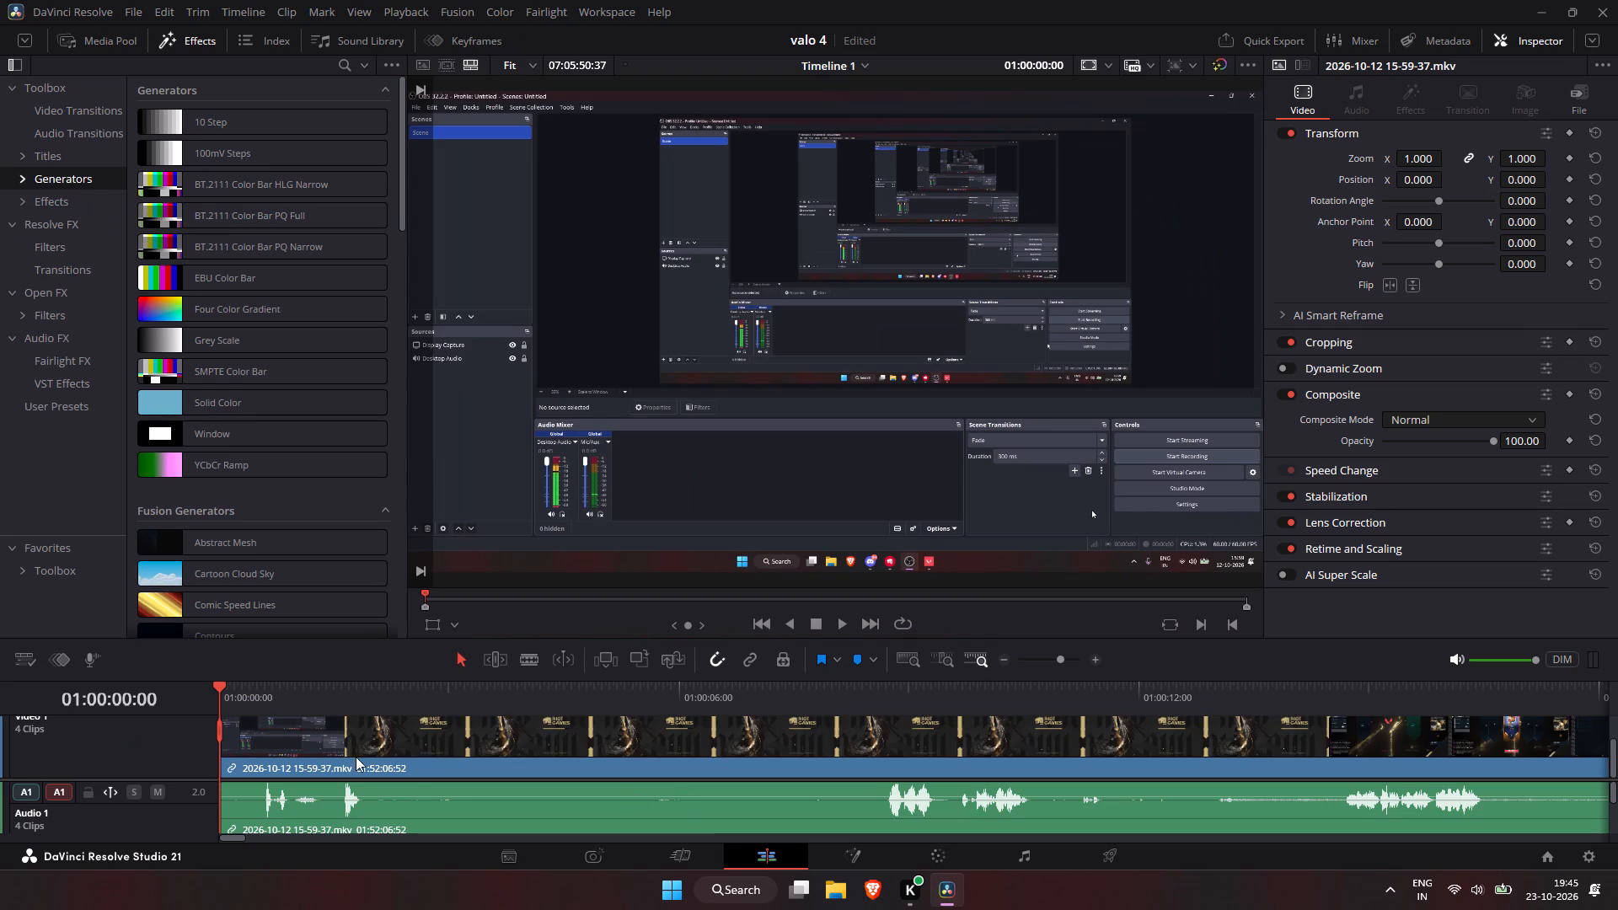
scroll(260, 795, down, 1)
scroll(172, 807, down, 2)
drag(160, 831, 158, 817)
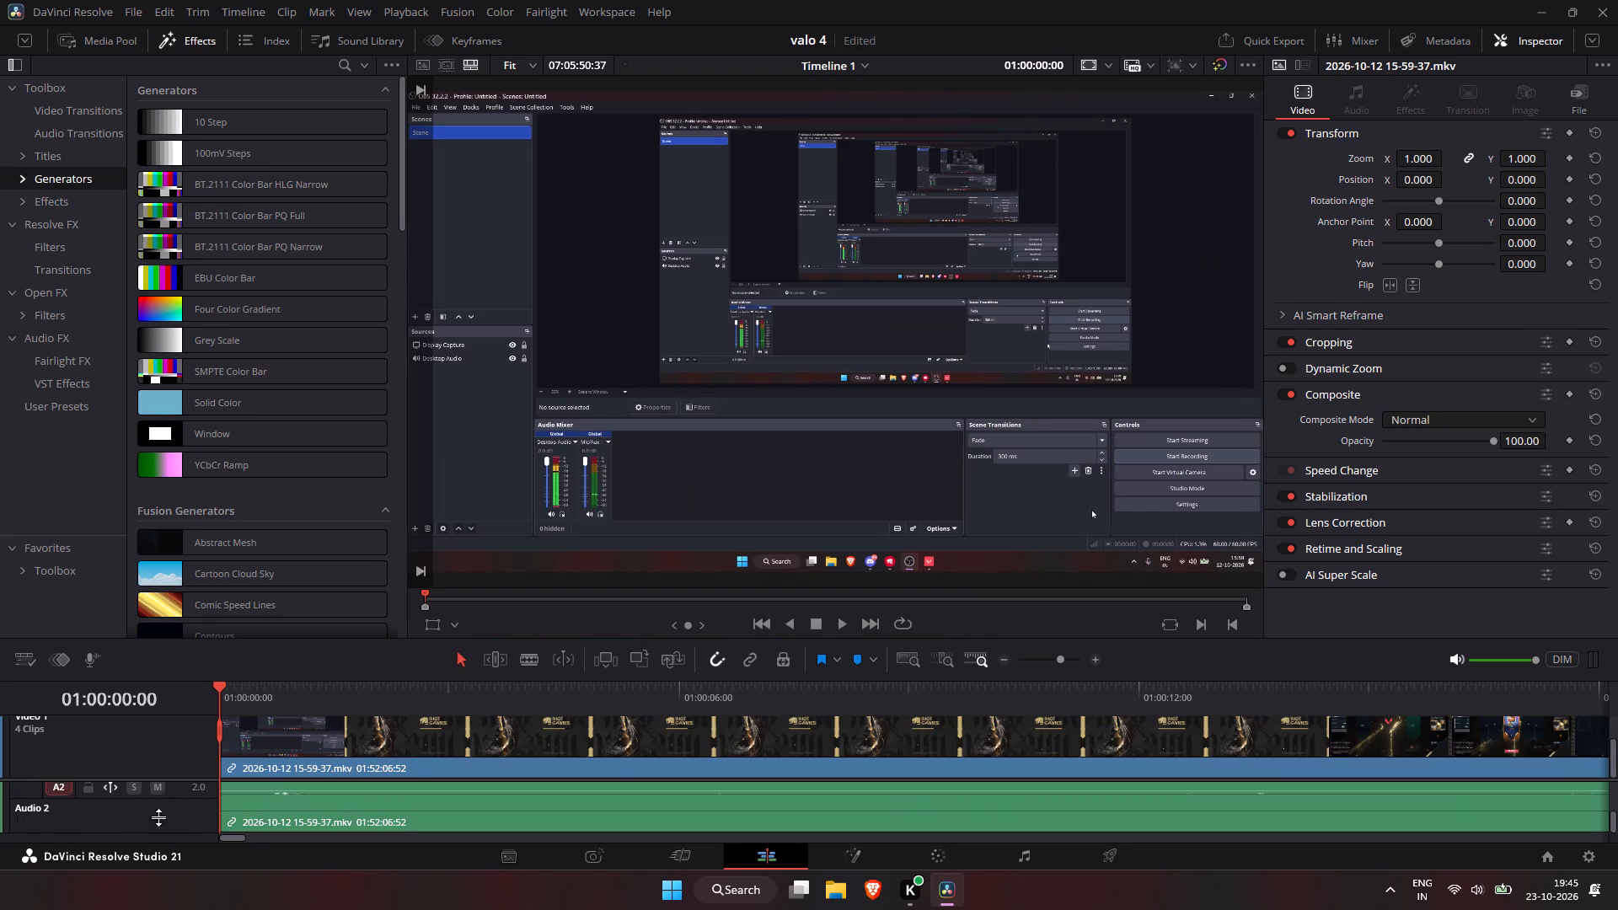
drag(158, 817, 160, 773)
drag(162, 810, 162, 803)
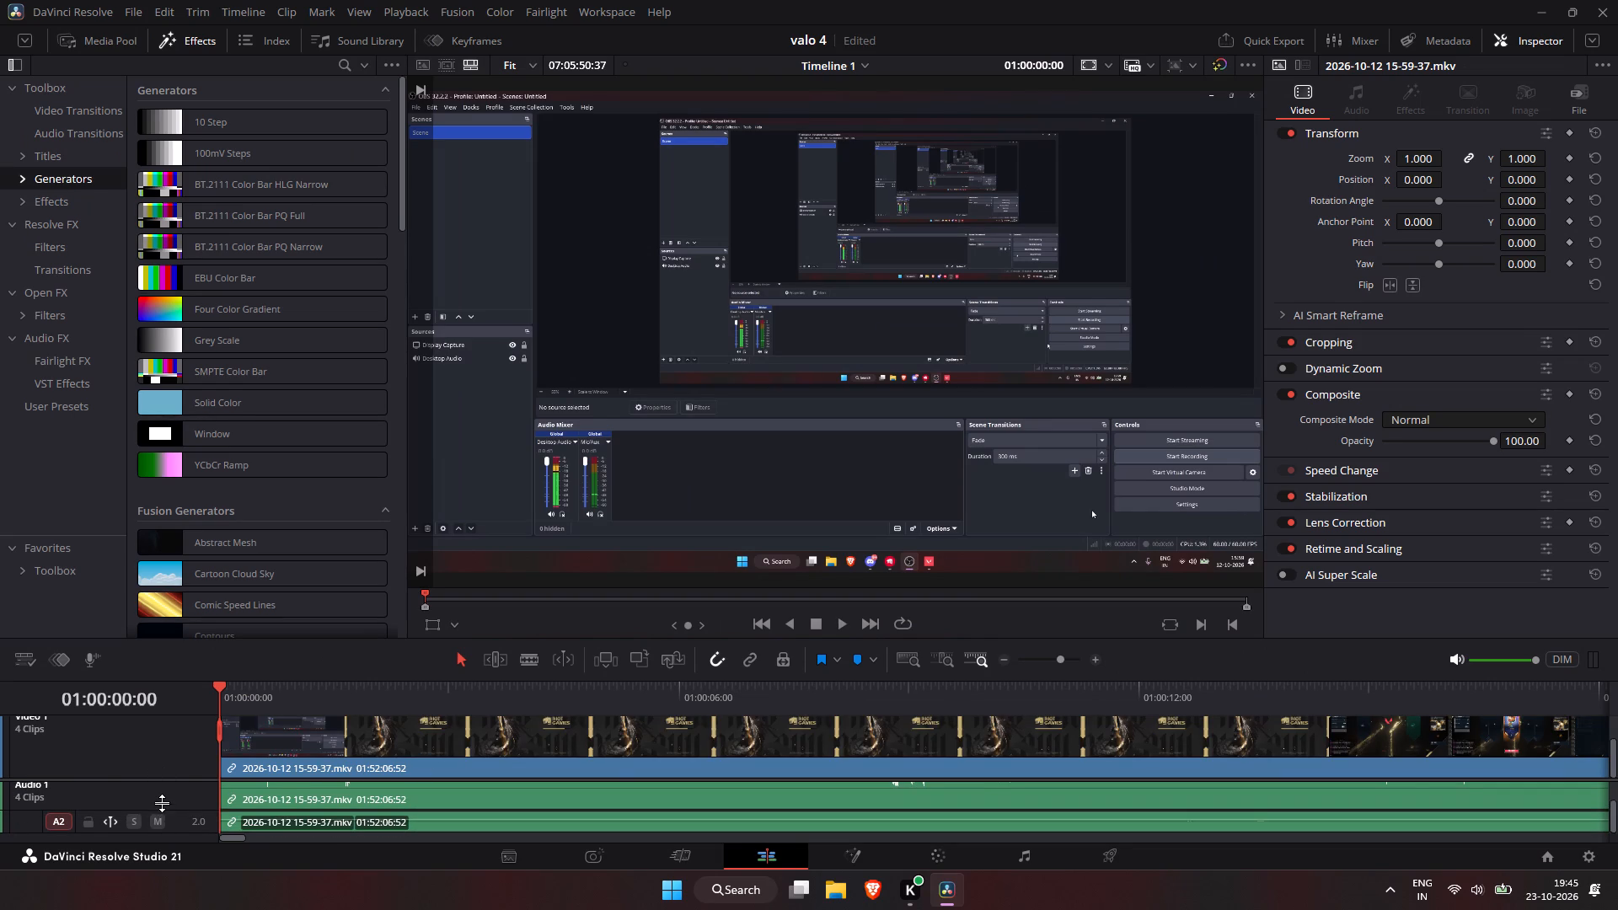
drag(162, 803, 162, 791)
scroll(261, 807, down, 1)
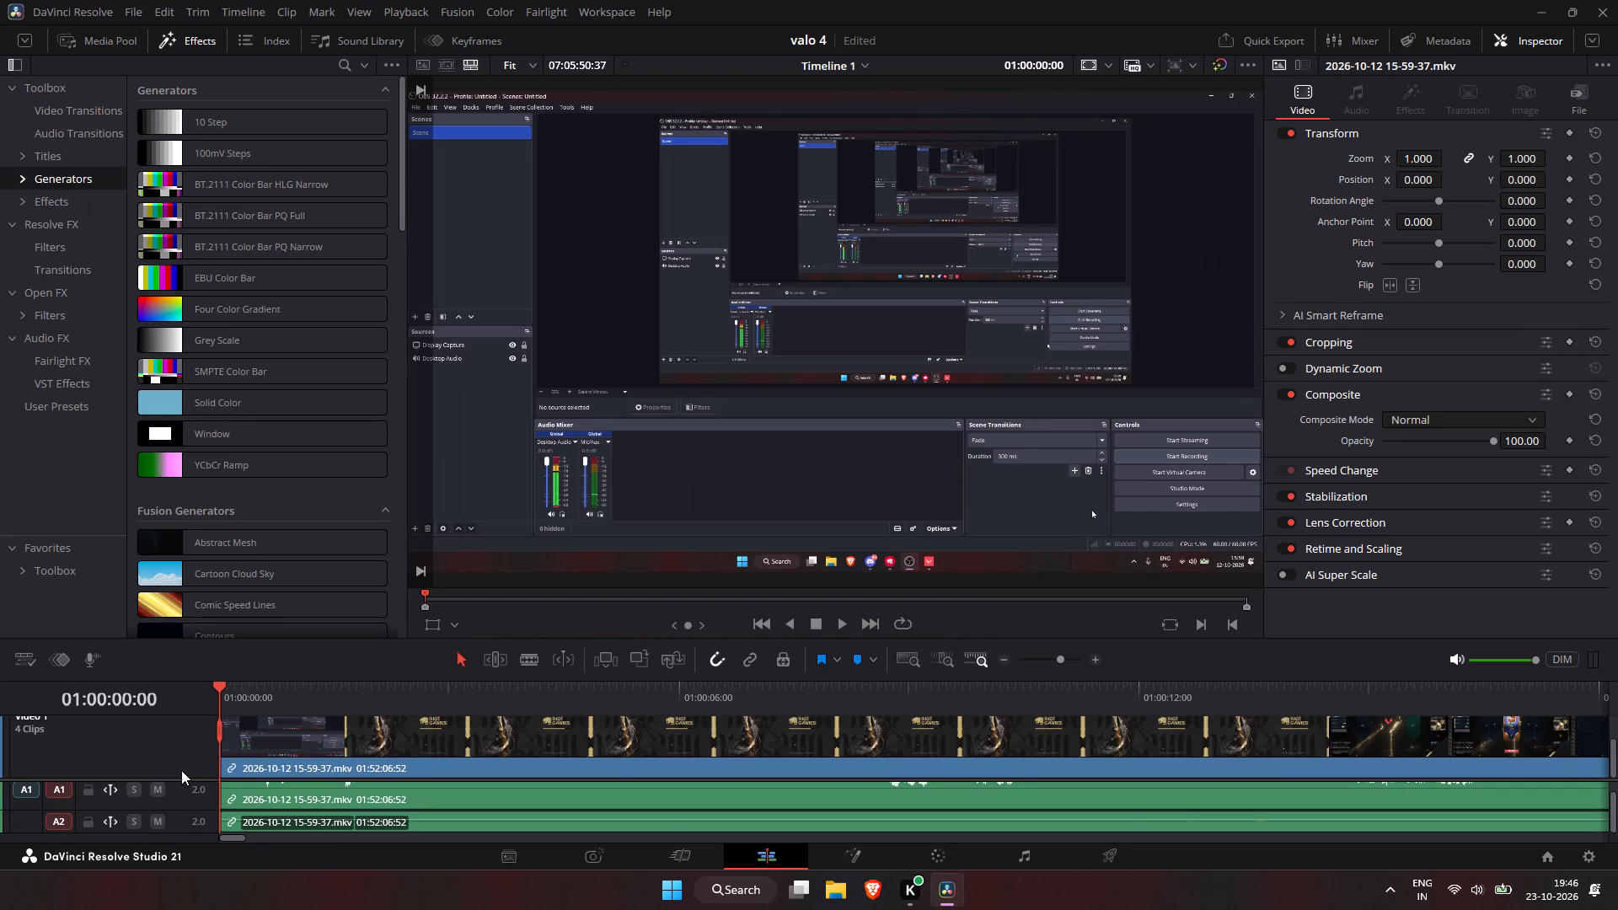
drag(183, 778, 178, 735)
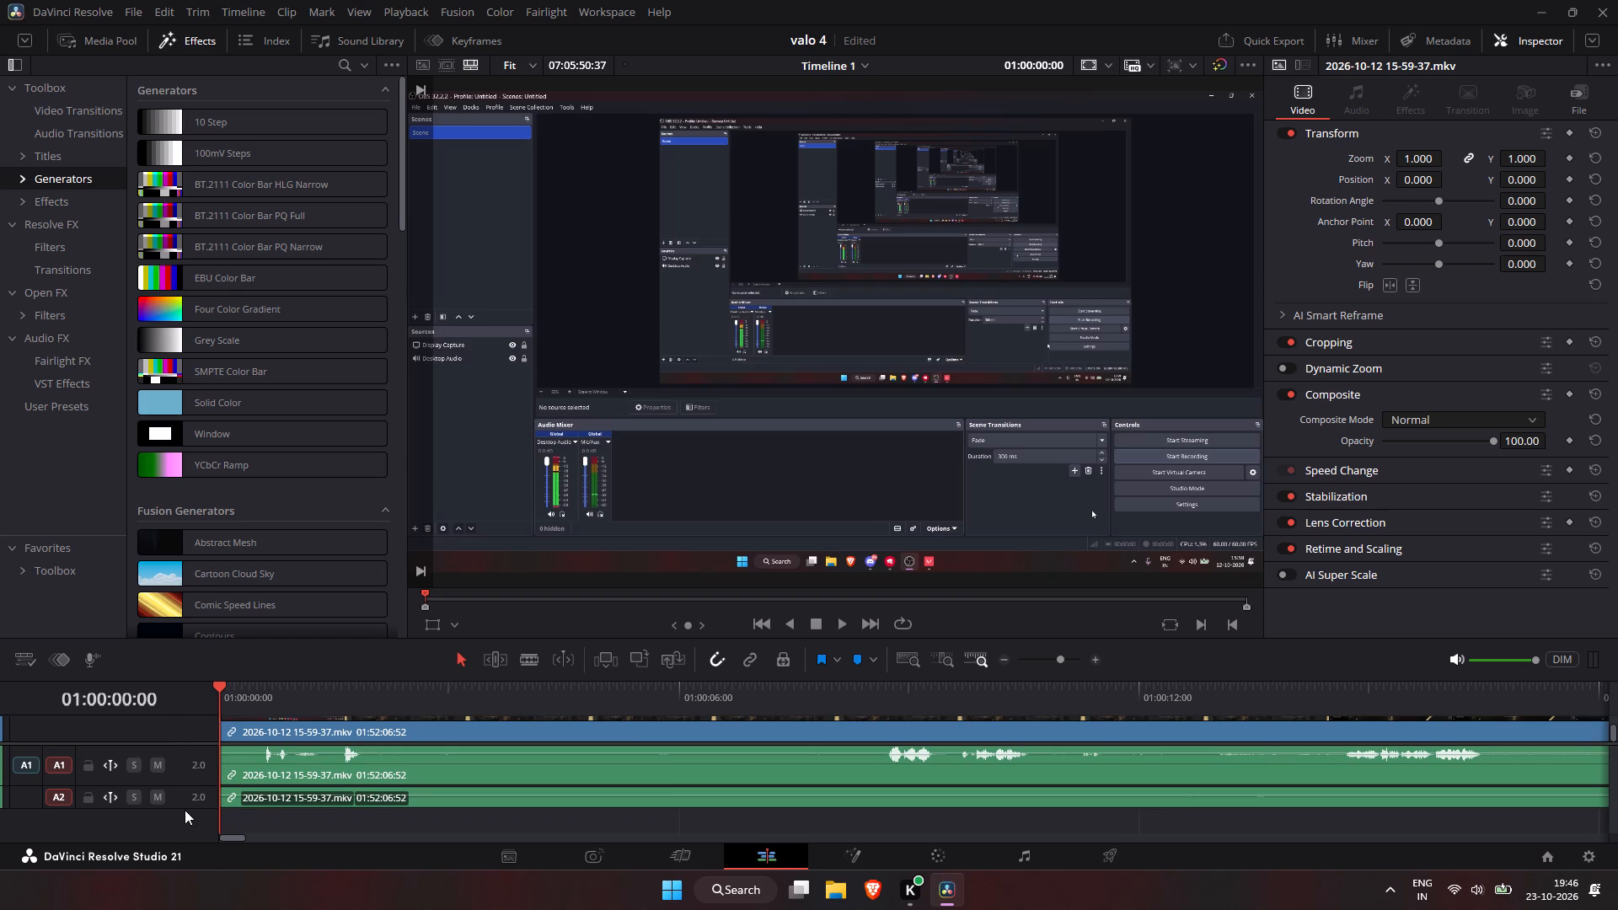
drag(185, 802, 185, 819)
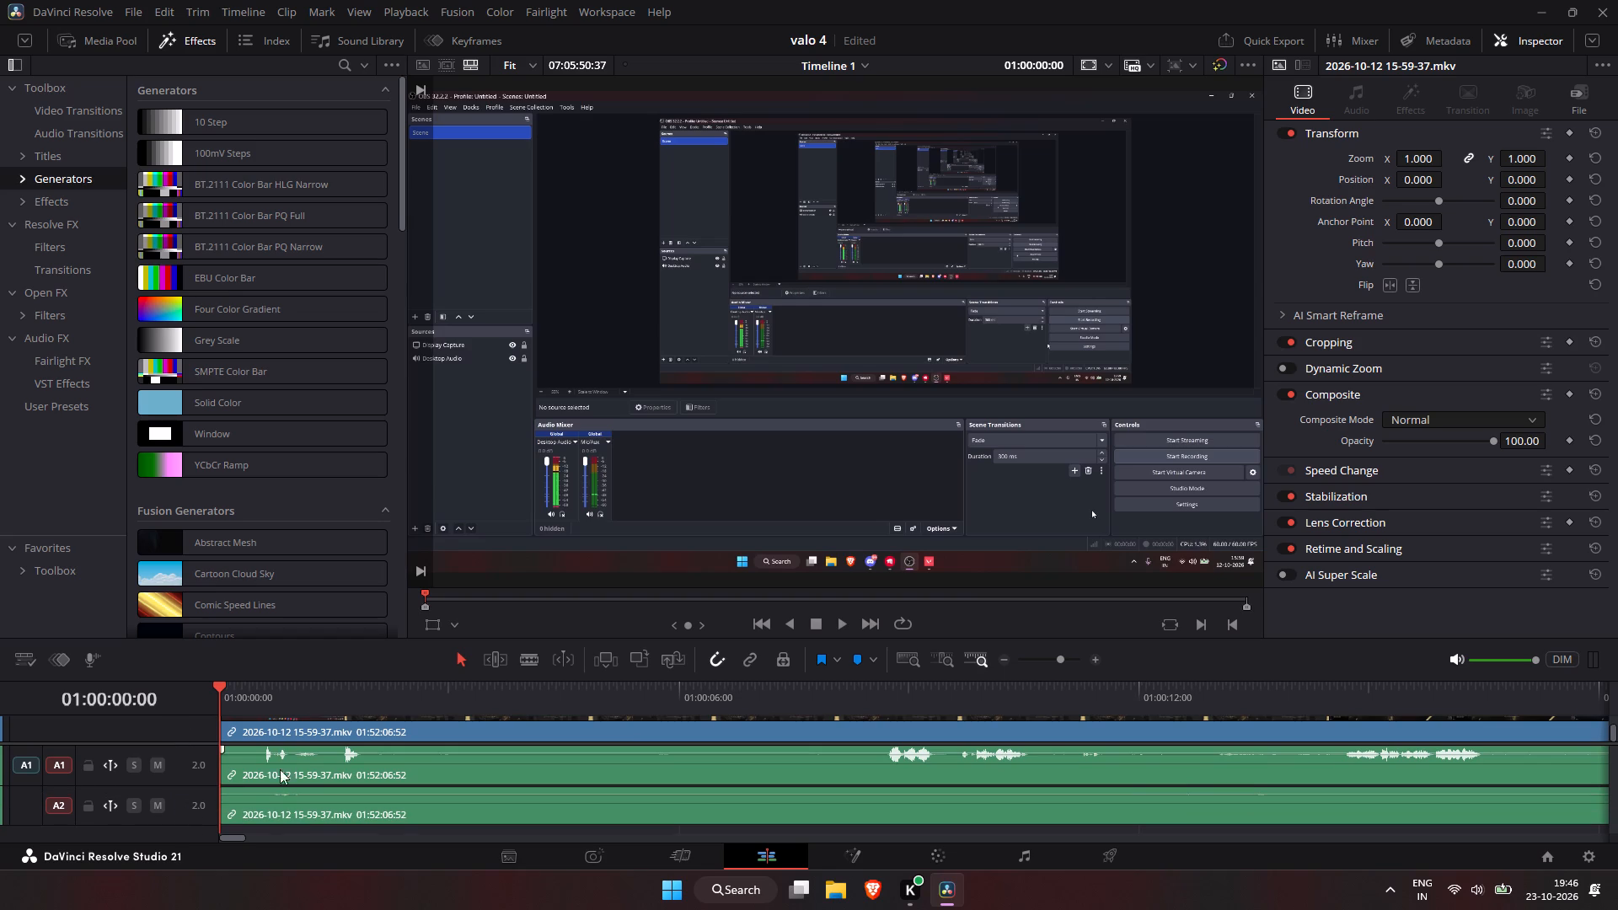
Lower the Audio 1 track volume to -11.8.
click(185, 768)
right_click(185, 765)
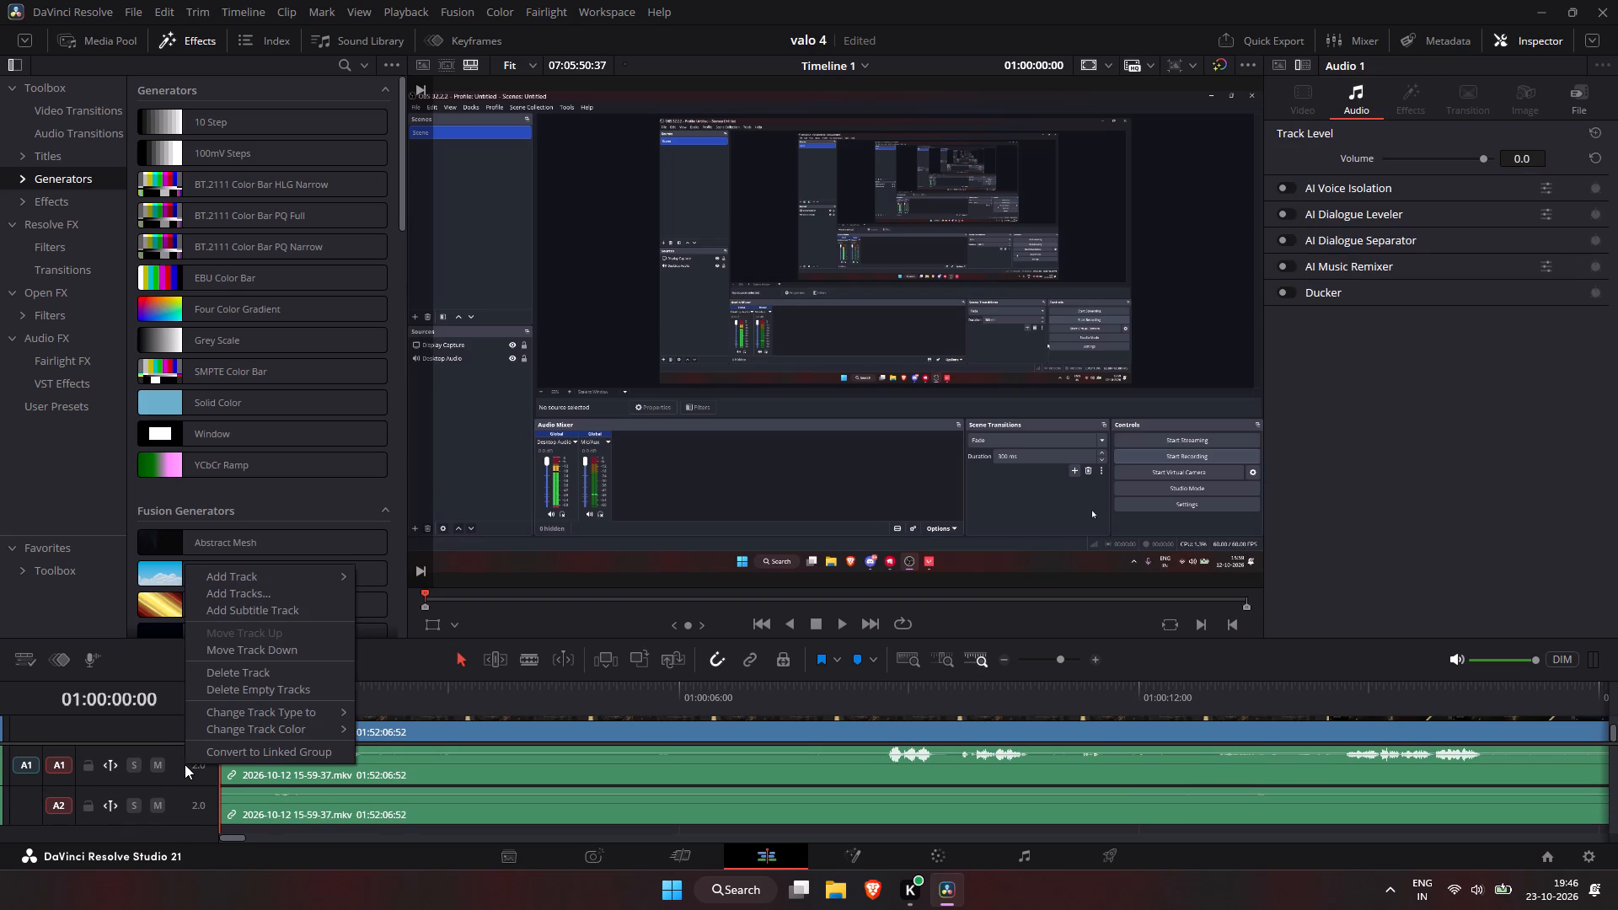
click(185, 764)
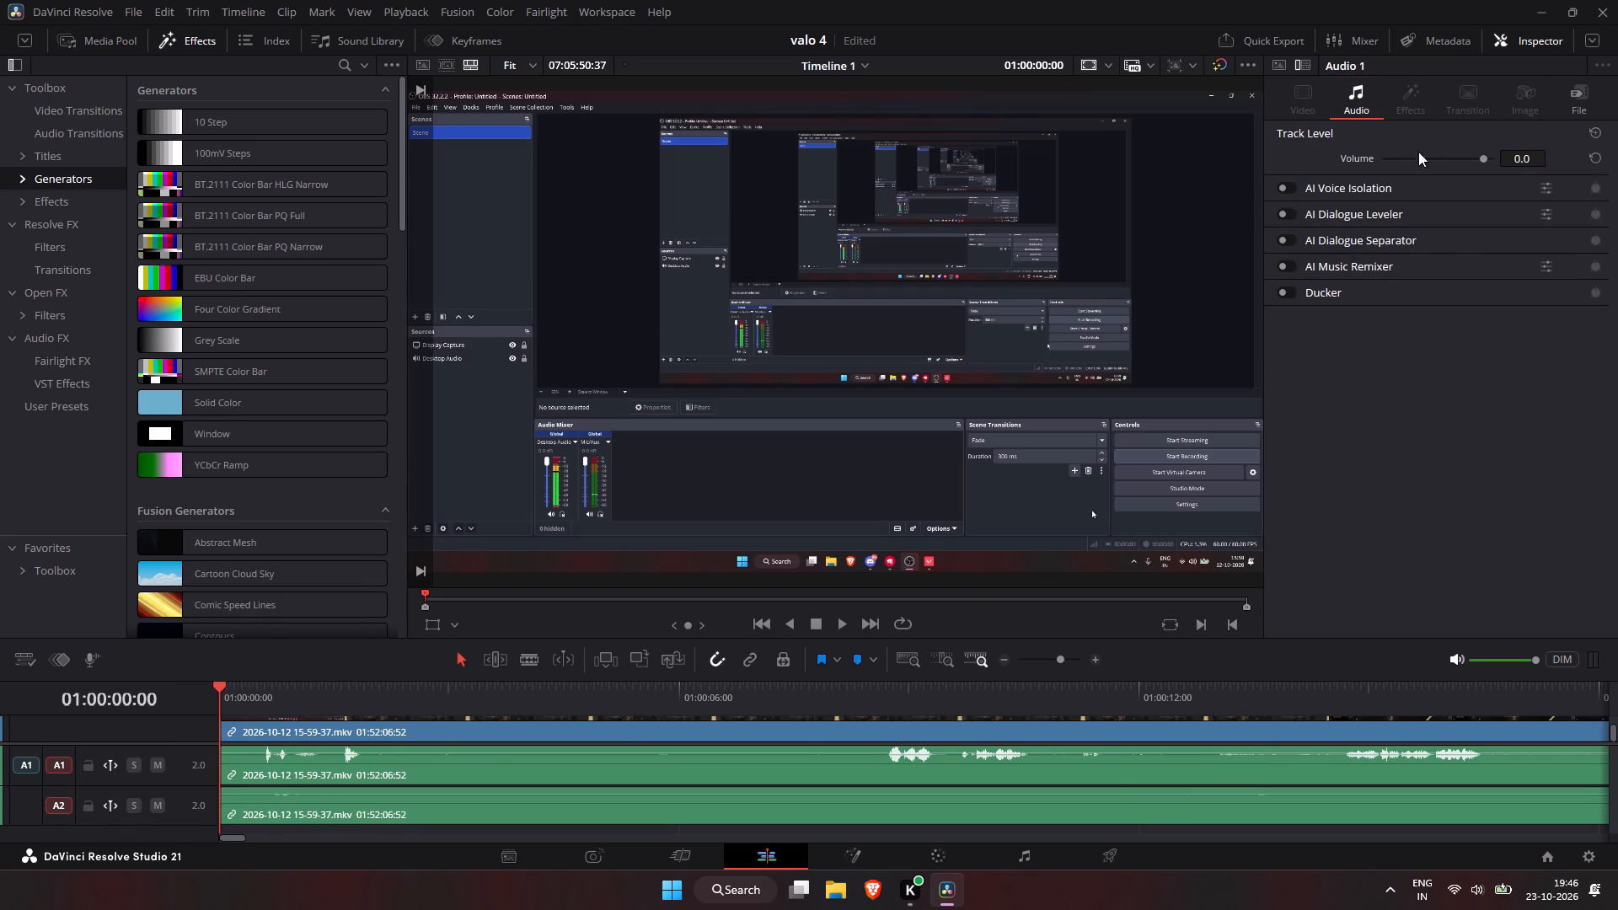
drag(1463, 153, 1472, 154)
drag(1472, 154, 1471, 157)
Raise the Audio 2 track volume to 10.0.
click(179, 844)
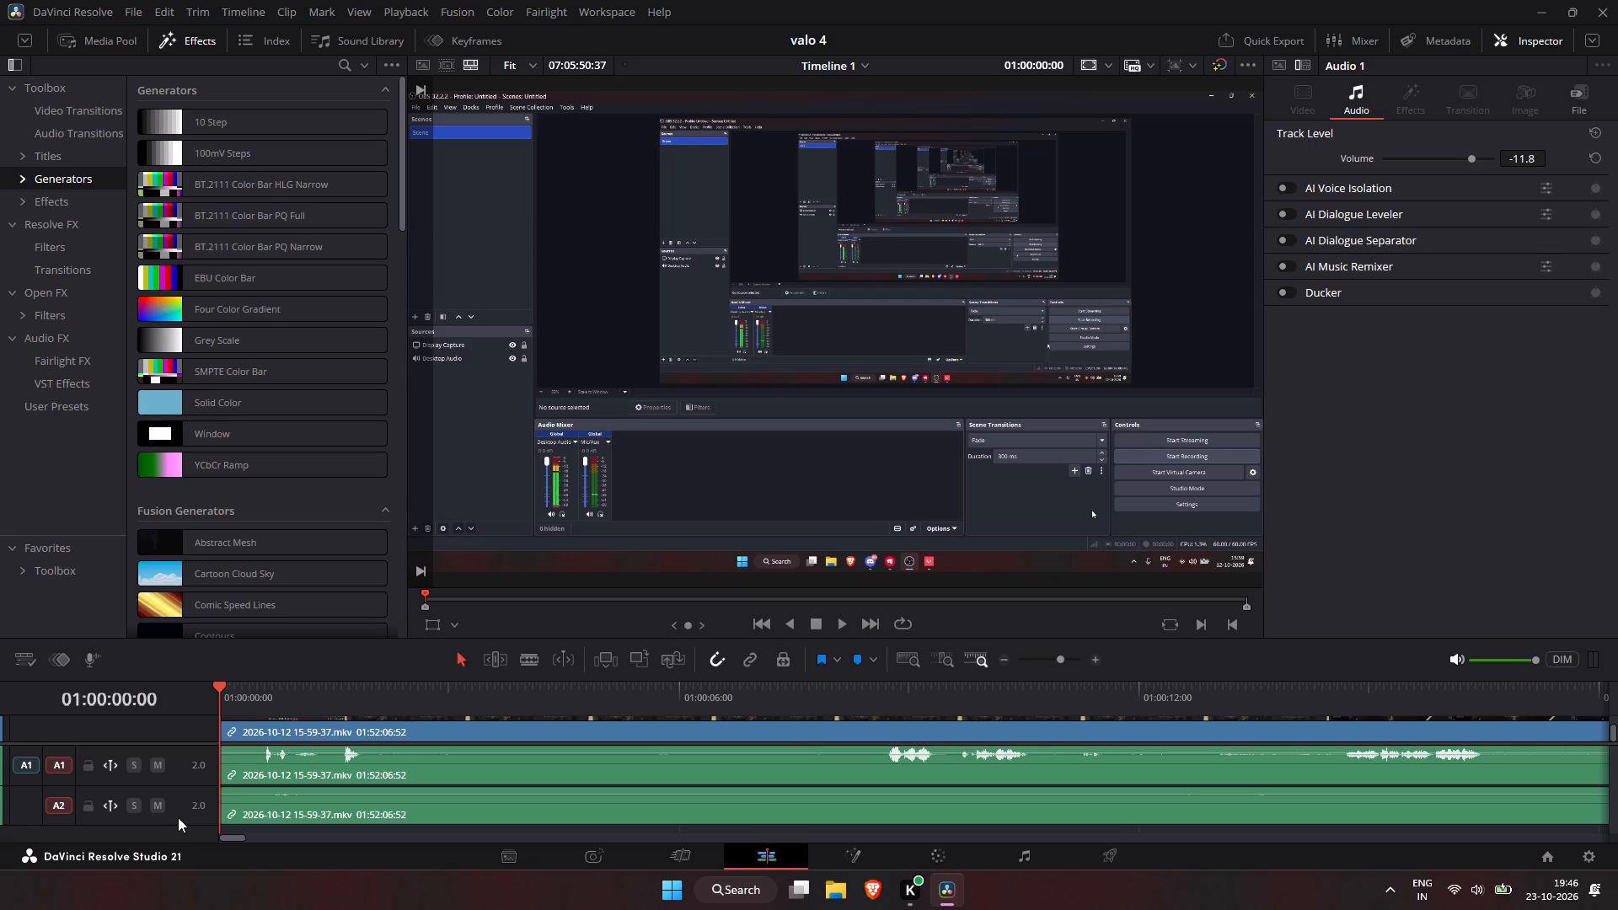
click(178, 817)
drag(1481, 160, 1491, 169)
drag(1491, 169, 1499, 169)
Raise the Audio 1 track volume to -10.1 while listening through the timeline from its start.
drag(308, 708, 180, 715)
key(space)
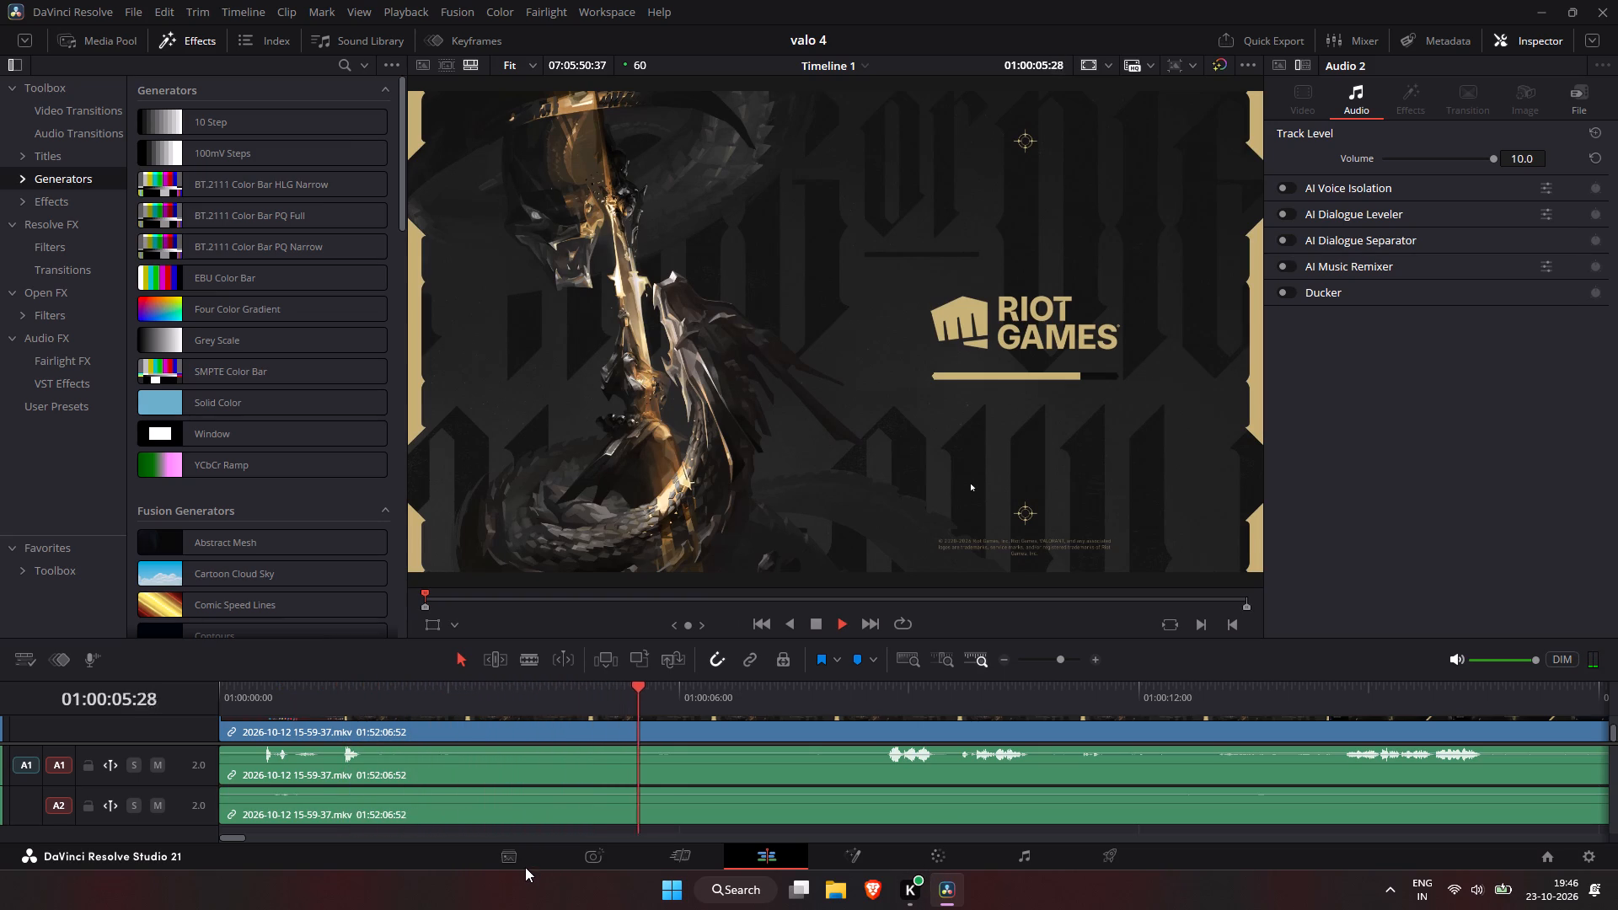
click(1581, 709)
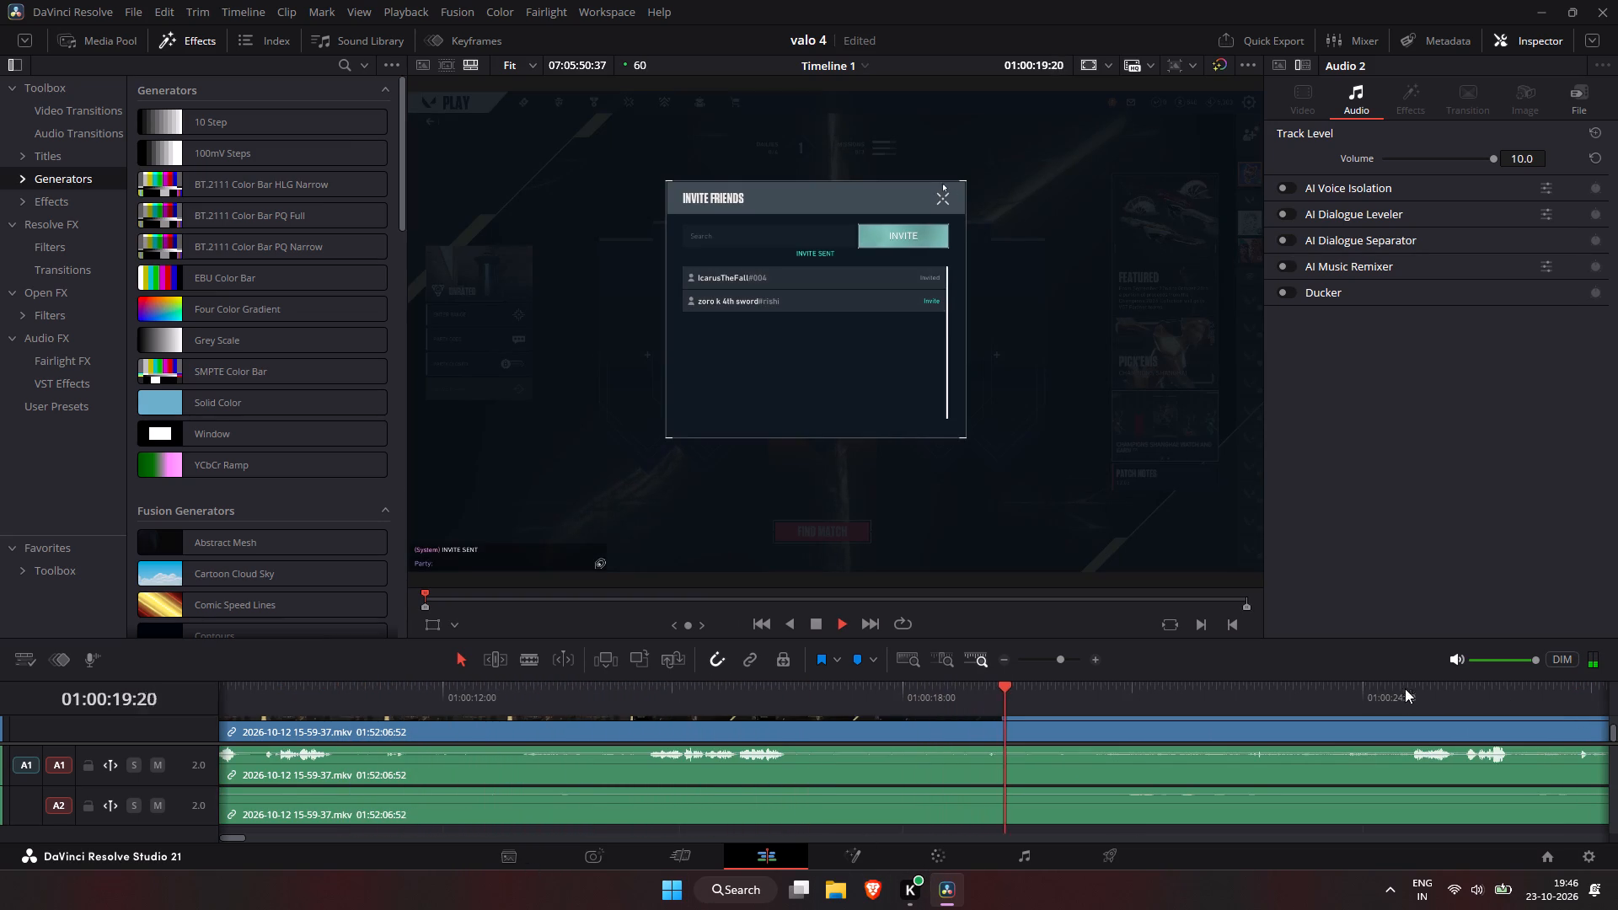
click(1617, 703)
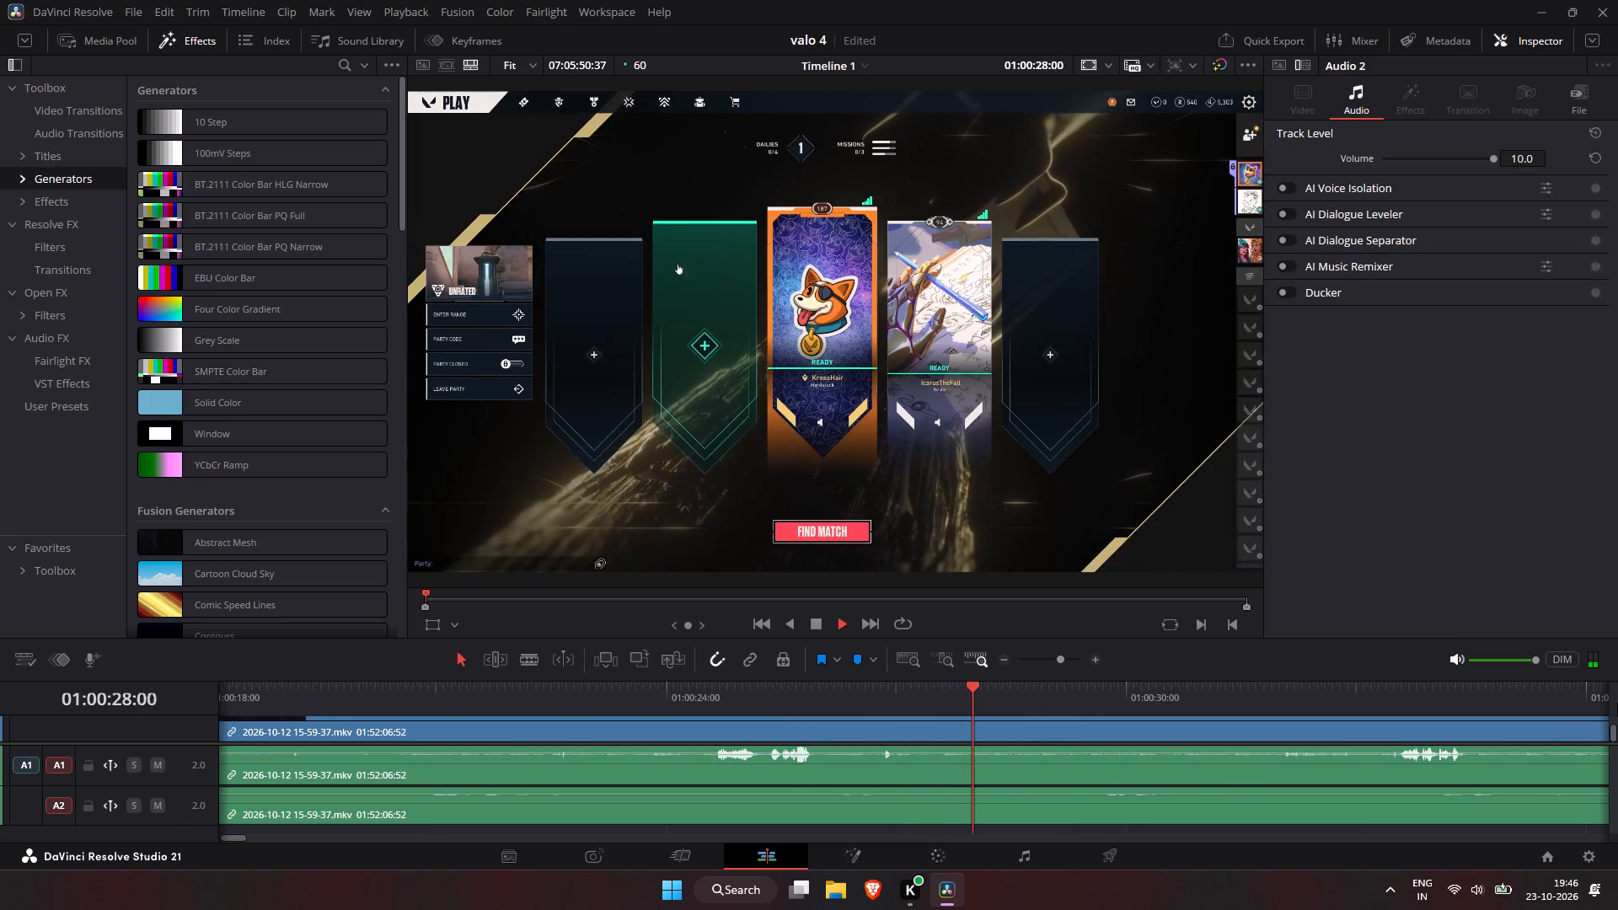
click(1617, 703)
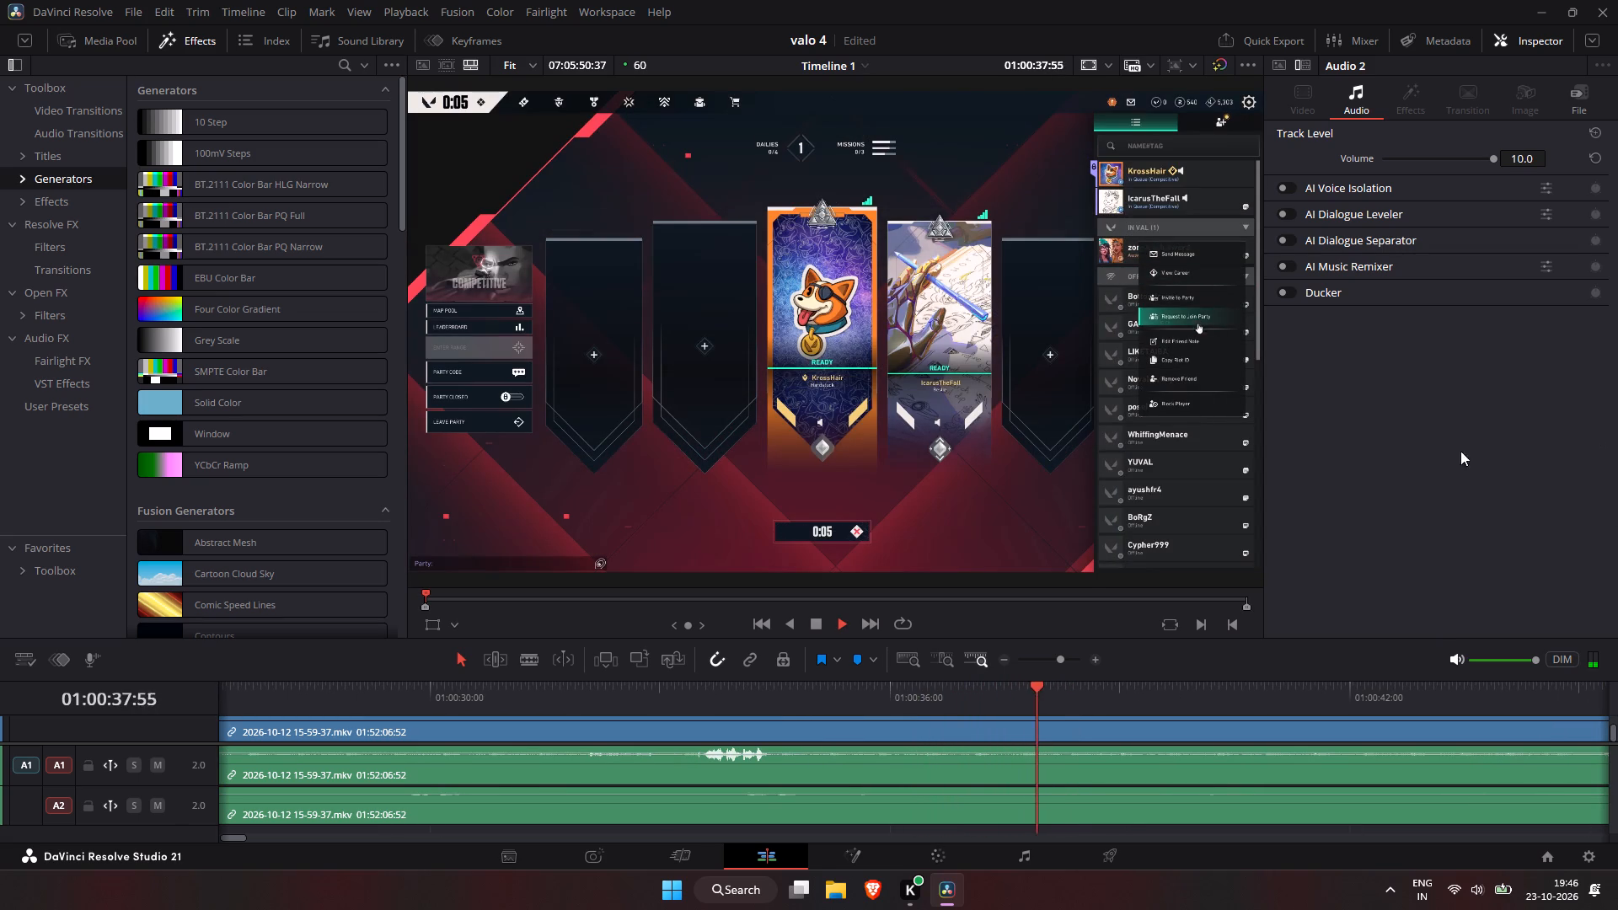
click(186, 764)
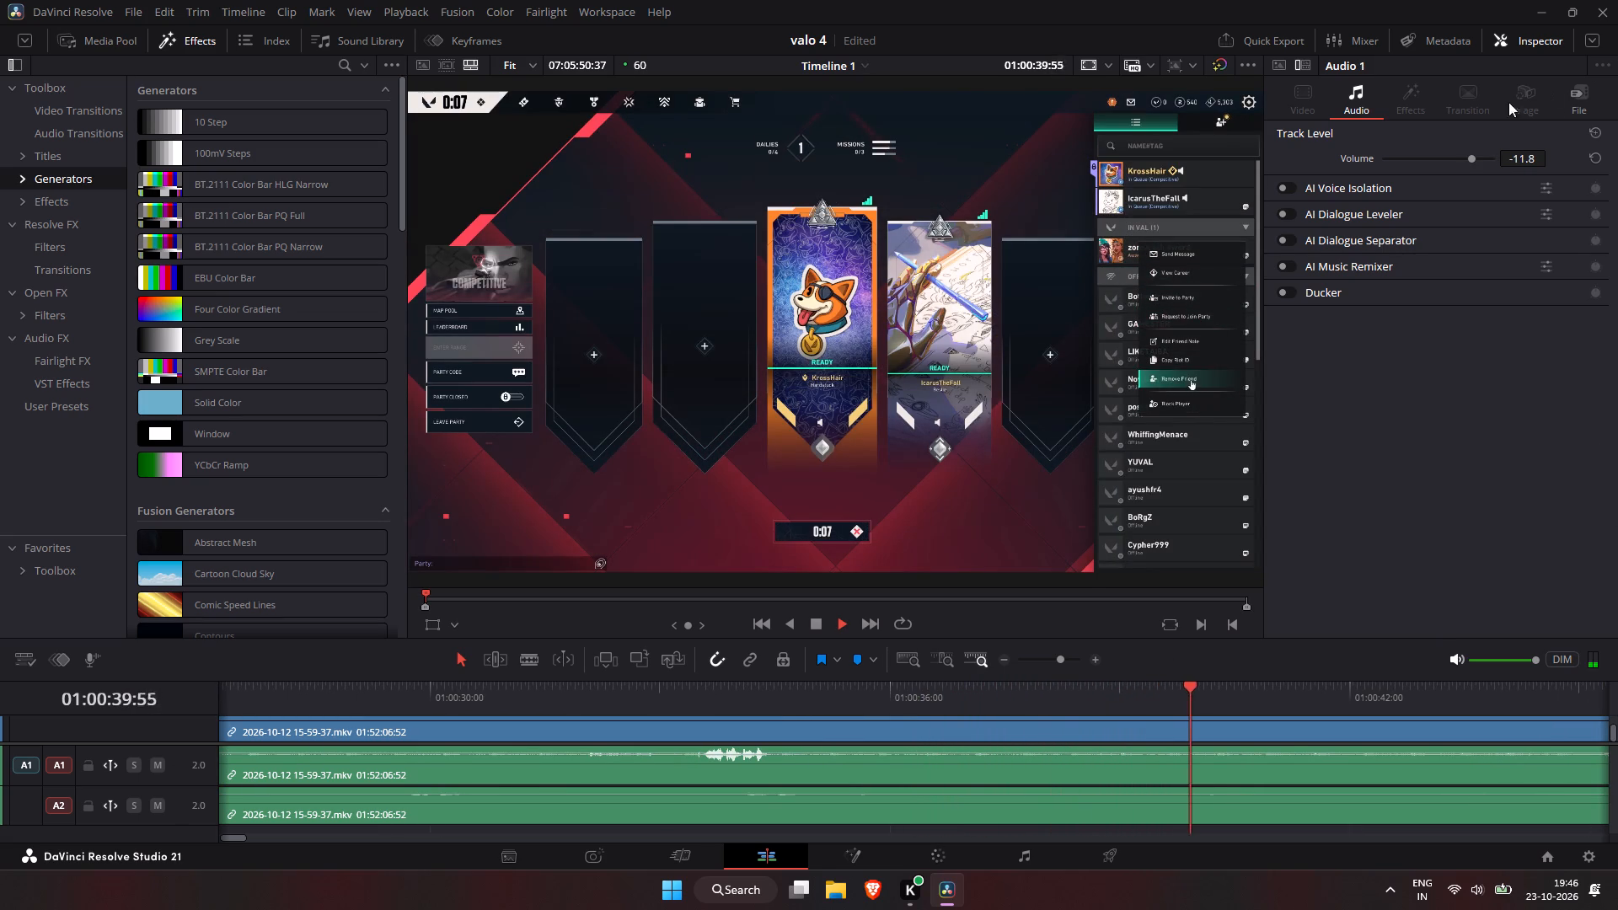
drag(1469, 155, 1519, 164)
drag(1481, 156, 1473, 159)
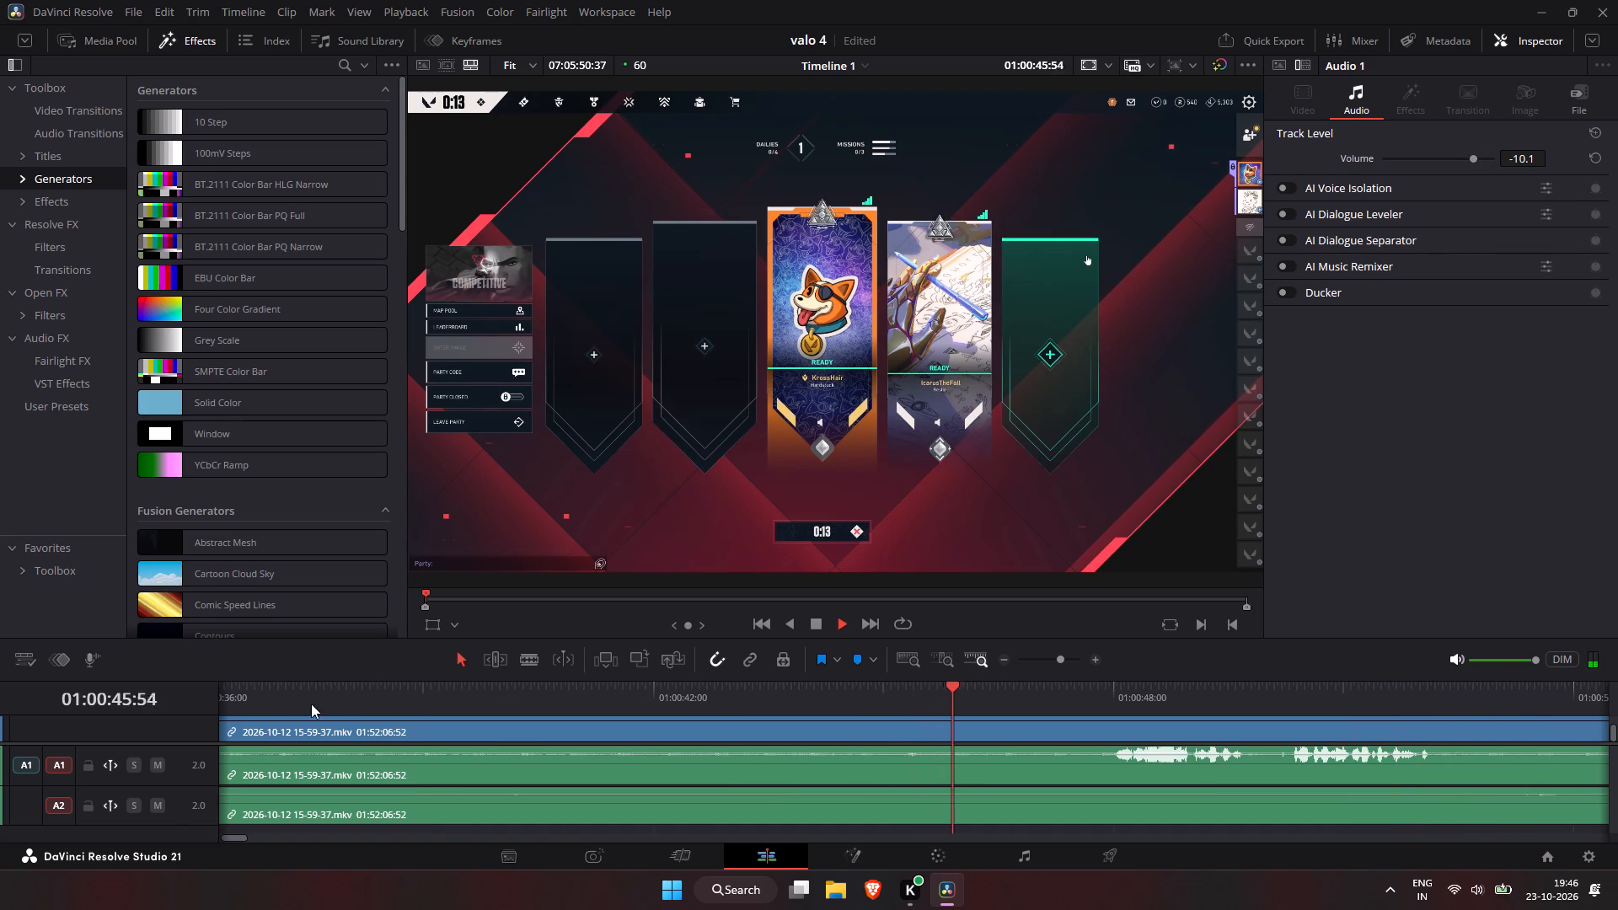
click(1559, 685)
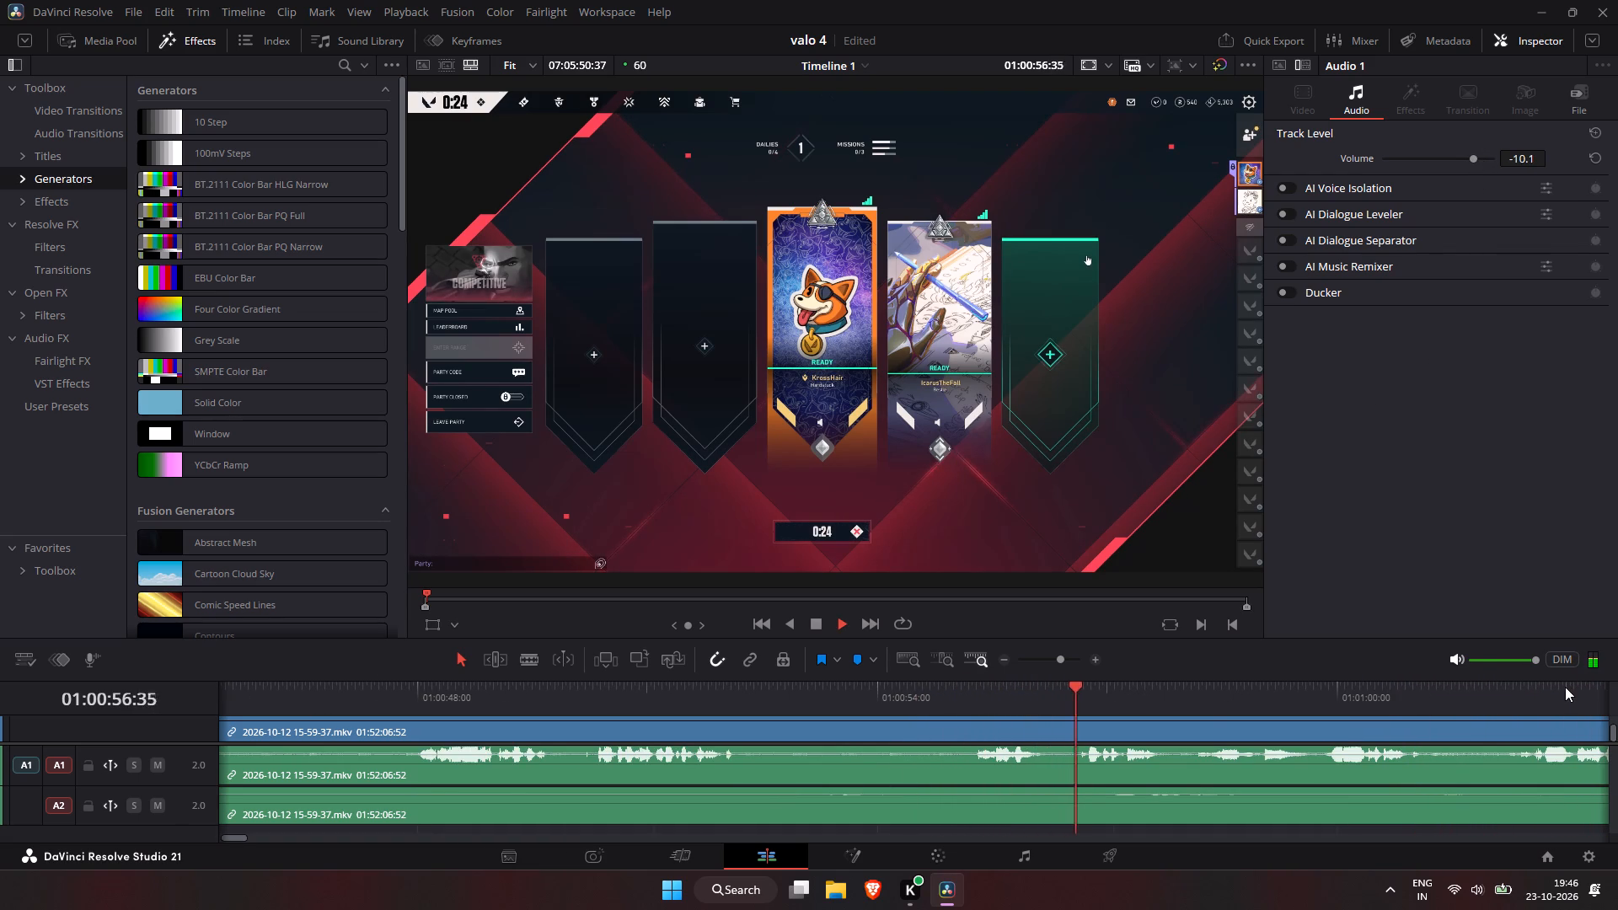
click(1565, 687)
click(1565, 687)
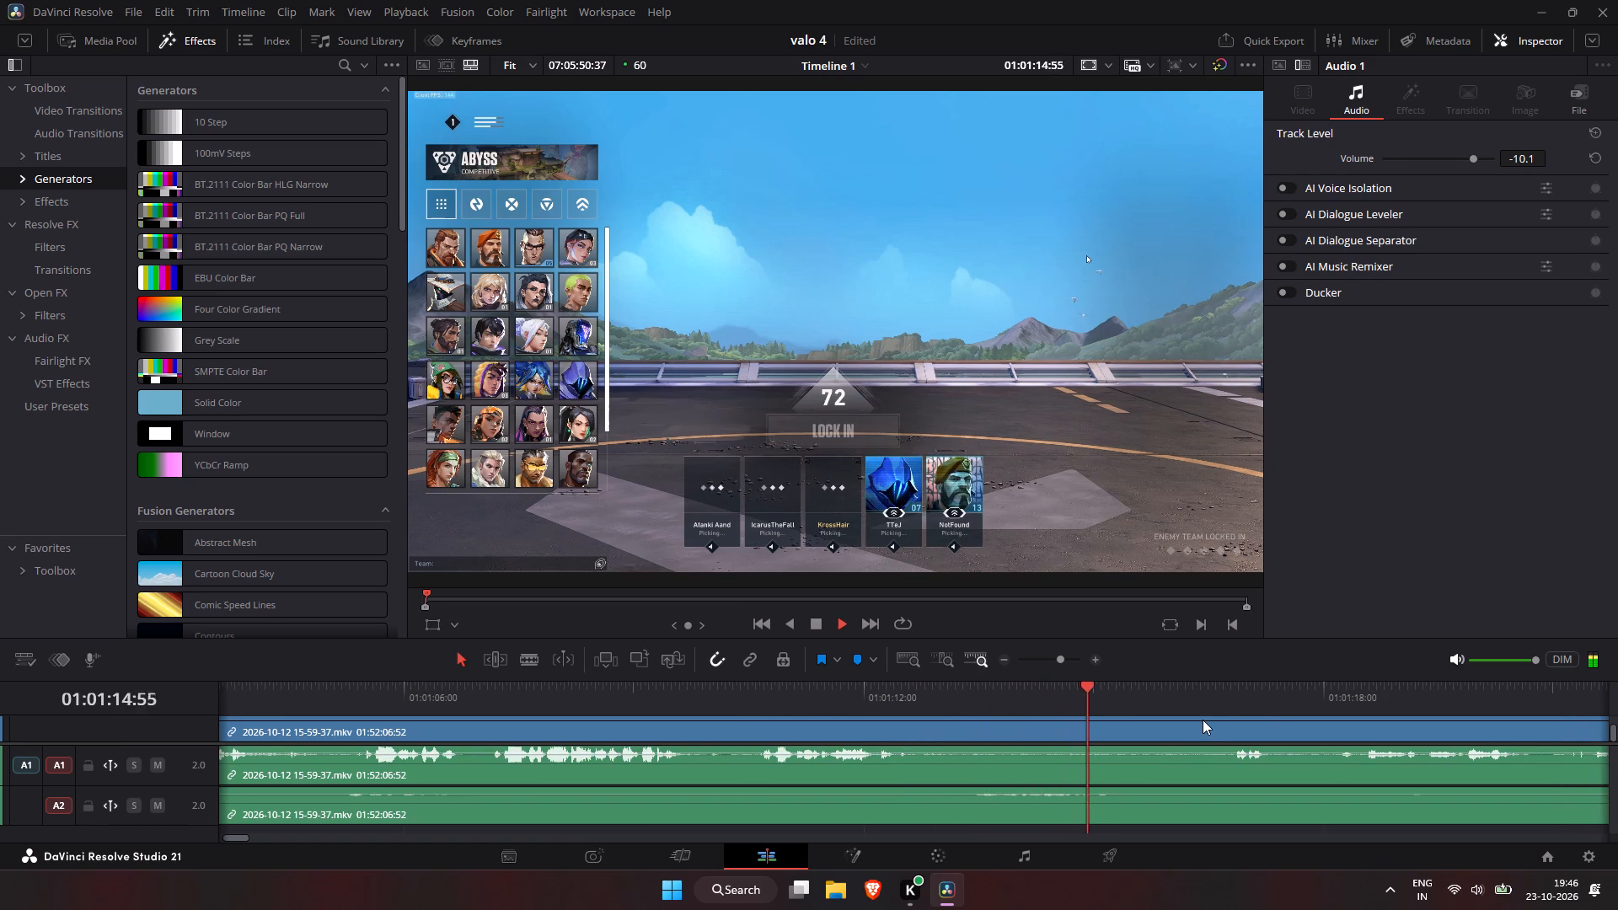
Exit Steam, which is running in the background.
double_click(1374, 896)
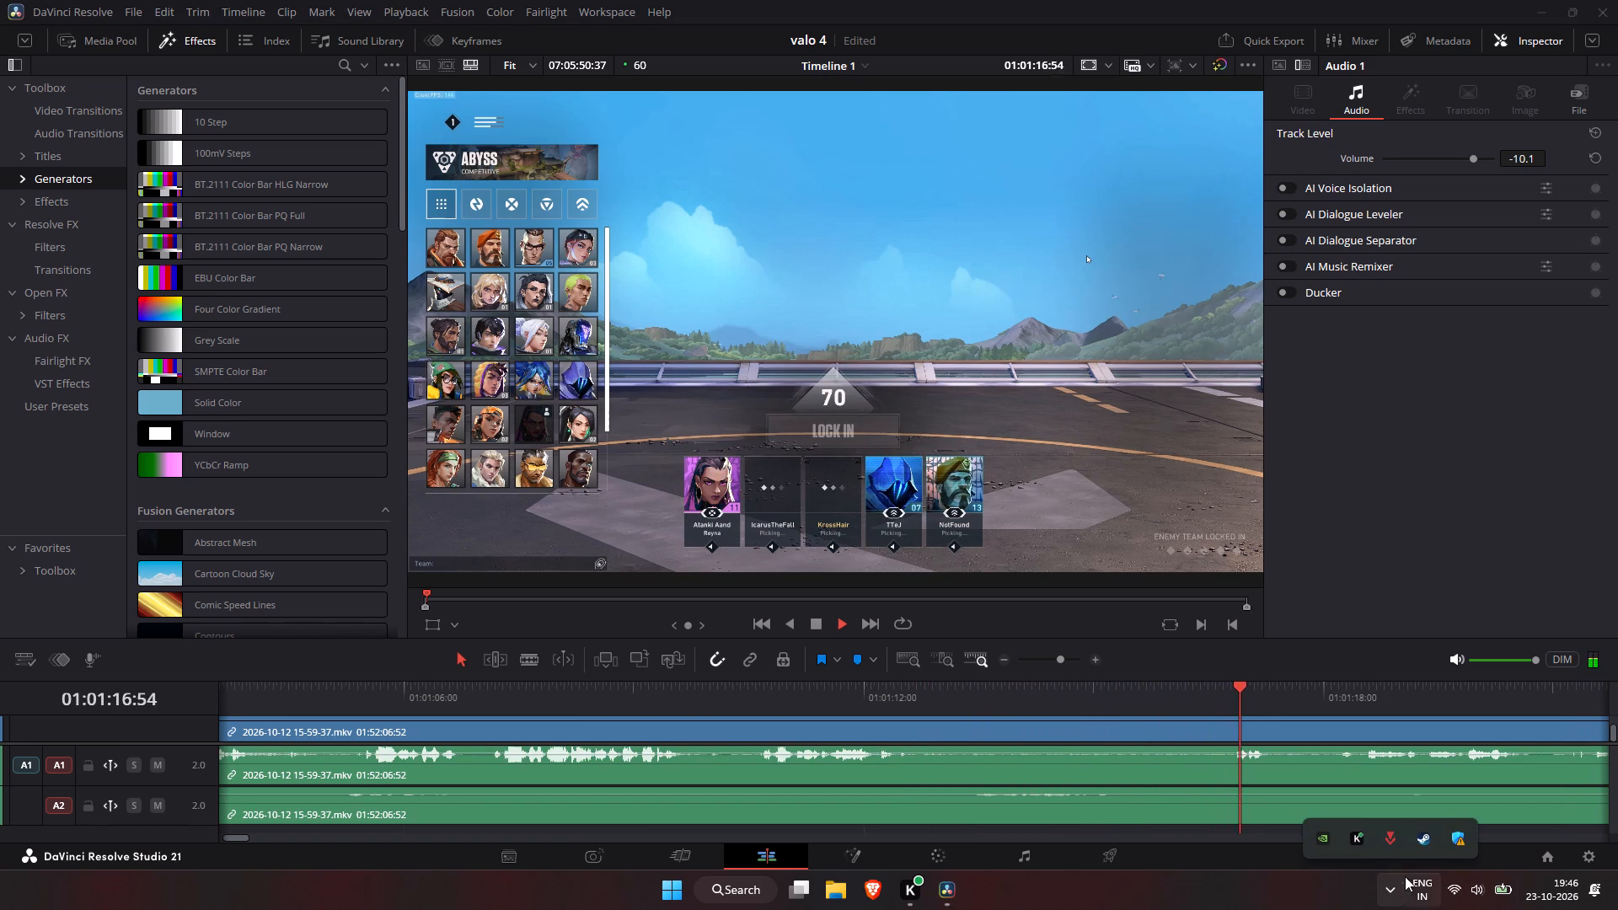
right_click(1421, 839)
click(1346, 811)
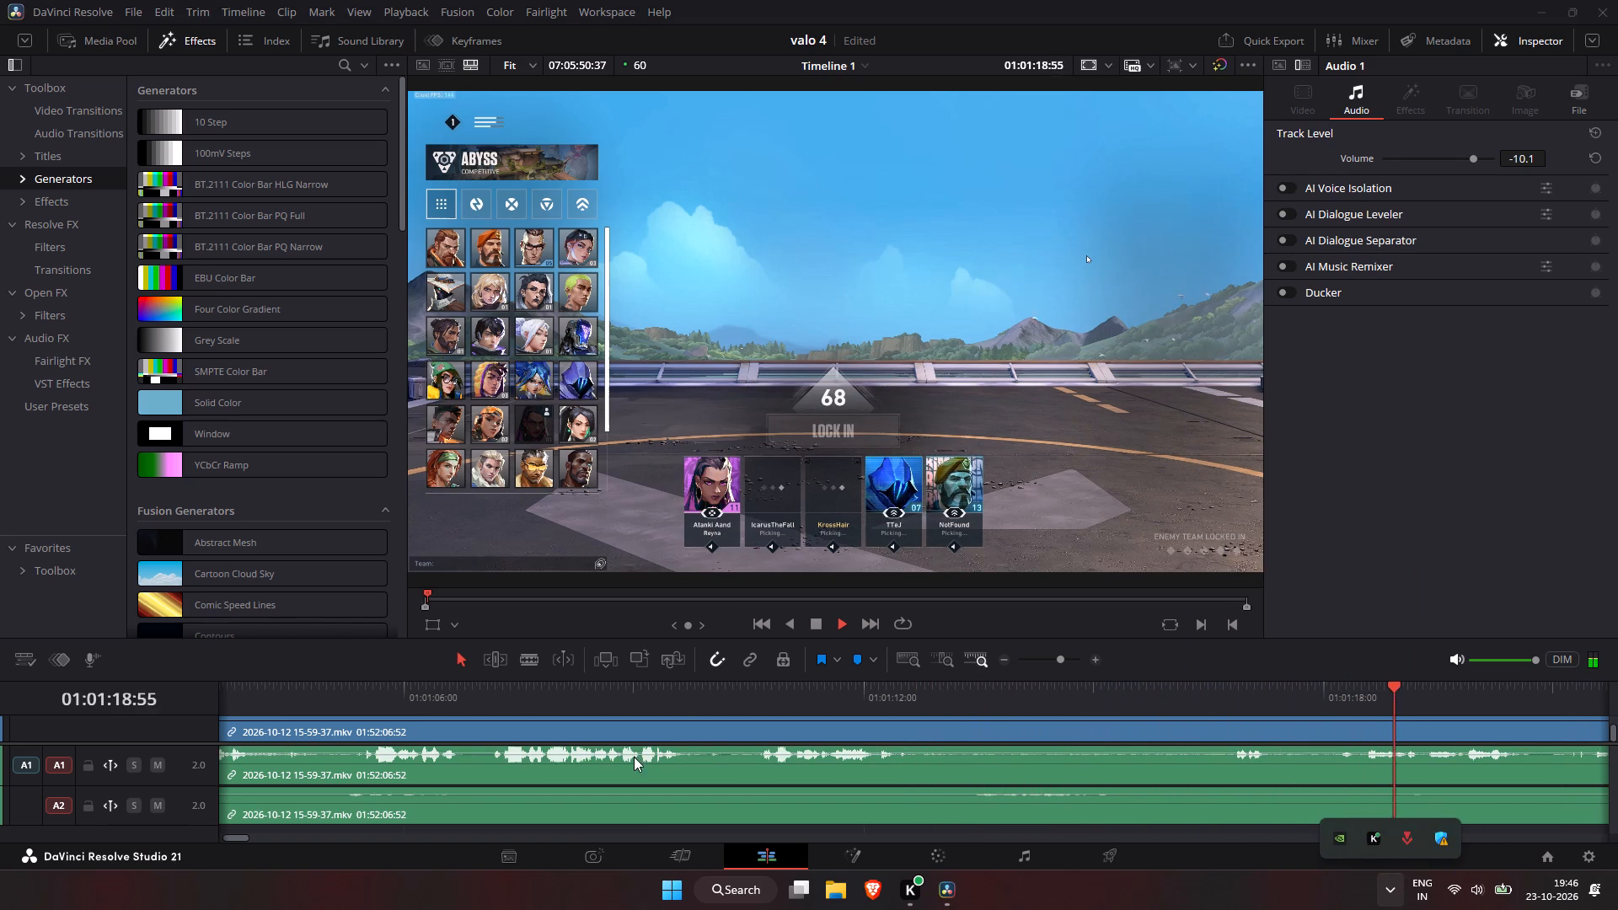
Listen through the timeline up to about 01:03:18 to check the balance between Audio 1 and Audio 2, stopping playback there.
click(1617, 705)
click(1608, 680)
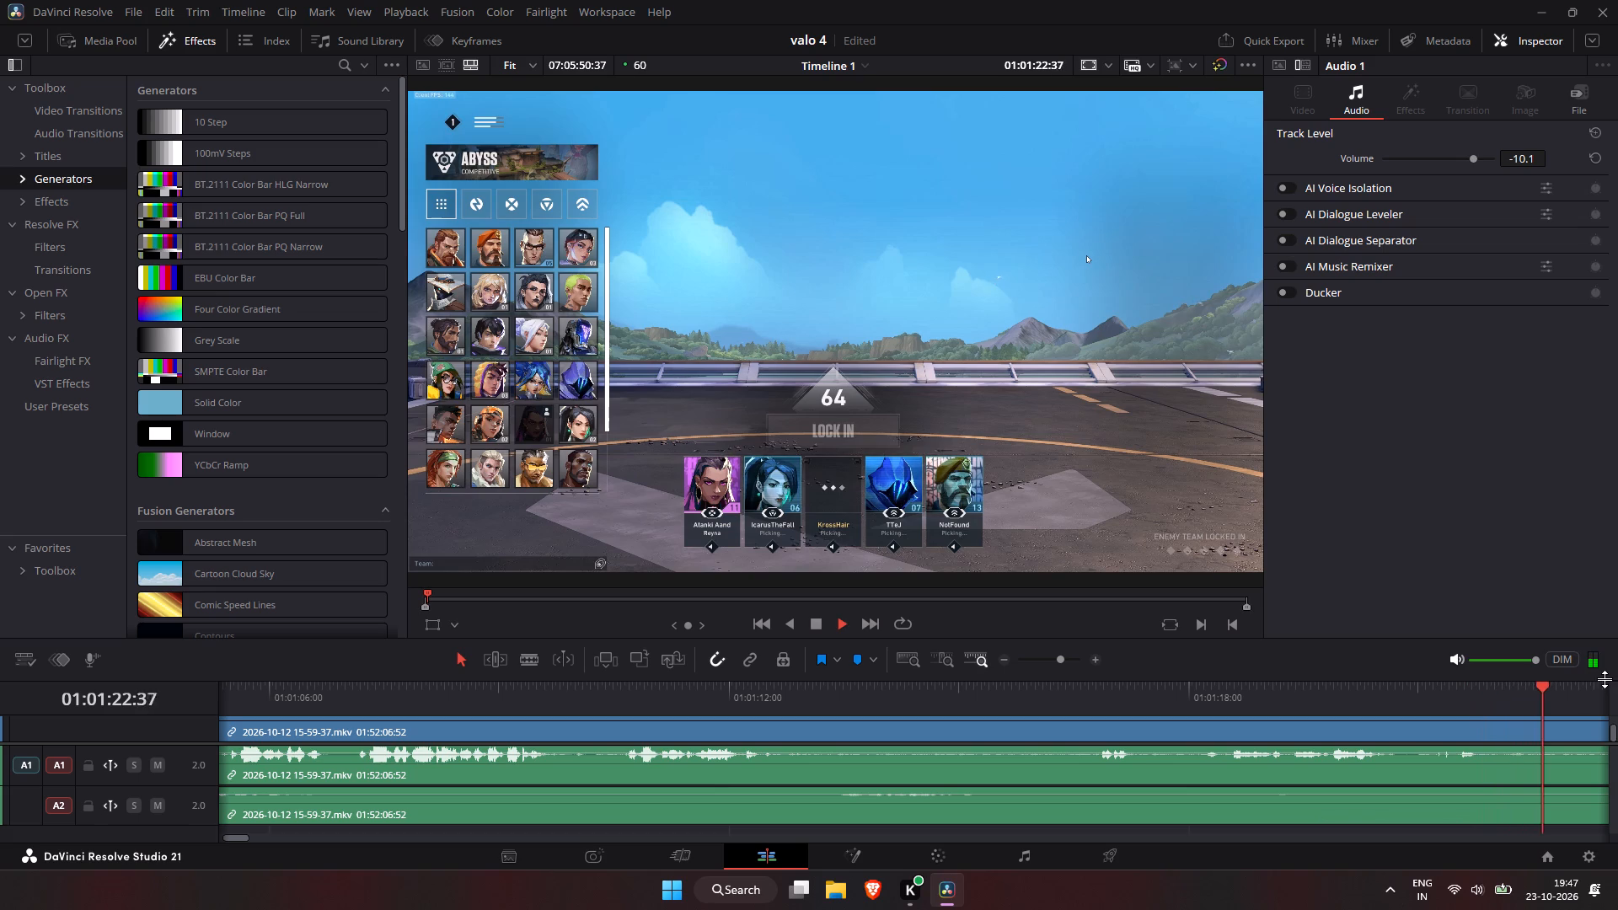
click(1604, 680)
click(1605, 691)
click(1607, 695)
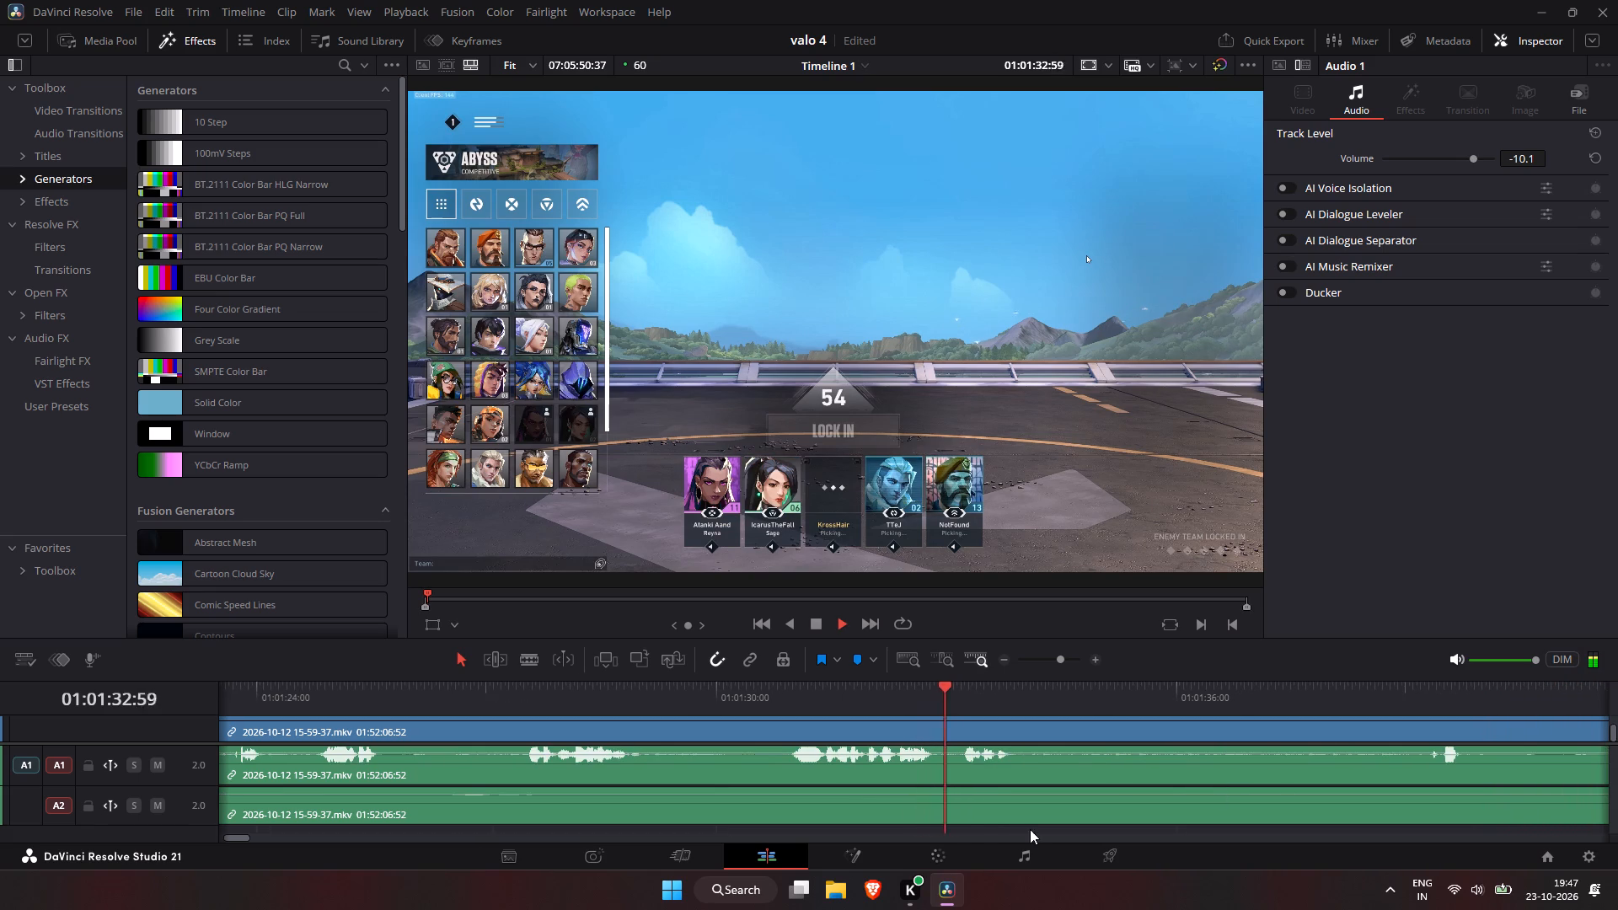
drag(1536, 683, 1602, 692)
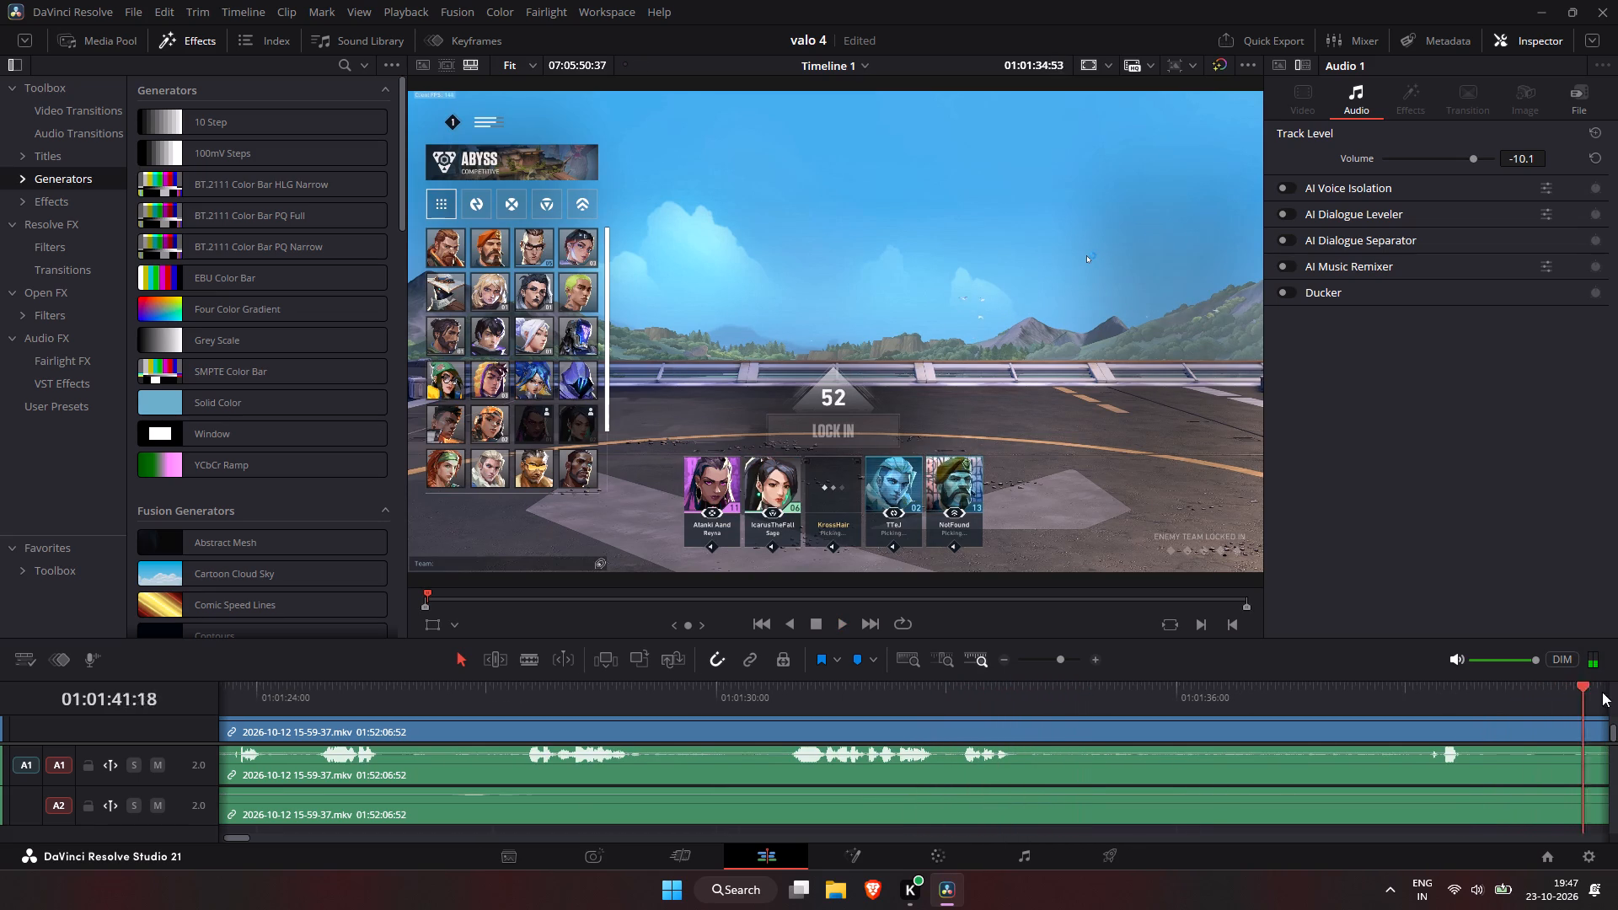
drag(1602, 692, 1617, 692)
drag(1601, 680, 1617, 693)
drag(1566, 699, 1617, 706)
drag(1575, 700, 1617, 702)
drag(1575, 702, 1615, 713)
drag(1540, 693, 1615, 699)
drag(1562, 688, 1617, 695)
drag(1584, 692, 1617, 701)
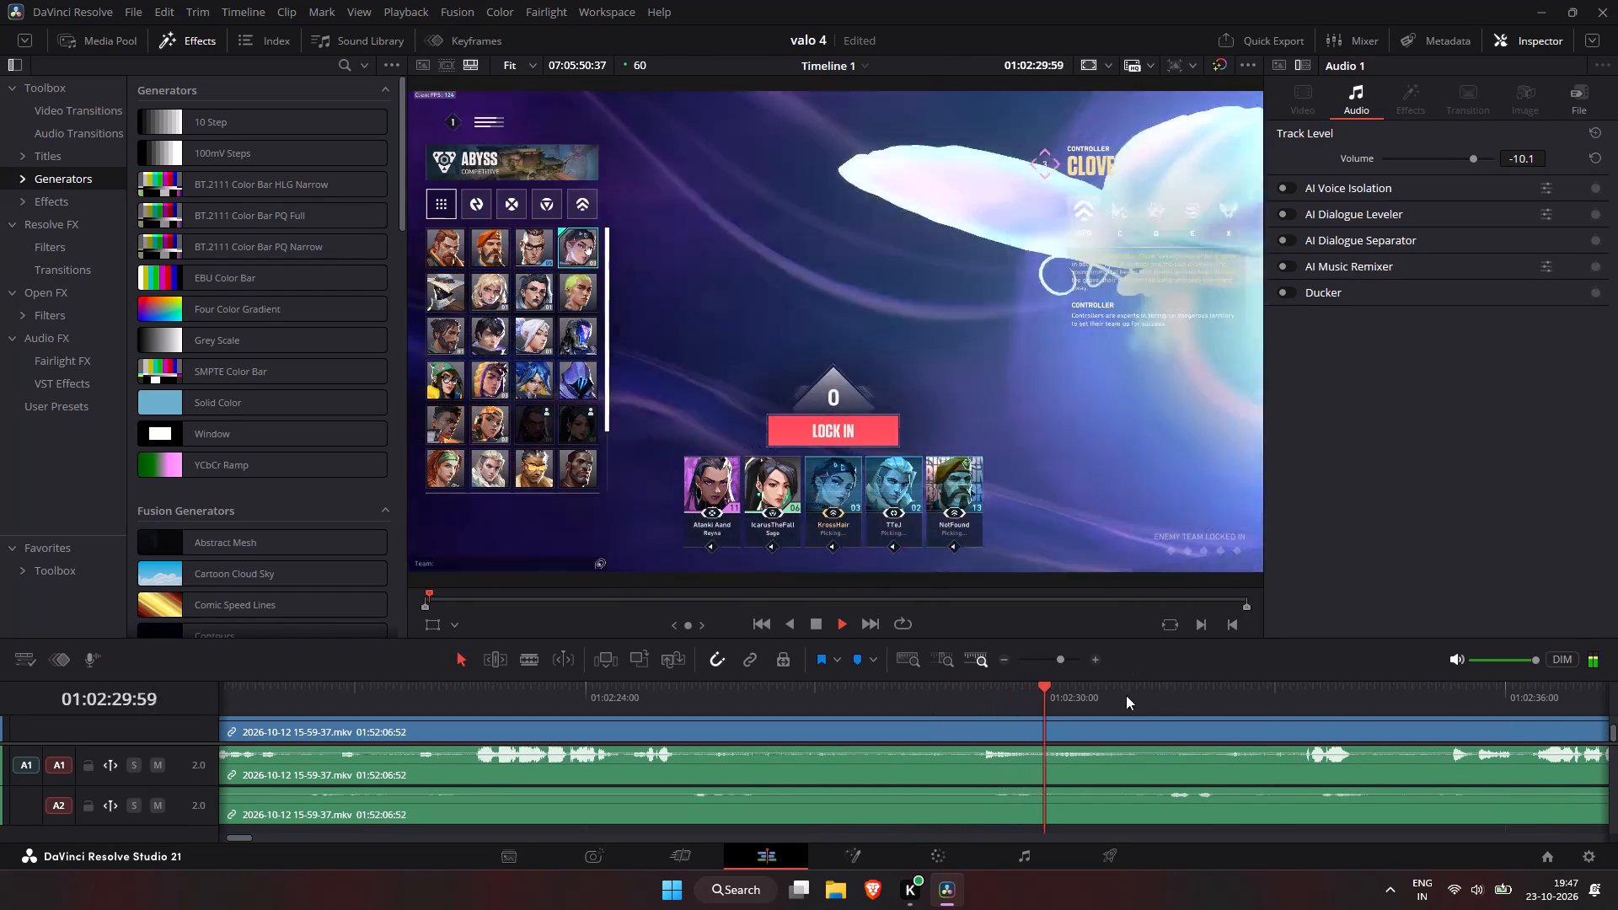
click(1139, 691)
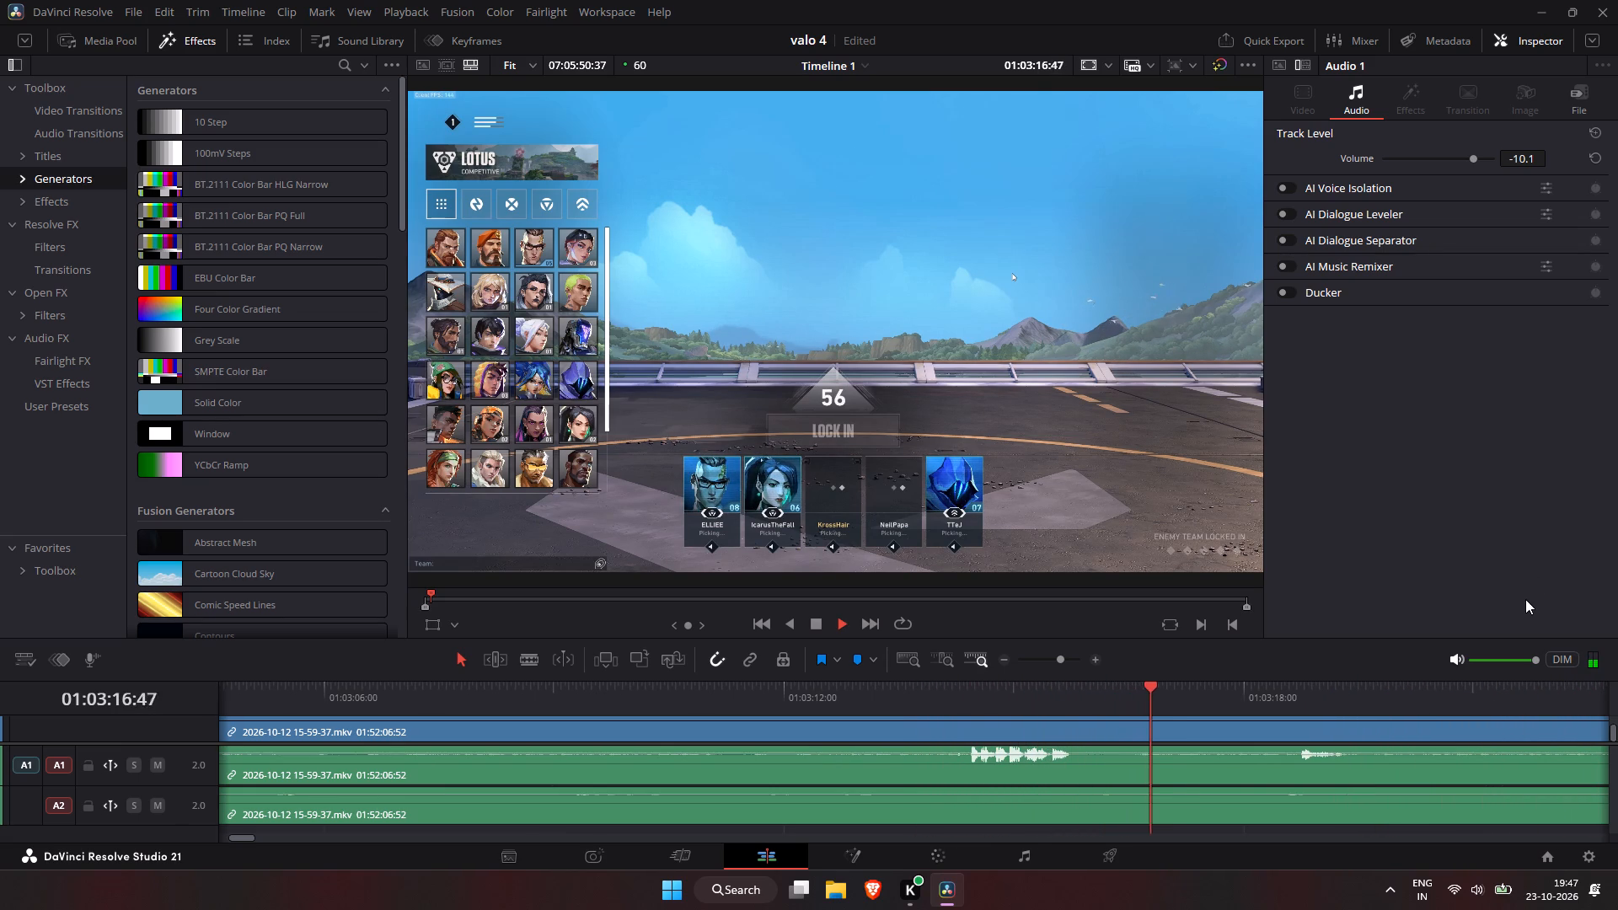
key(space)
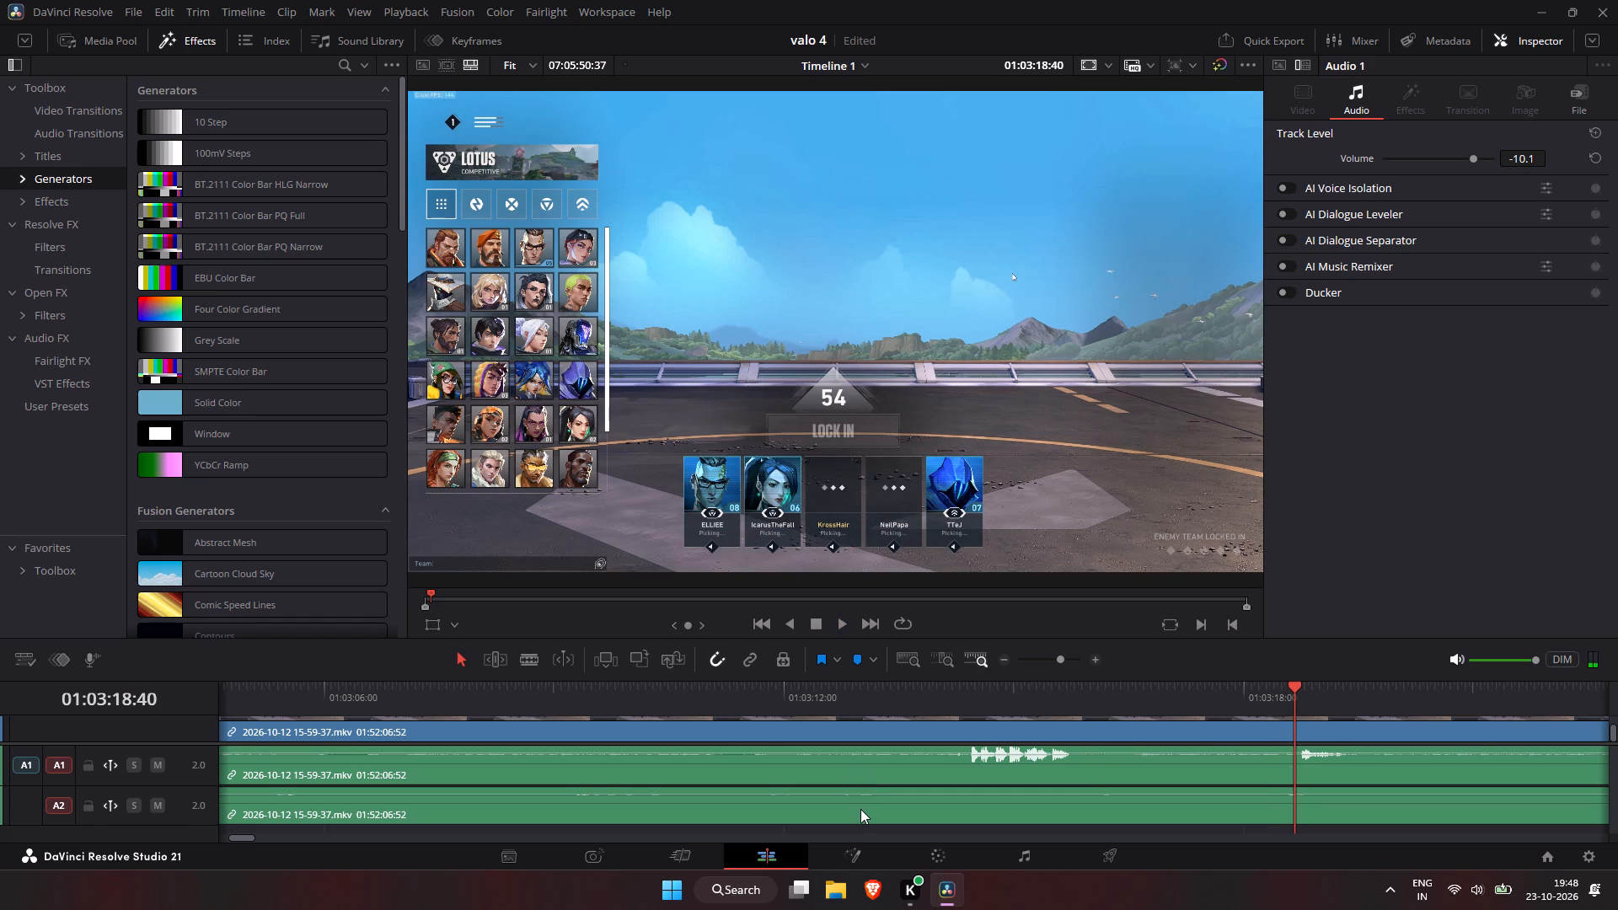
click(860, 809)
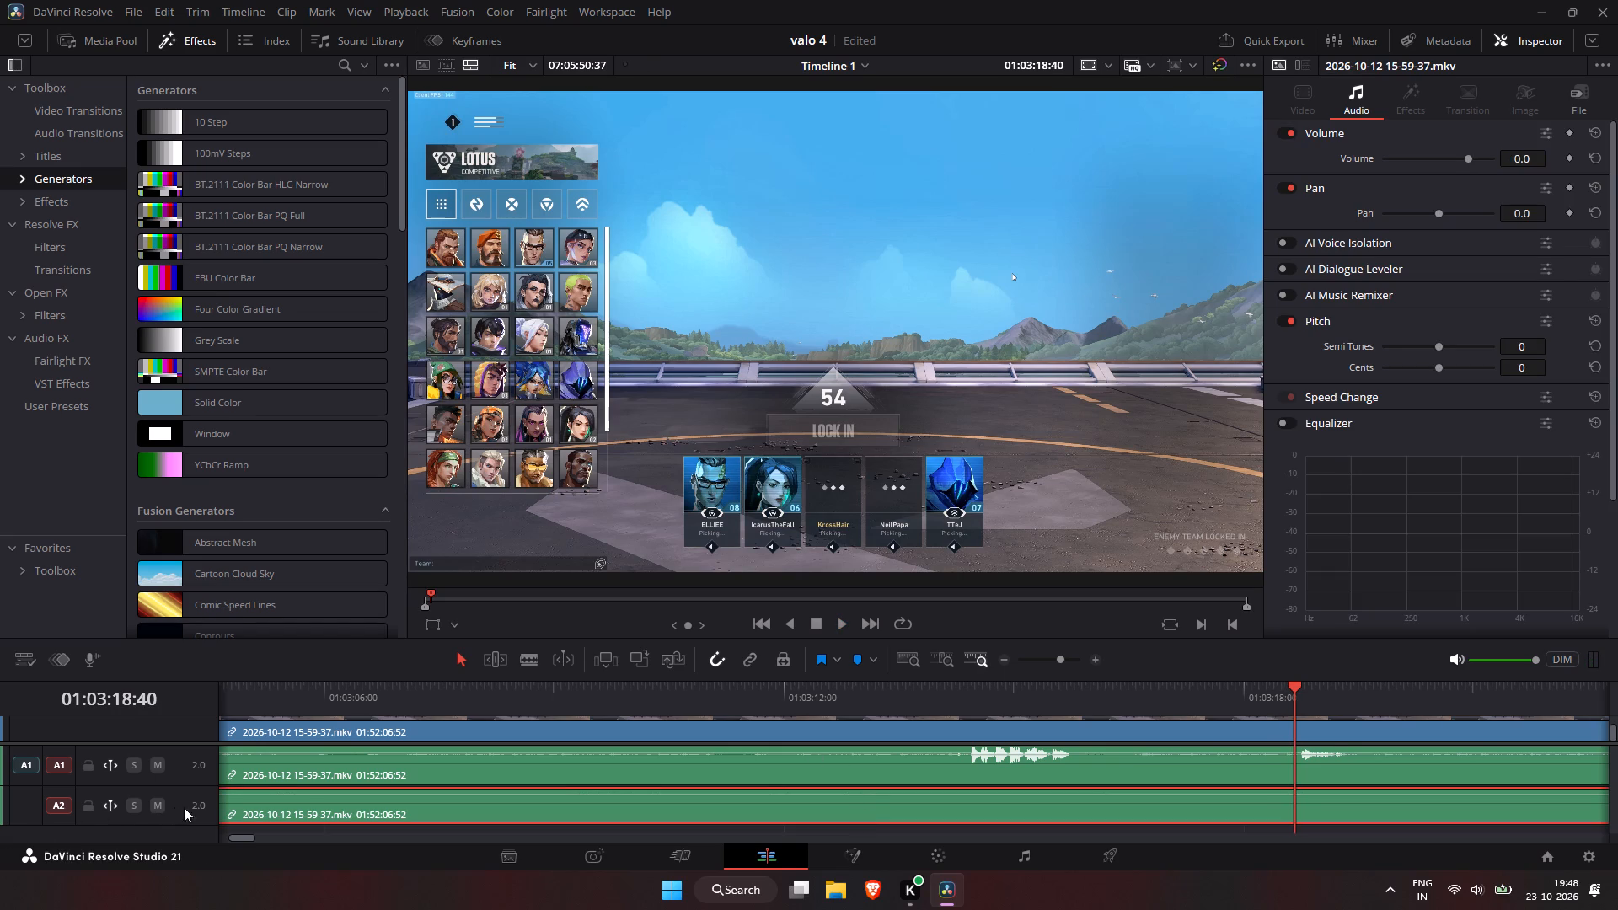
click(199, 805)
click(351, 795)
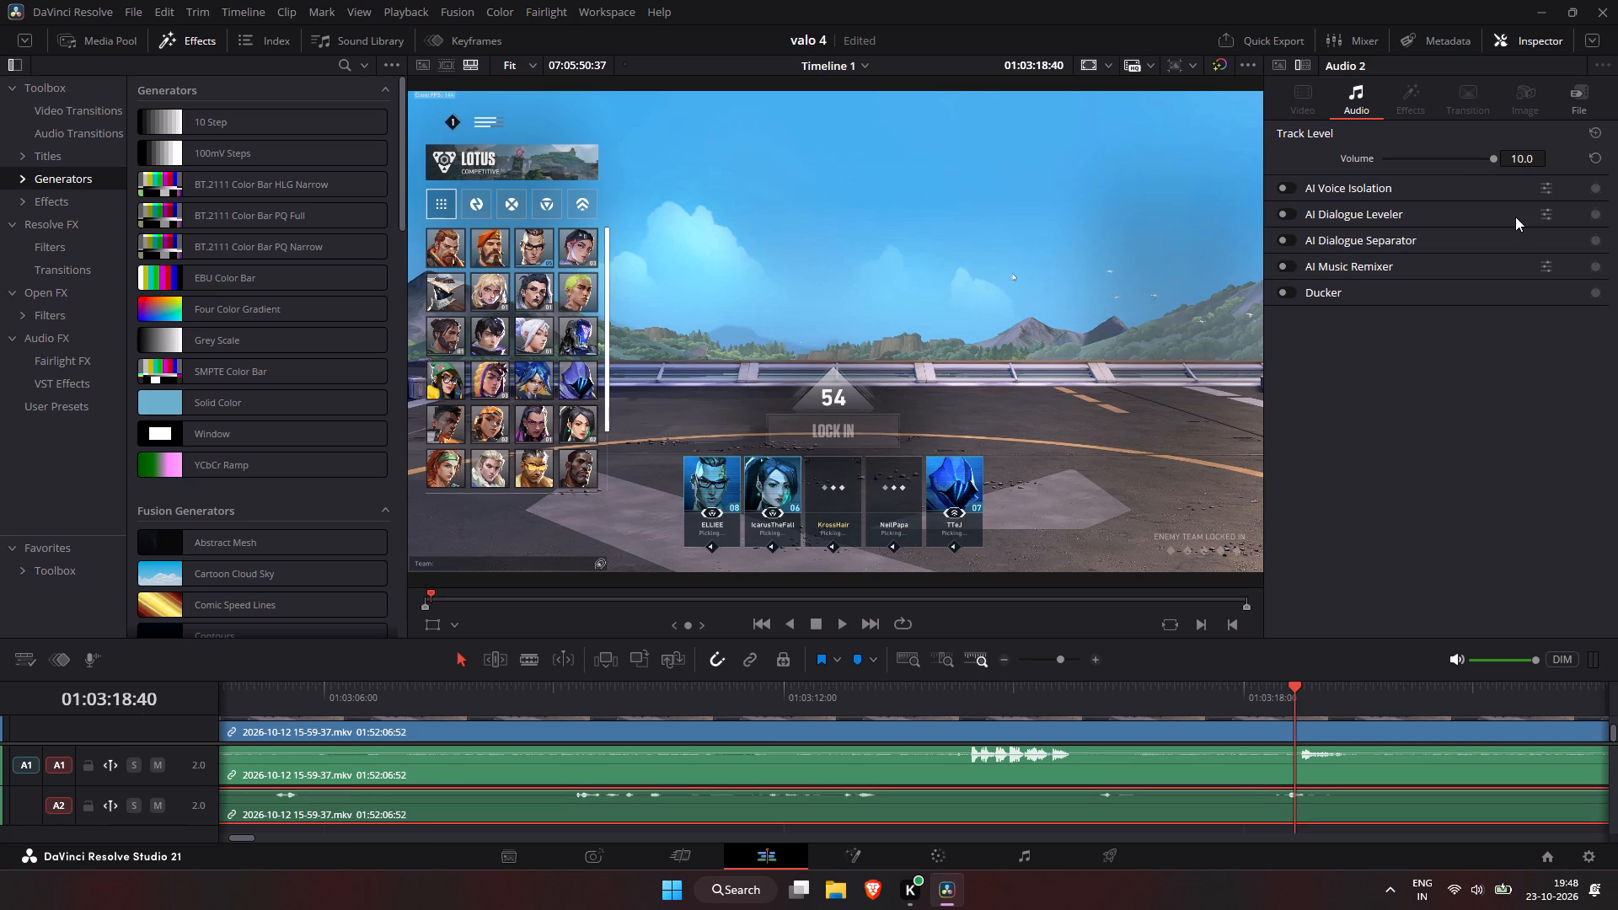
click(1533, 158)
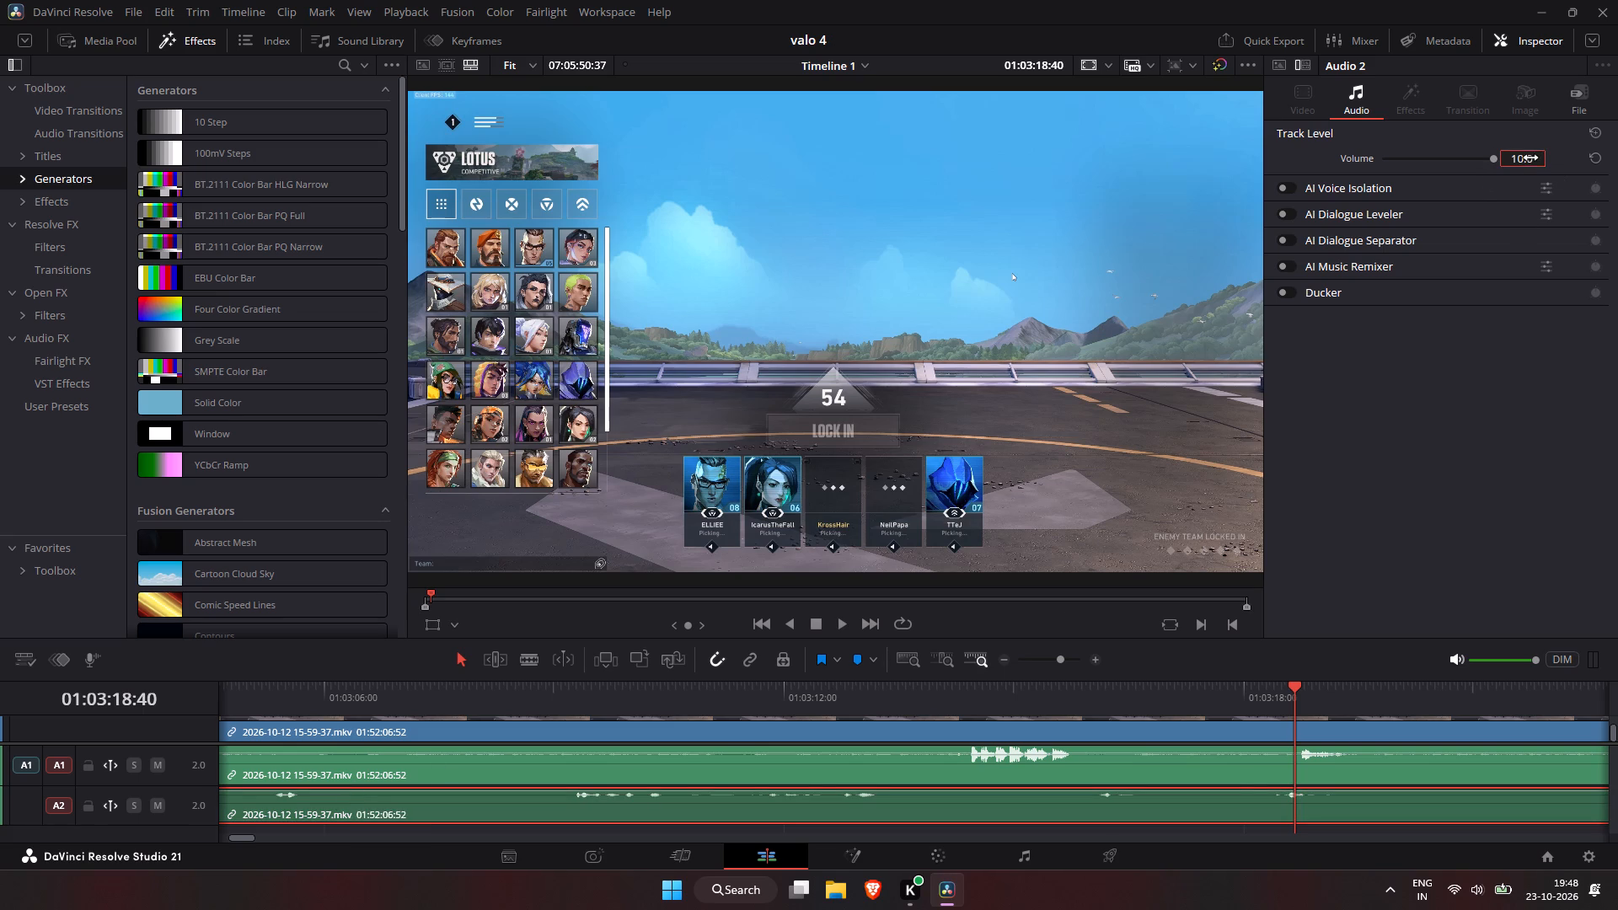
double_click(1530, 158)
key(0)
key(Return)
Audition the audio around 01:01:06 and lower the volume of the Audio 2 clip to 7.89 dB.
drag(298, 699, 185, 705)
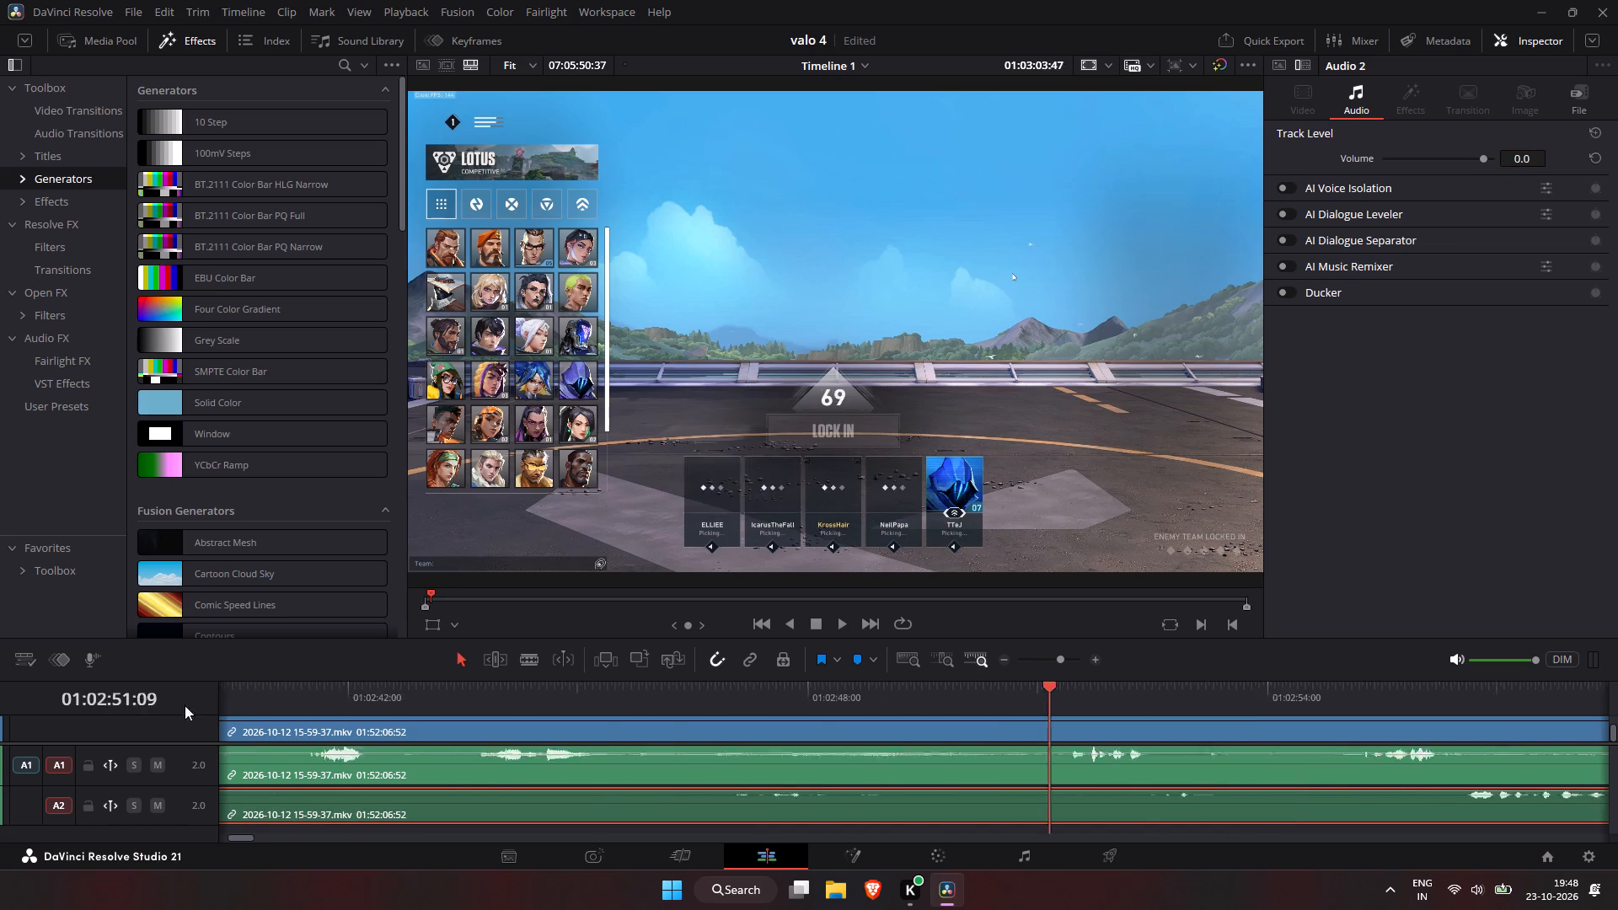
drag(185, 705, 144, 715)
key(space)
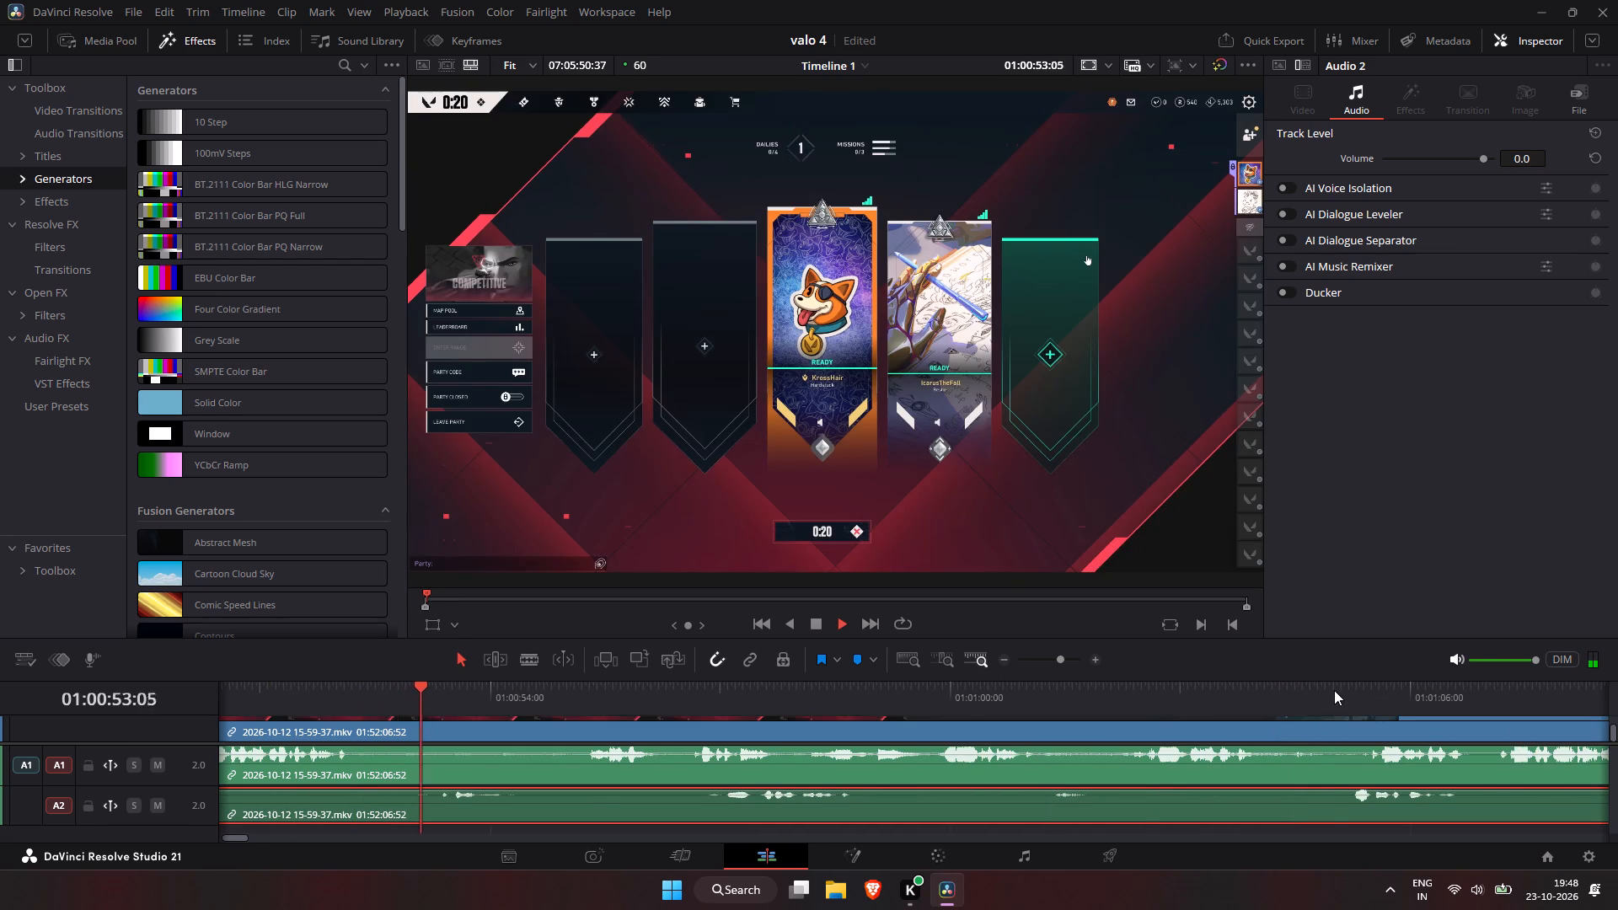
click(1334, 690)
key(space)
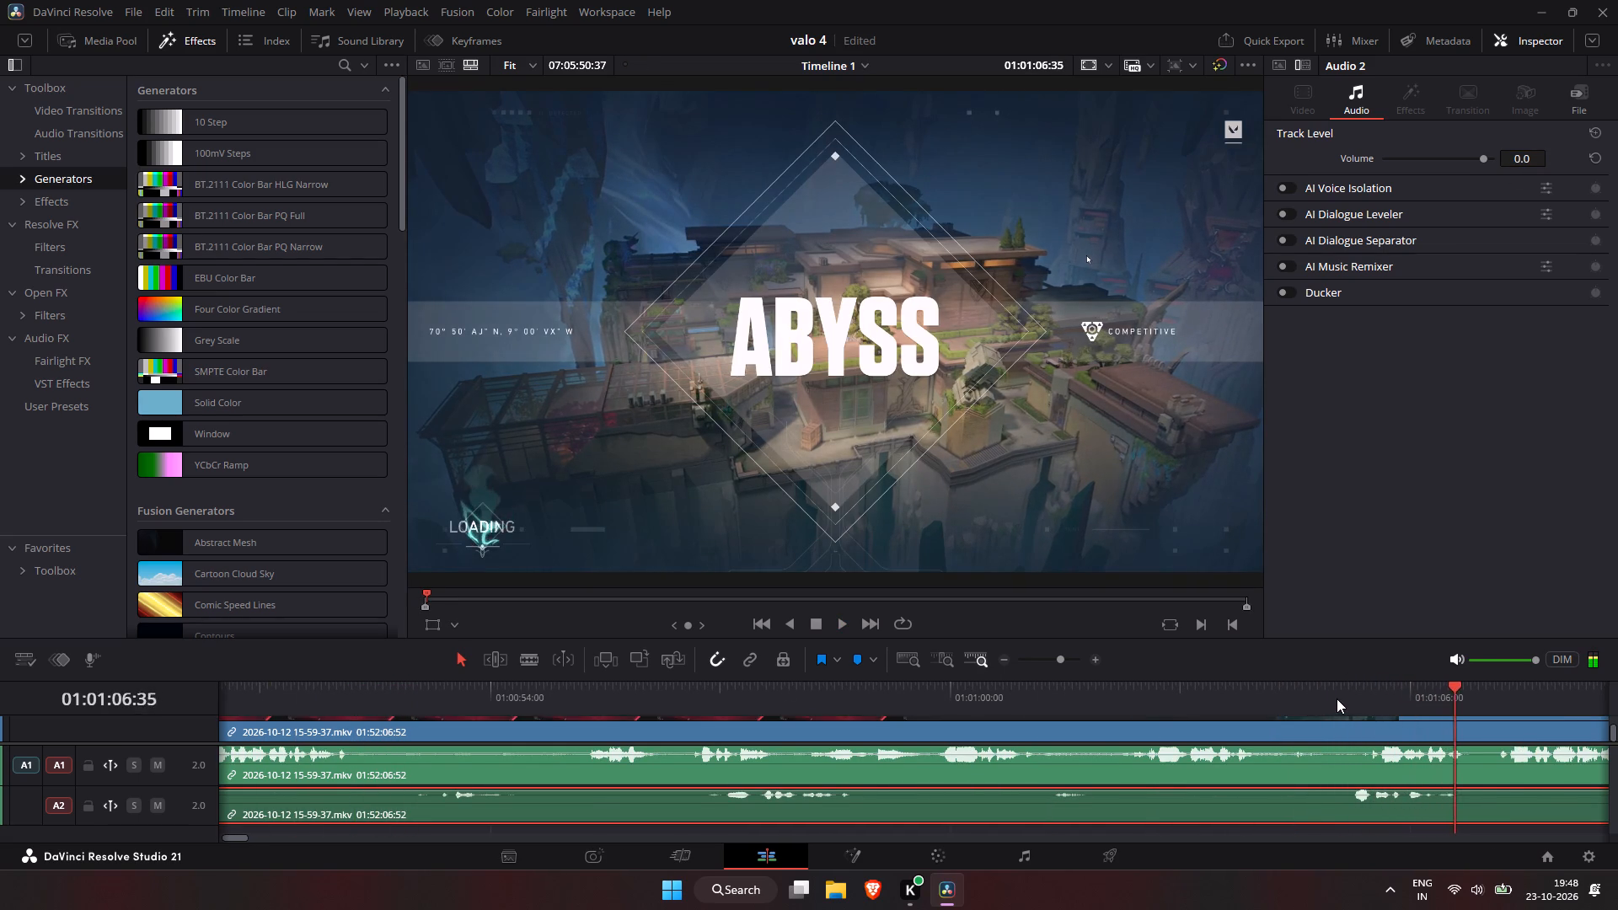
click(1337, 699)
key(space)
key(space)
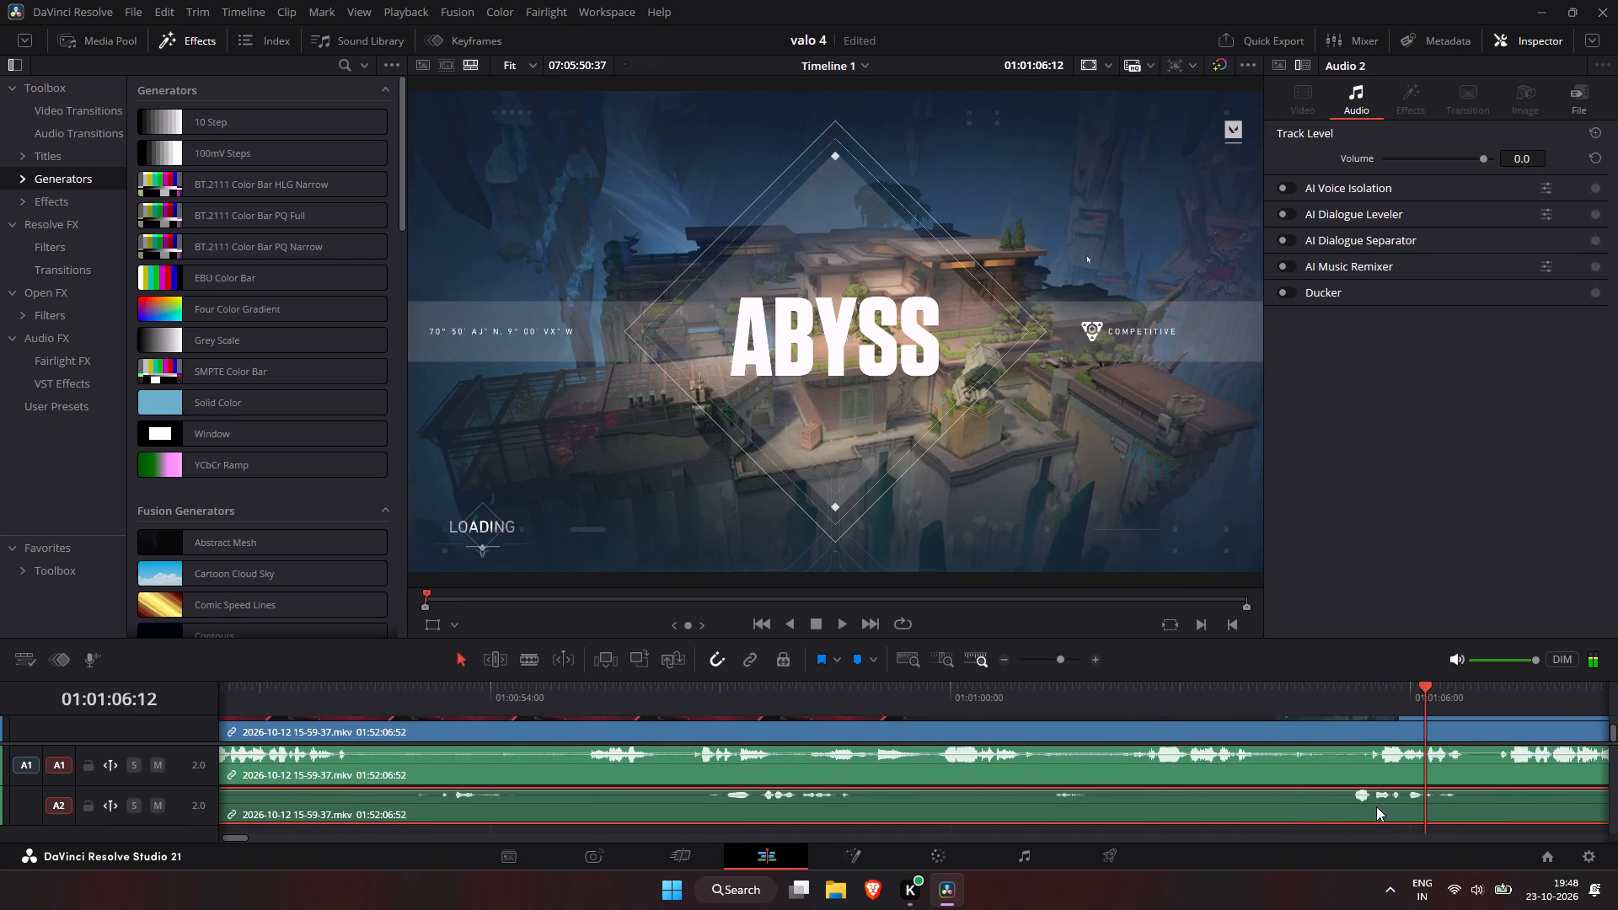
click(1379, 790)
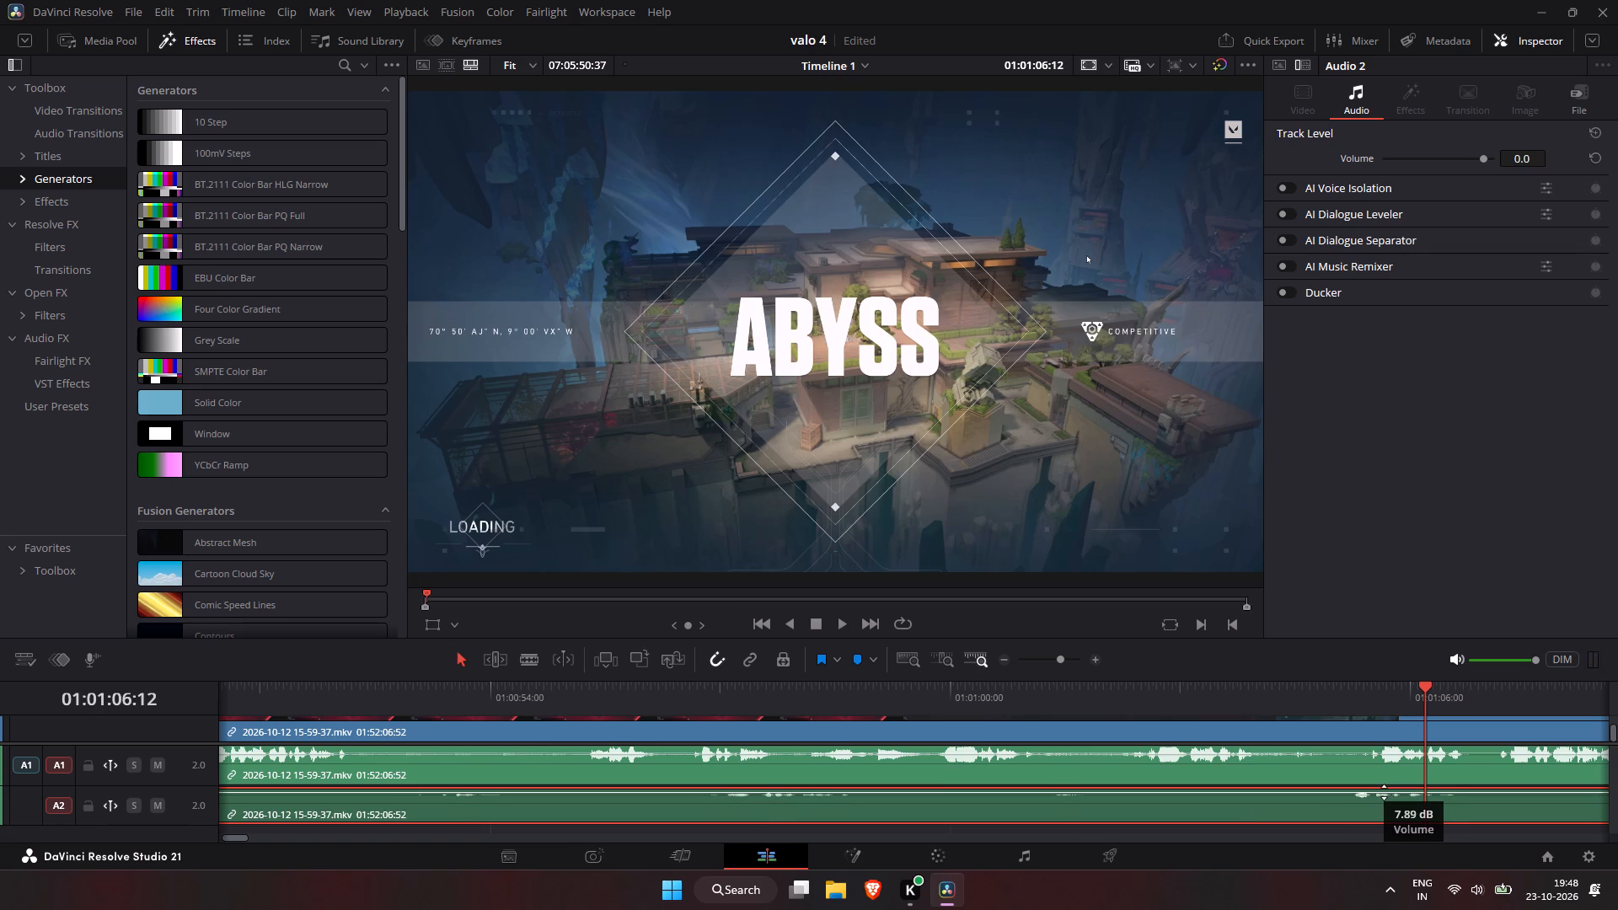
Listen to passages from about 01:01:05 to 01:04:13 to check the audio balance through the agent-selection sections.
click(1337, 688)
key(space)
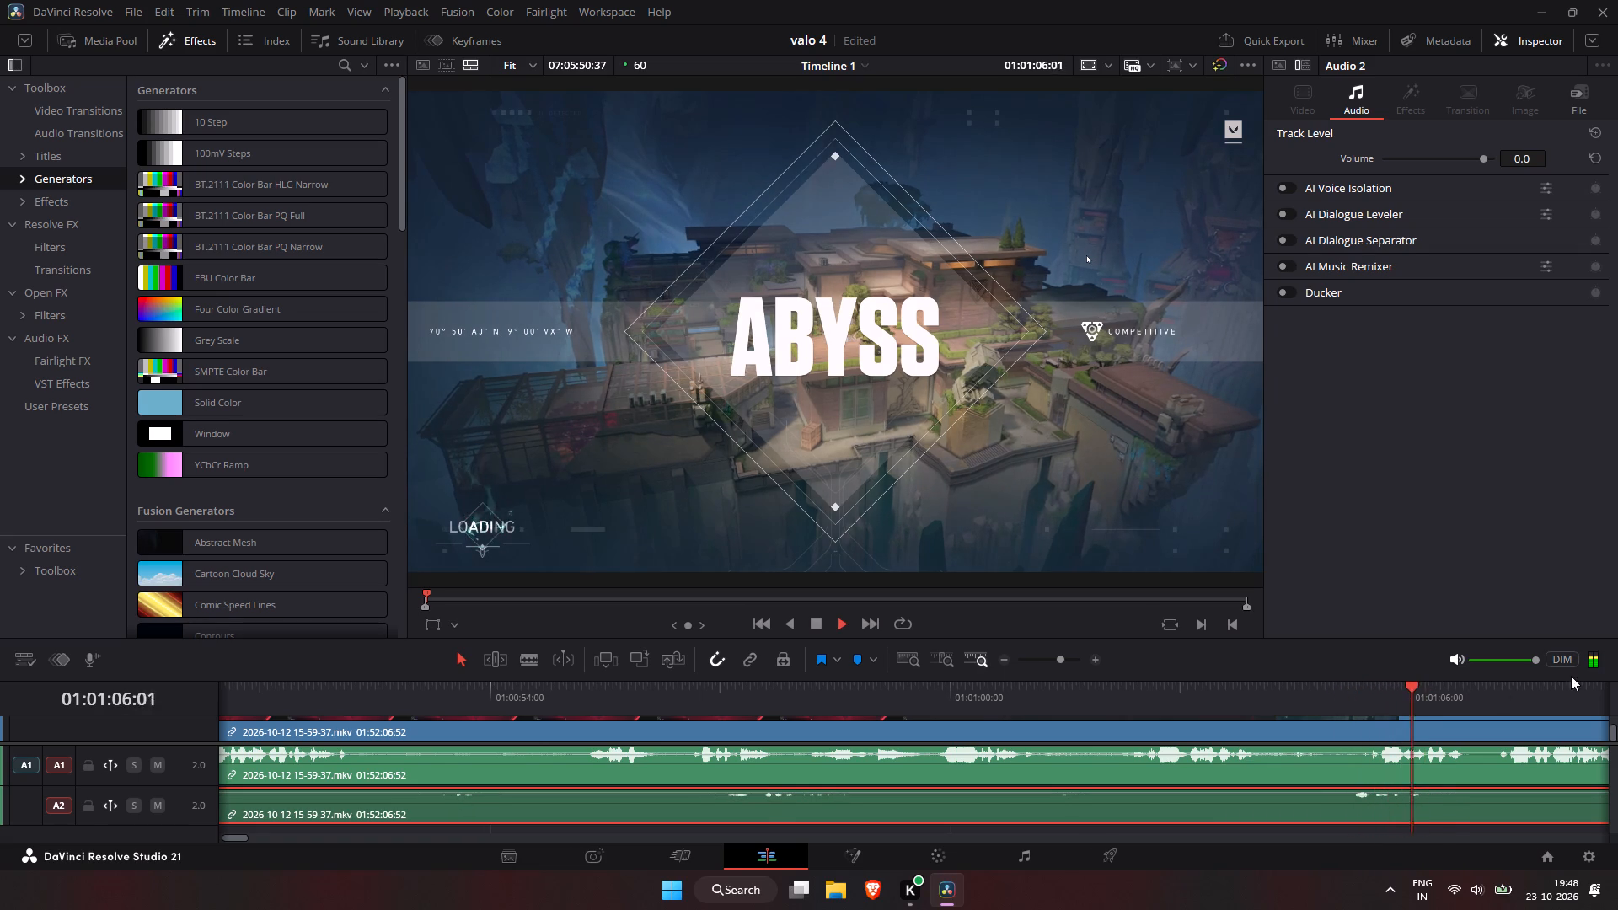
click(1614, 699)
click(1614, 693)
click(1599, 689)
click(1599, 689)
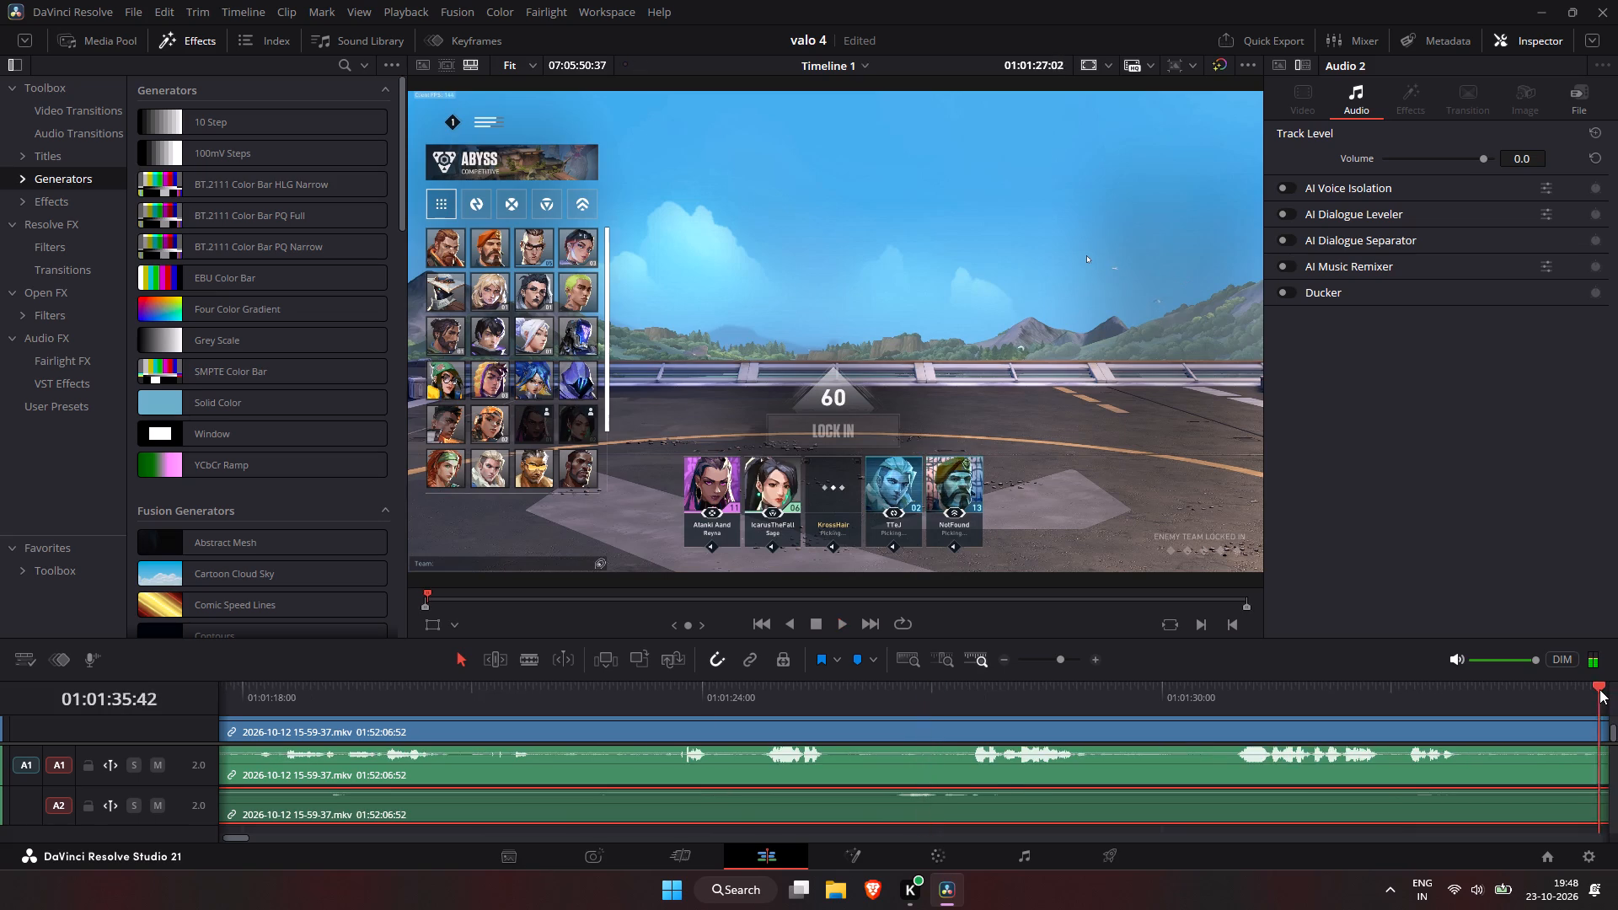
click(1599, 689)
drag(1599, 689, 1617, 683)
drag(1585, 683, 1617, 683)
drag(1600, 680, 1617, 680)
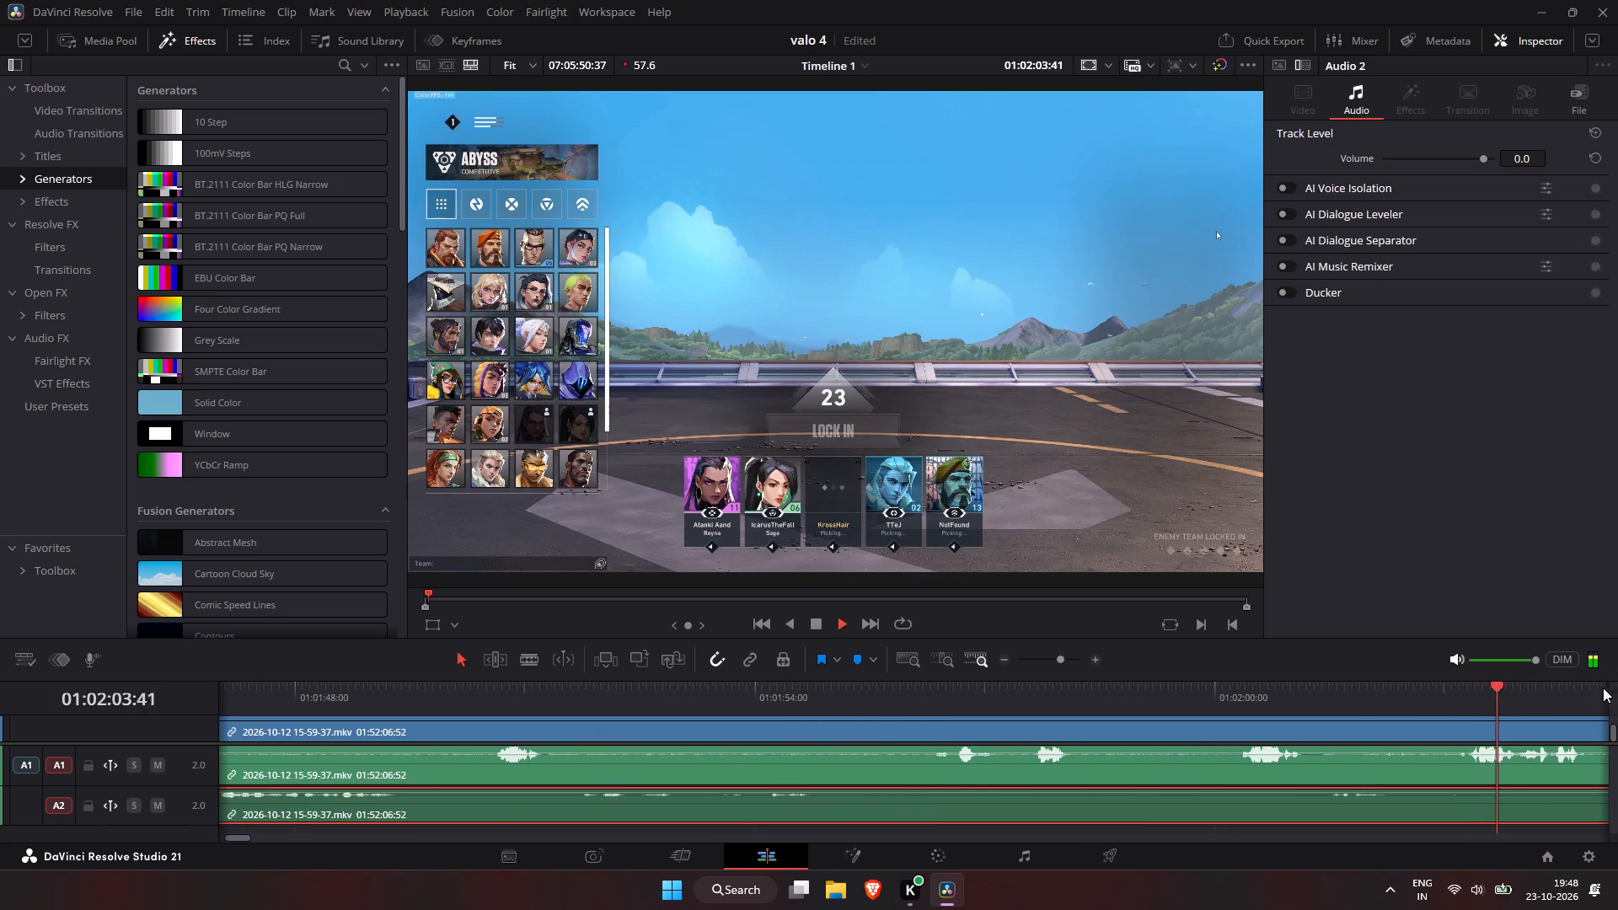
click(1058, 656)
drag(1252, 693, 1283, 703)
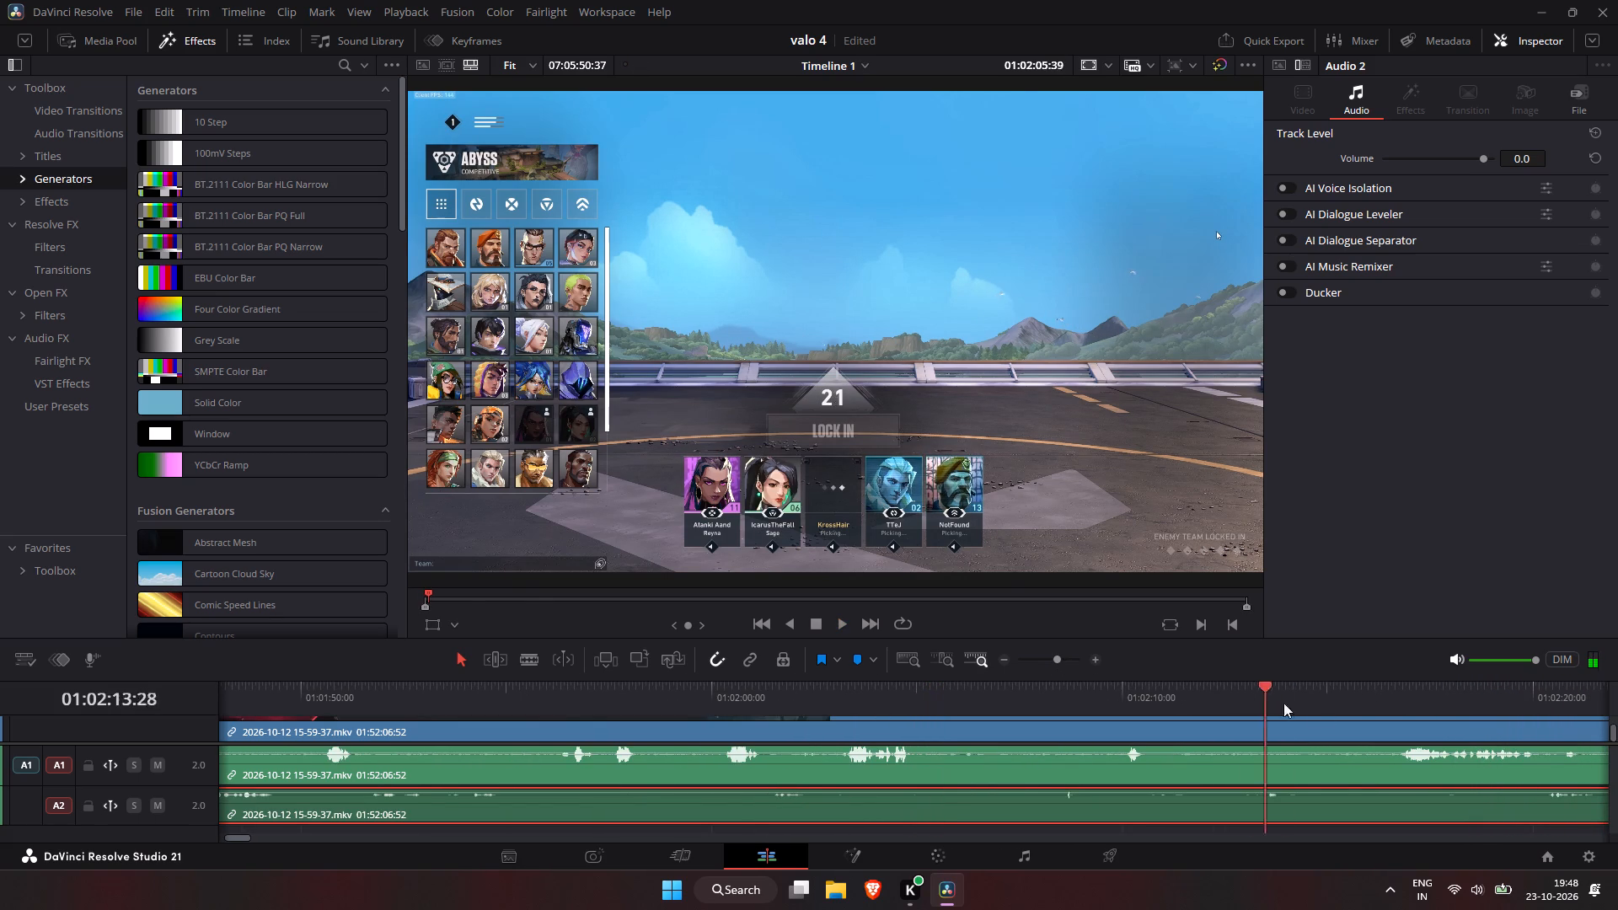
drag(1283, 703, 1617, 677)
click(1617, 677)
click(1612, 699)
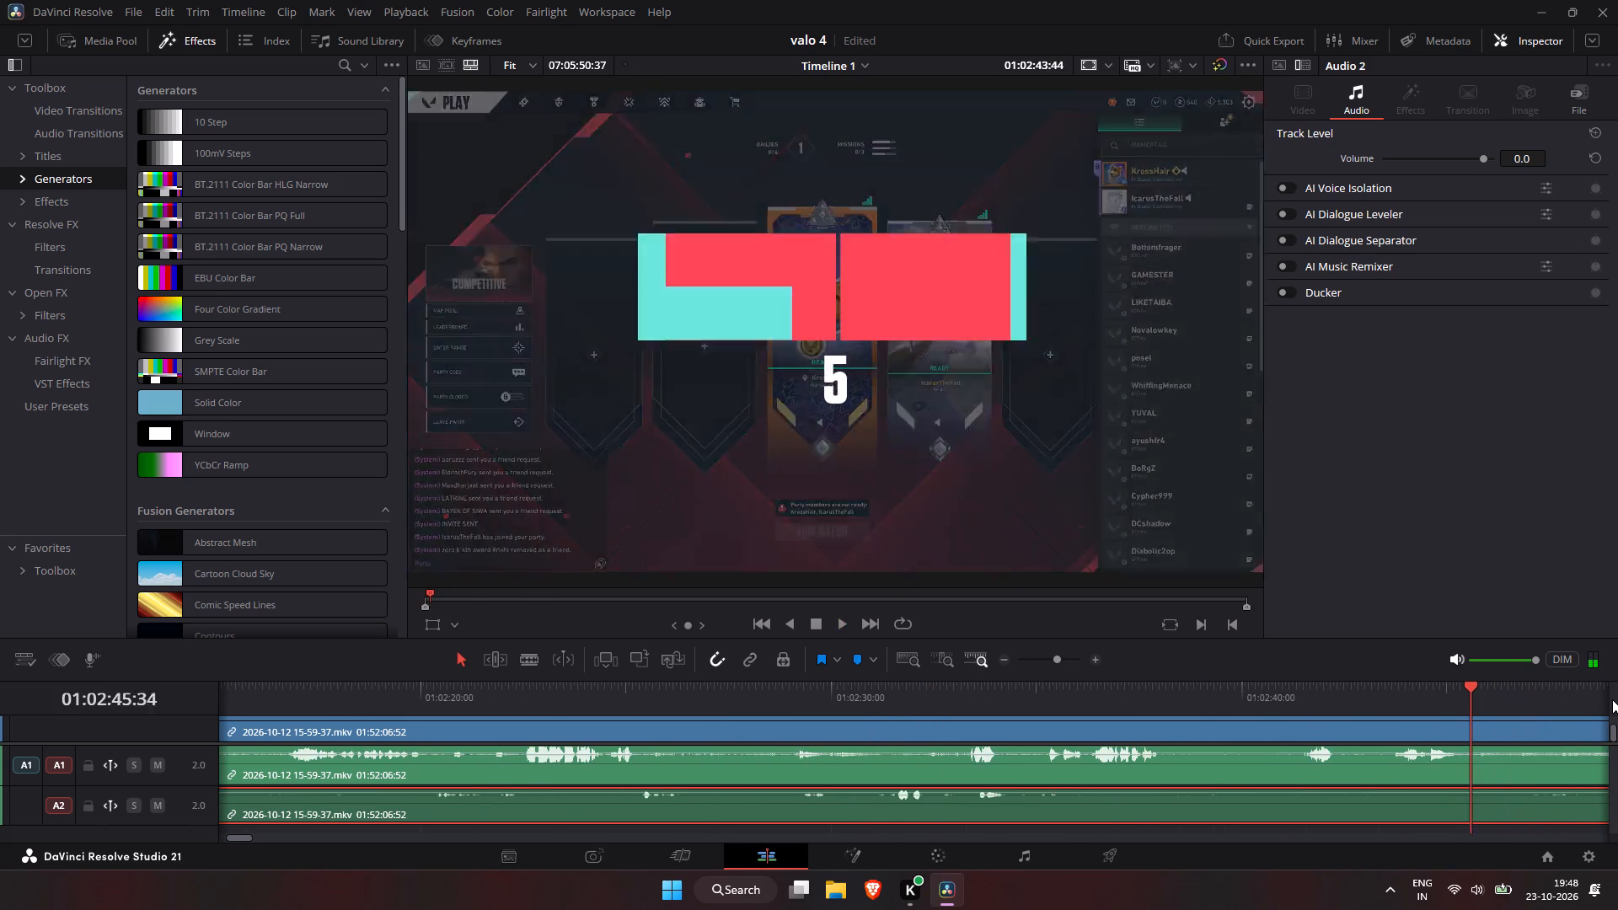
click(1607, 696)
click(1607, 696)
click(1596, 695)
click(1596, 695)
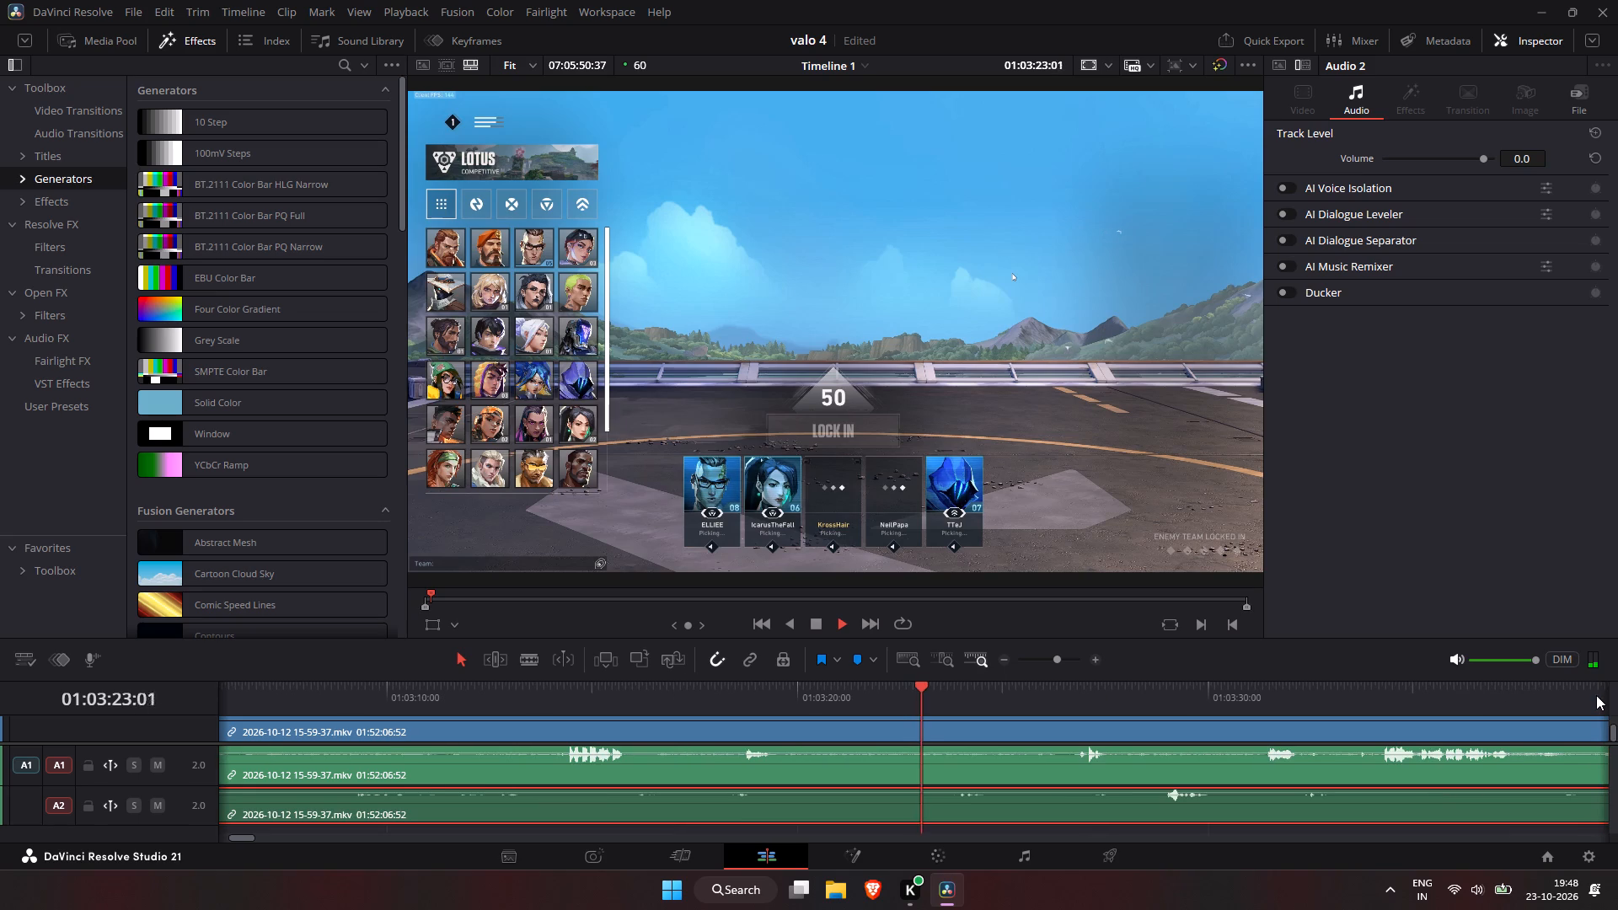
click(1596, 695)
double_click(1596, 695)
click(1596, 695)
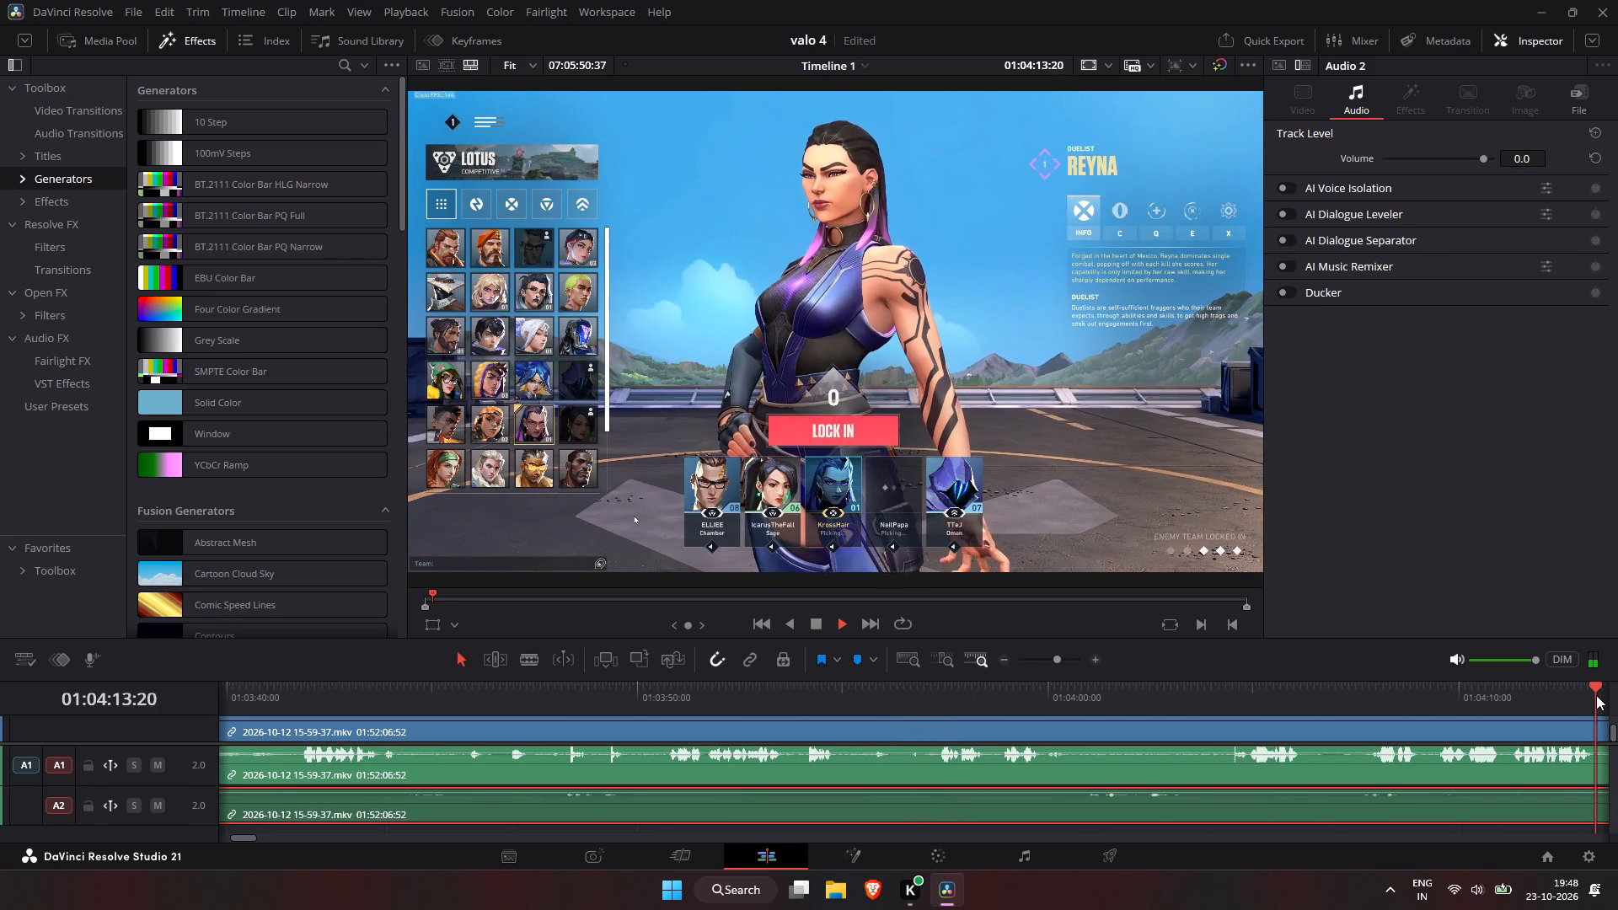
Skip ahead to the match's buy phase at about 01:06:50, check the audio there and stop playback.
click(1617, 696)
drag(1589, 689, 1617, 695)
drag(1590, 700, 1617, 700)
drag(1602, 693, 1617, 691)
drag(1588, 691, 1617, 685)
drag(1578, 687, 1617, 687)
drag(1579, 693, 1617, 693)
drag(1572, 699, 1617, 703)
drag(1591, 706, 1613, 708)
drag(1595, 707, 1617, 707)
drag(1589, 707, 1617, 704)
drag(1583, 701, 1617, 707)
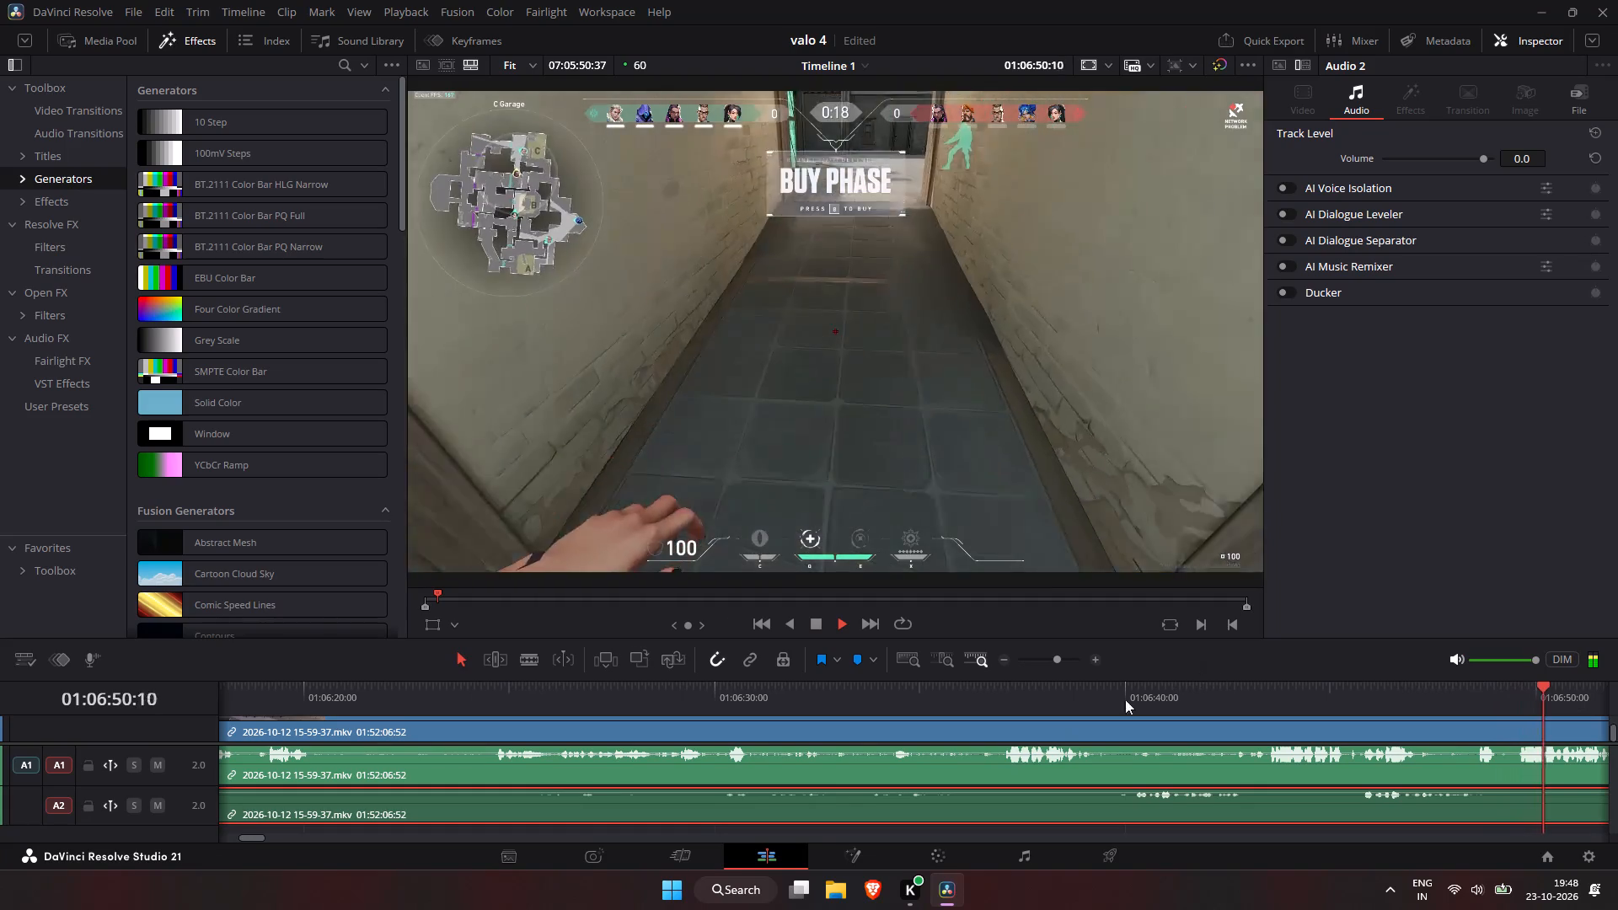
key(space)
Turn on linked selection for the timeline clips.
click(748, 655)
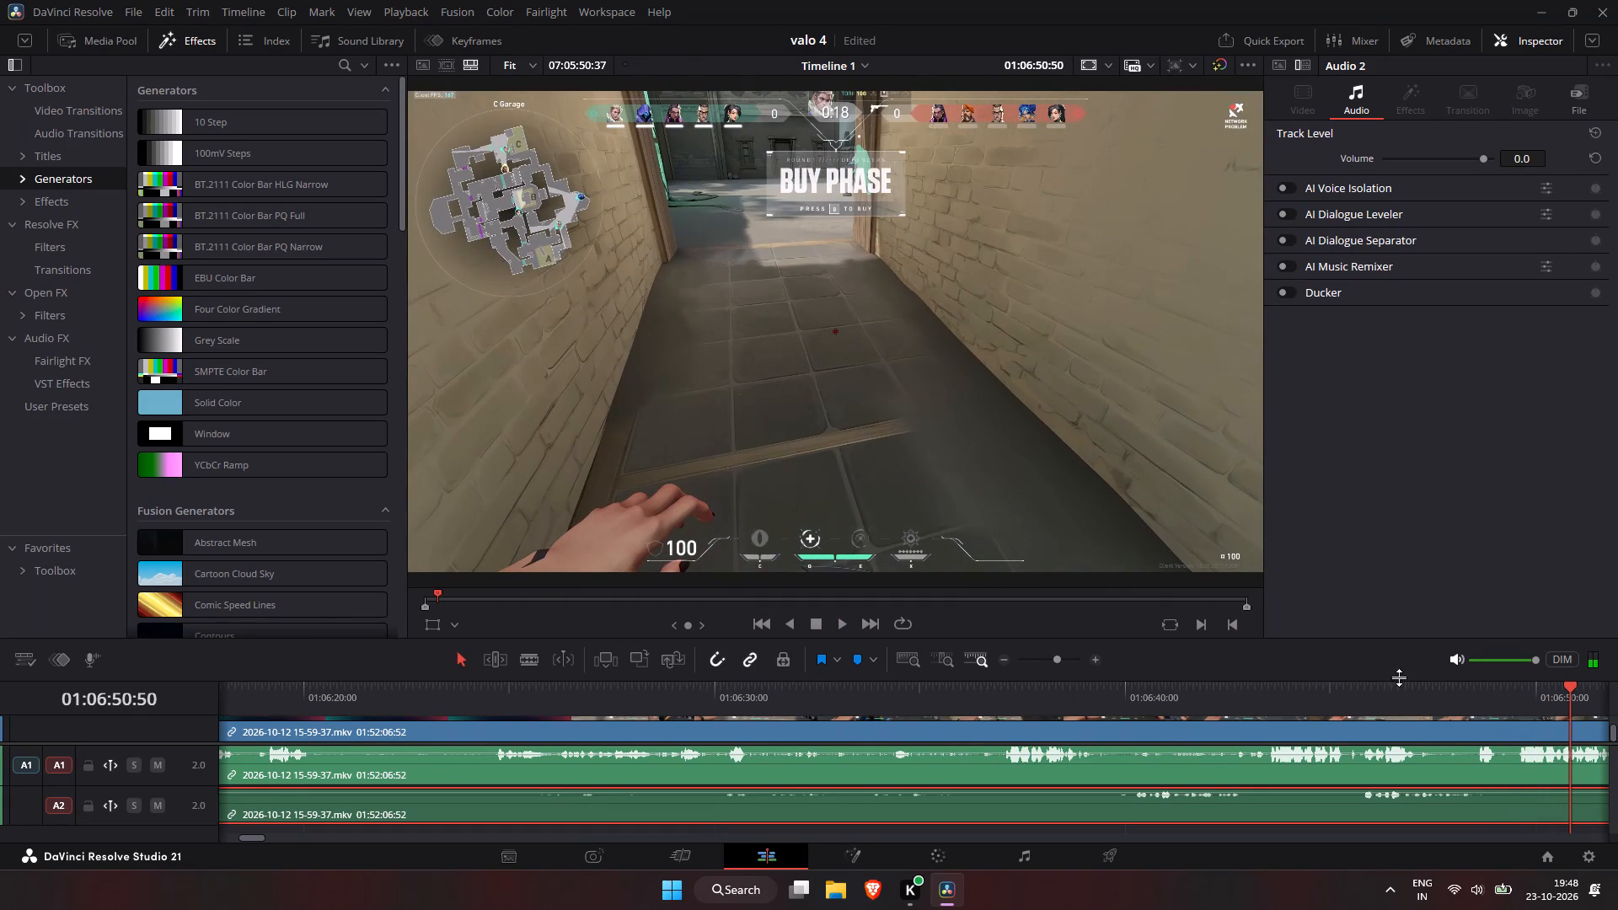
Select the linked clips and review the first round's footage from the buy phase at about 01:06:48 to about 01:07:55.
click(1399, 677)
click(1396, 728)
drag(1394, 698, 1611, 700)
key(space)
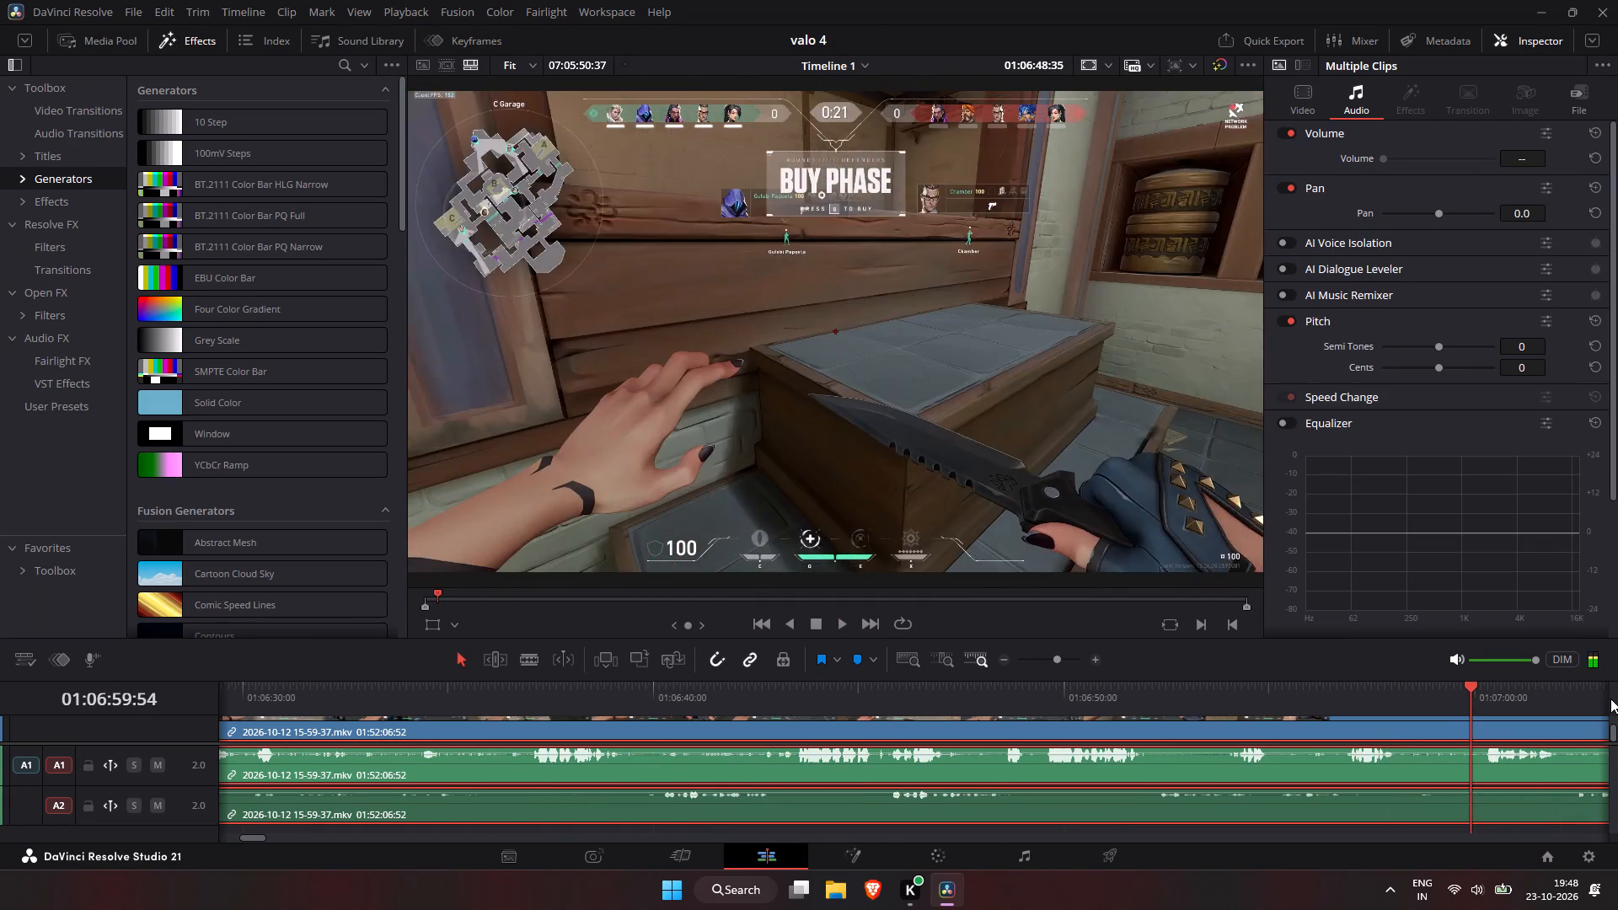
key(space)
click(835, 688)
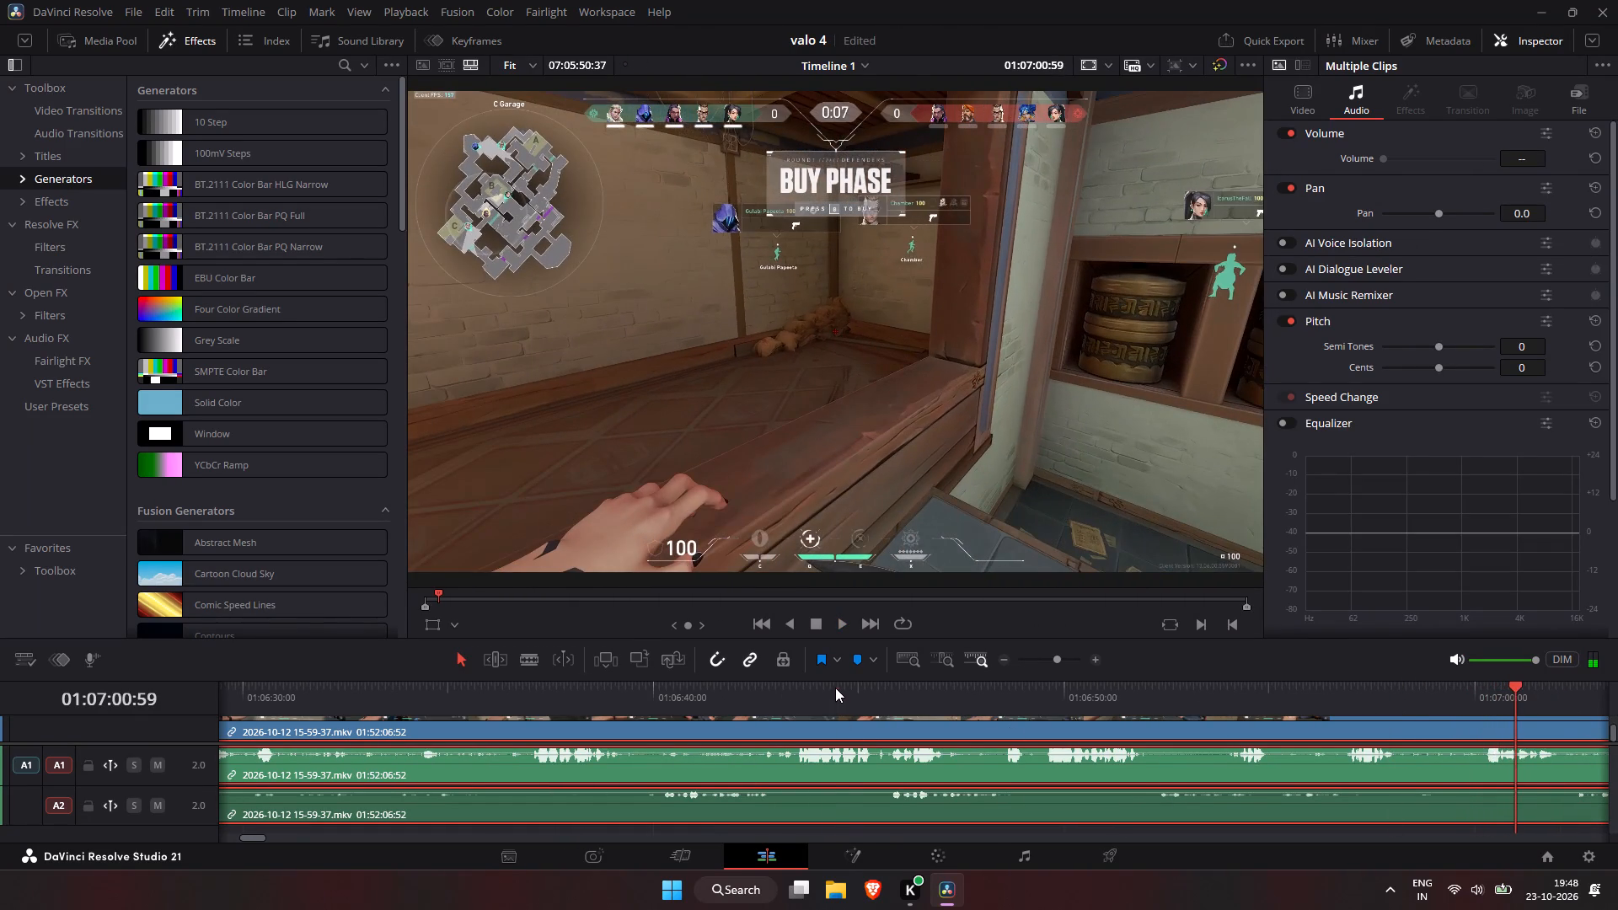
key(space)
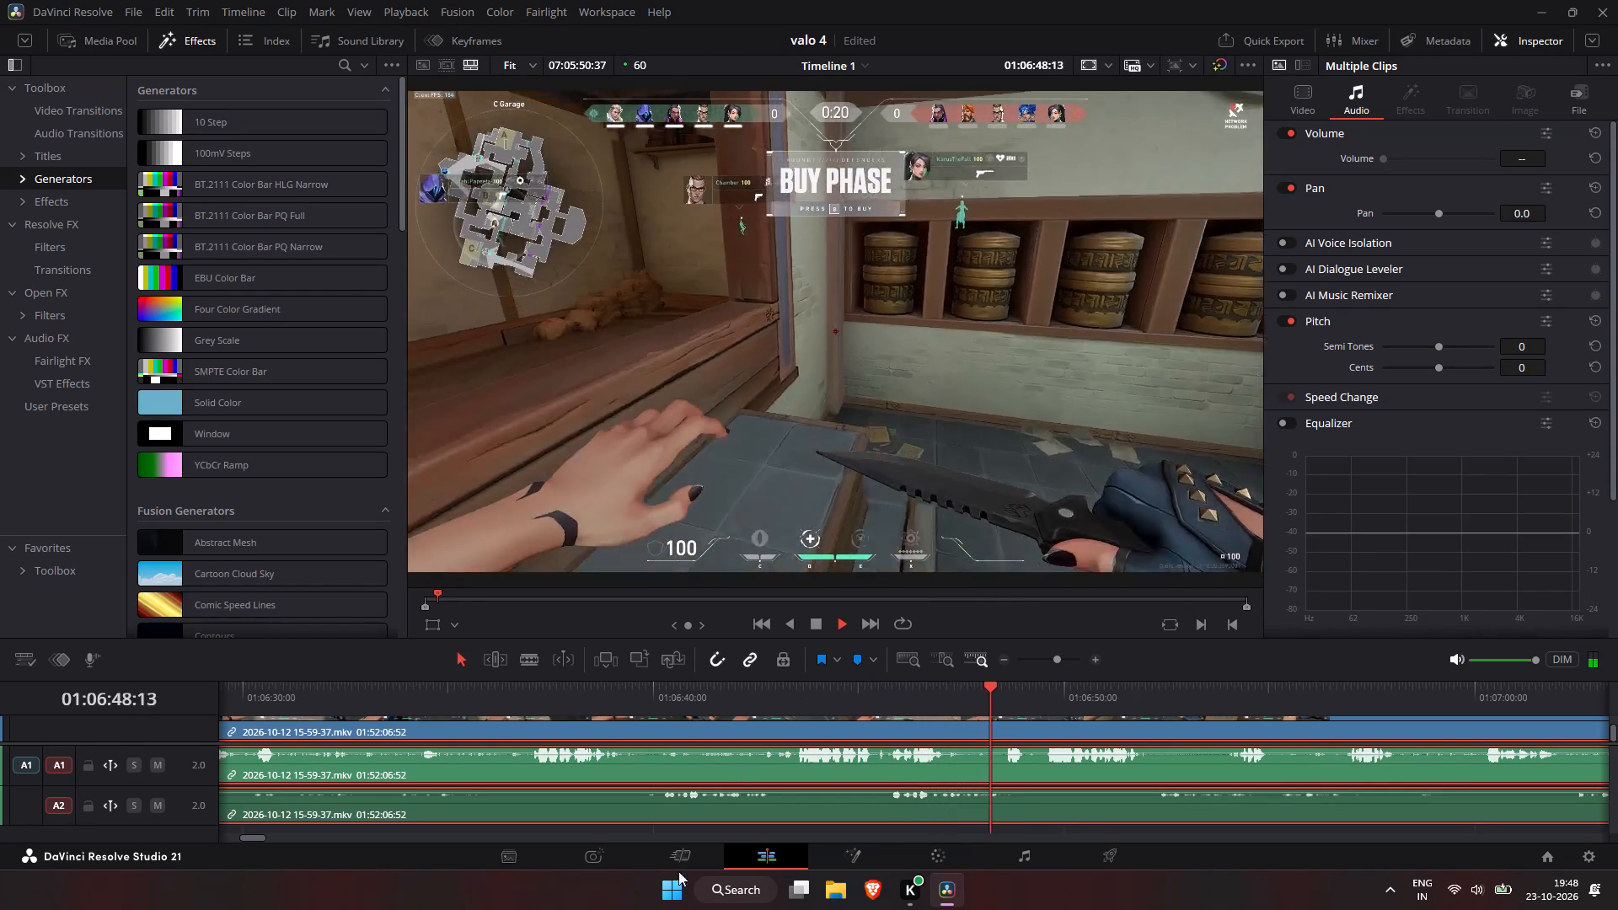
key(space)
key(space)
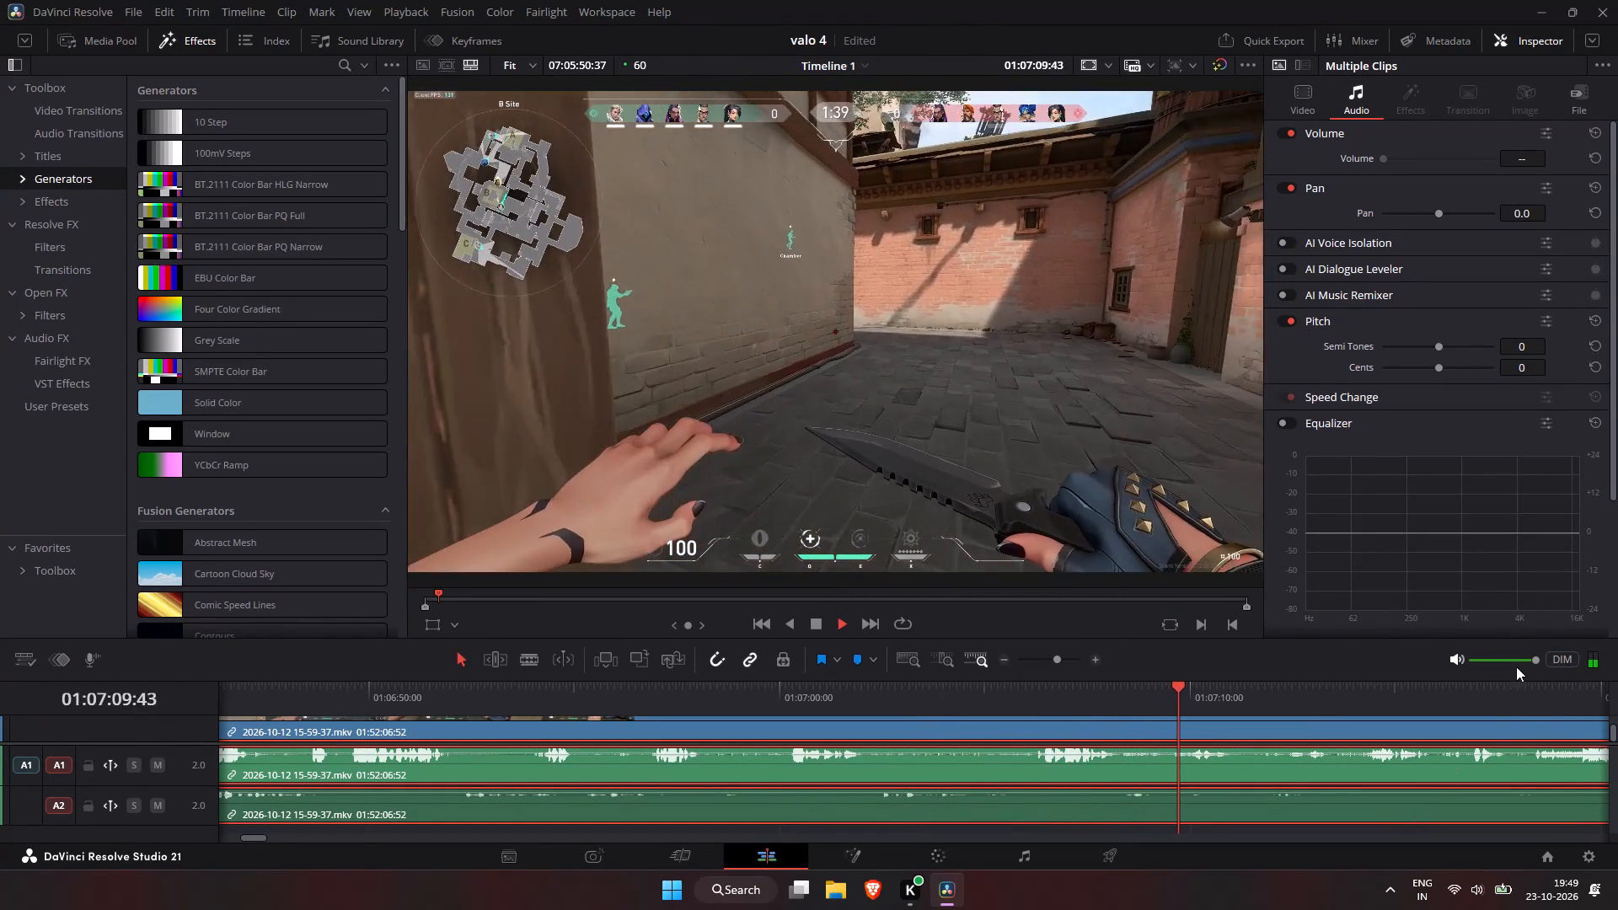
click(1538, 701)
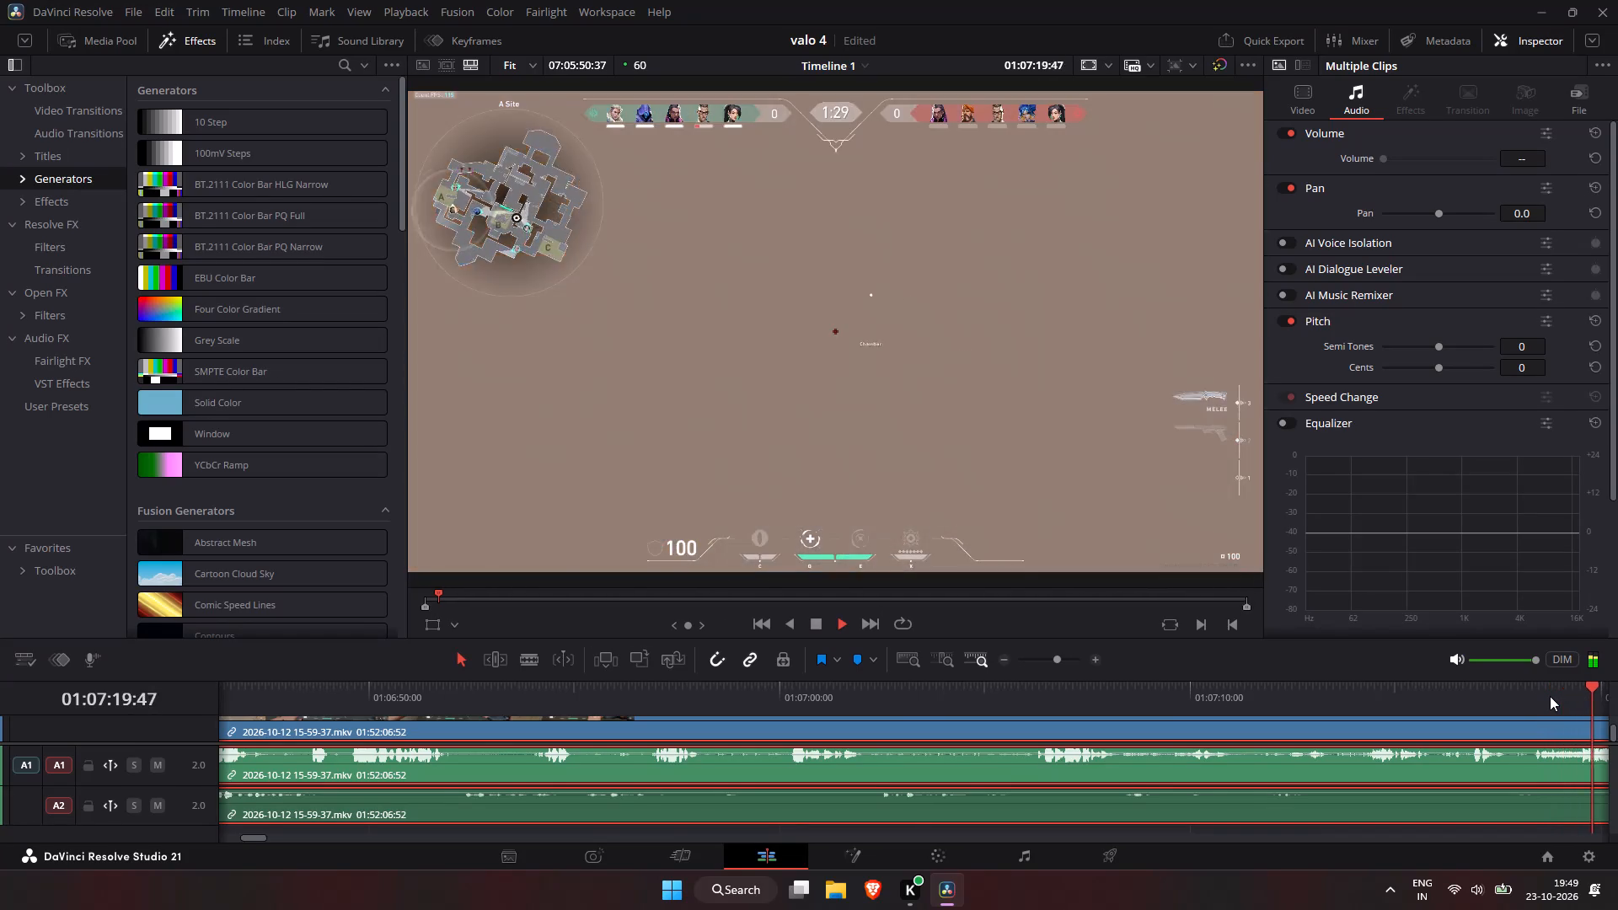
click(1606, 699)
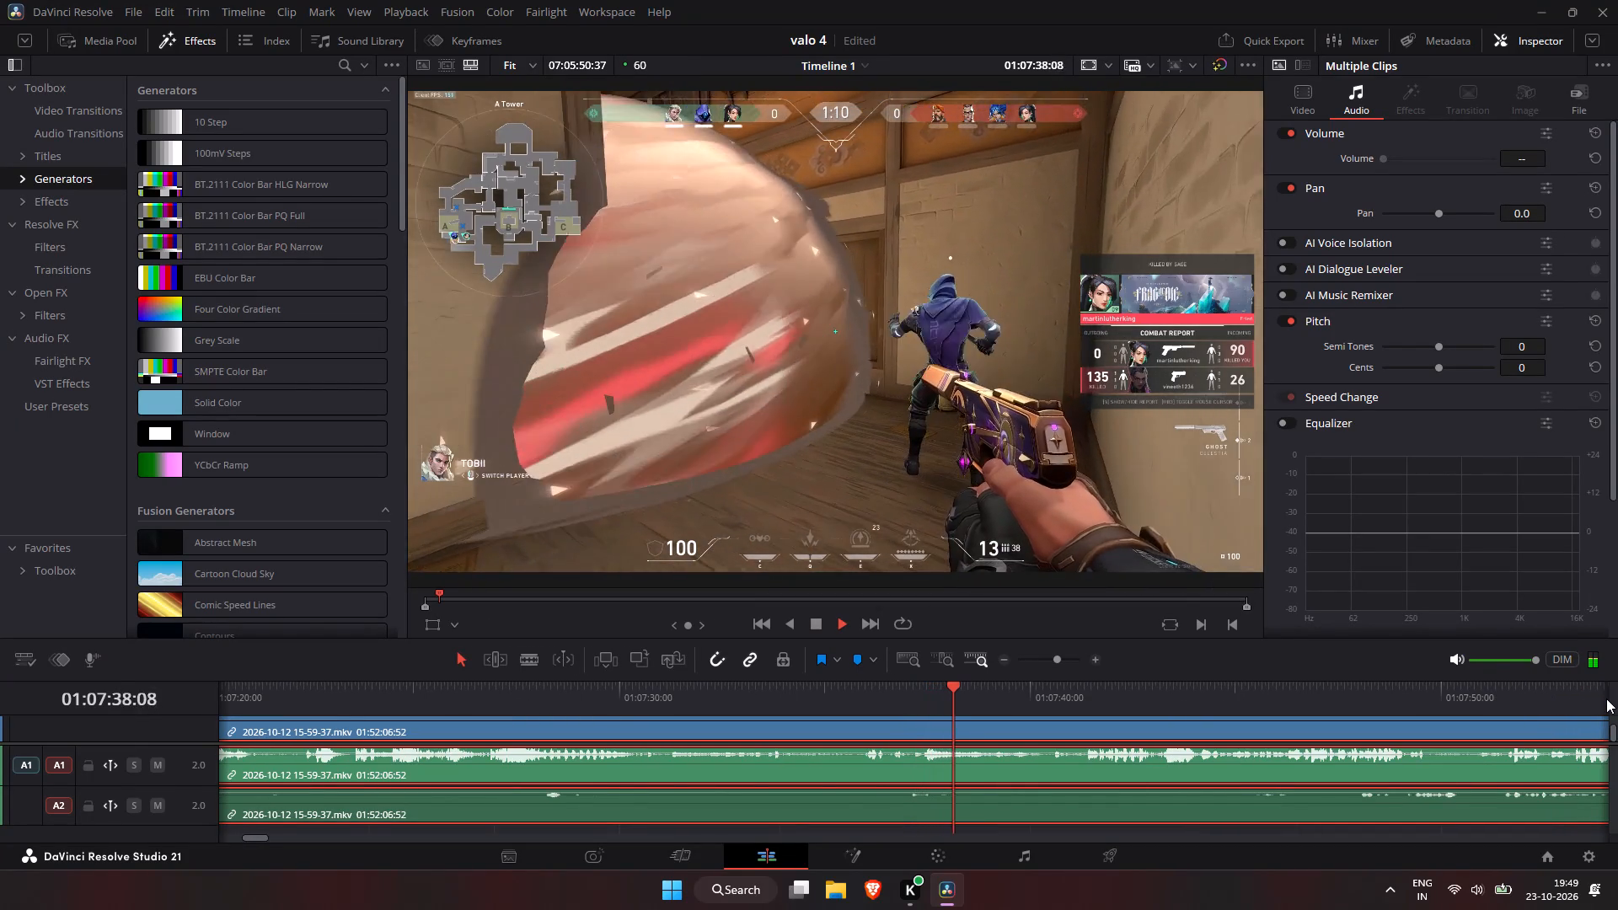
click(1606, 699)
key(space)
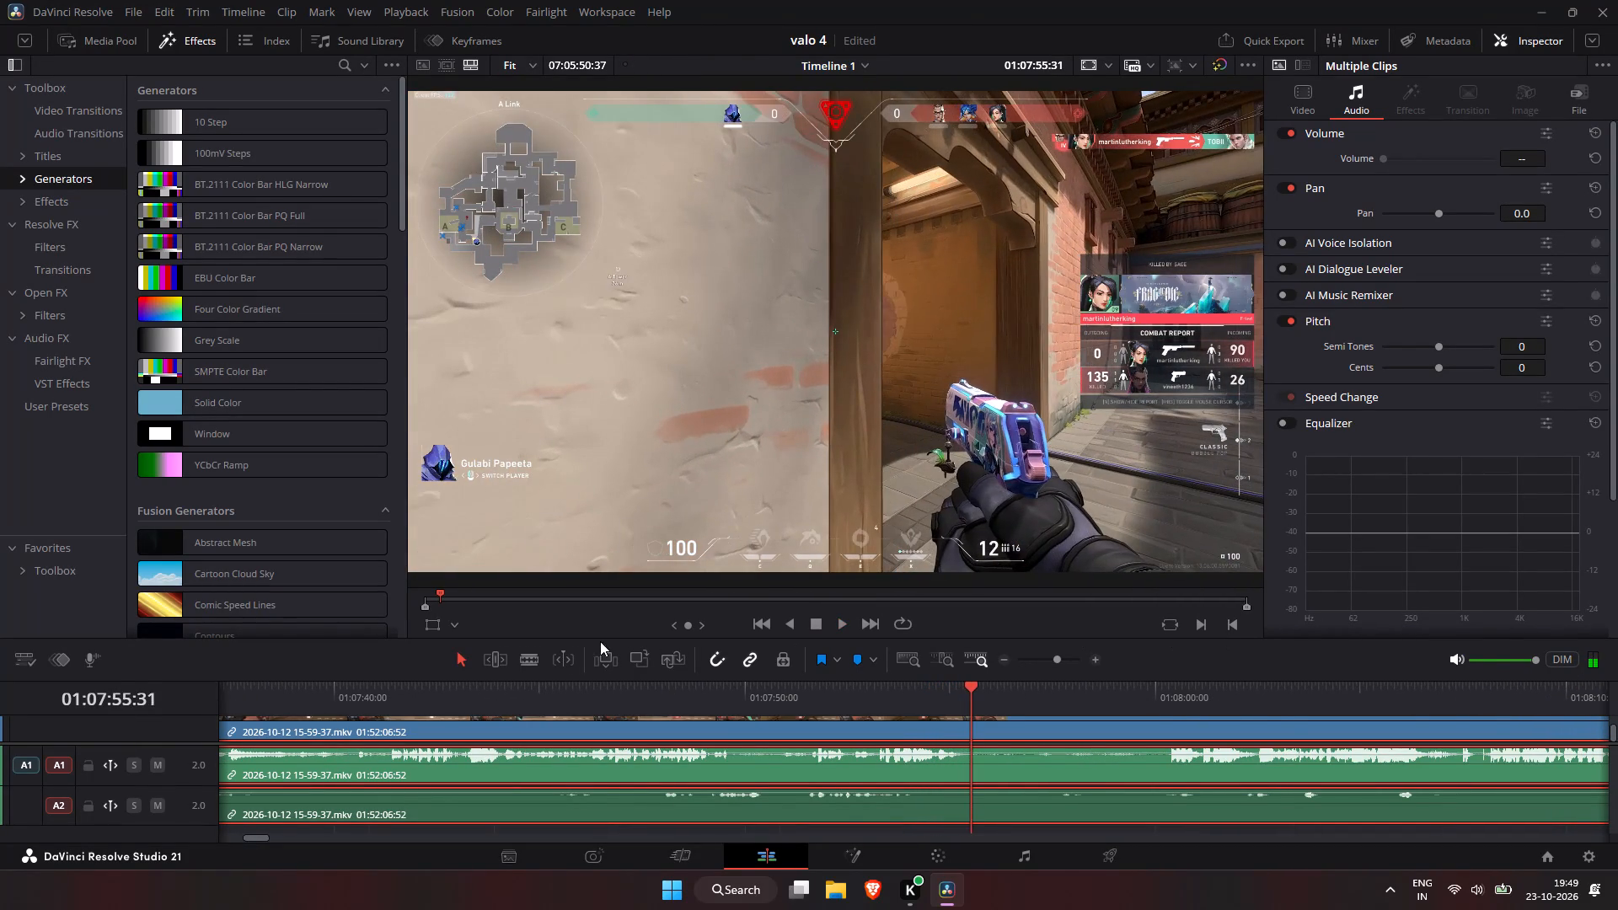
Return to the buy phase at about 01:06:48 and skim it up to about 01:07:04.
drag(331, 697, 281, 699)
key(space)
key(space)
drag(250, 686, 242, 689)
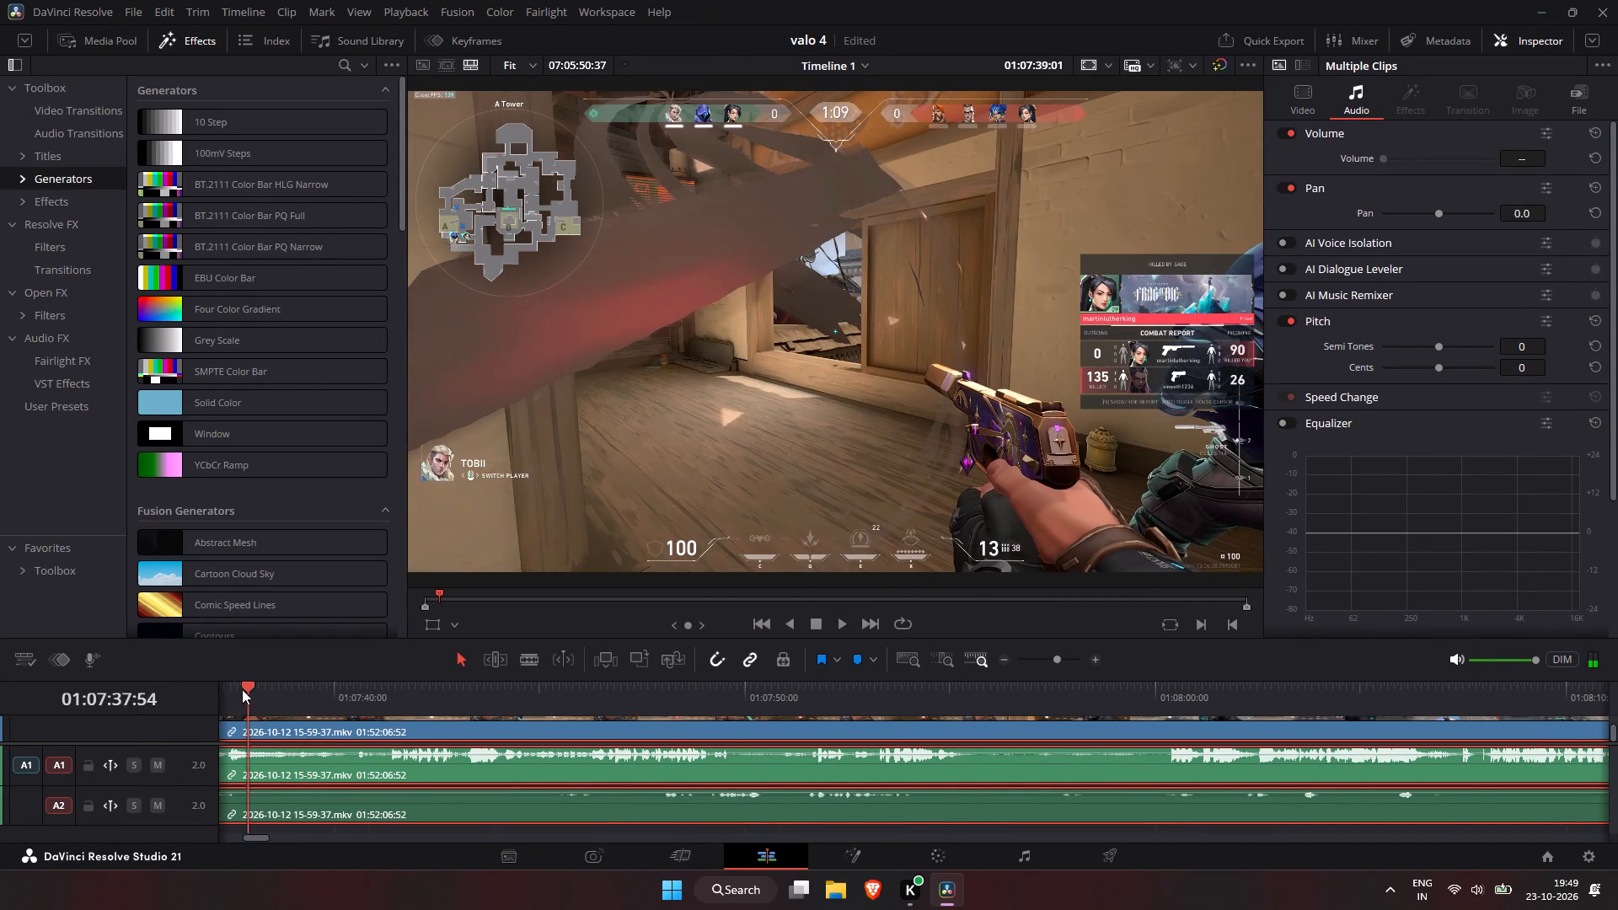
drag(242, 689, 226, 696)
drag(231, 694, 216, 700)
click(228, 695)
key(space)
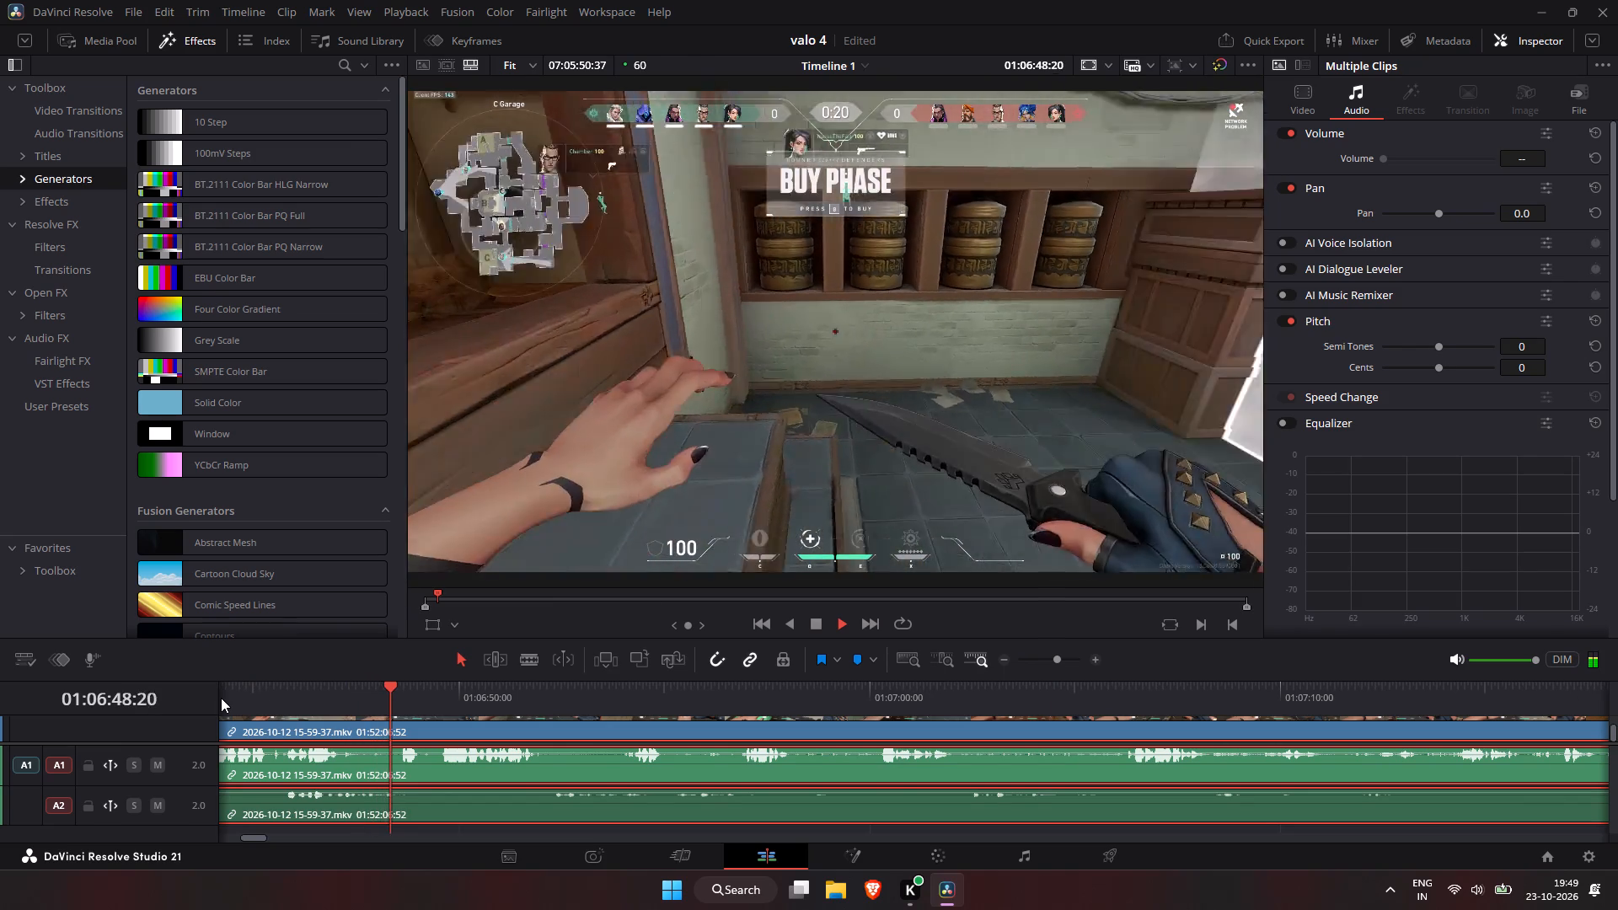
key(space)
key(space)
click(551, 698)
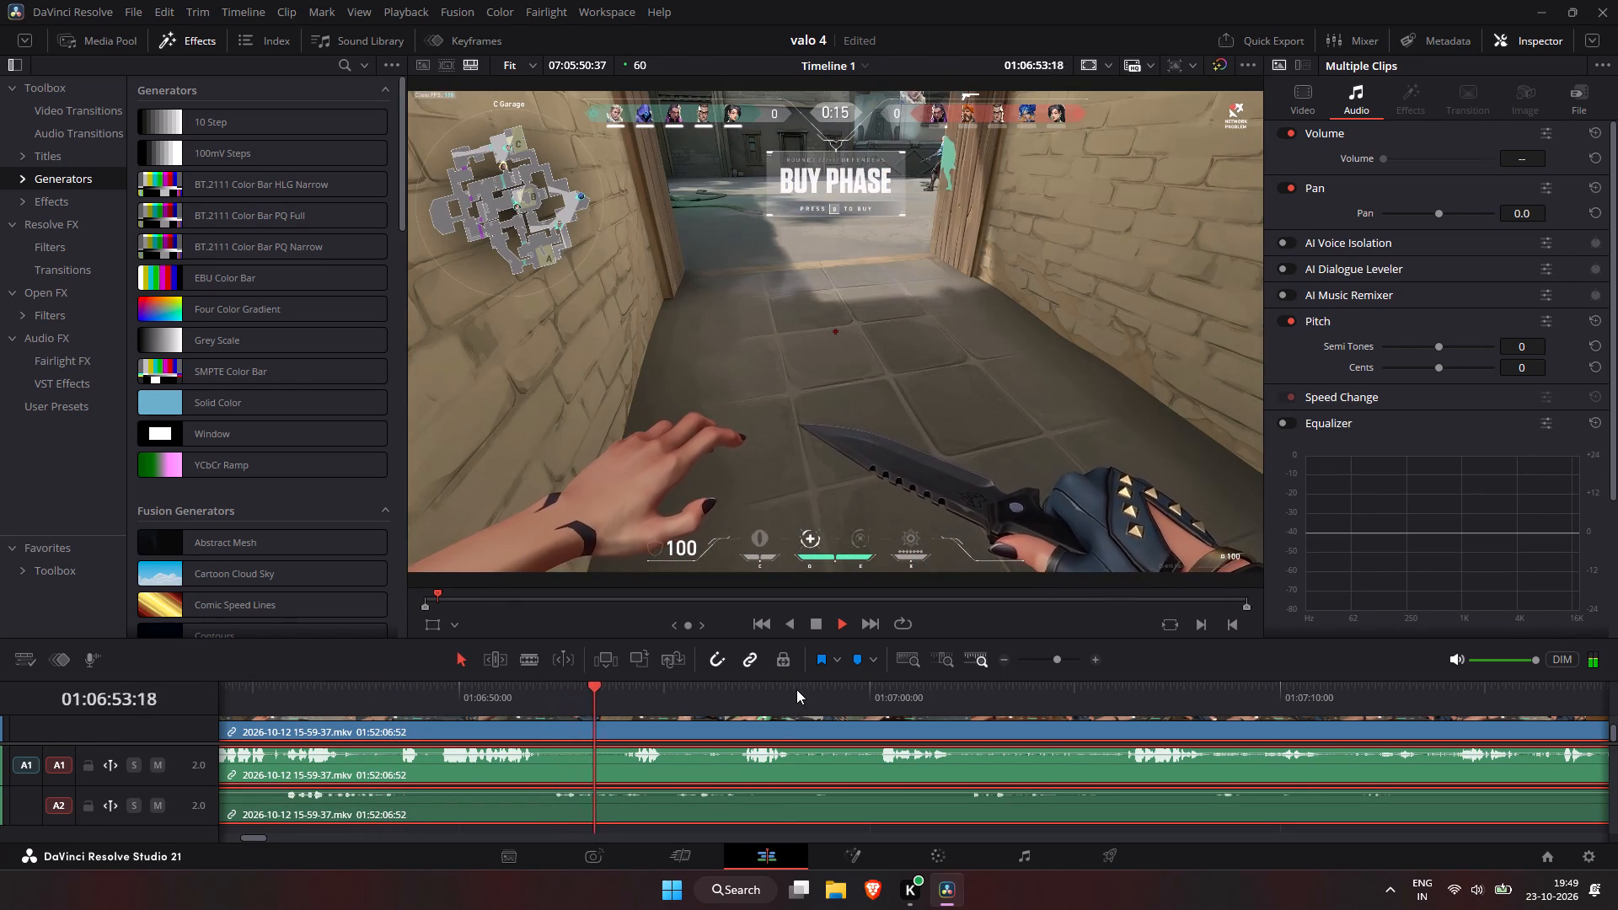
click(797, 689)
click(978, 689)
click(1054, 687)
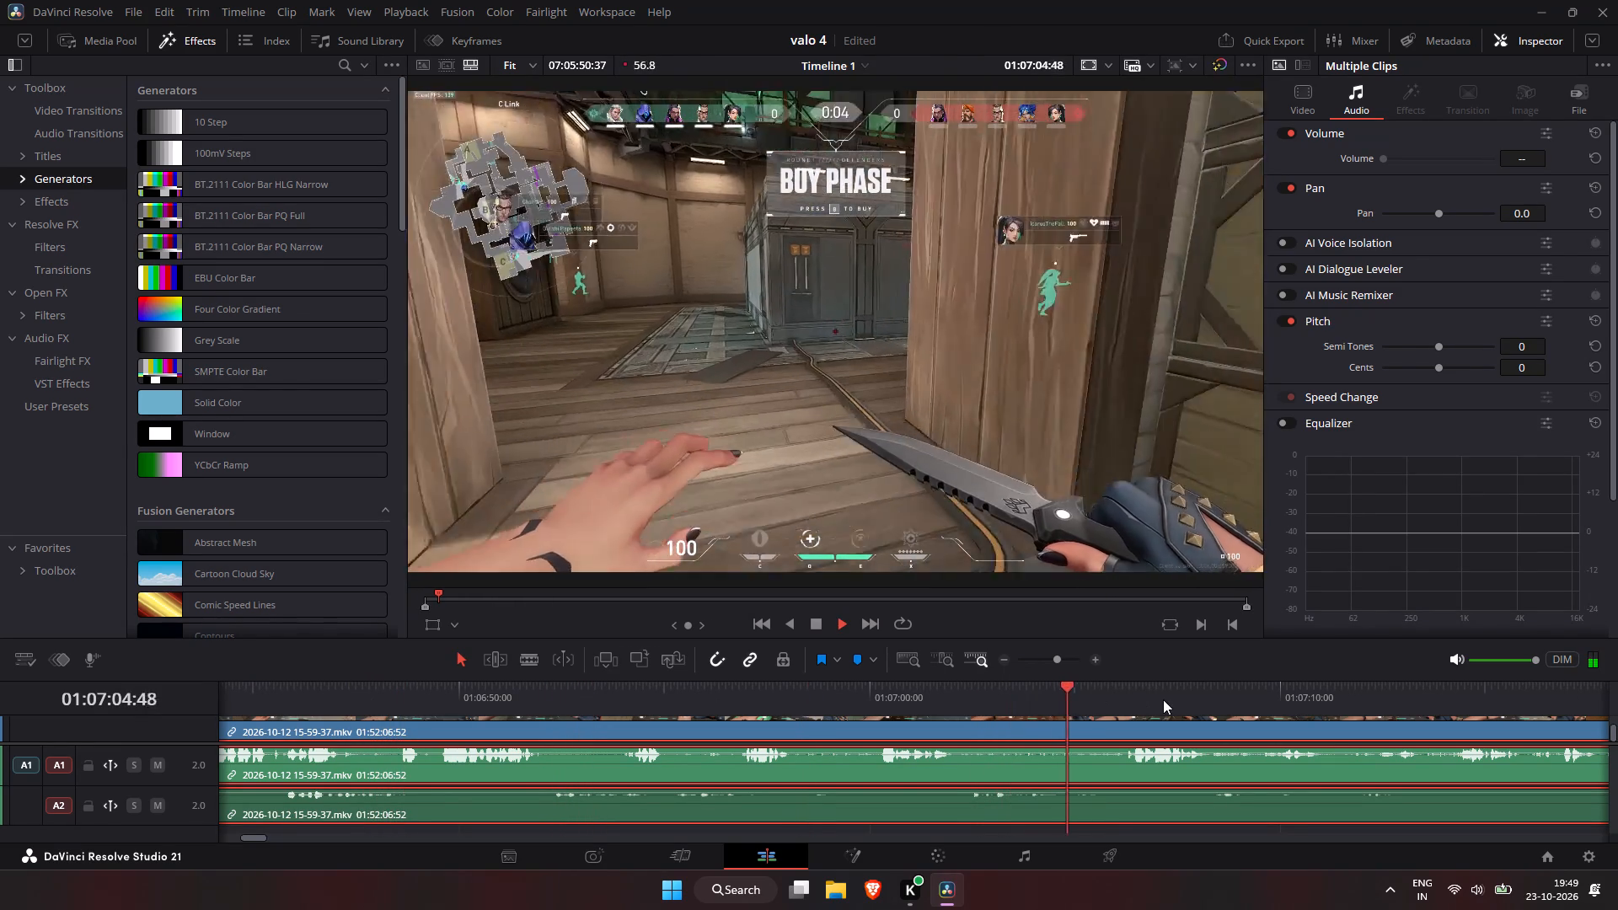
Skim the first round's opening fights up to about 01:07:32, checking picture and audio.
click(1203, 697)
click(1335, 673)
drag(1360, 682, 1364, 691)
click(1564, 682)
click(1565, 682)
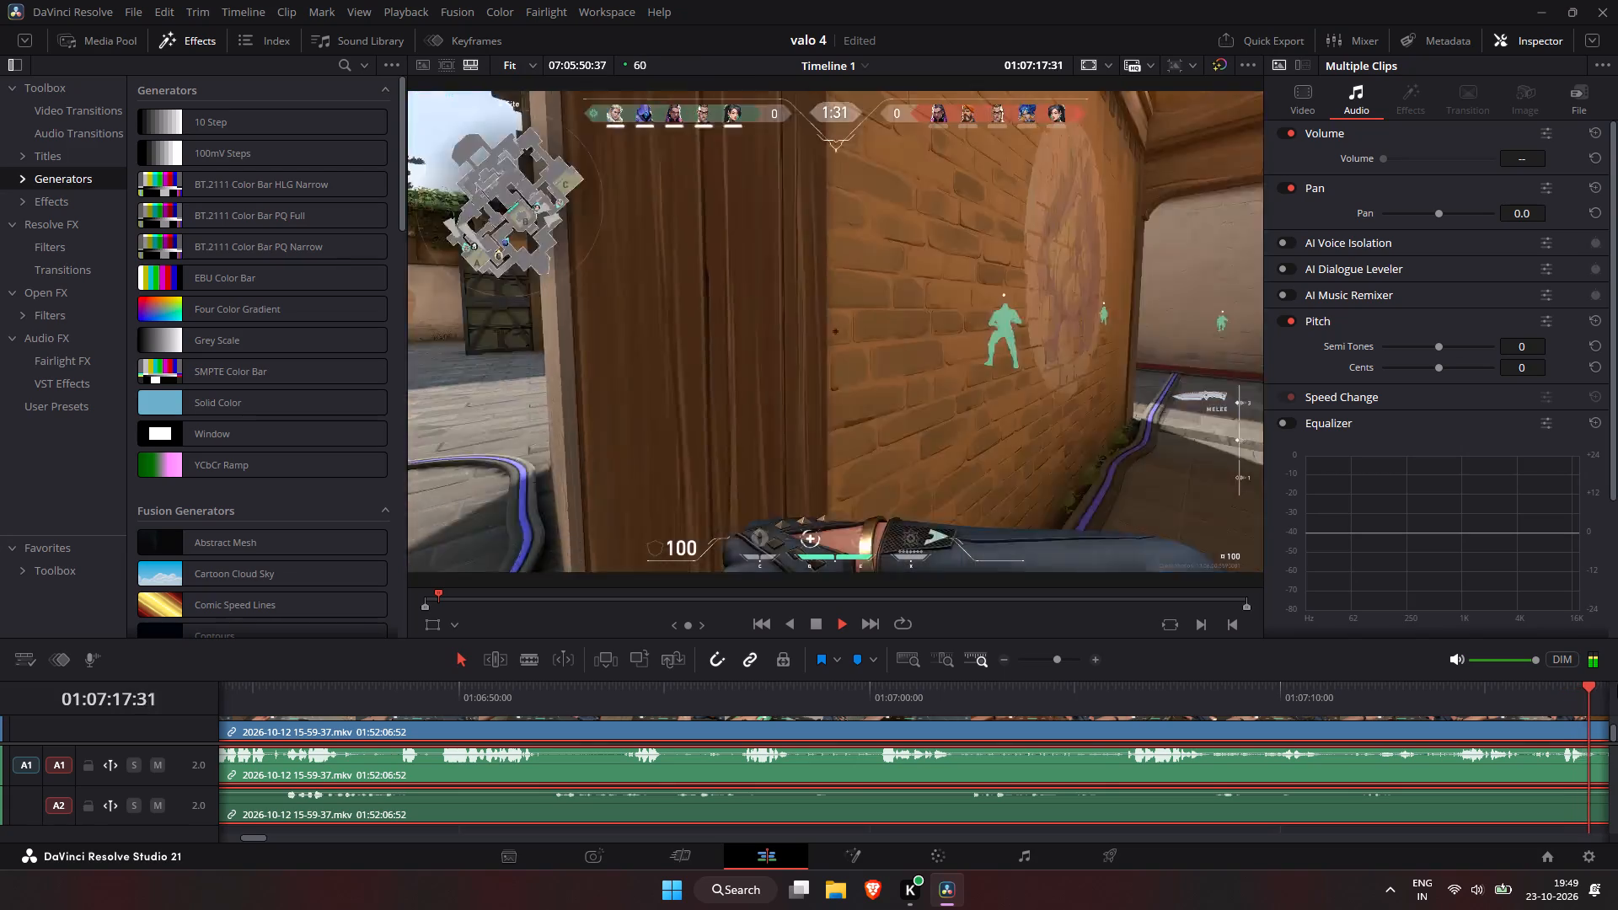
click(1617, 685)
click(1258, 693)
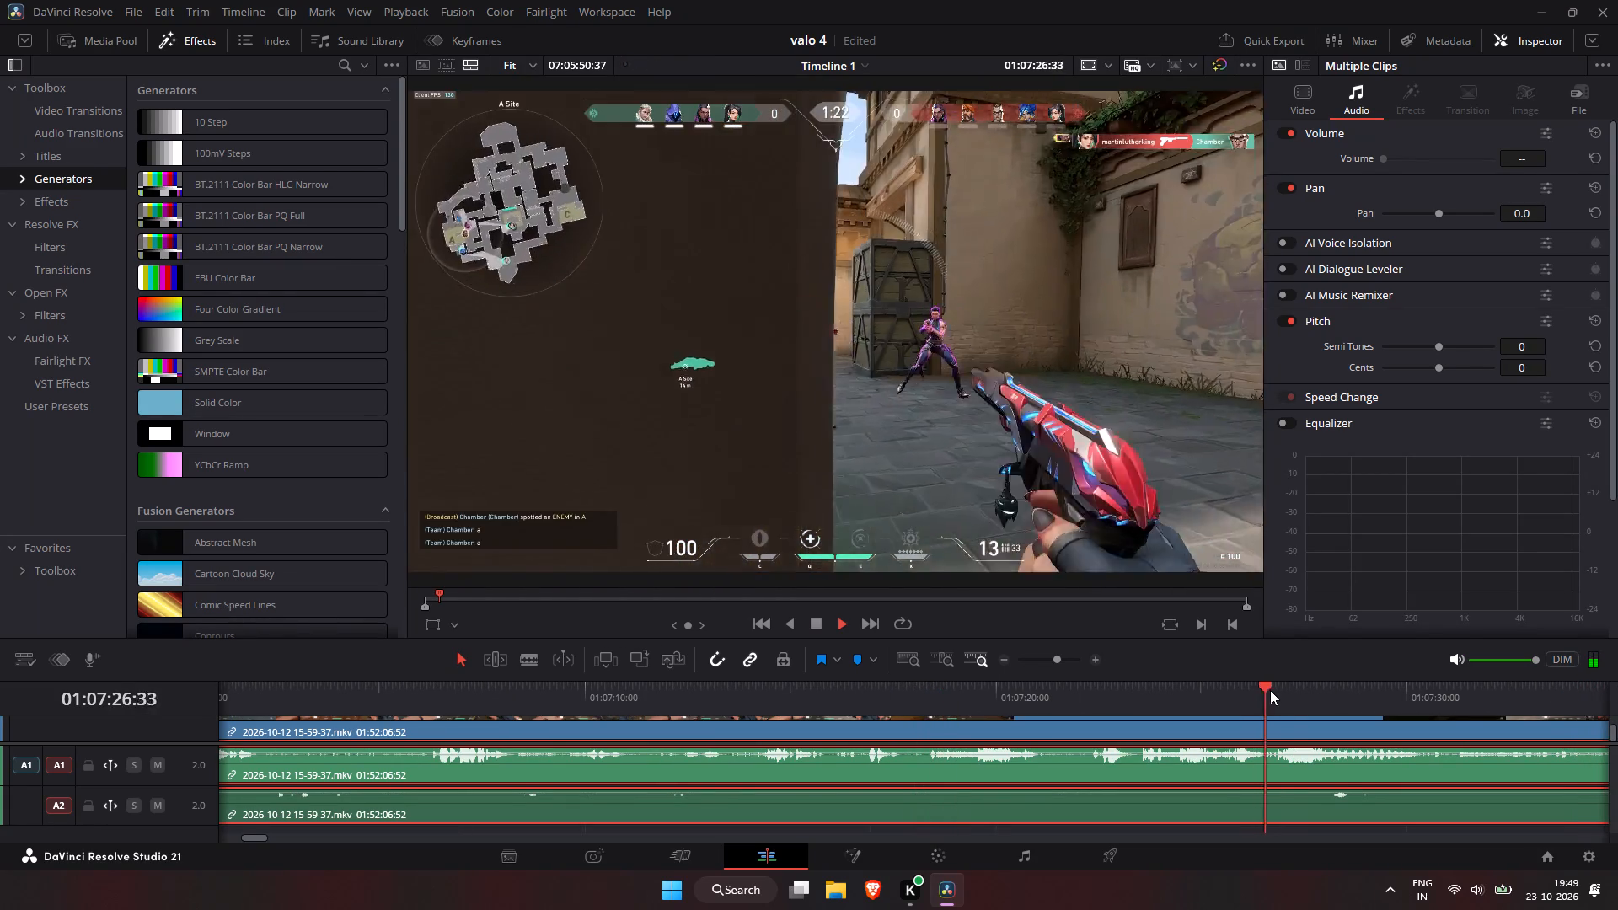
key(space)
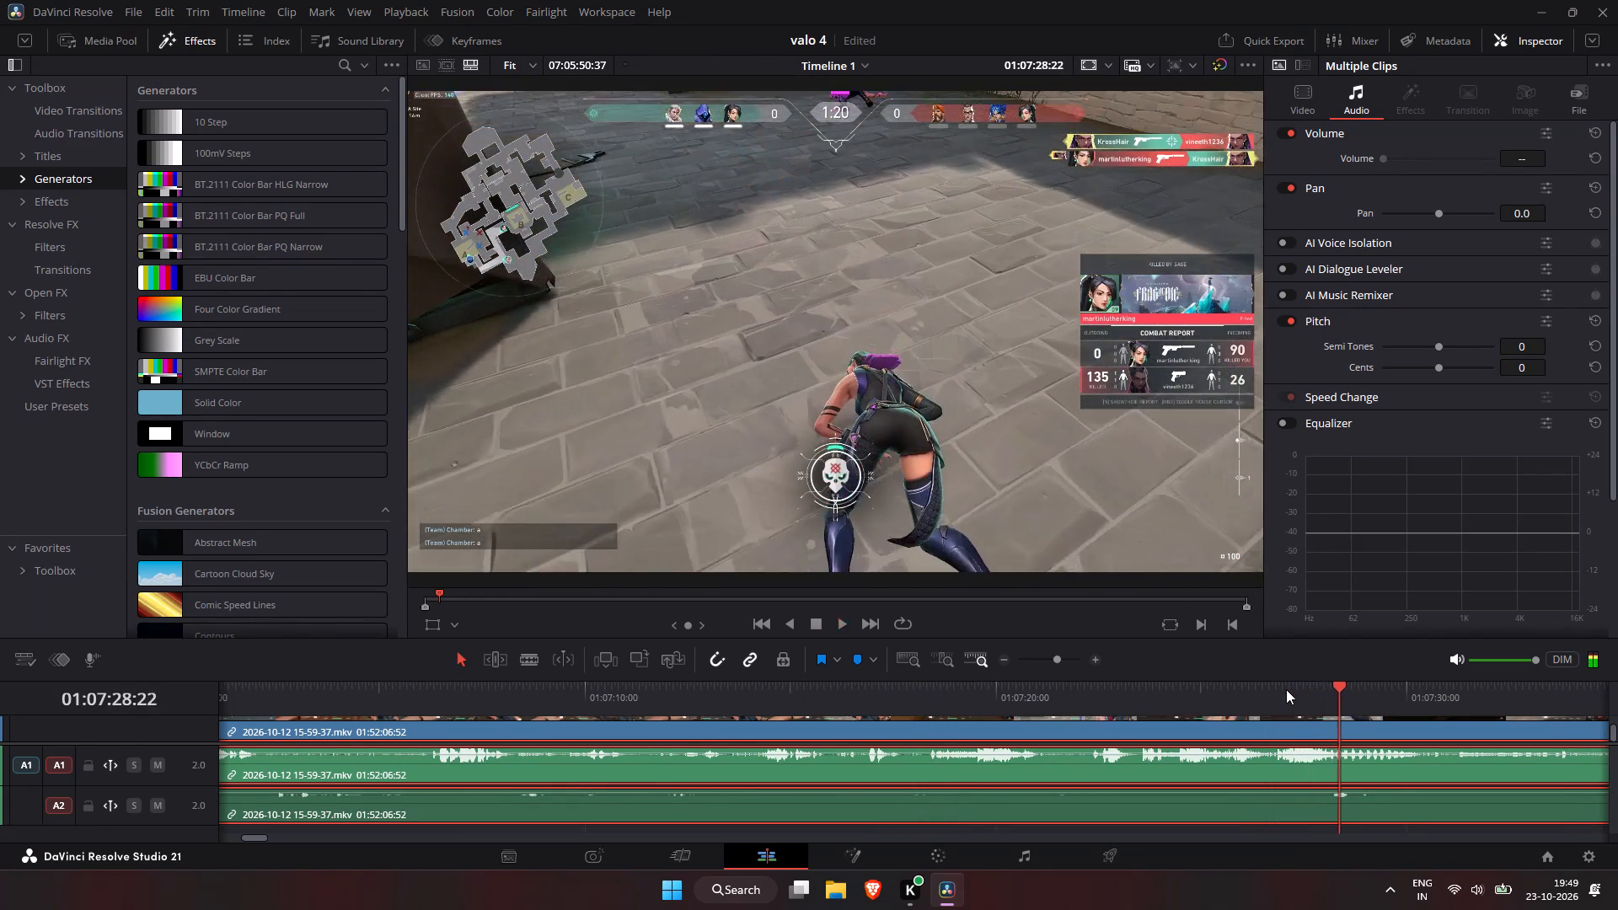
key(space)
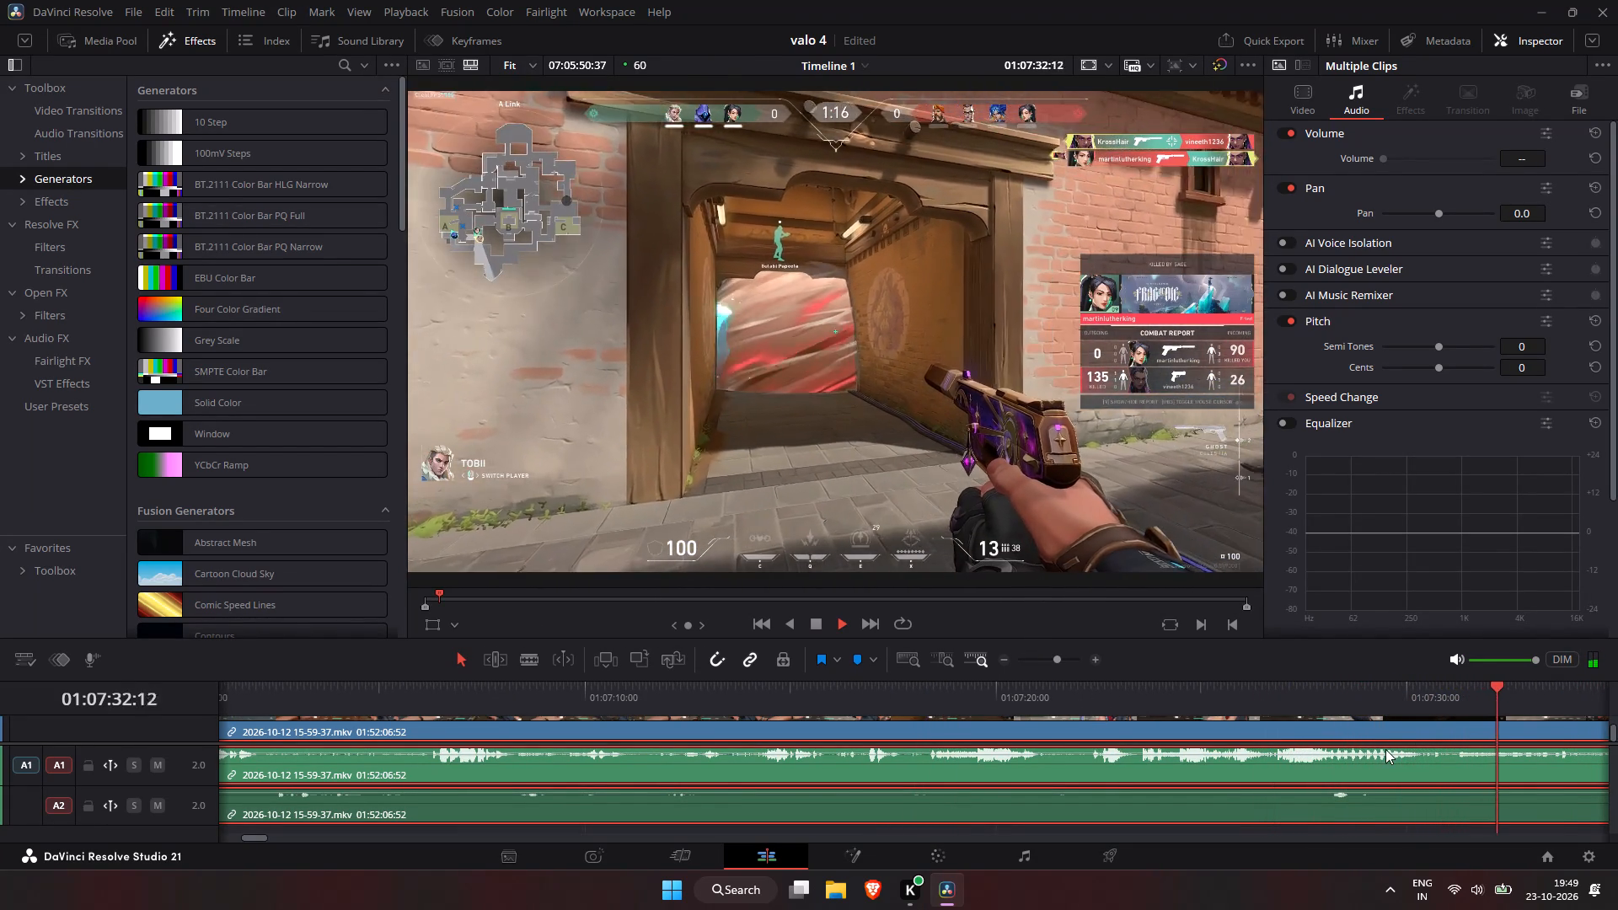
Skim ahead through the second round's buy phase and fights to about 01:09:29 and stop playback.
drag(1582, 687, 1607, 690)
drag(1606, 695, 1617, 695)
click(1613, 695)
drag(1607, 694, 1617, 694)
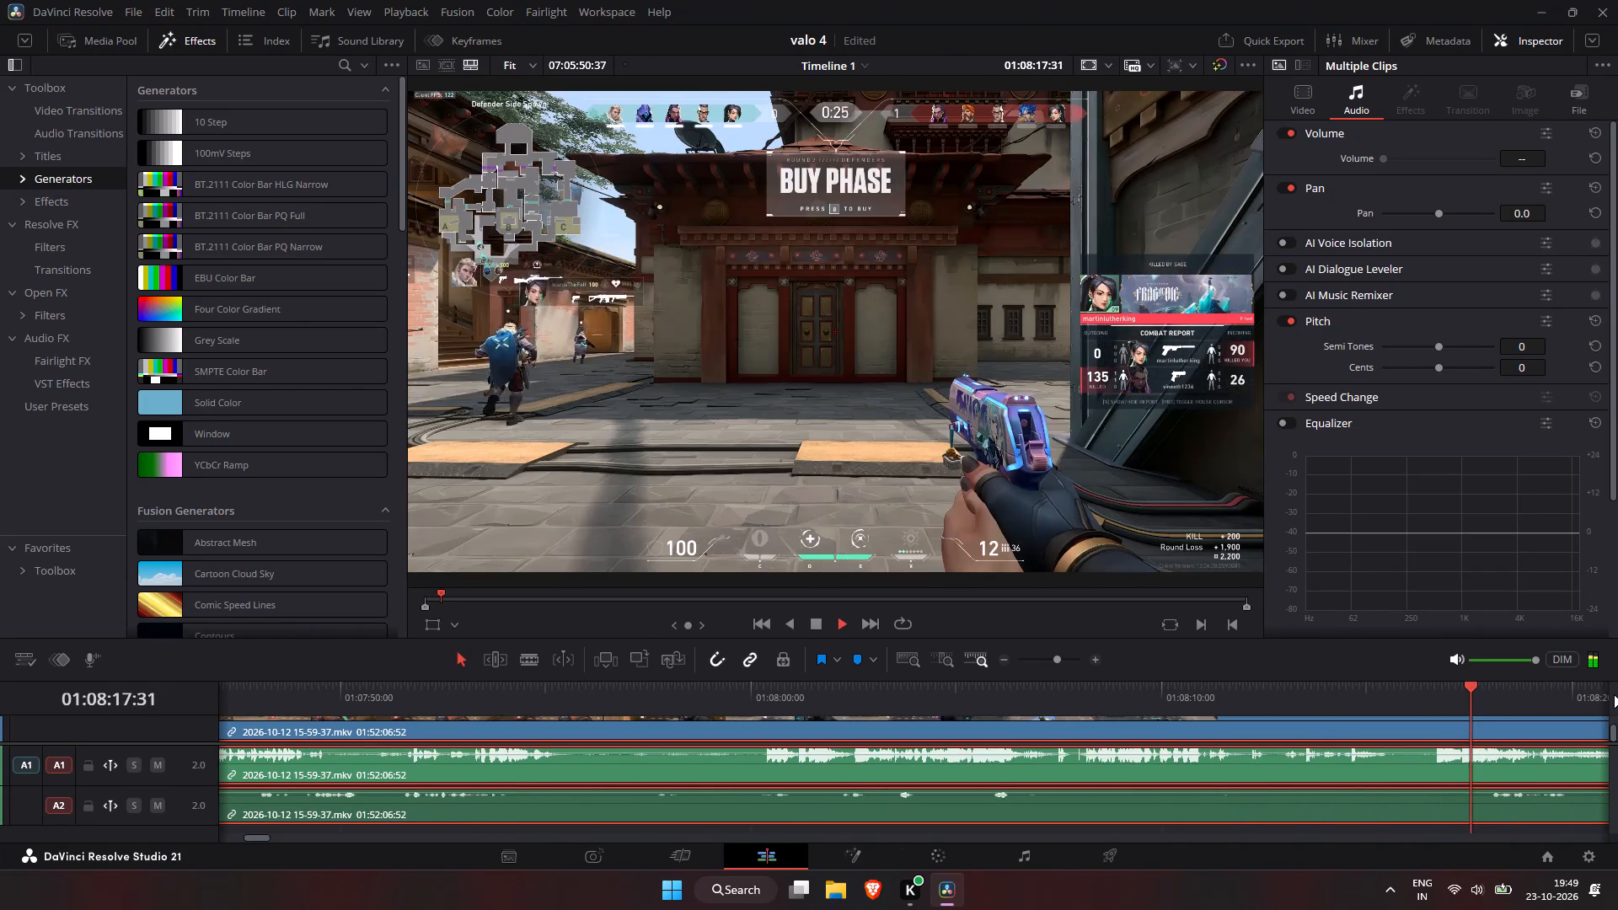
click(1614, 694)
click(1614, 694)
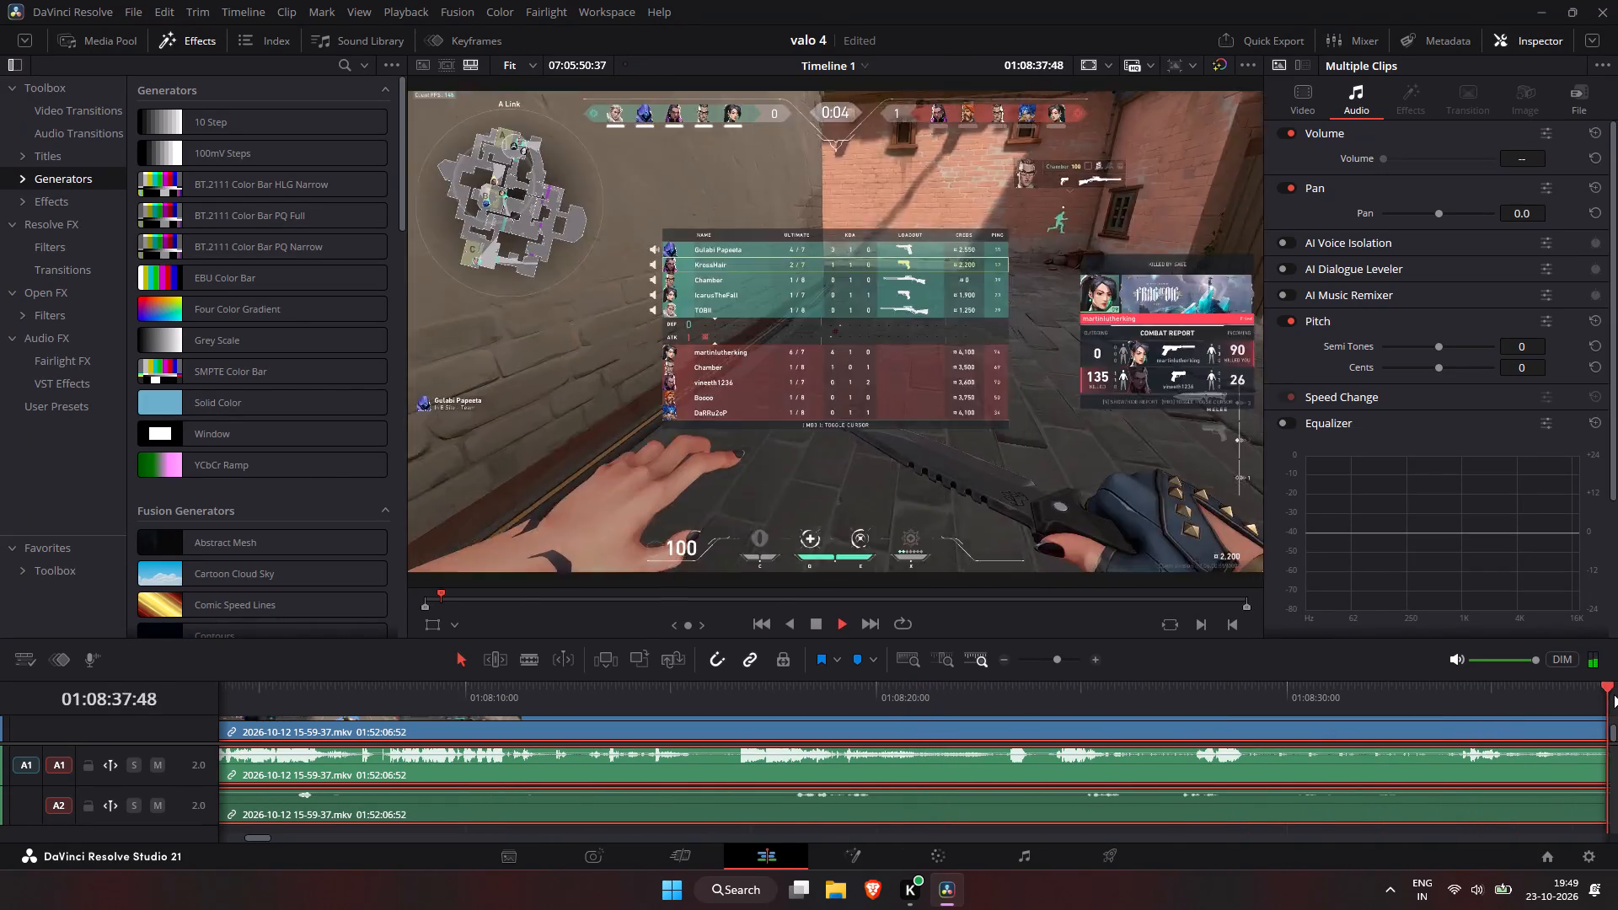
click(1614, 694)
click(1614, 694)
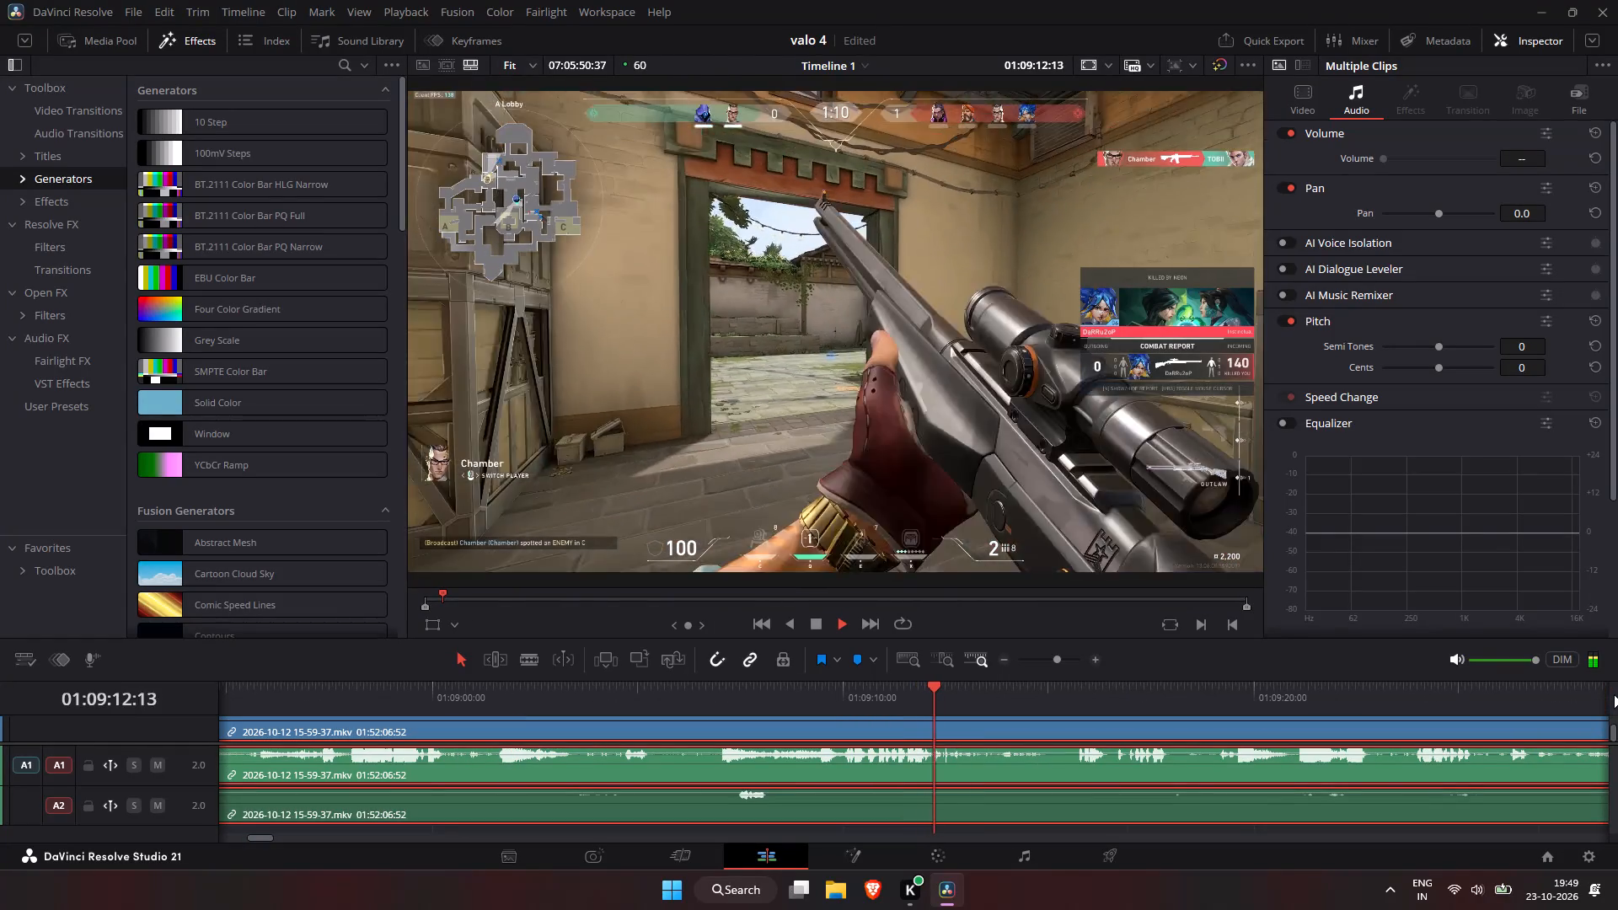
click(1614, 694)
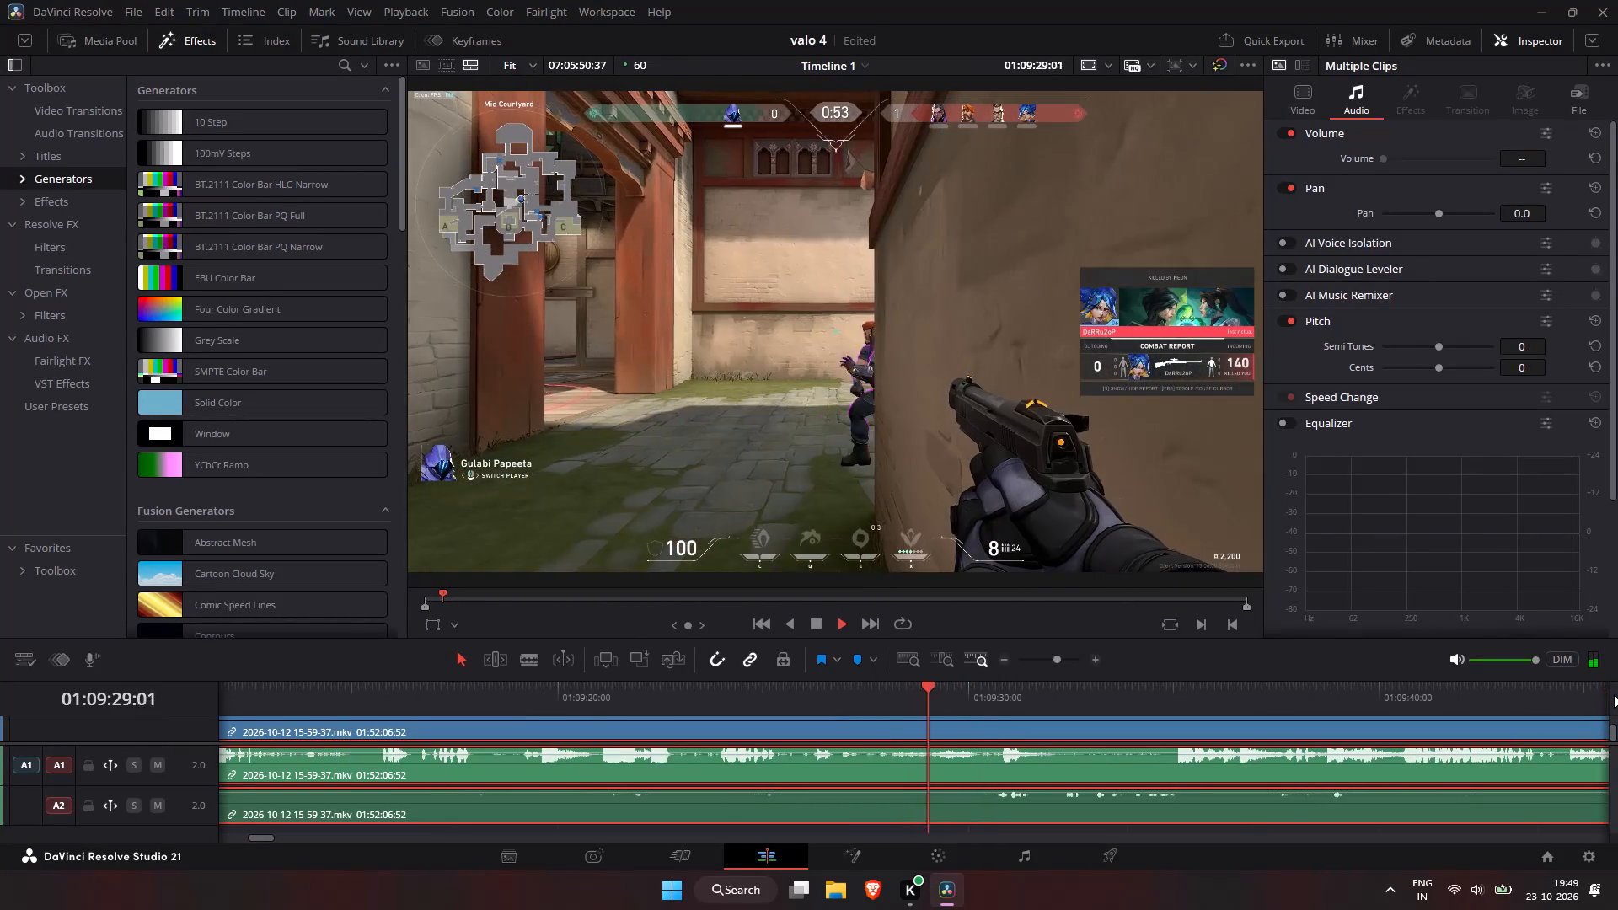
key(space)
Go back to about 01:08:40 and review the second round up to about 01:09:07.
drag(288, 699, 222, 699)
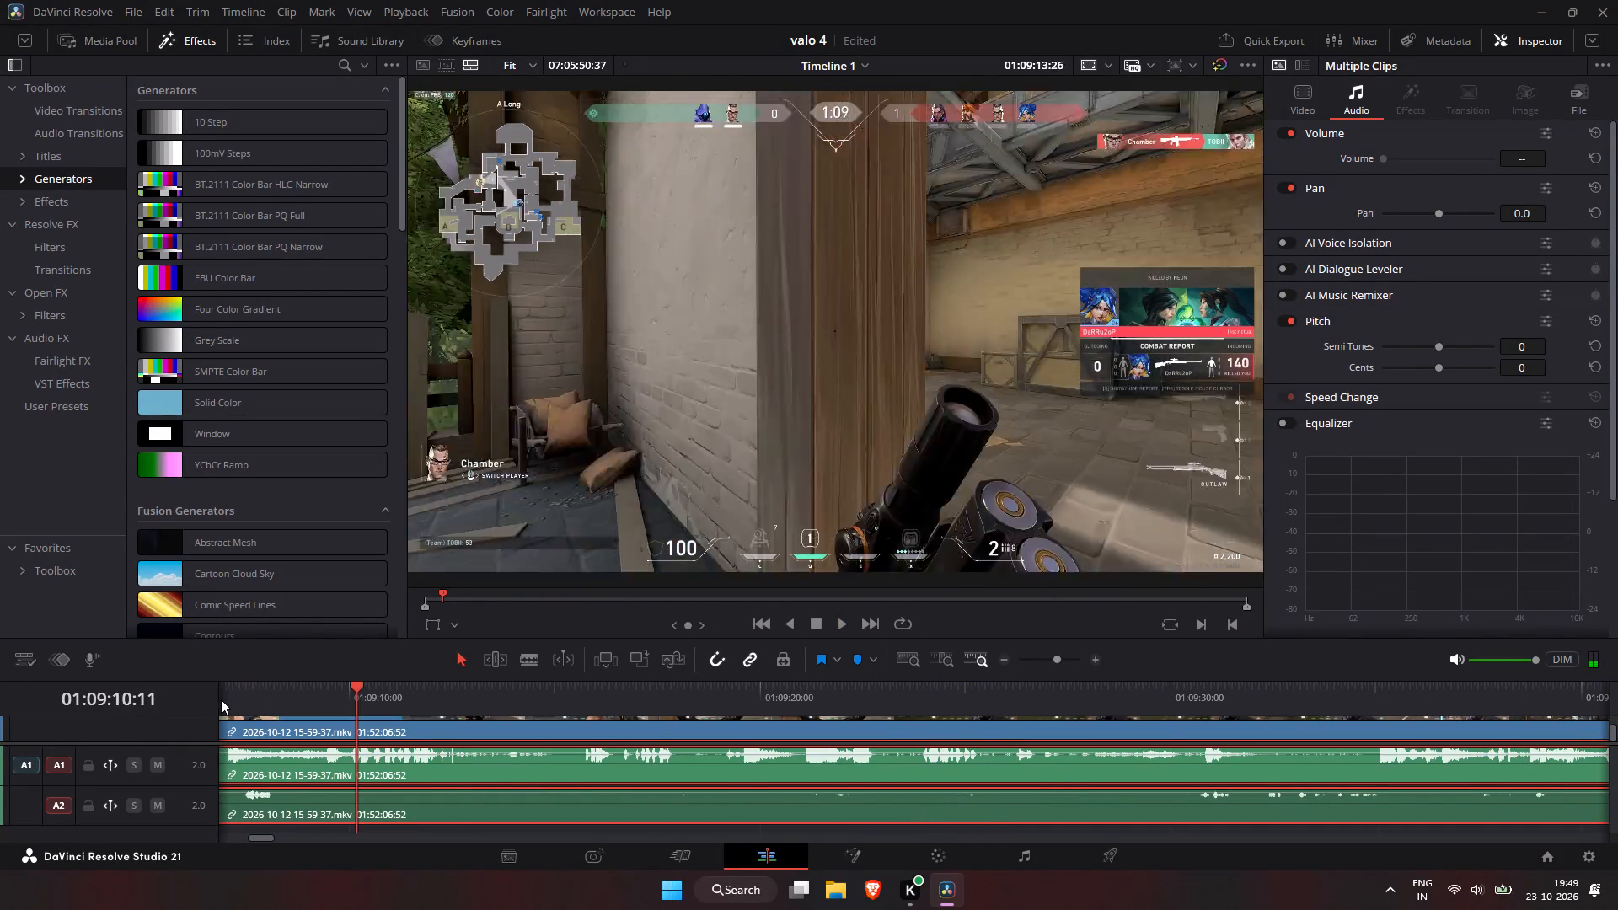
click(224, 696)
click(224, 696)
drag(225, 700, 191, 707)
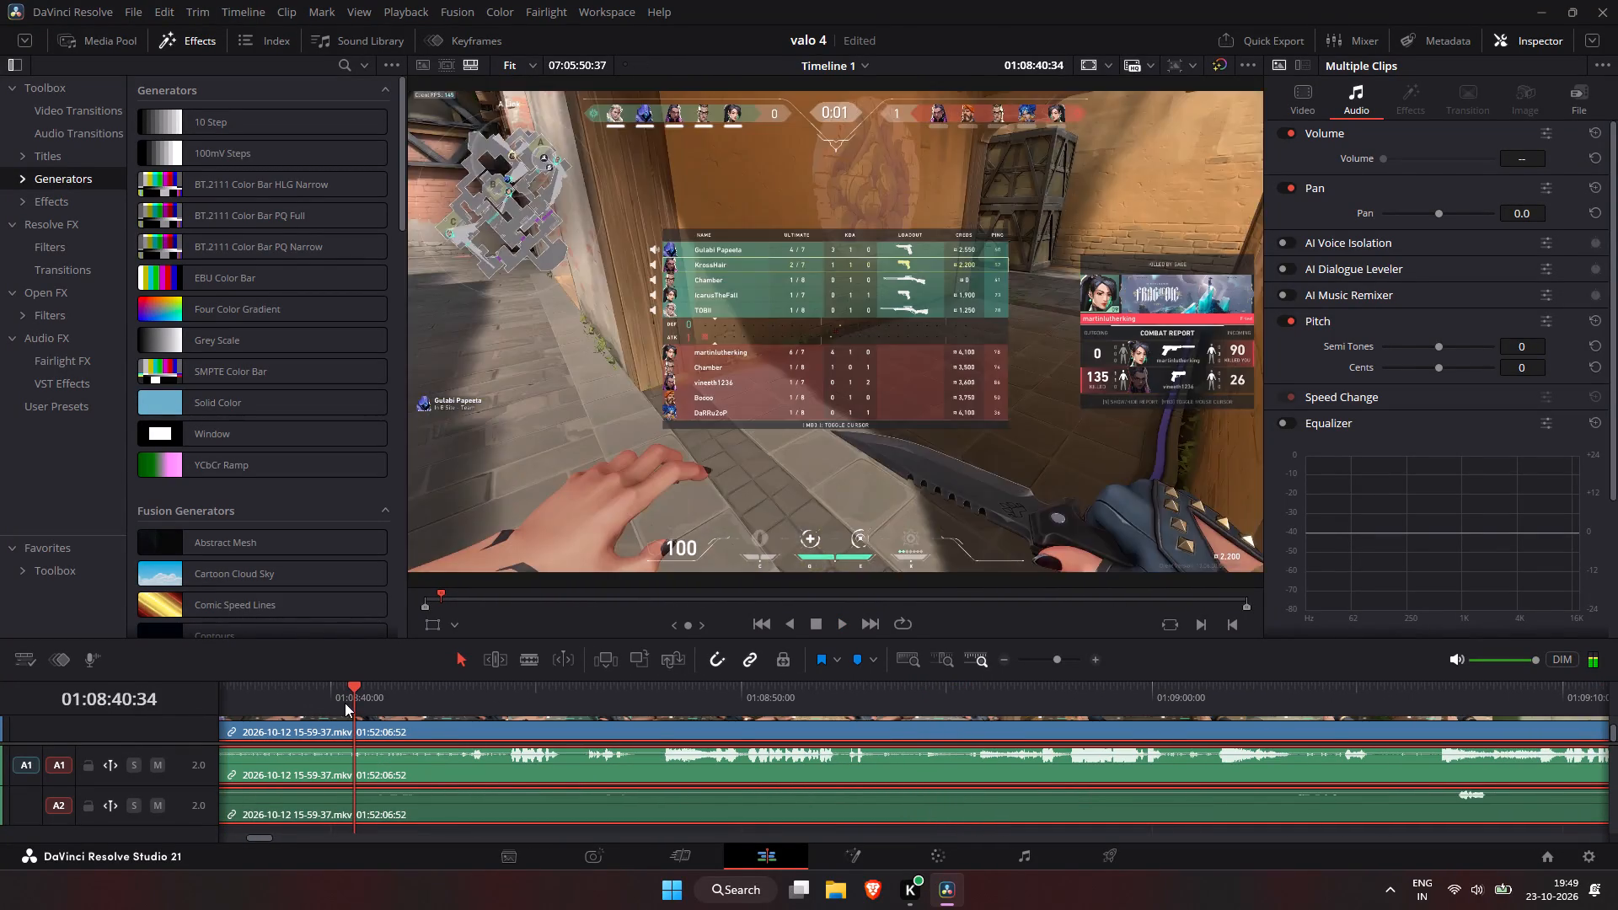
key(space)
drag(810, 695, 937, 682)
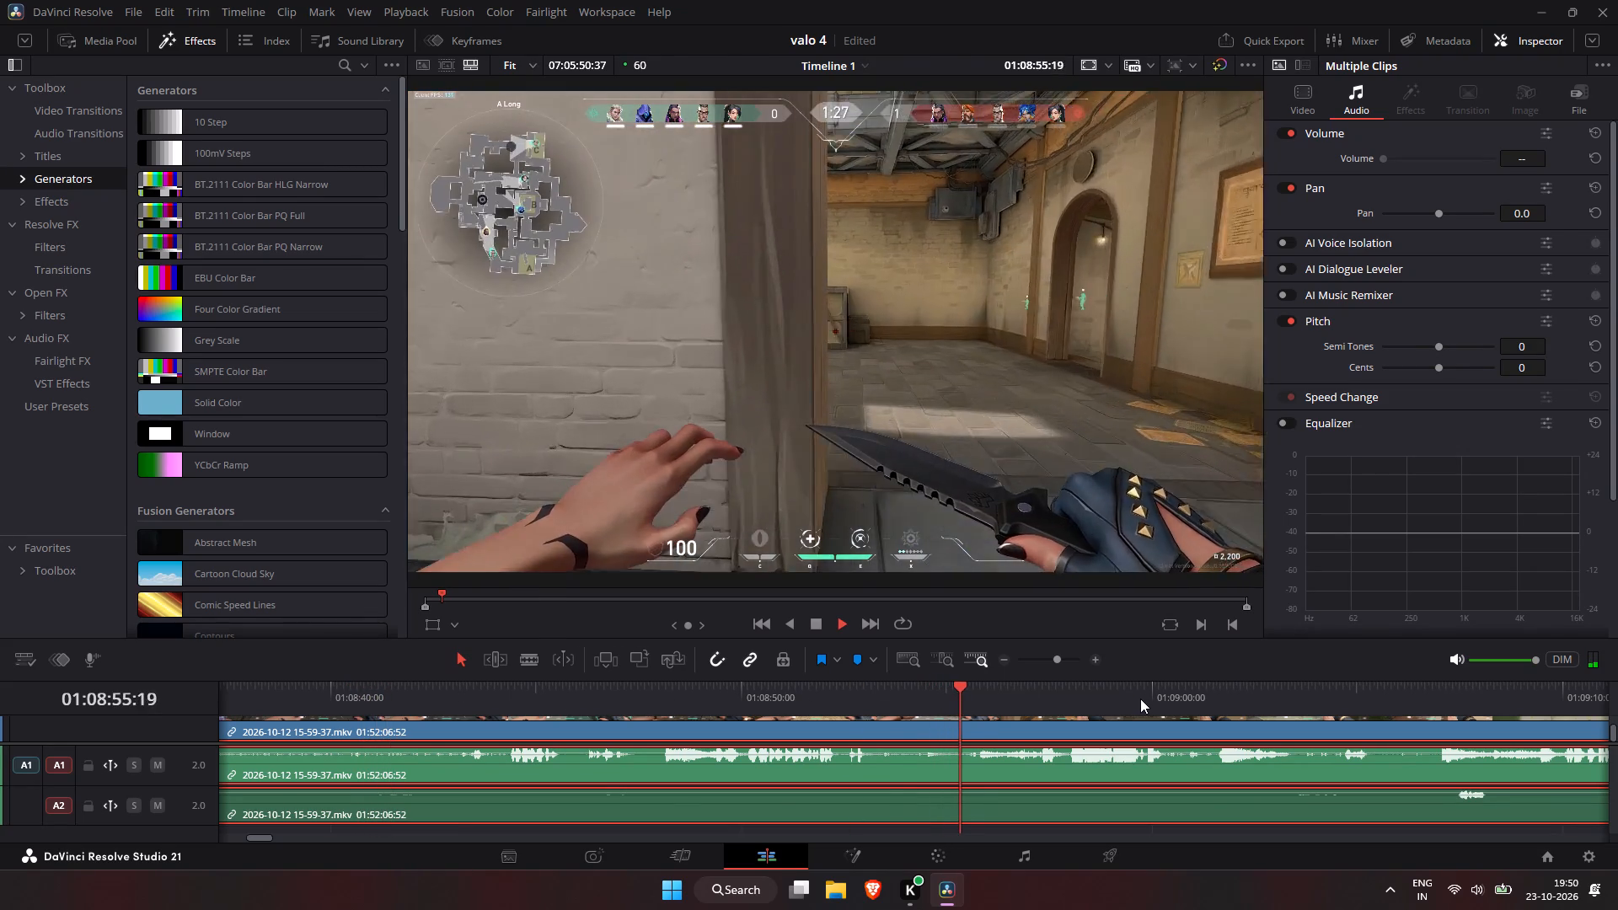
click(1294, 698)
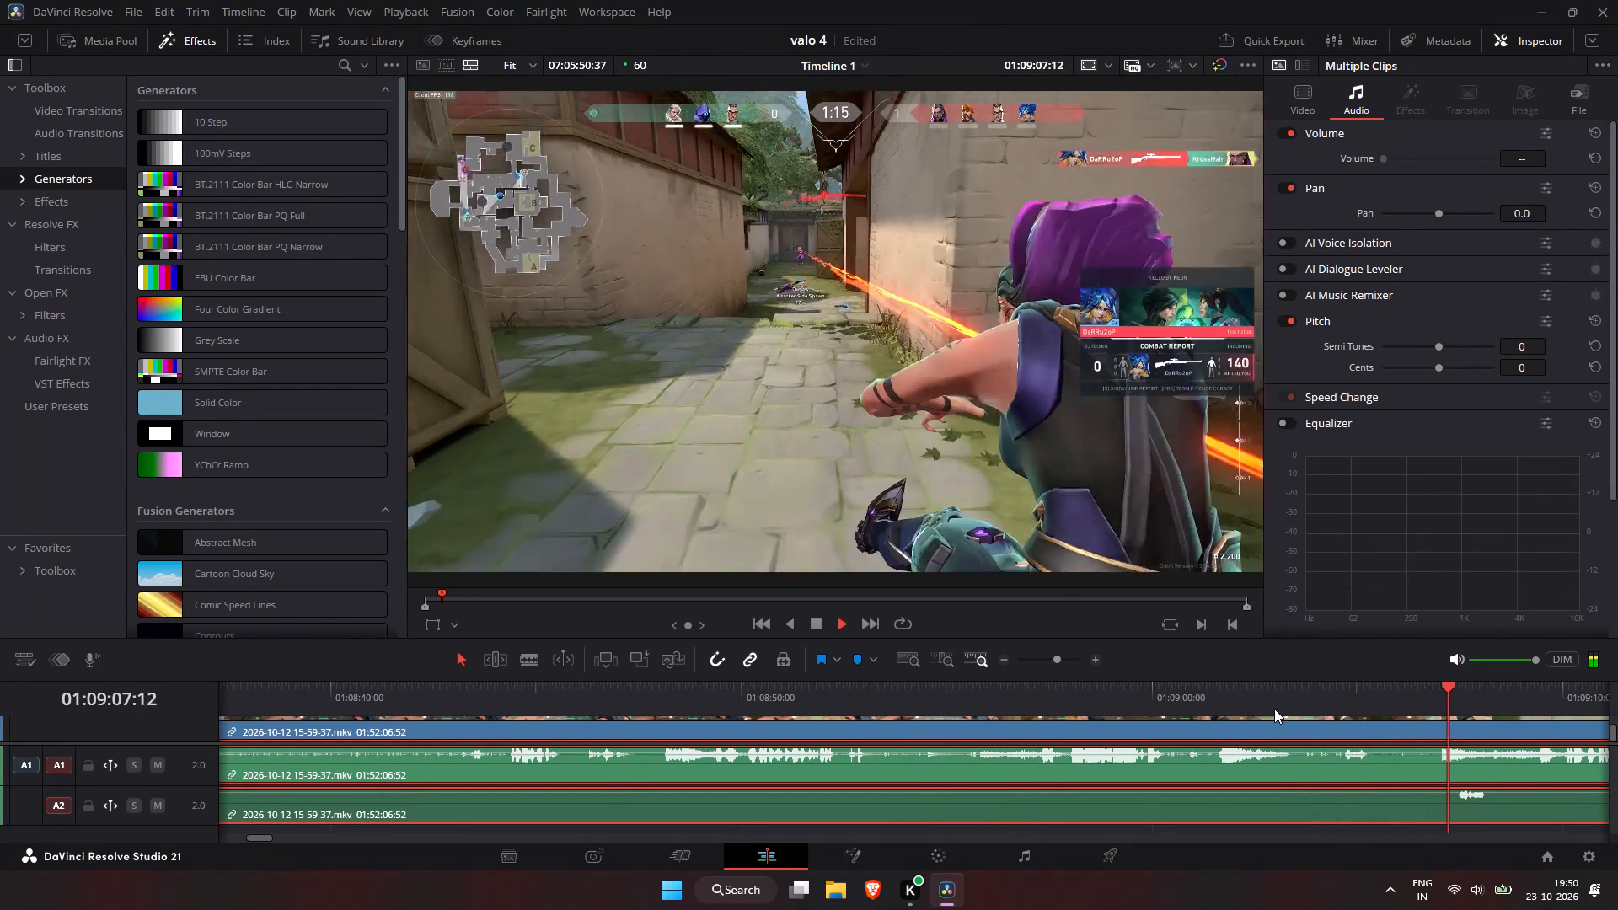
Find the start of the usable footage and split the linked video and audio clips at 01:09:03:14.
key(space)
drag(1358, 699, 1321, 701)
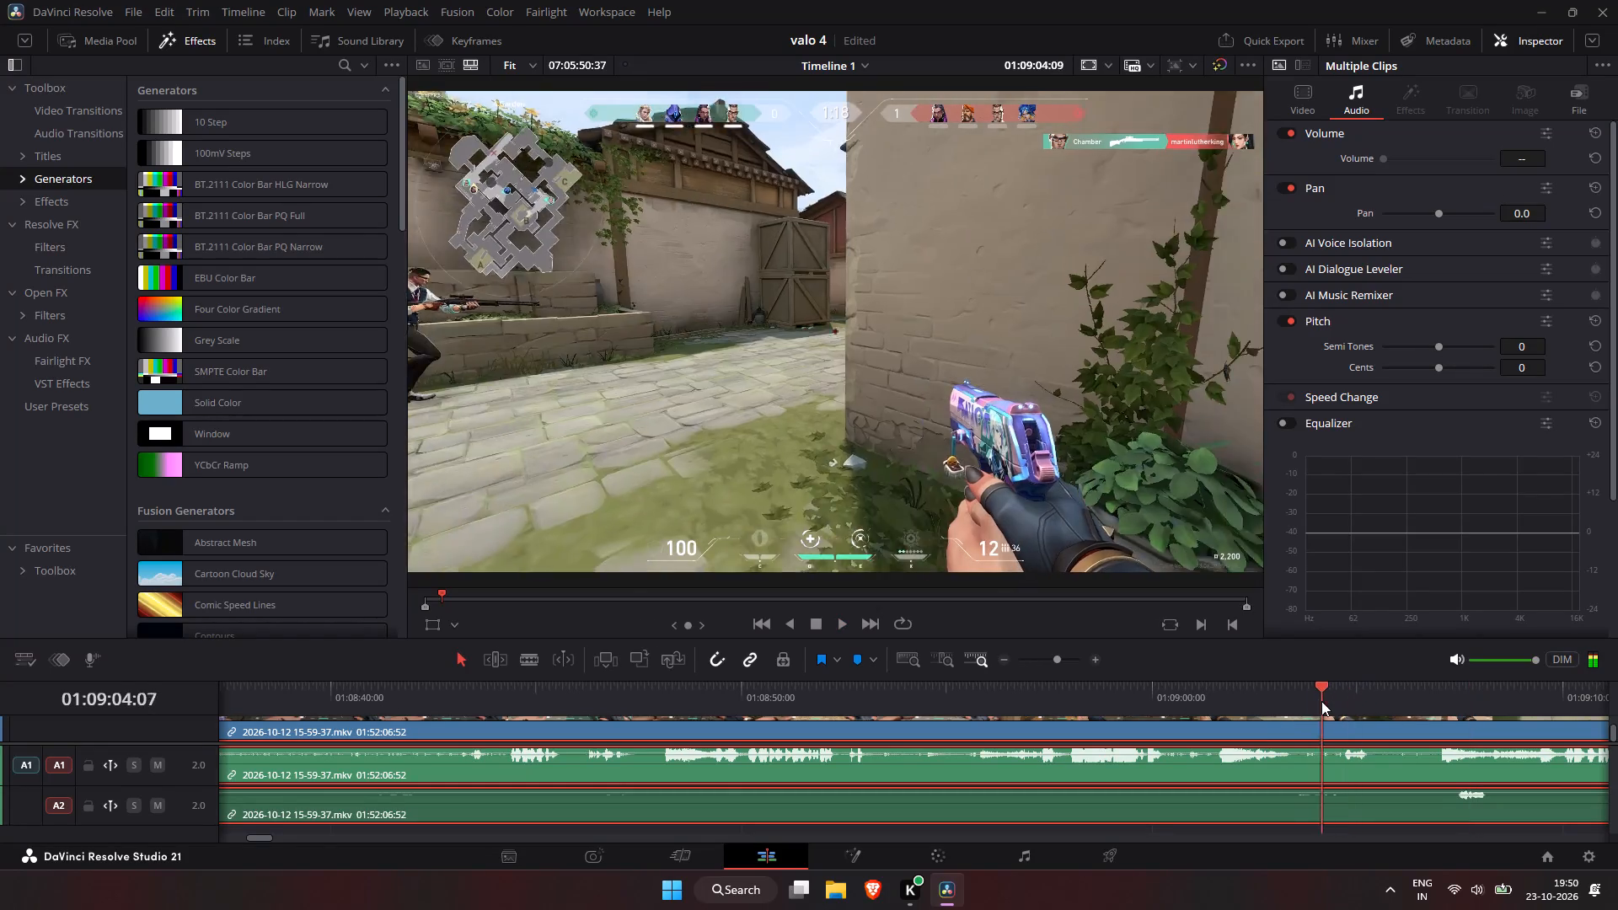
drag(1321, 701, 1267, 704)
key(space)
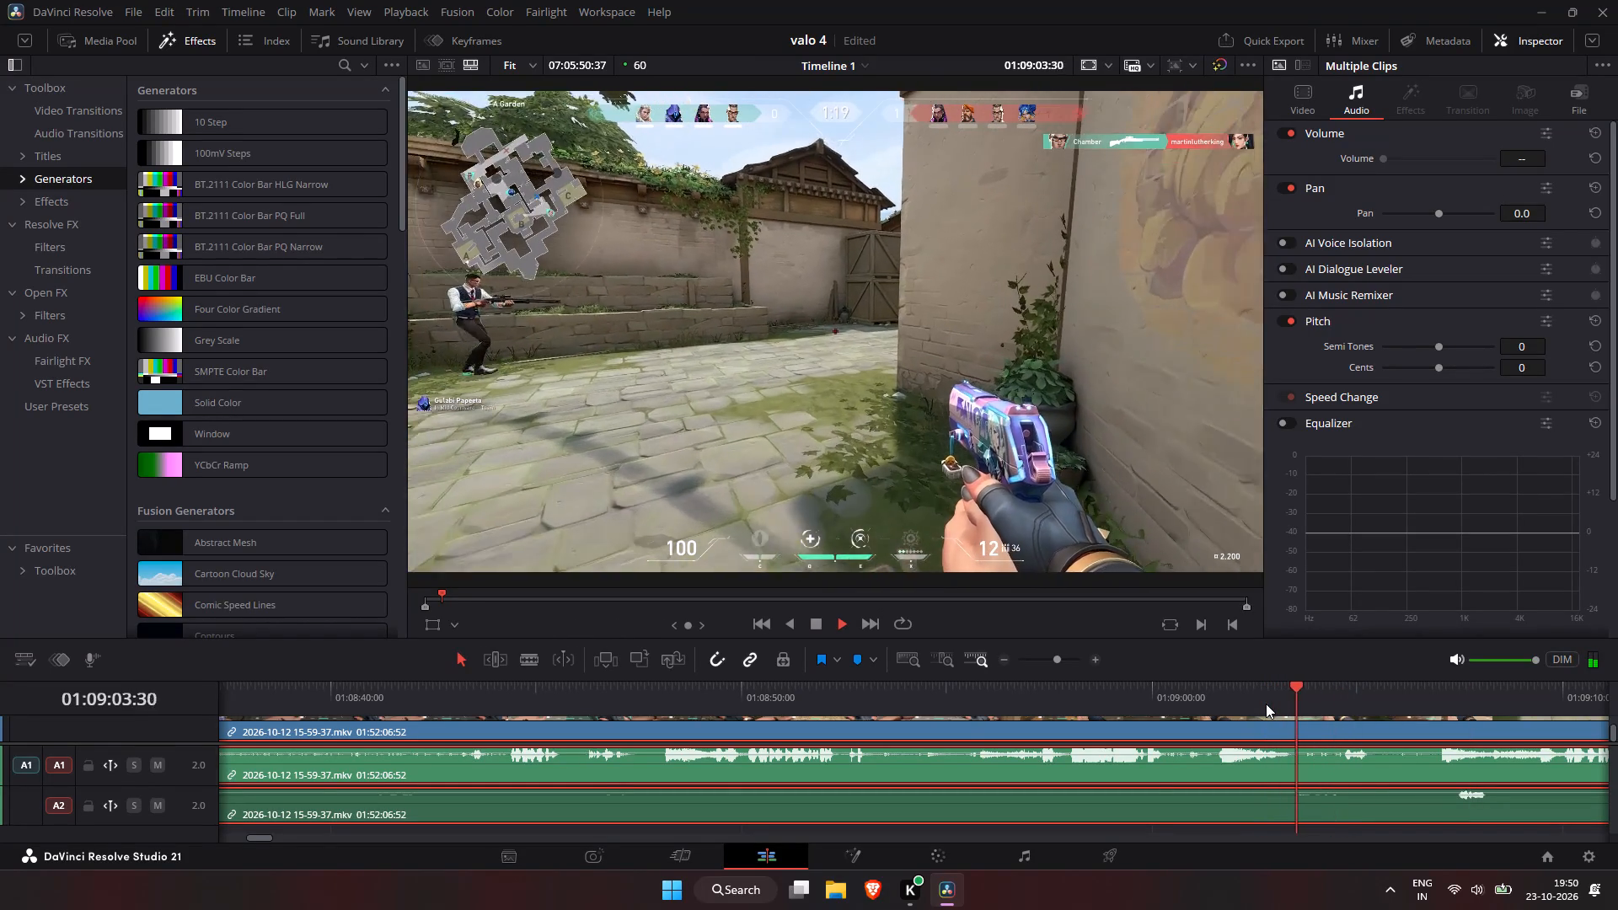
key(space)
click(1281, 692)
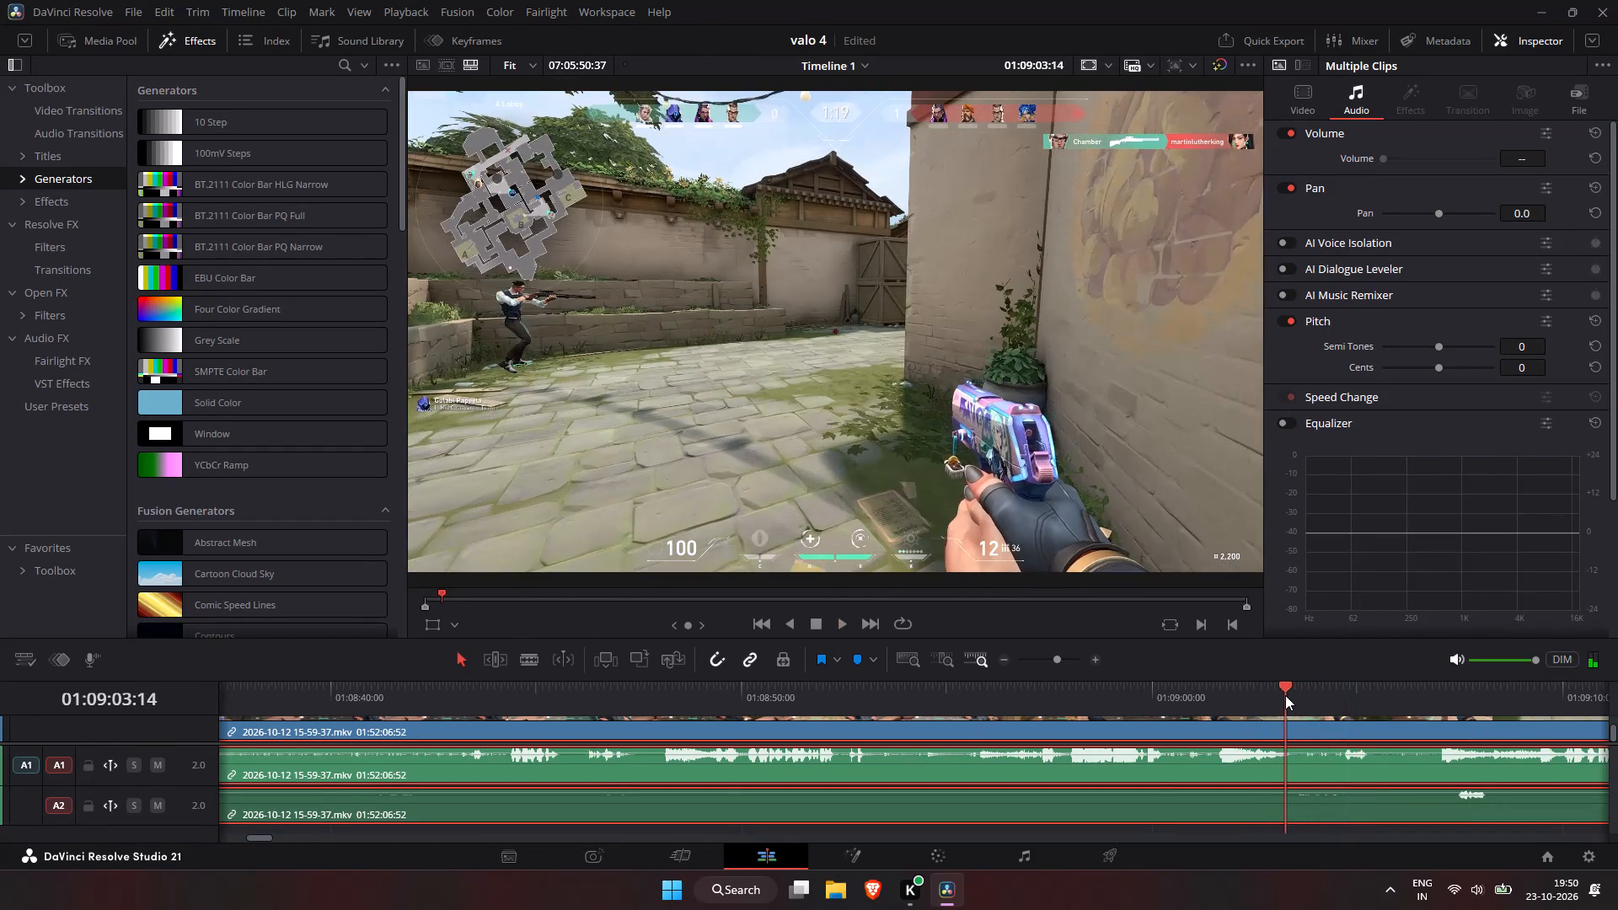
key(ctrl+b)
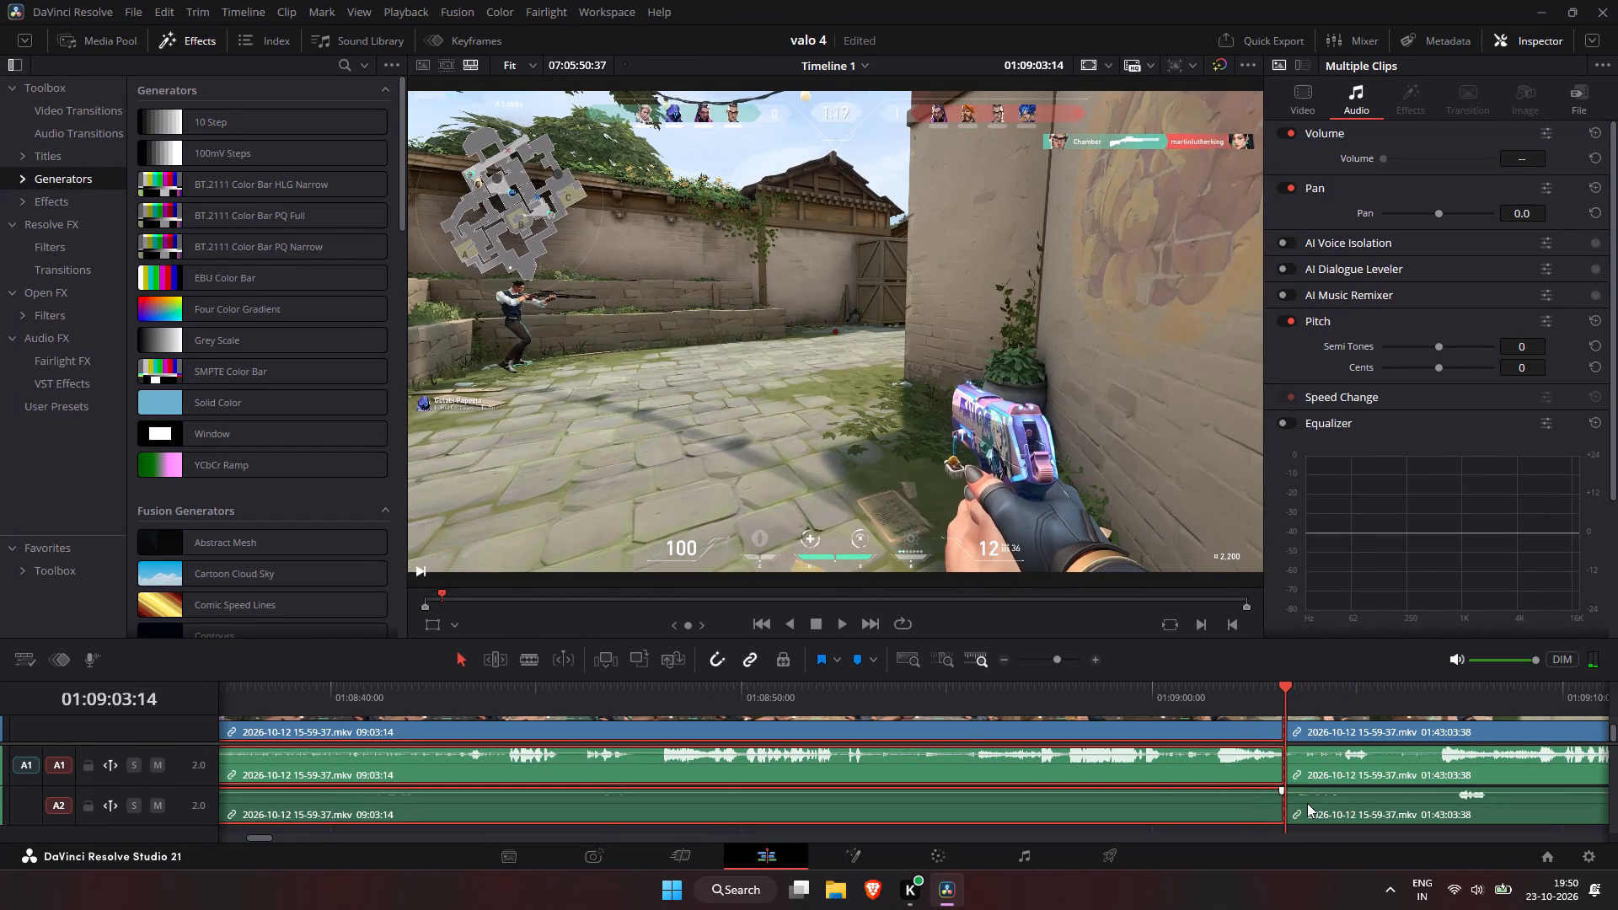
Ripple delete the linked video and audio segment before the 01:09:03:14 cut.
key(Tab)
click(1208, 729)
key(Tab)
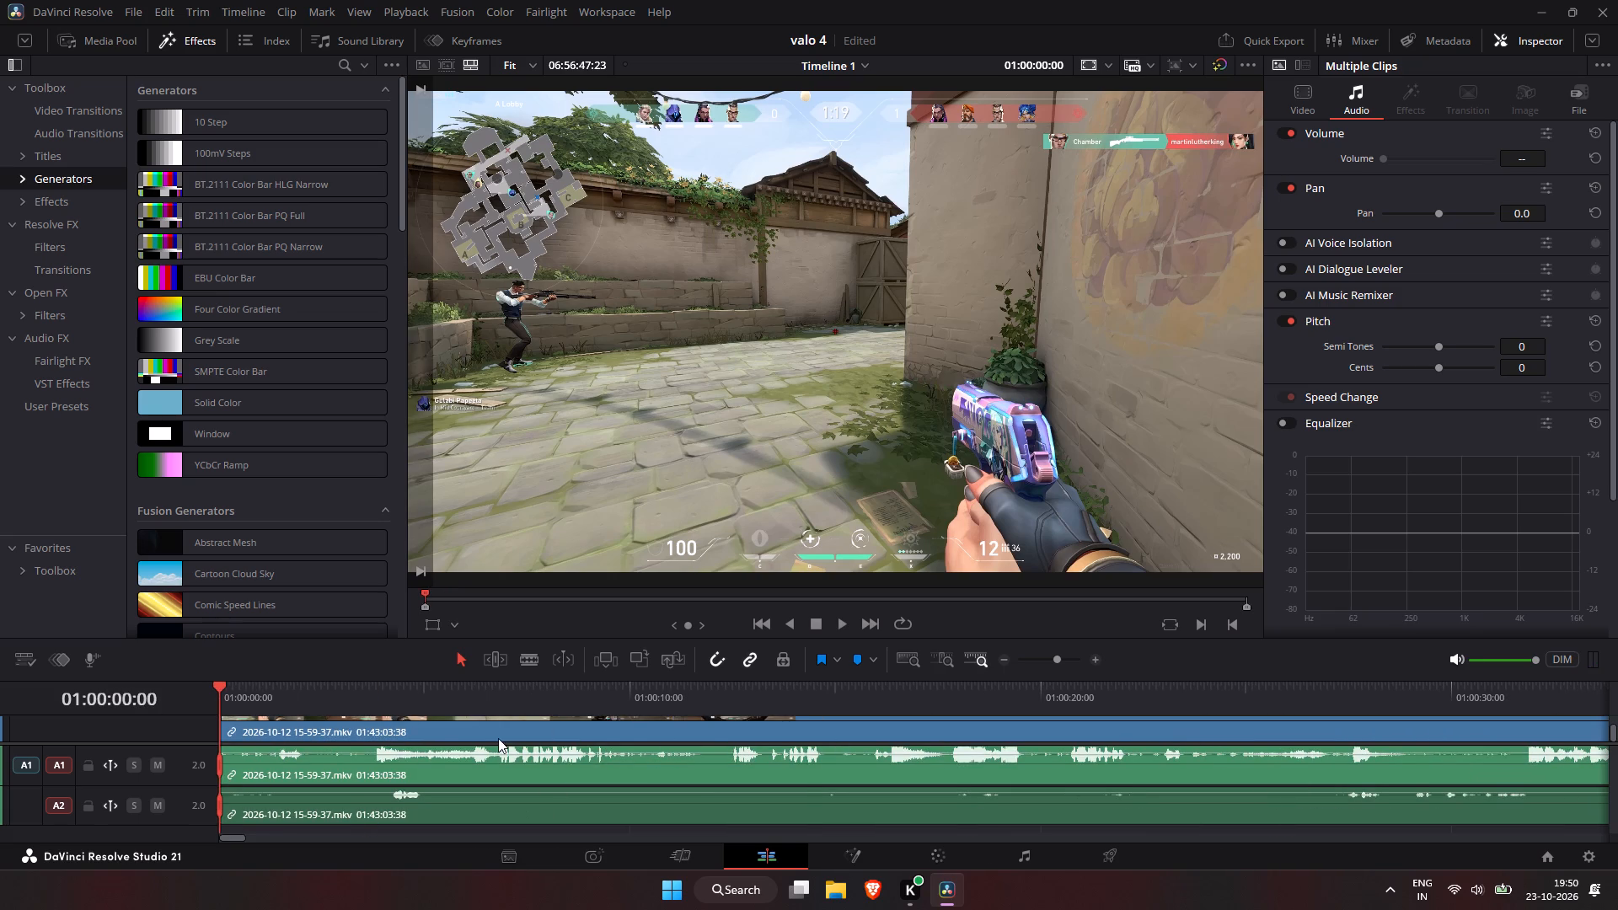
Review the new opening of the timeline and split the linked clips at 01:00:09:33.
key(space)
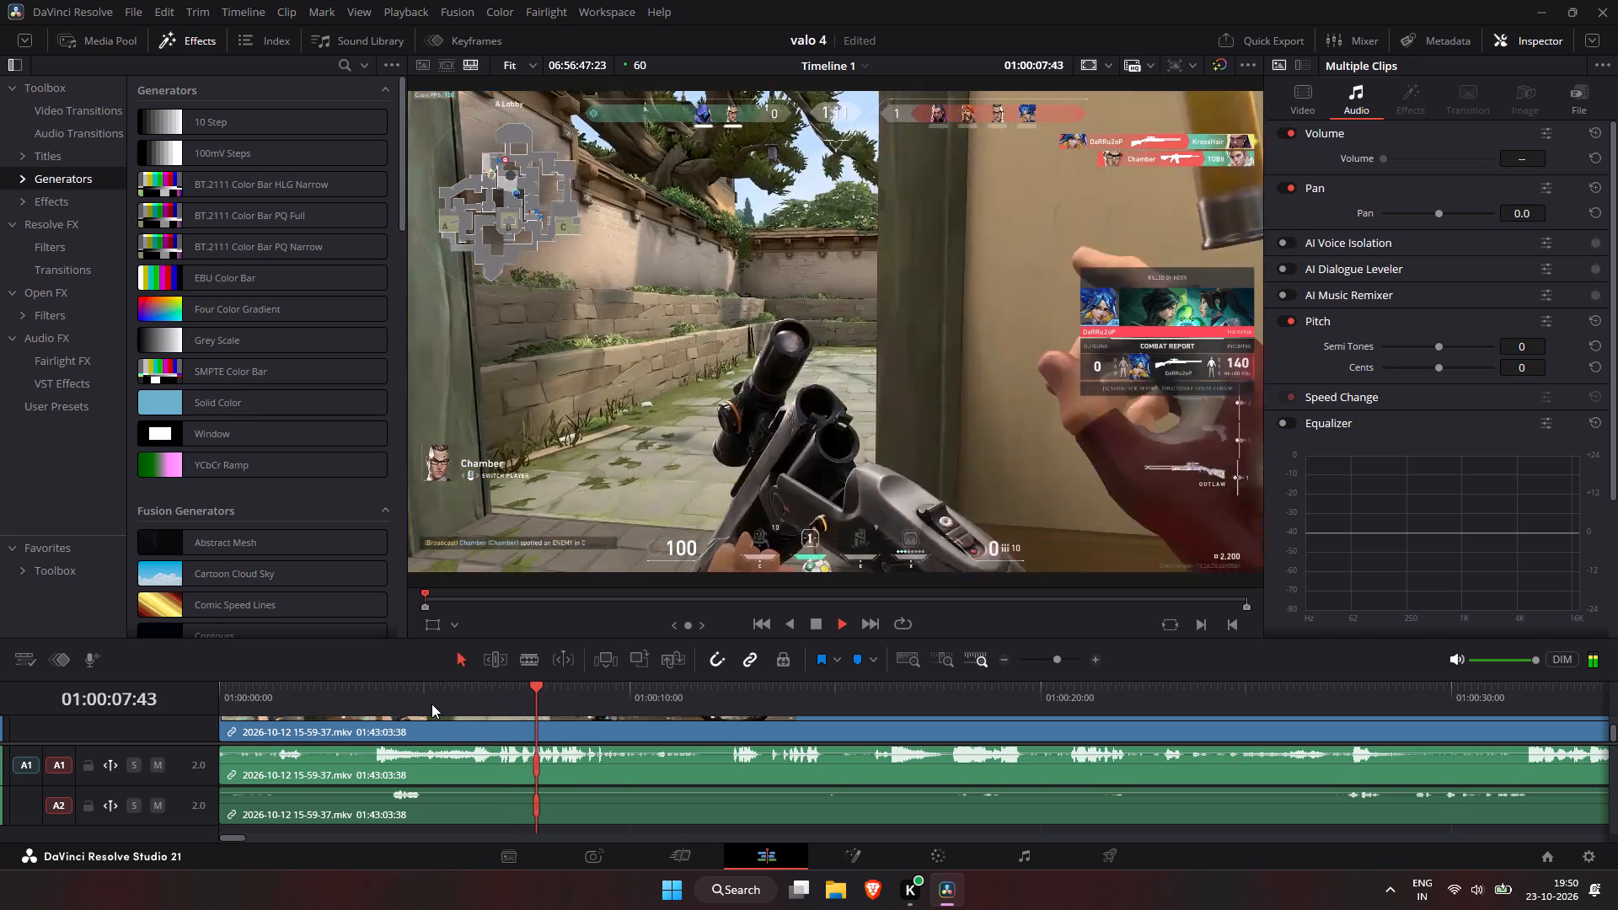
key(space)
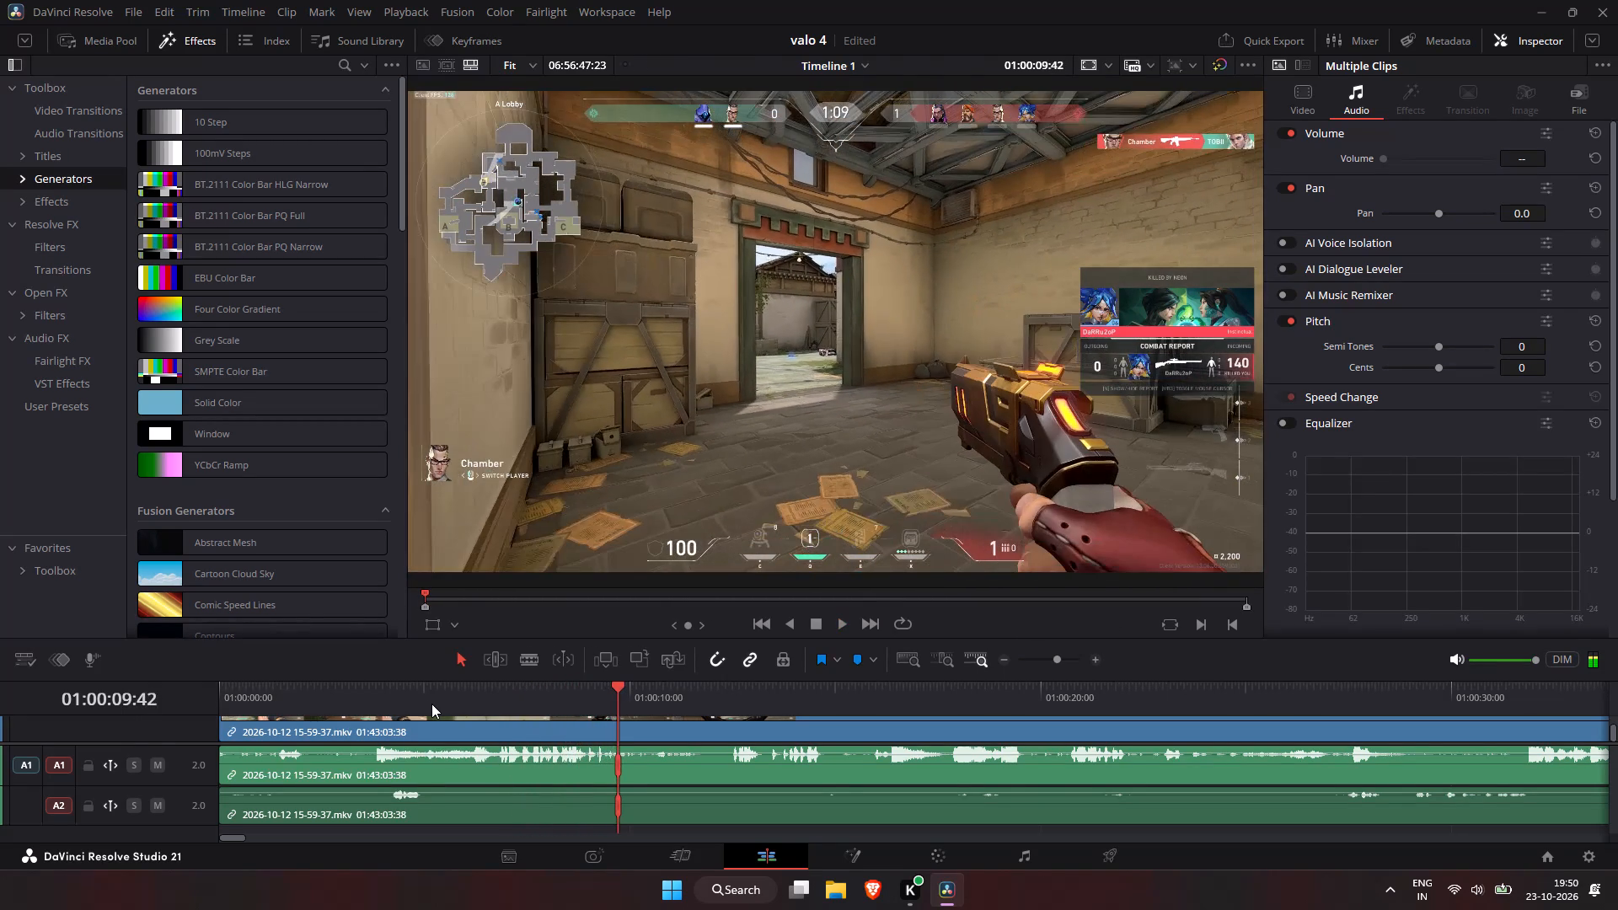
click(611, 699)
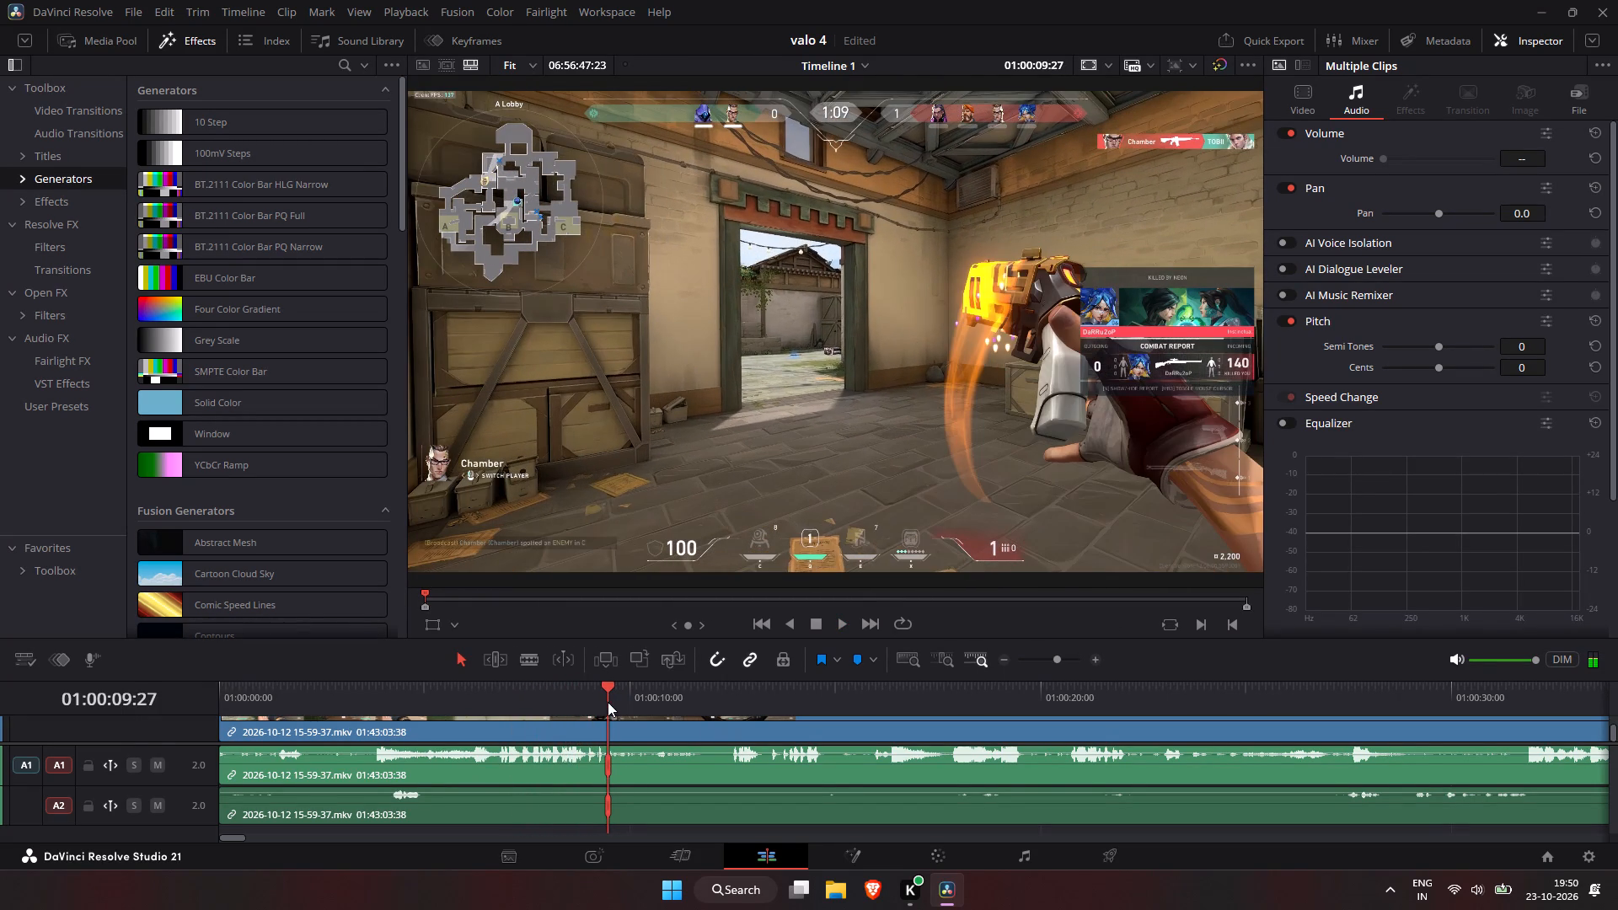
click(546, 689)
key(space)
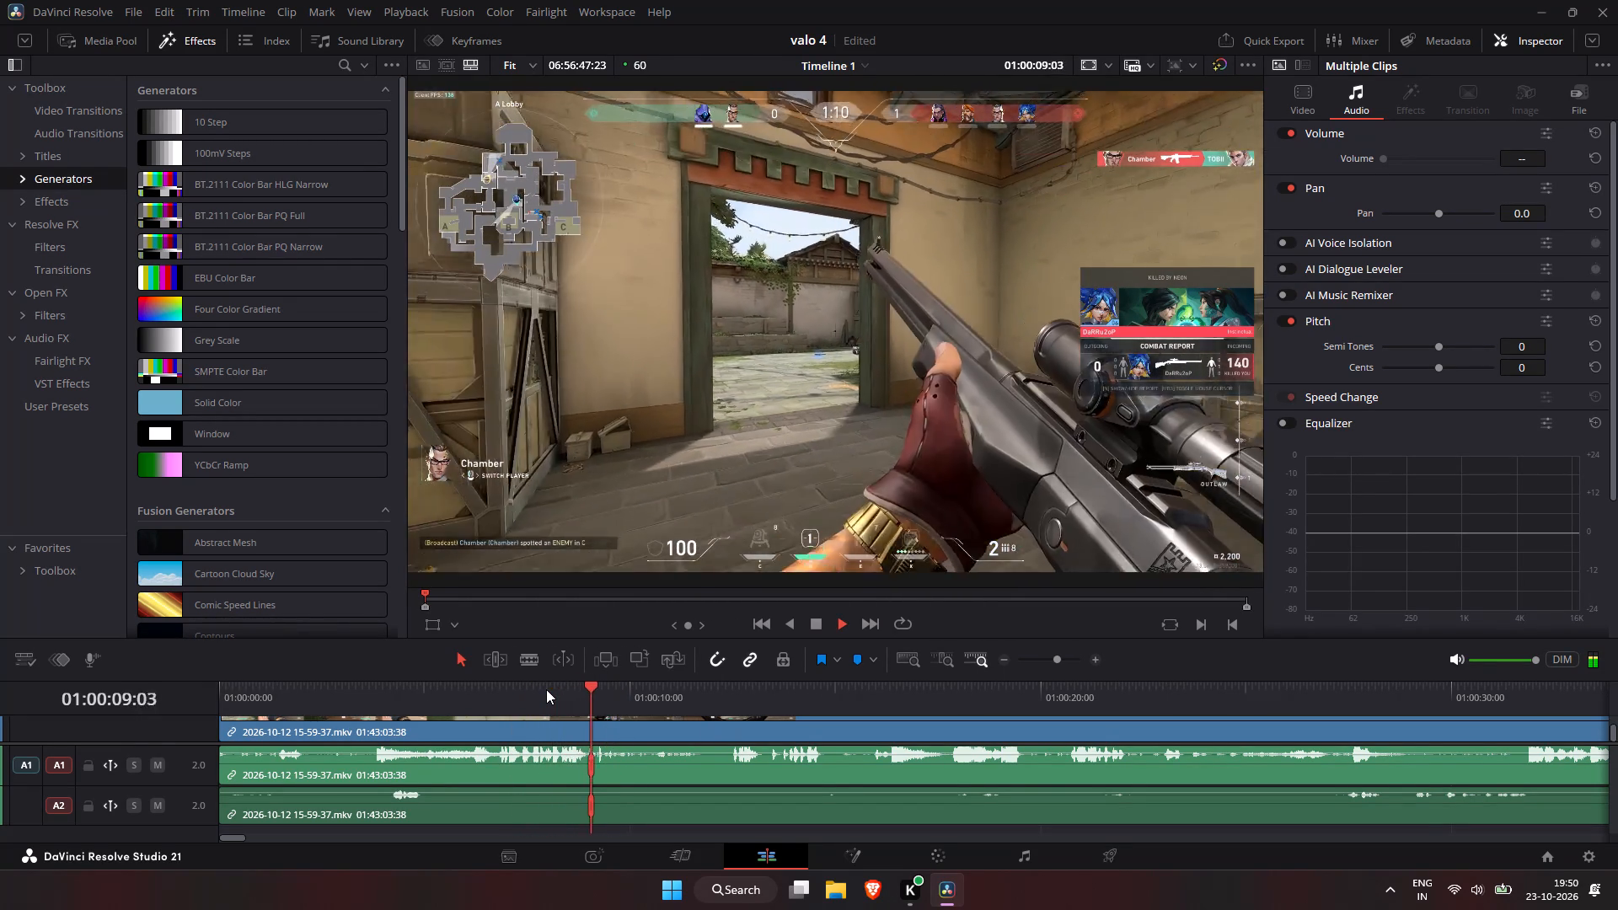
key(space)
key(ctrl+b)
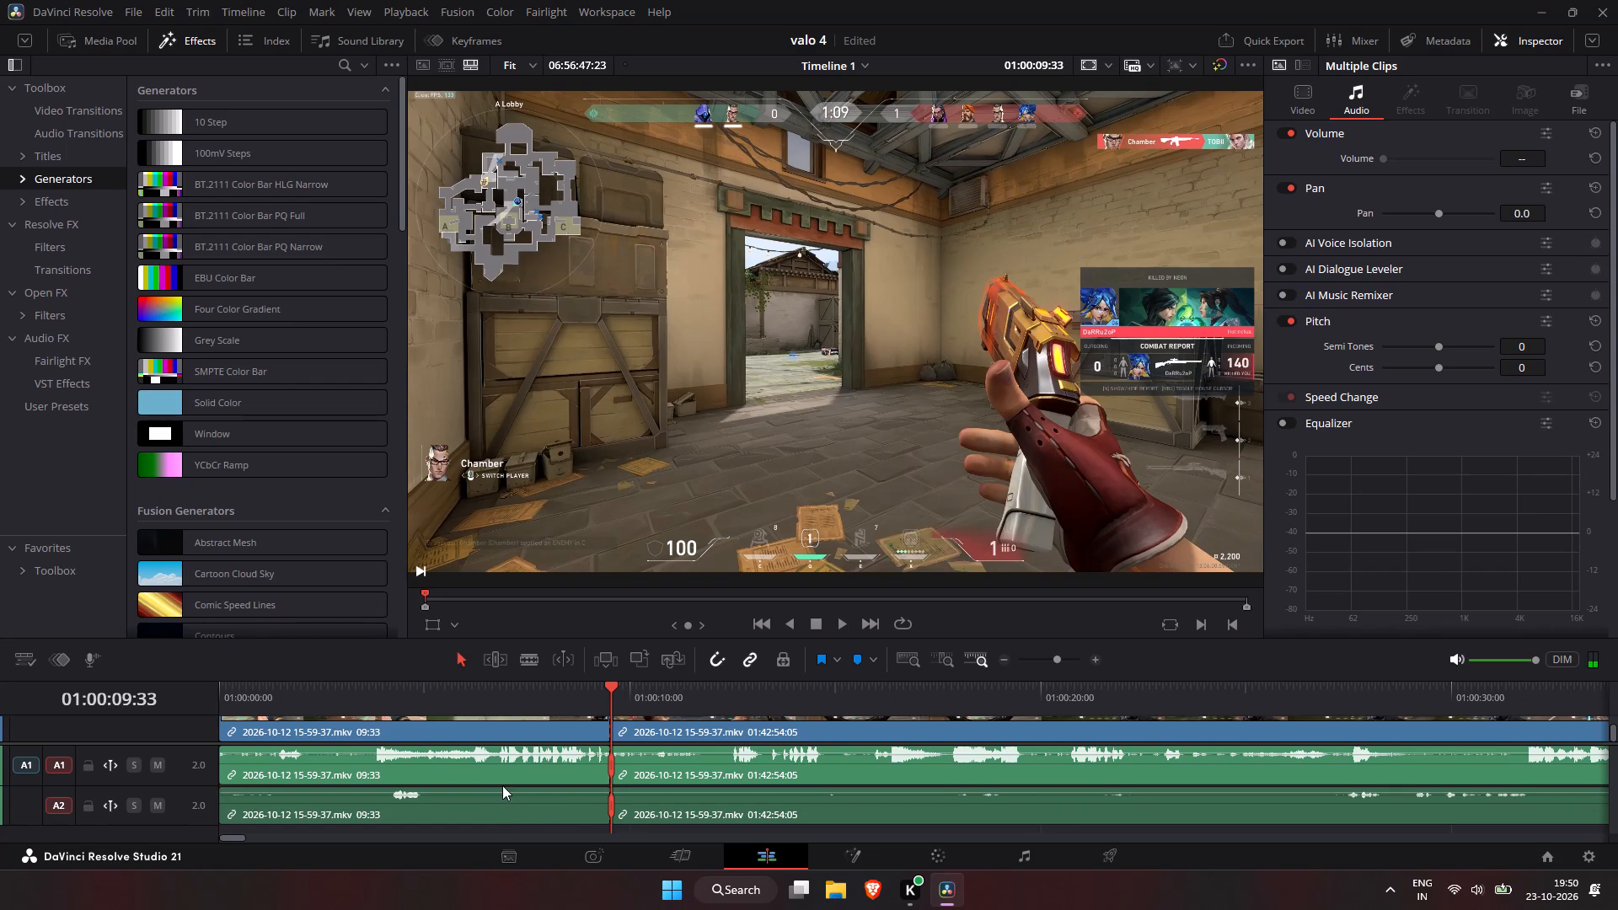
Raise the volume of the first Audio 2 segment to 15.79 dB and play it back from about 01:00:03.
click(502, 790)
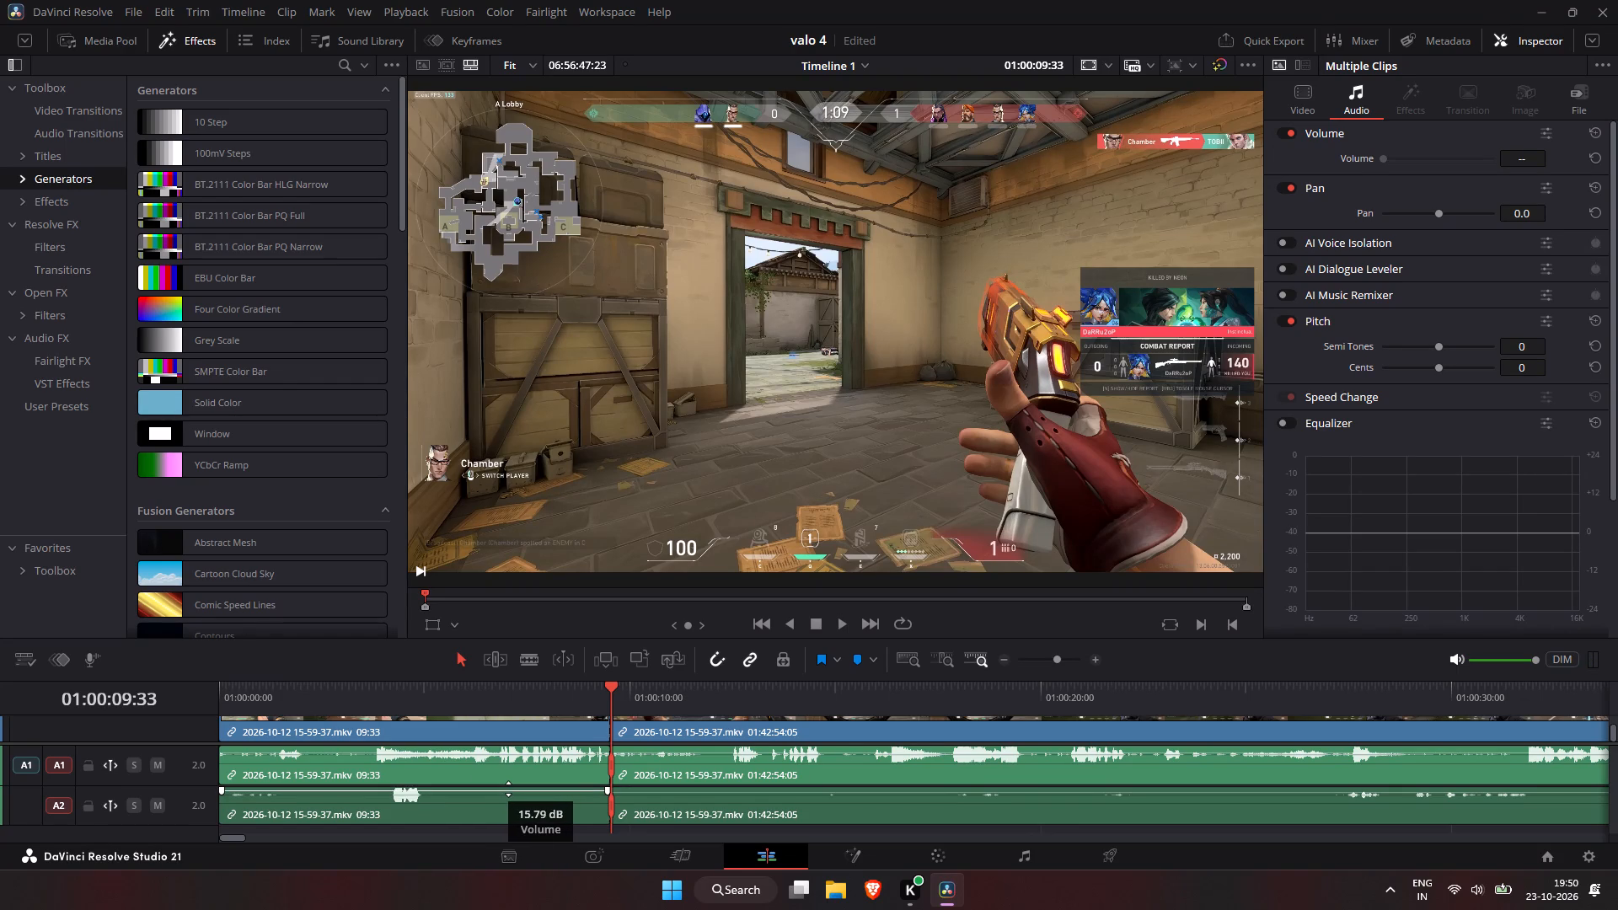
click(336, 677)
click(344, 693)
key(space)
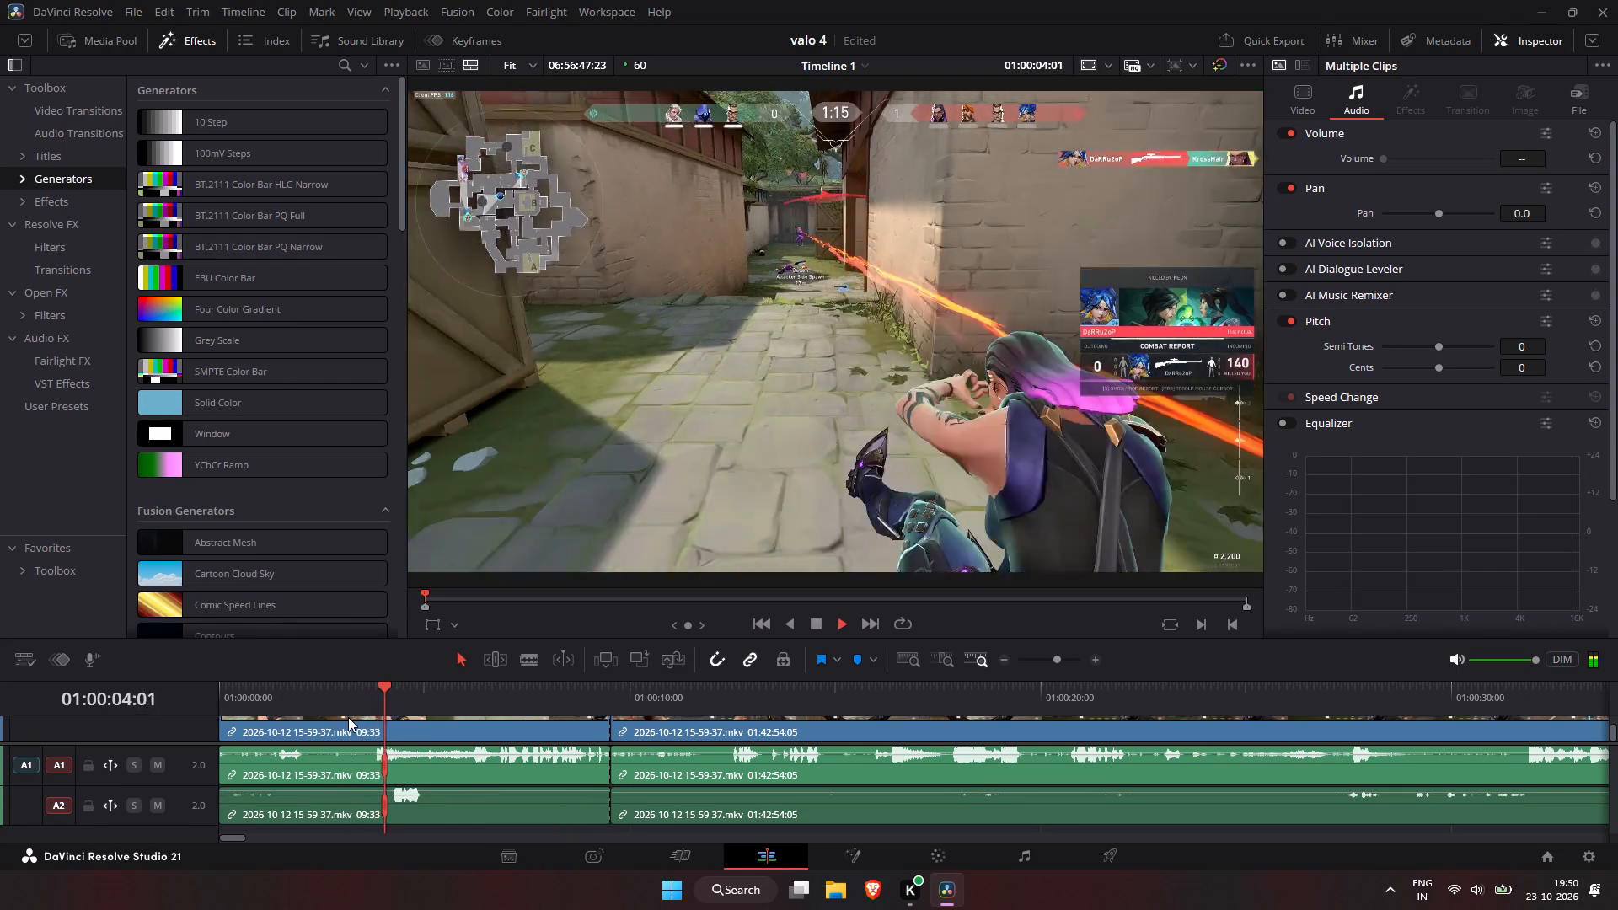
Fine-tune the volume of the first Audio 2 segment and replay it from about 01:00:03.
key(space)
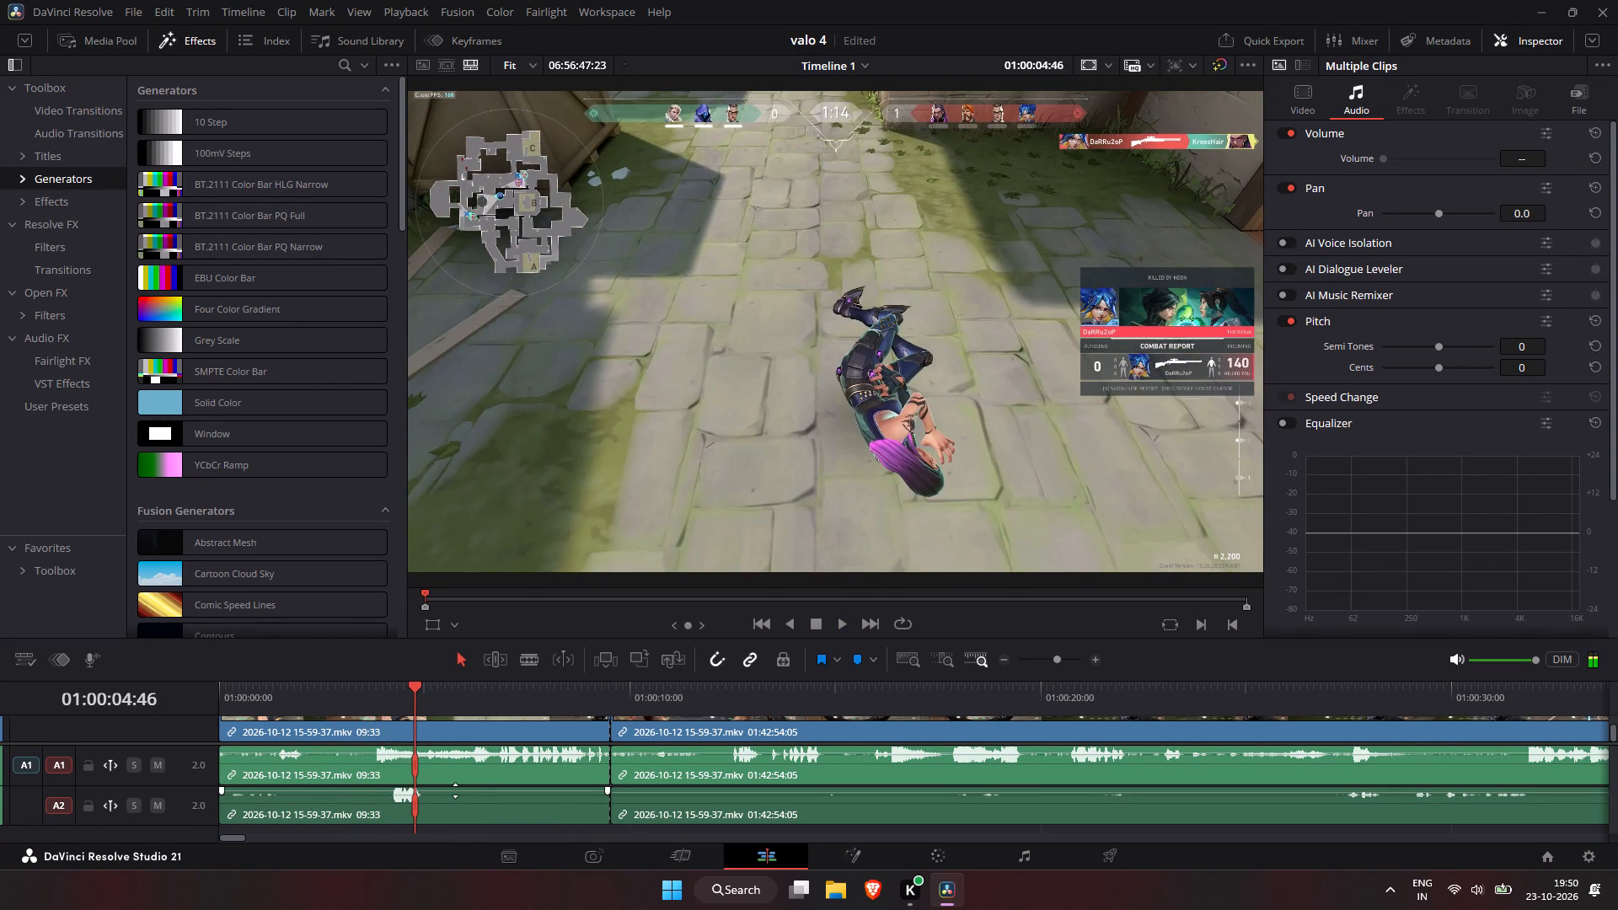
click(455, 790)
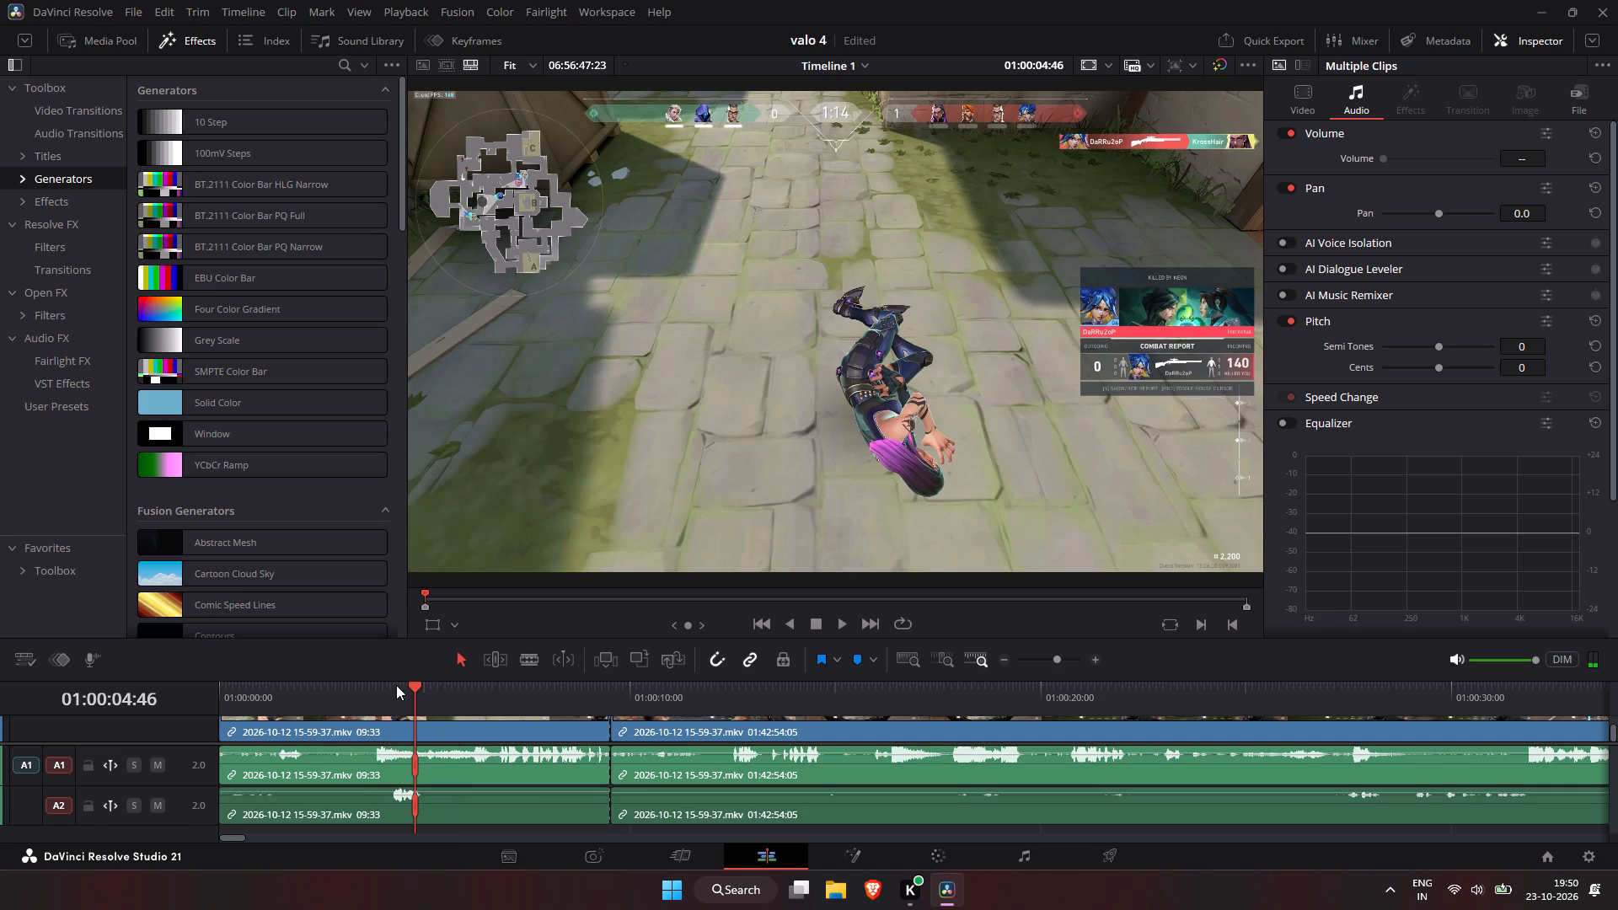
click(364, 695)
key(space)
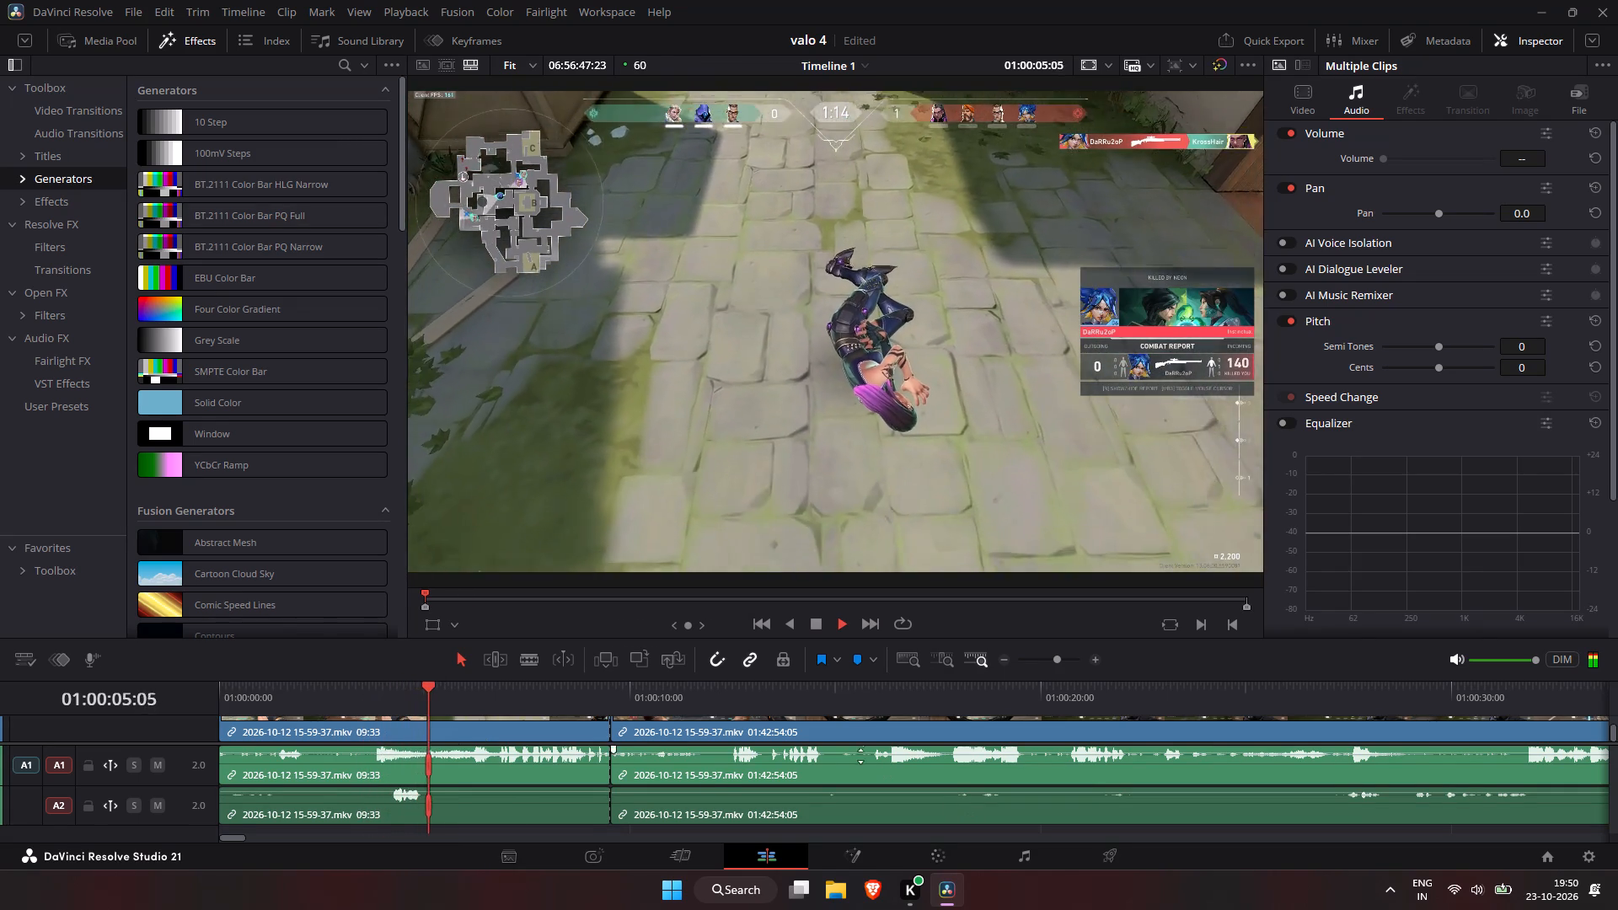
Skim the second segment from about 01:00:12 to 01:01:47 to find where the next usable footage begins.
click(694, 696)
drag(871, 701, 1043, 701)
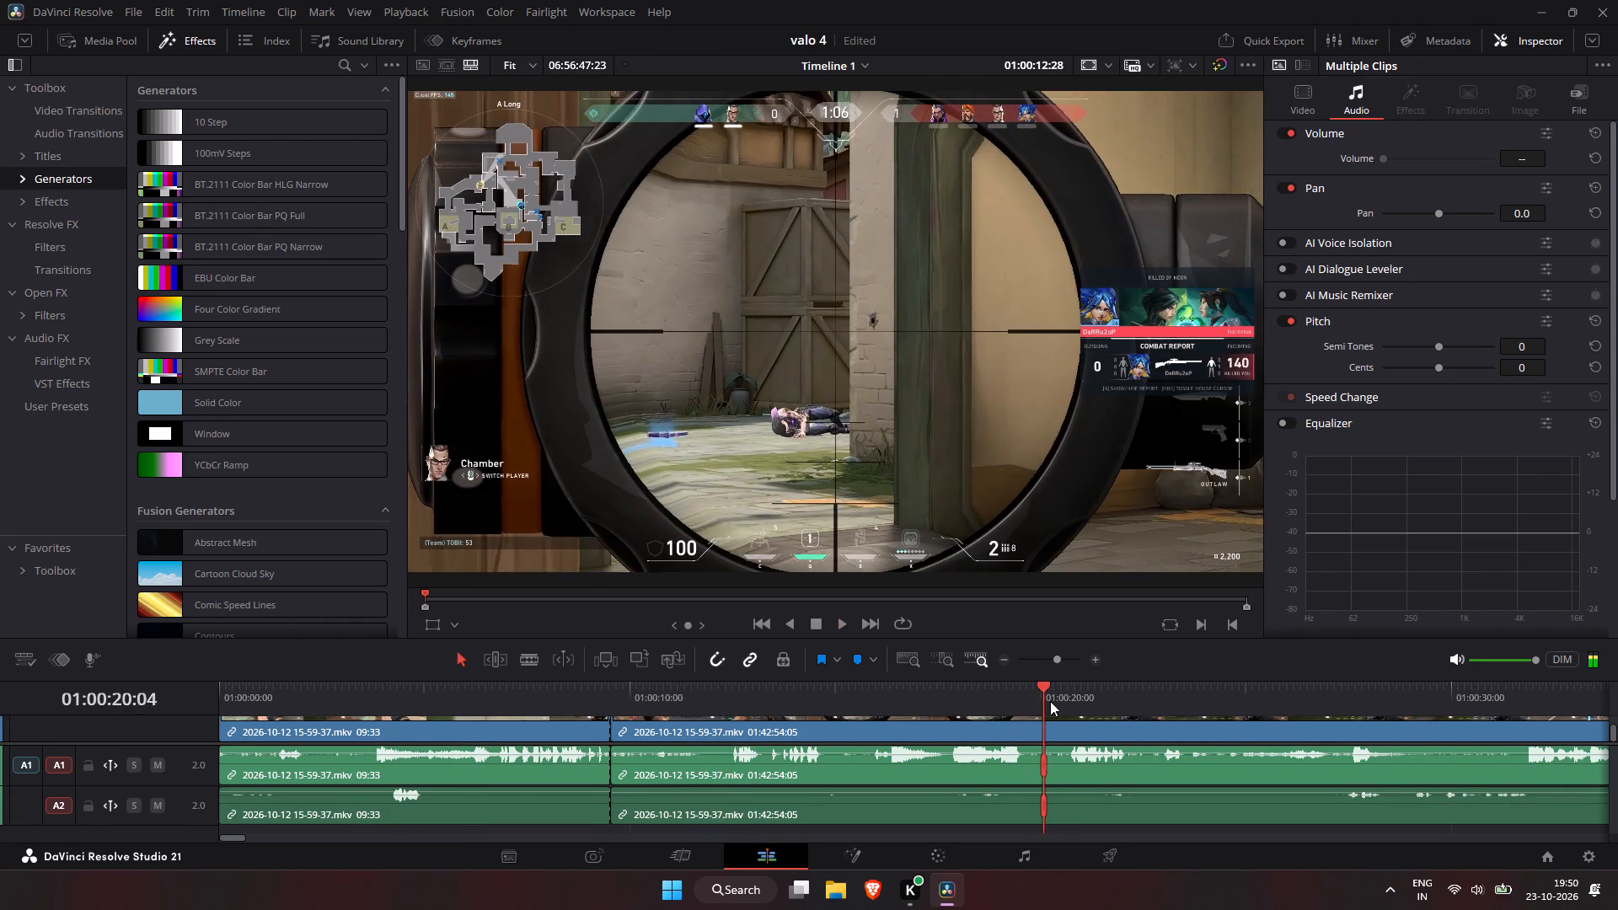
drag(1394, 698, 1559, 709)
click(1613, 700)
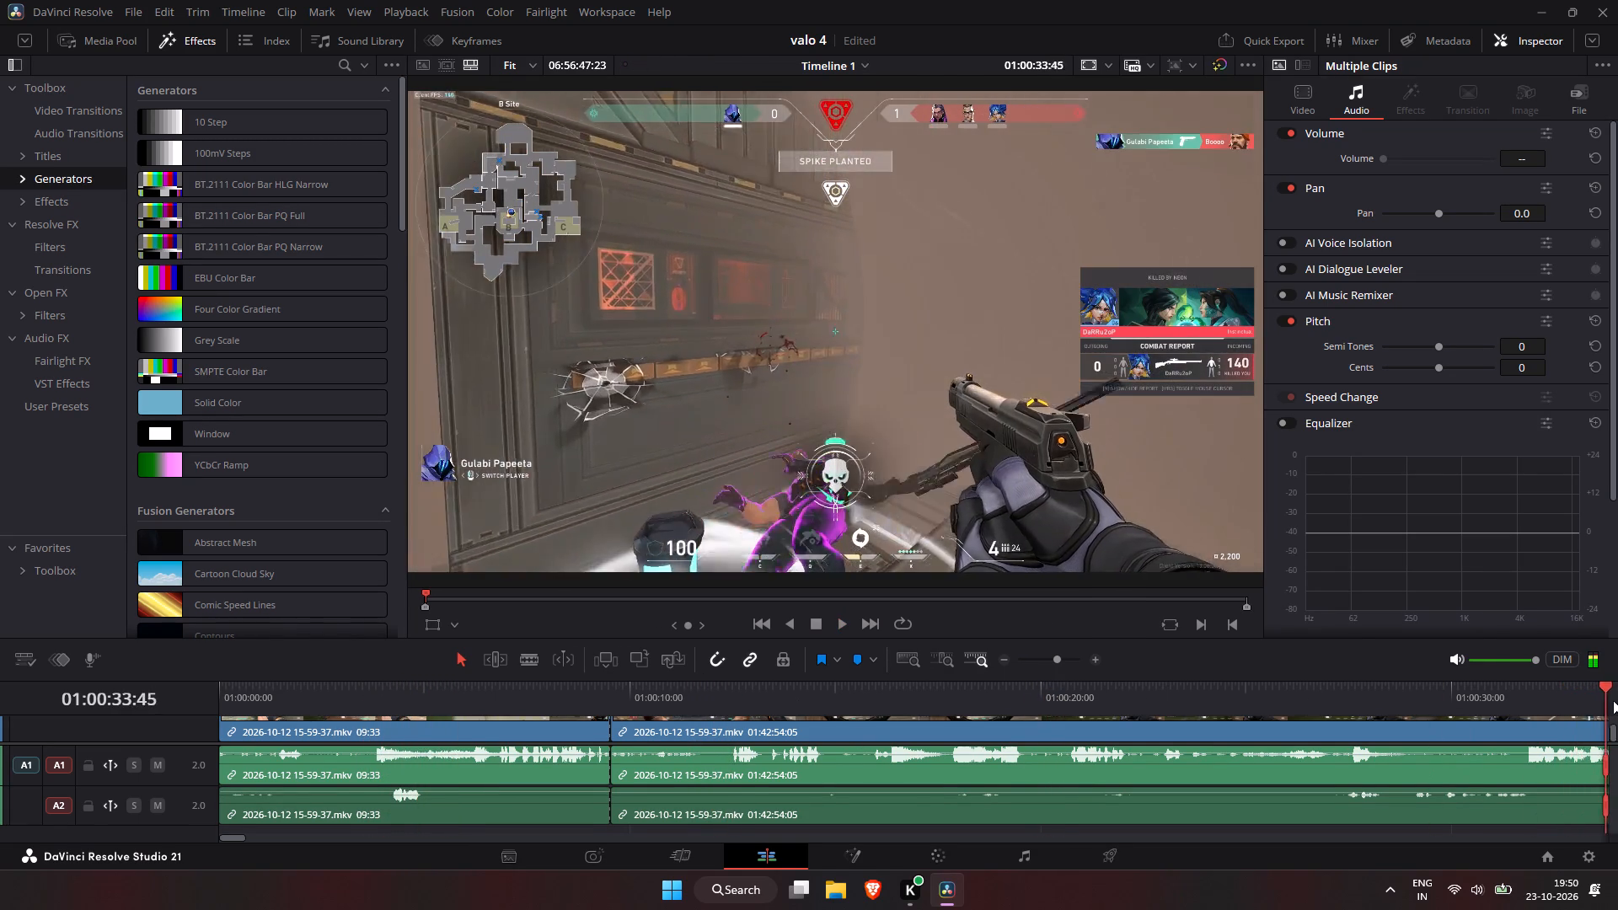
click(1613, 700)
click(1613, 700)
click(1614, 699)
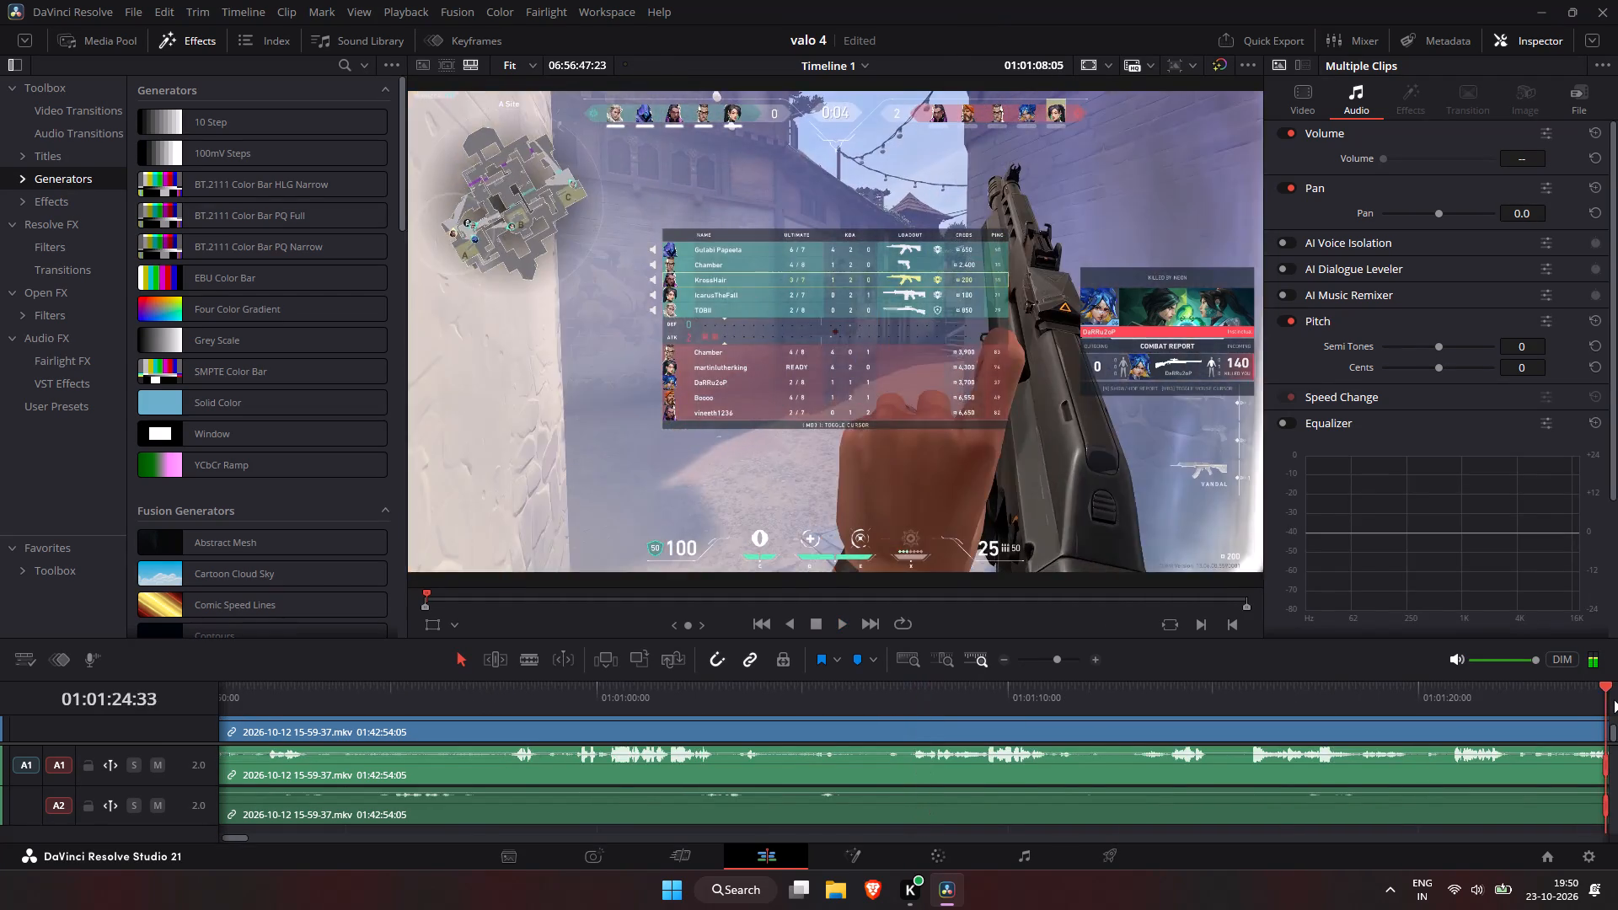
key(space)
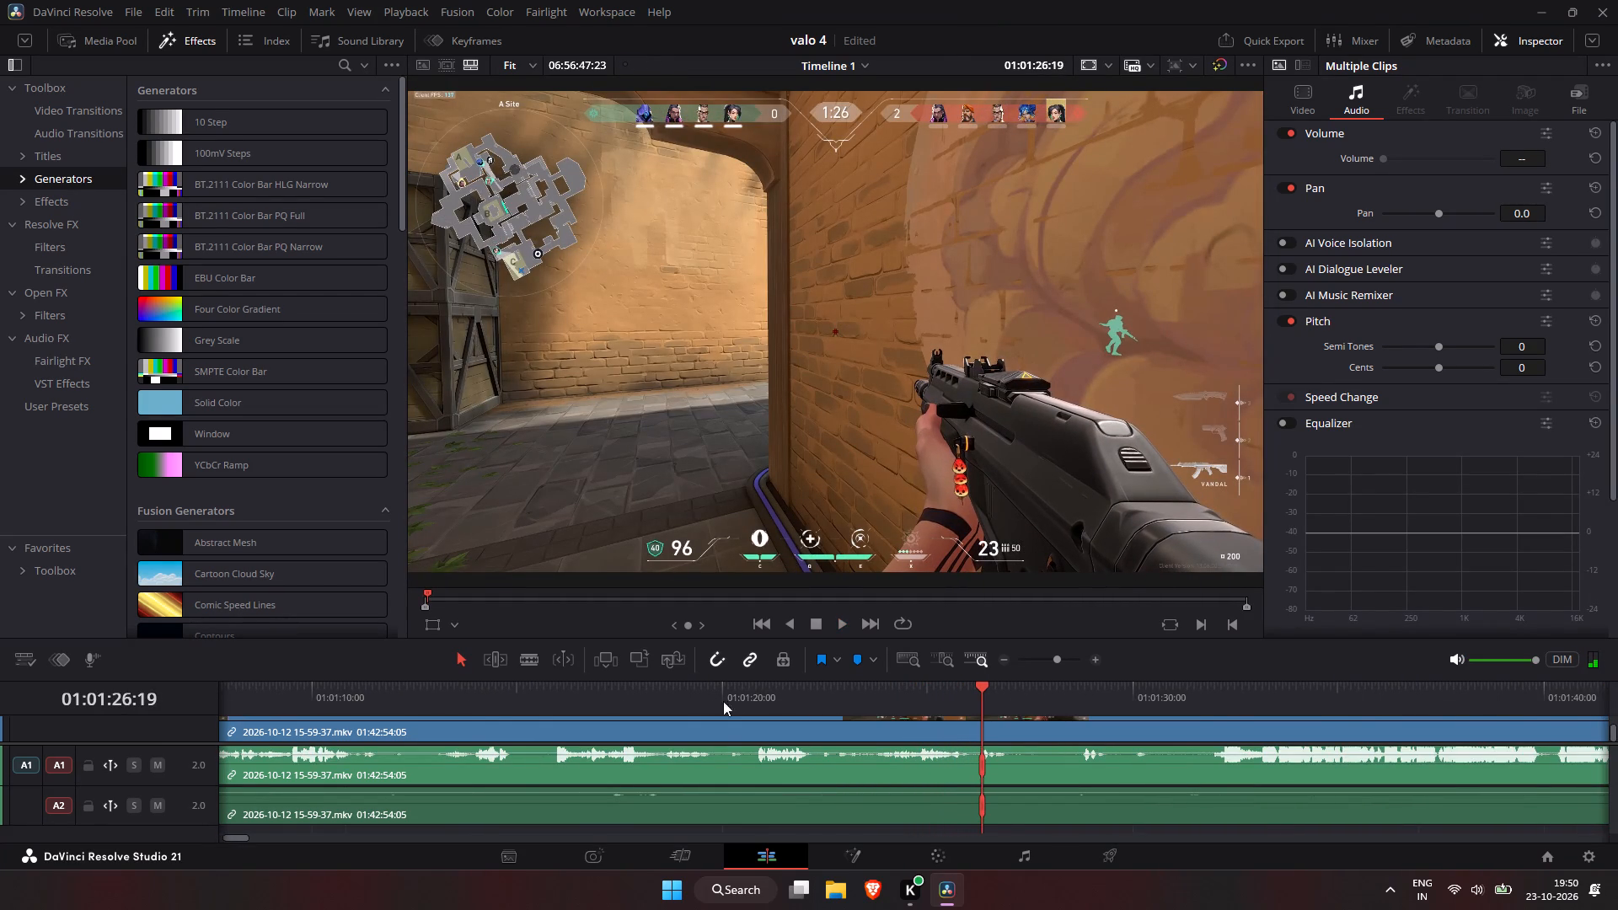
click(447, 689)
key(space)
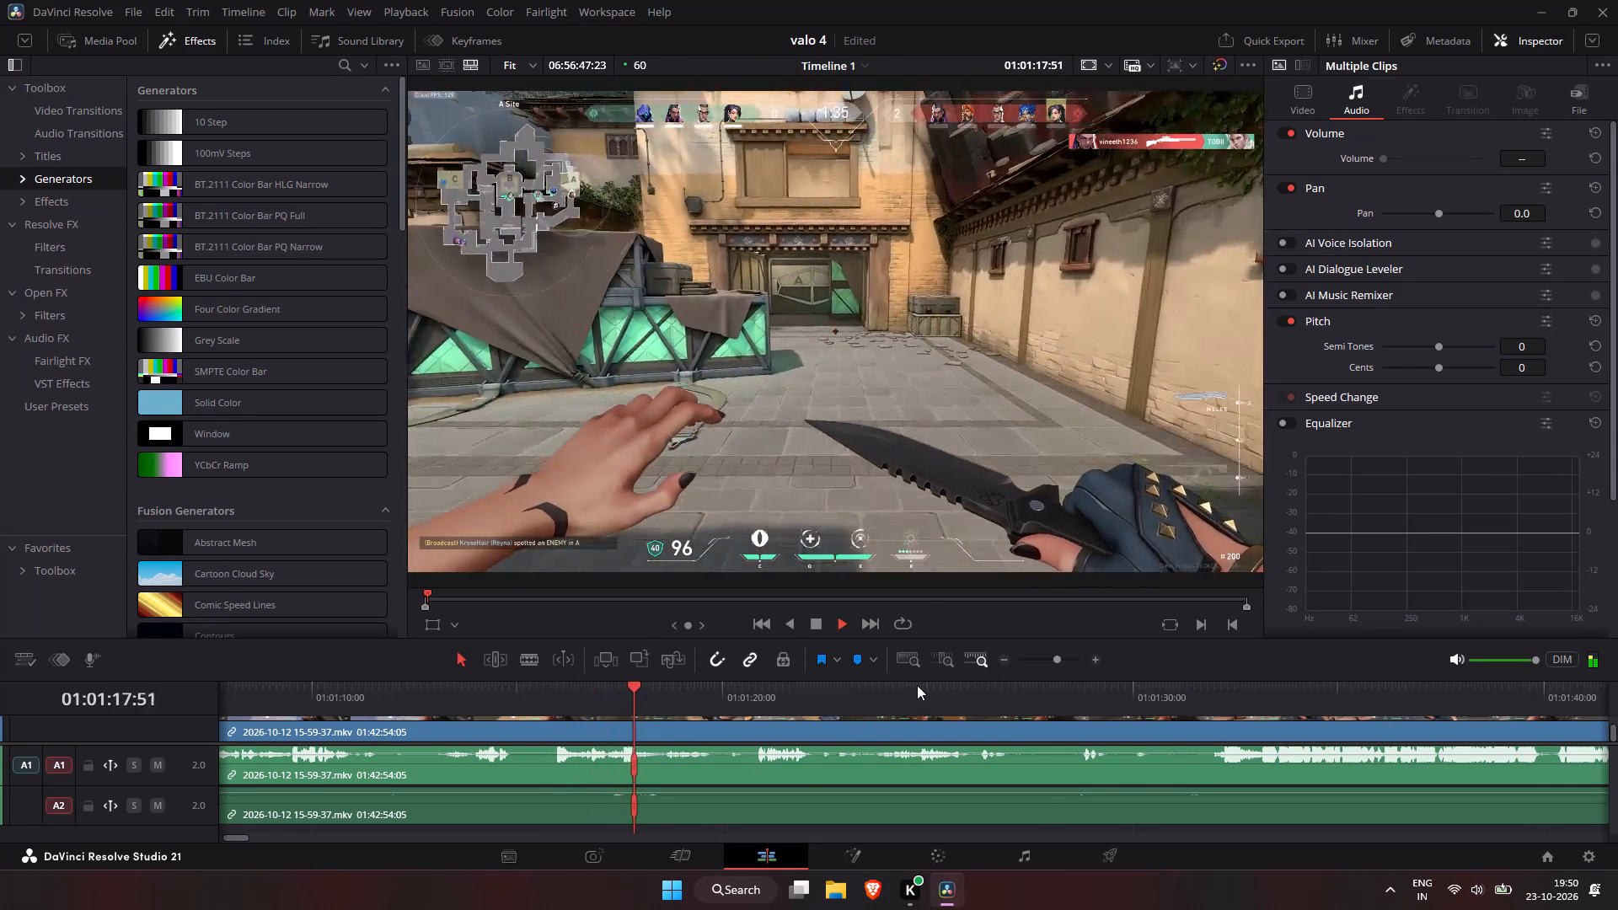
click(1036, 692)
click(1268, 695)
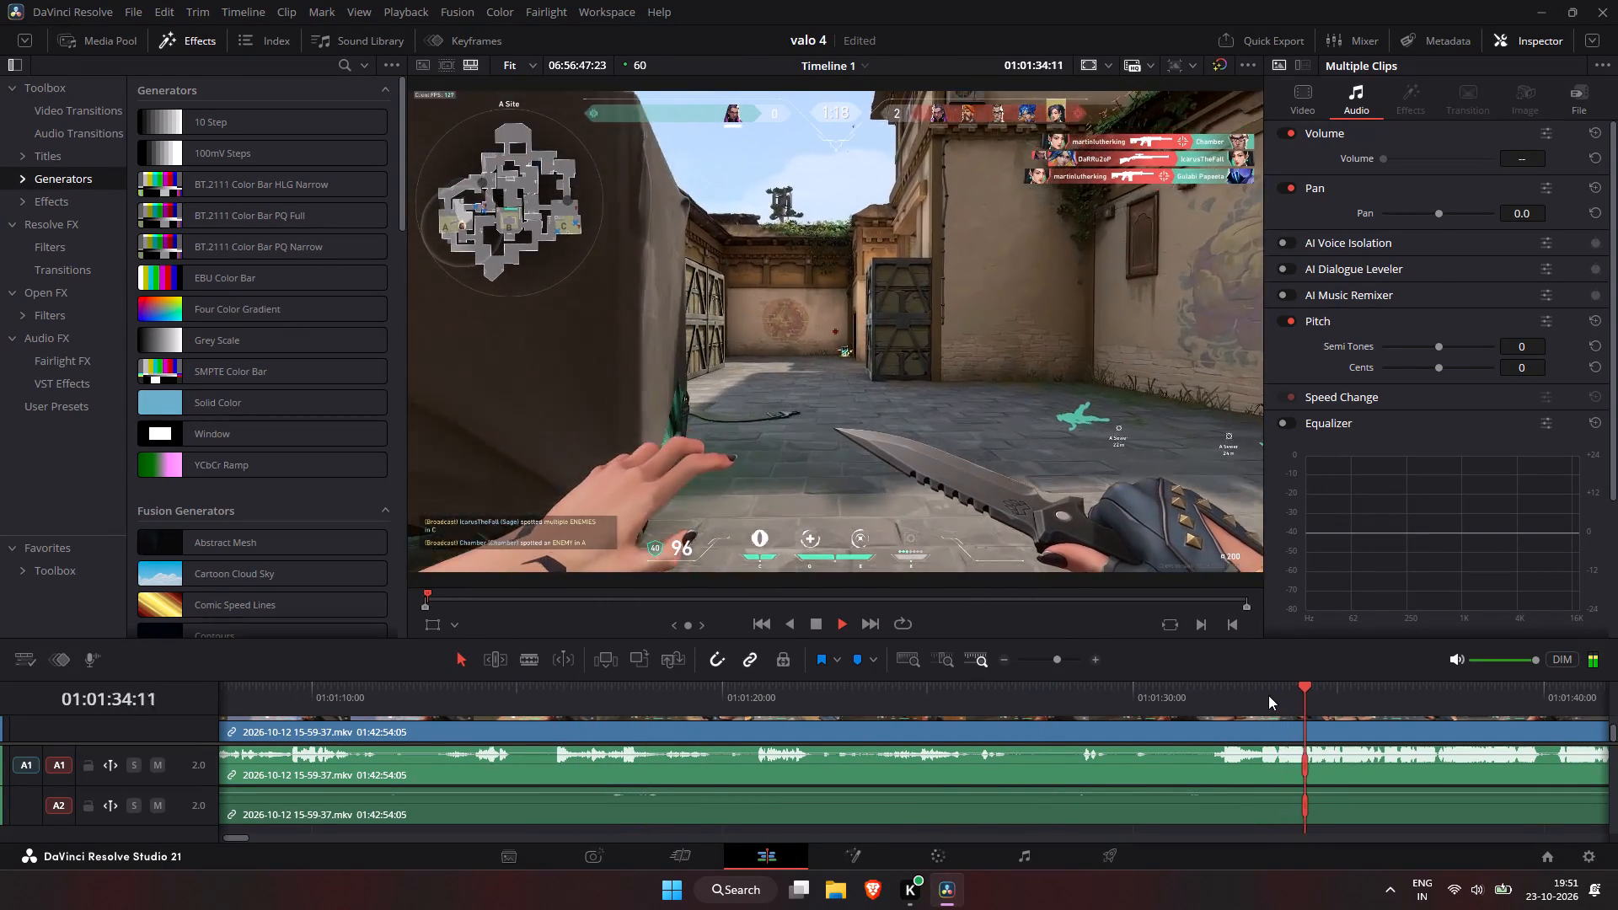
click(1582, 695)
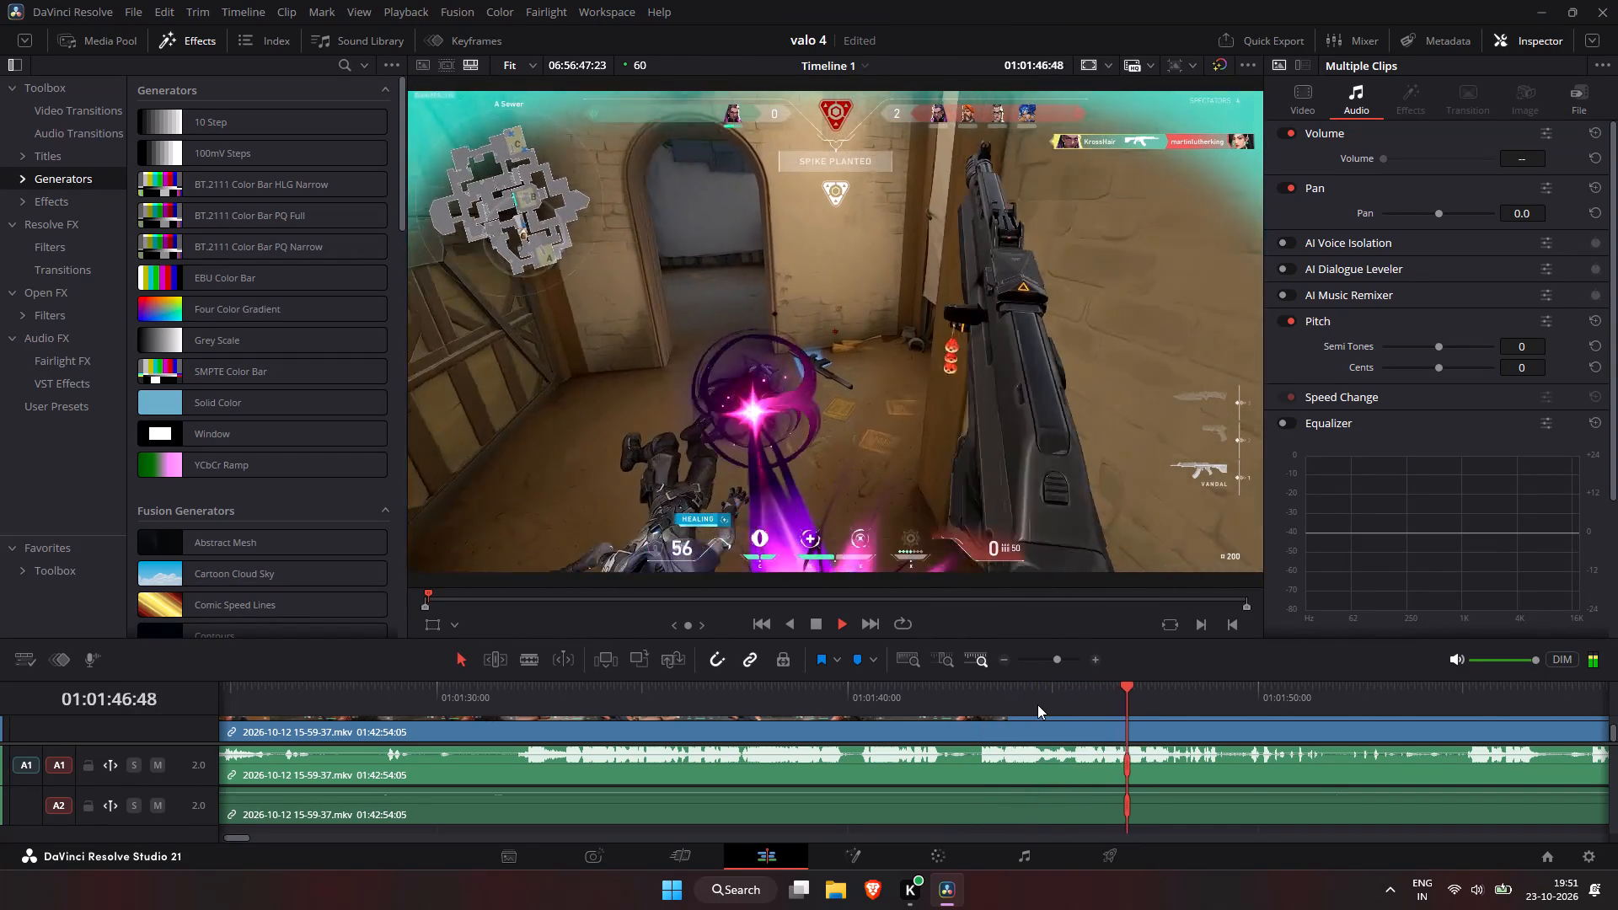
key(space)
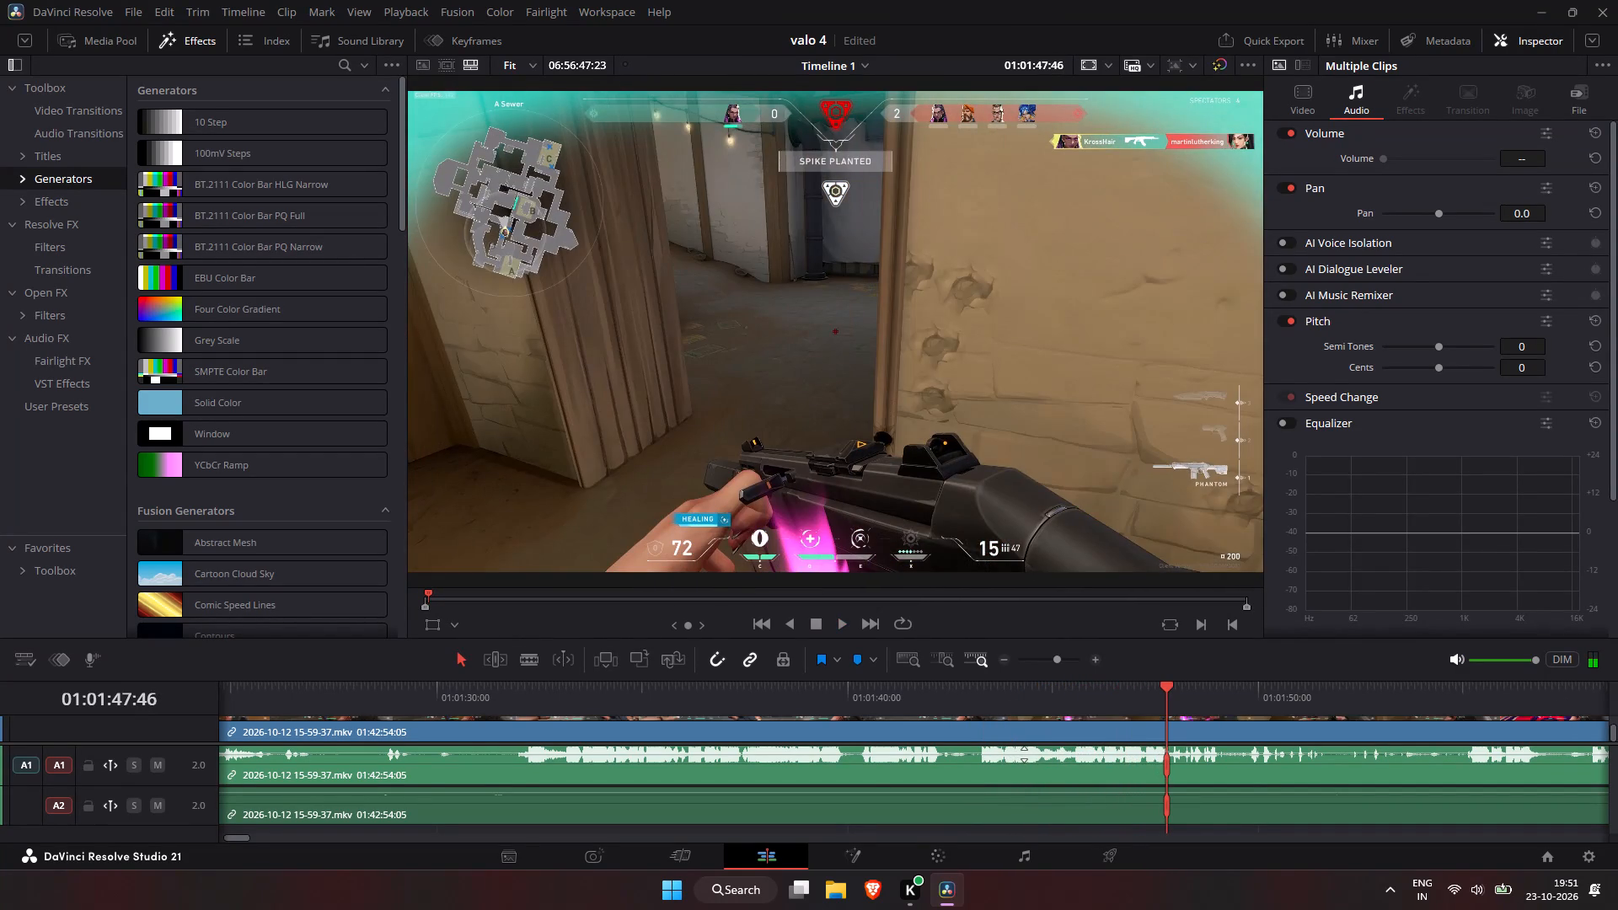
Lower the volume of the second Audio 1 segment and play it back from about 01:01:43.
drag(1024, 754, 1030, 758)
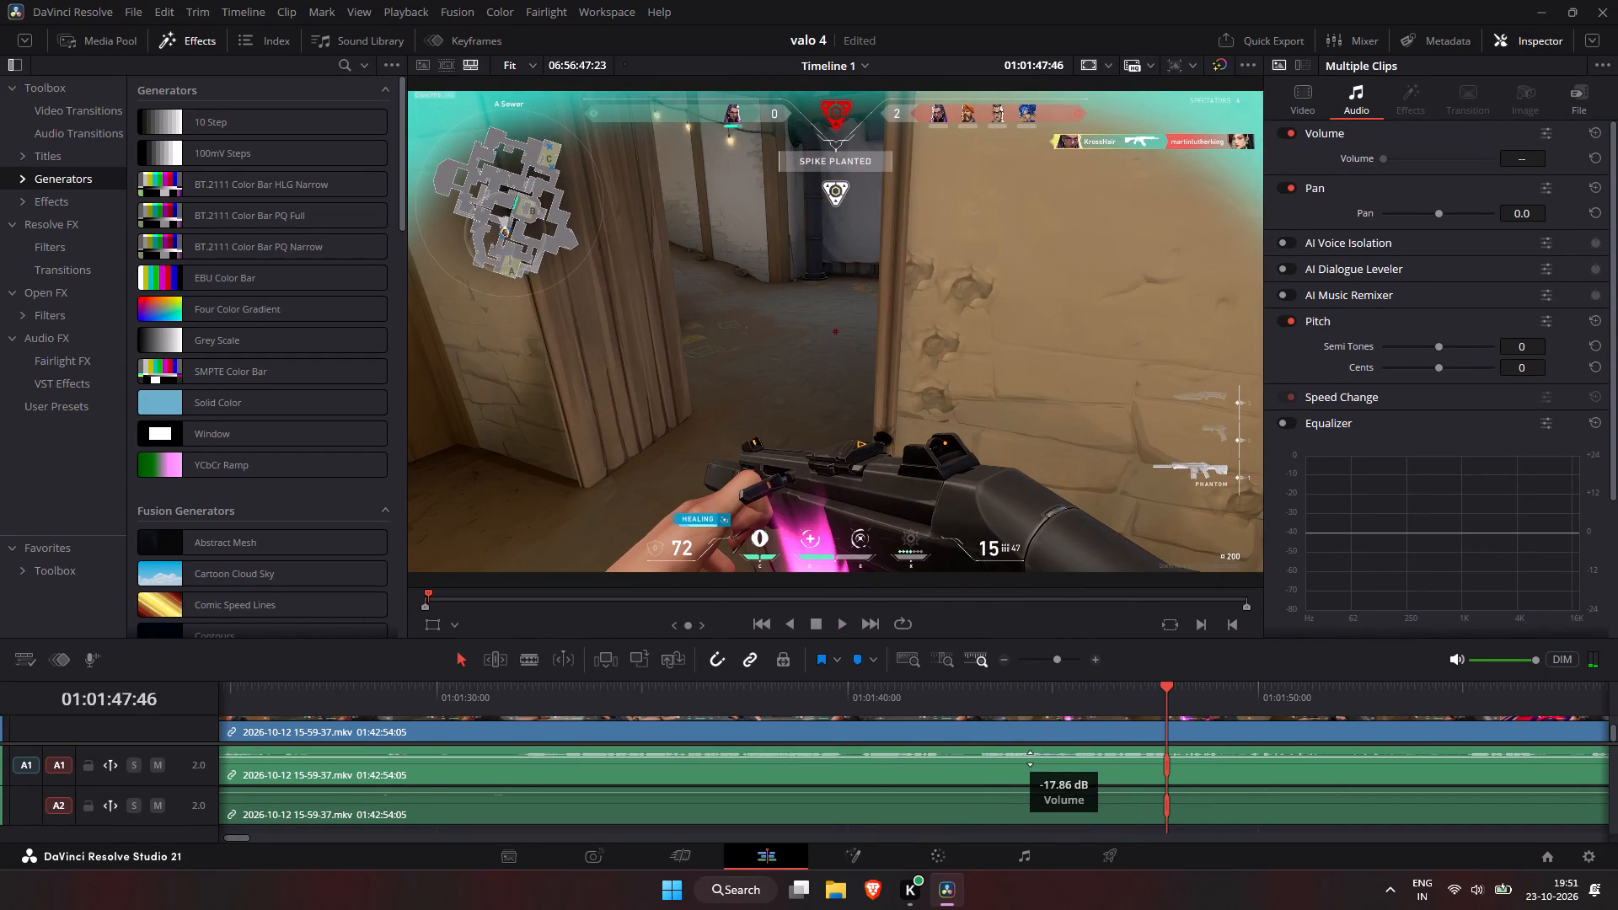
drag(1030, 758, 1031, 755)
click(970, 697)
key(space)
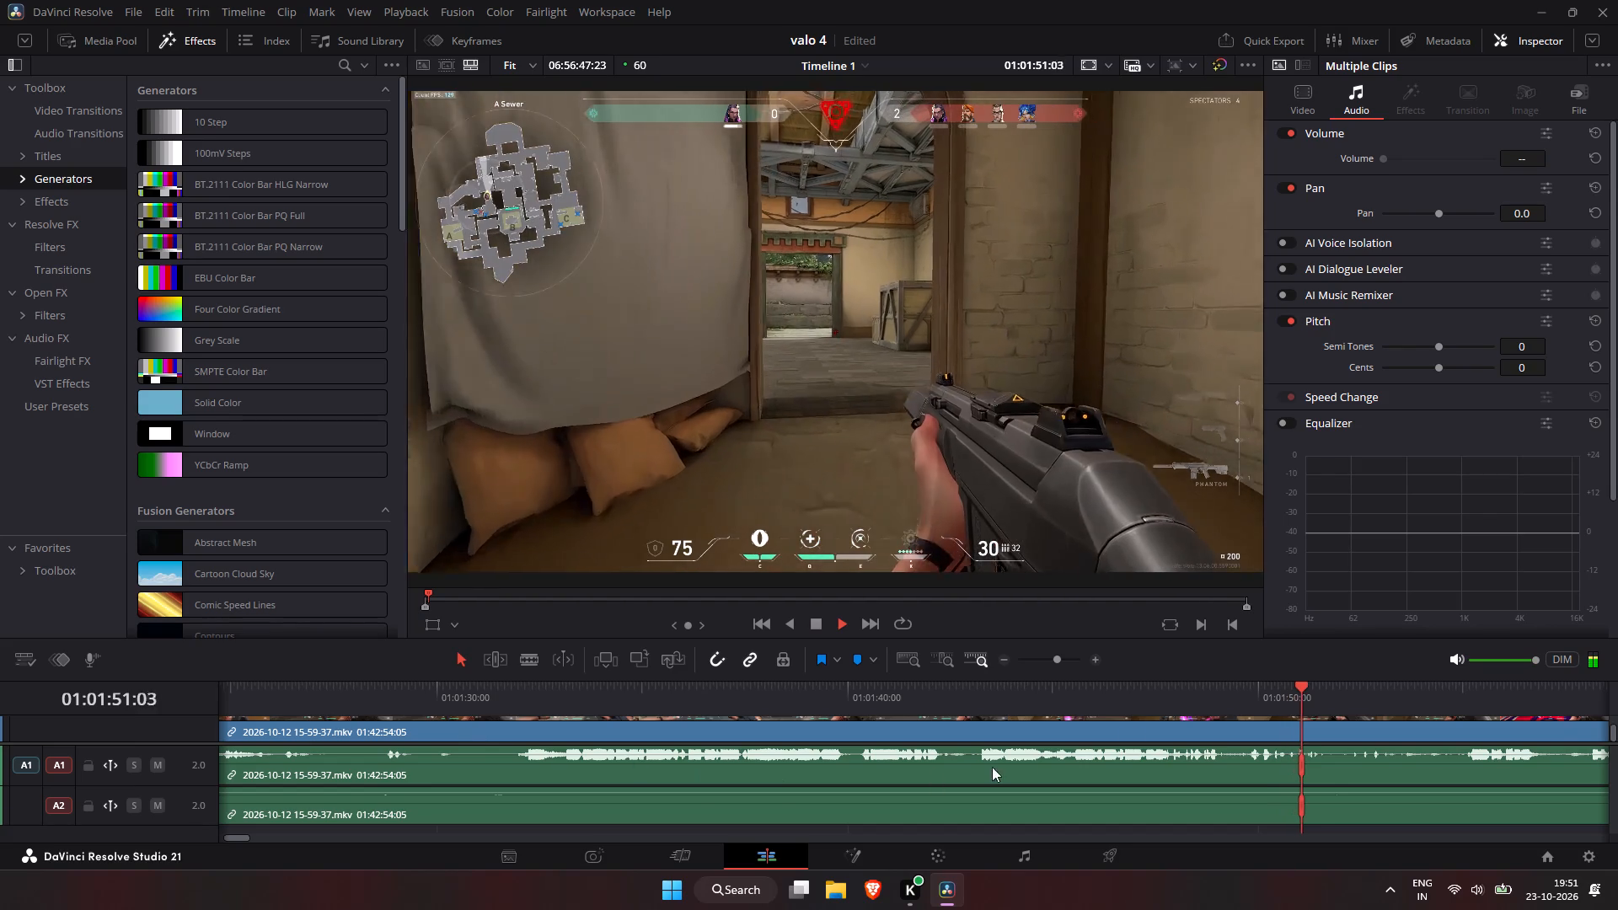
Set the volume of the second Audio 2 segment to 11.84 dB and play it back from about 01:01:58.
click(1617, 693)
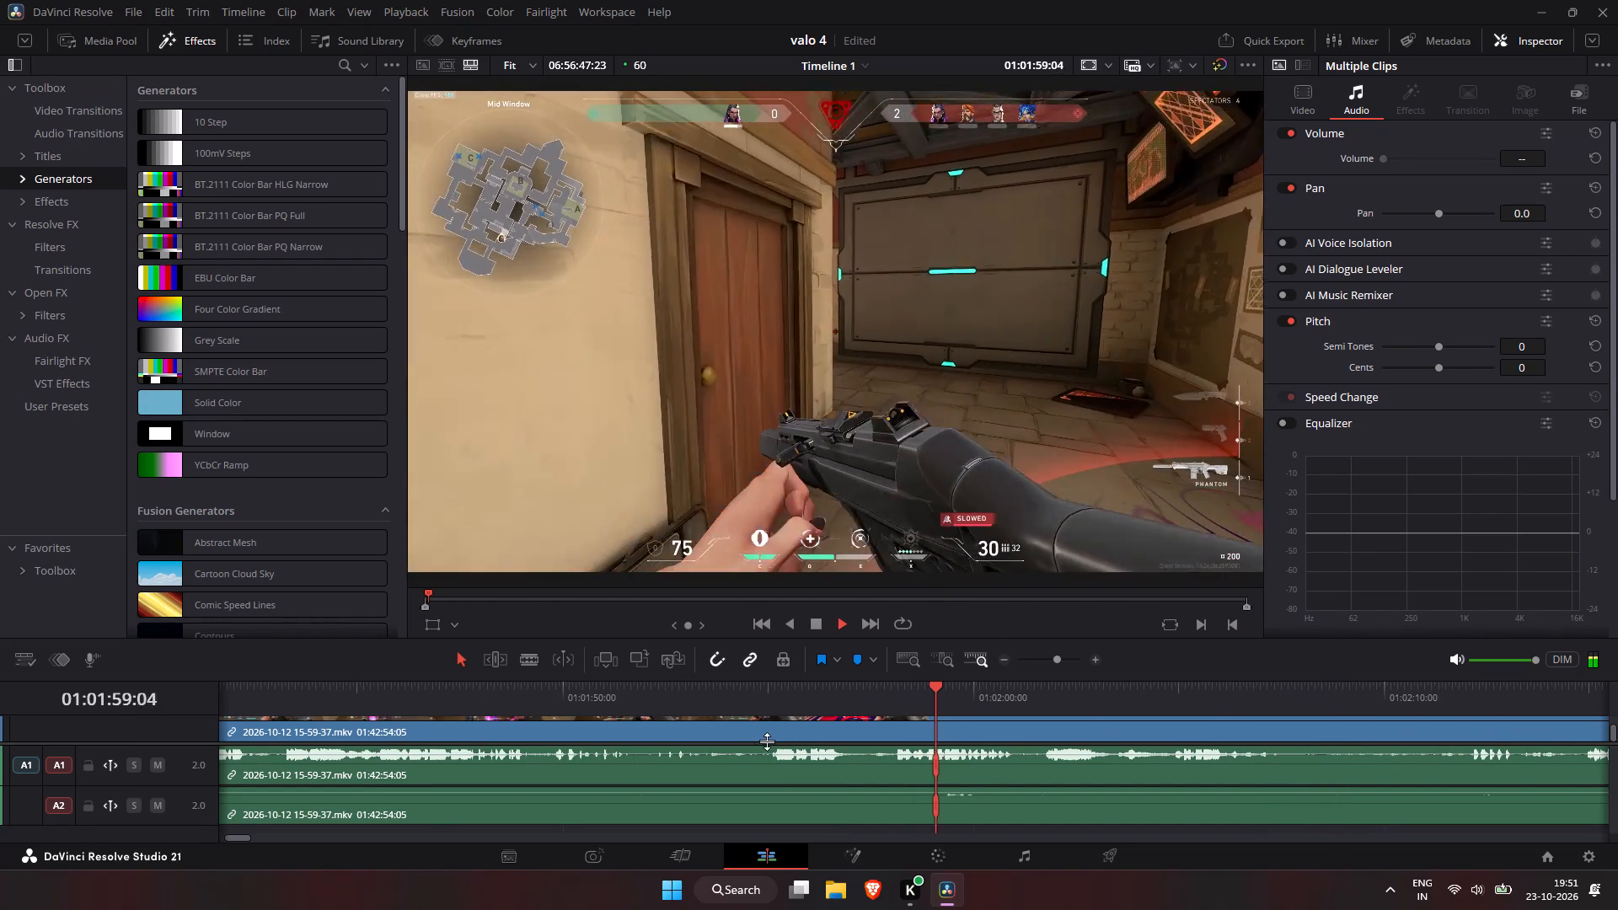
key(space)
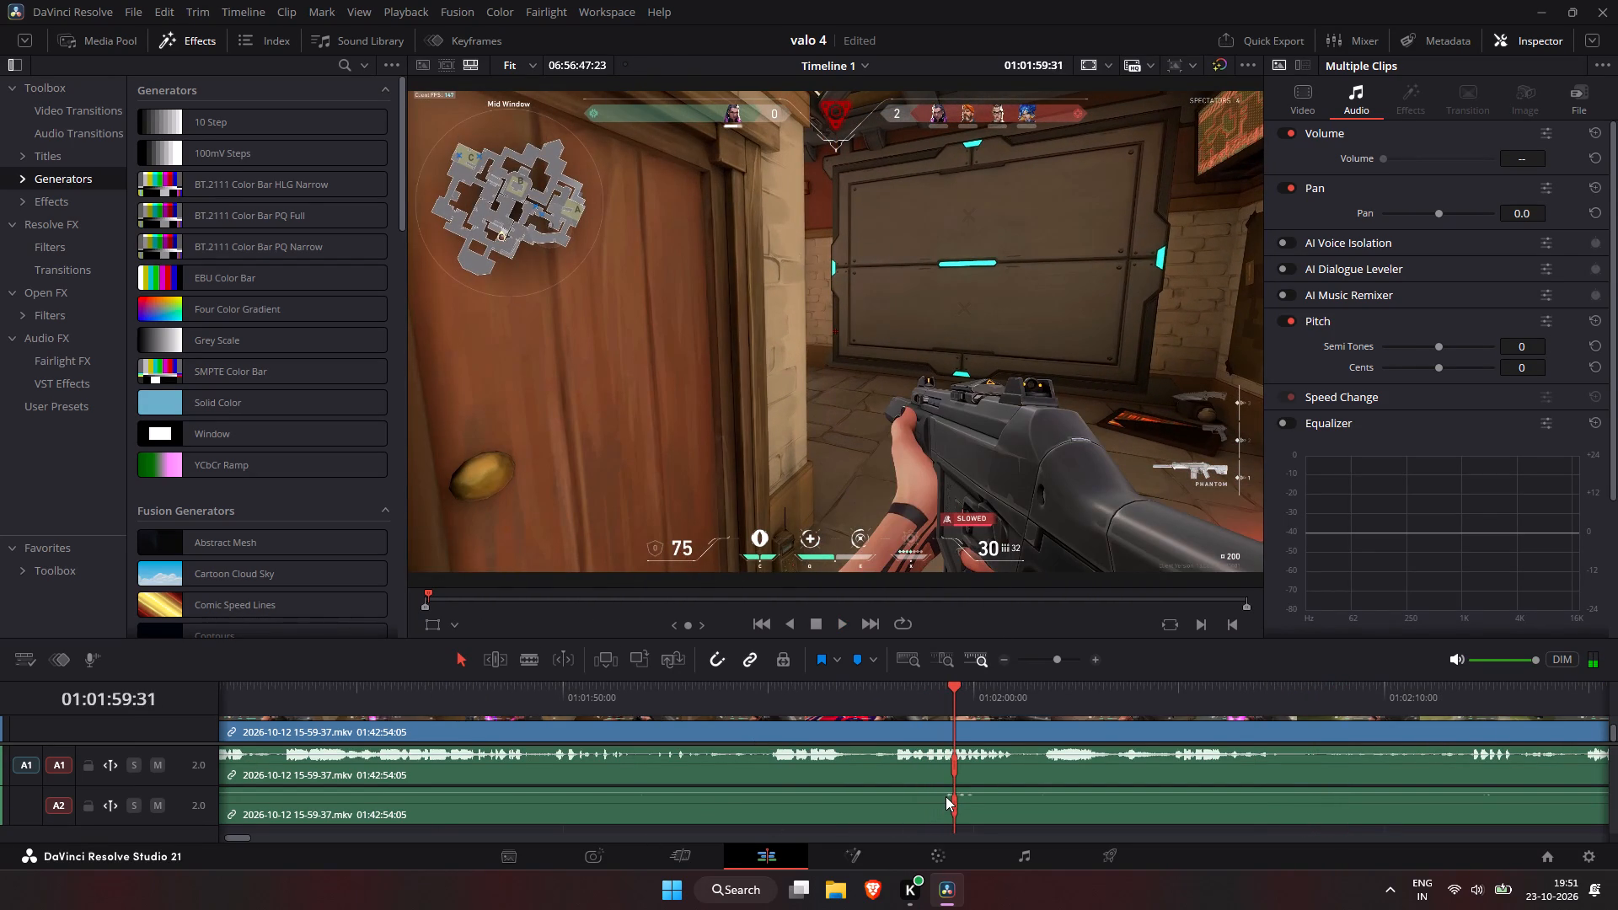
click(946, 793)
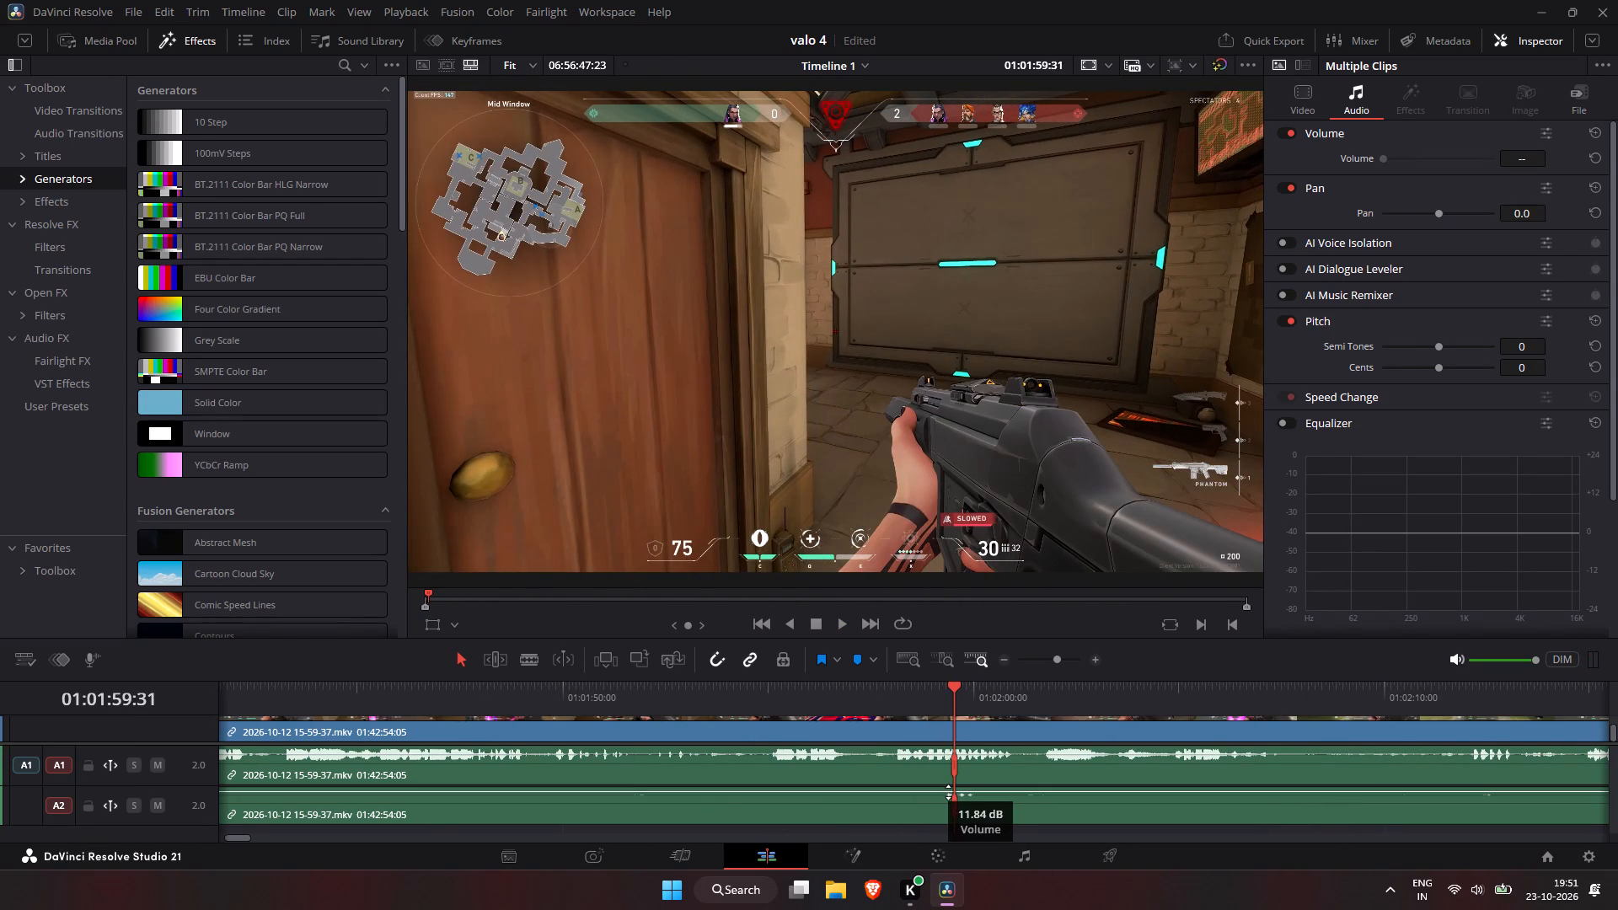
click(908, 690)
key(space)
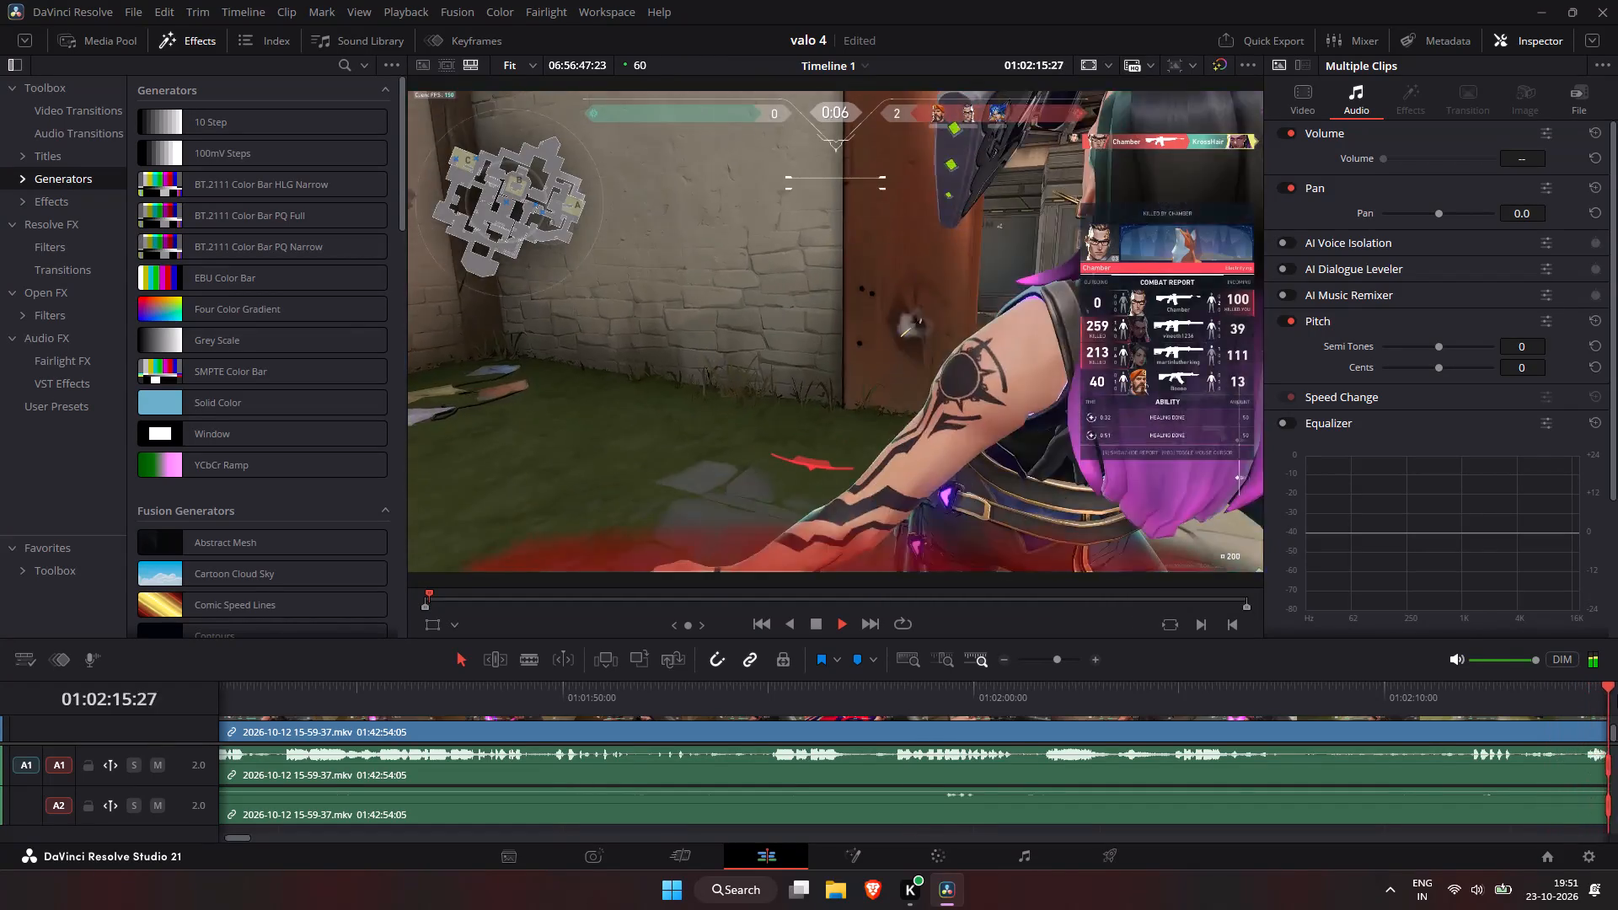
Scan back through the second segment to about 01:00:50 and forward again to locate the start of the round's action.
key(space)
drag(279, 697, 262, 699)
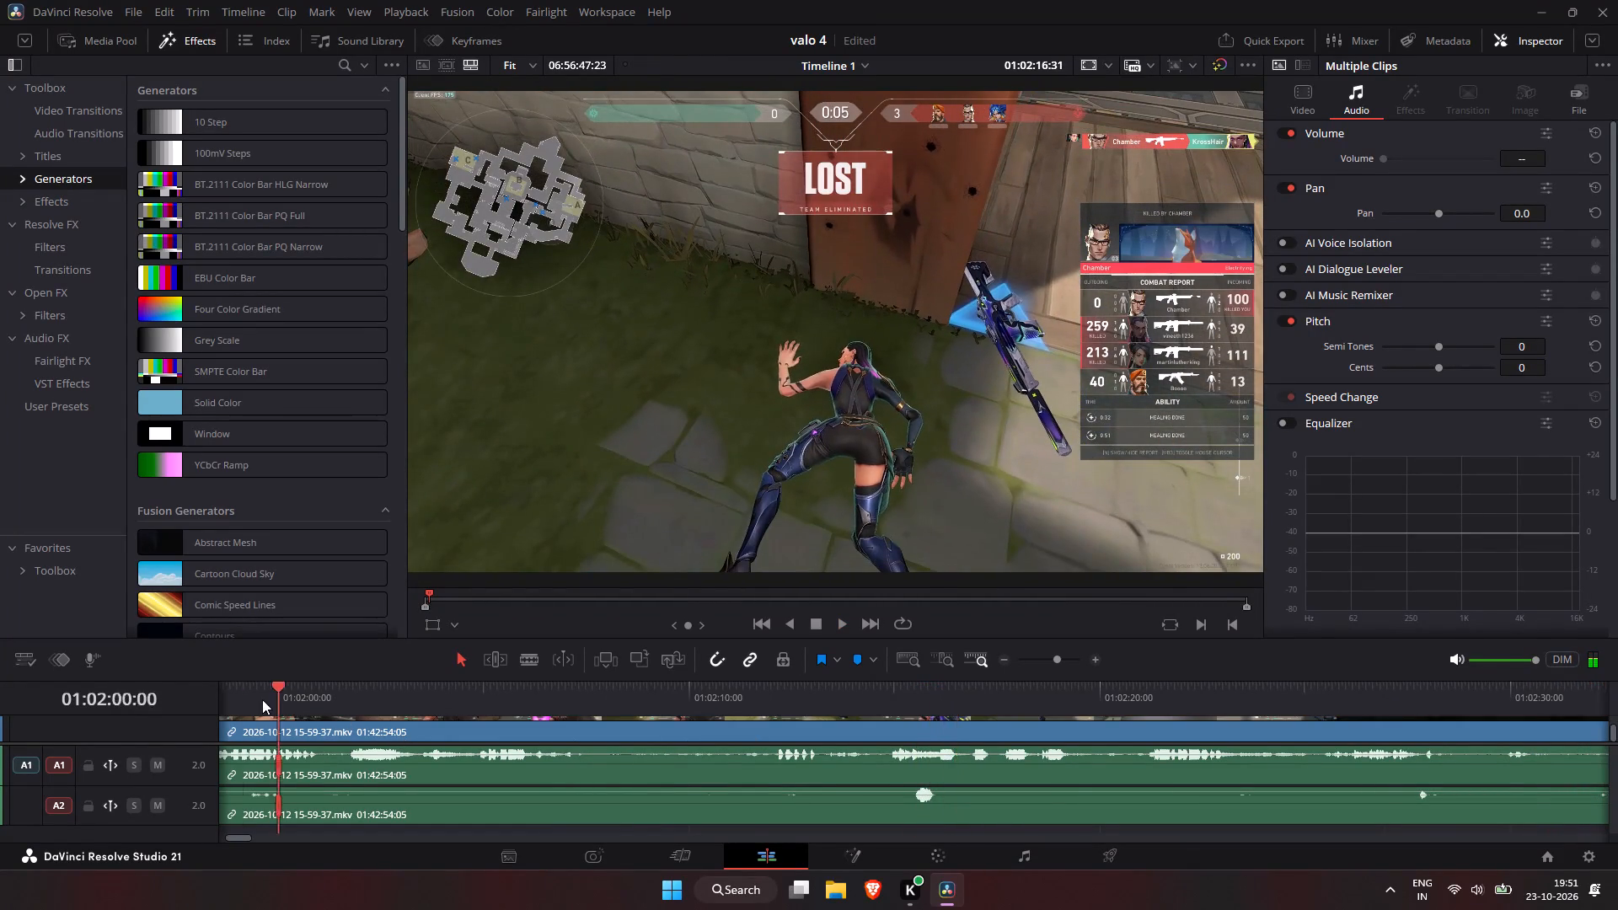
drag(262, 699, 208, 704)
drag(247, 688, 221, 698)
drag(256, 690, 237, 699)
drag(243, 695, 234, 699)
triple_click(228, 701)
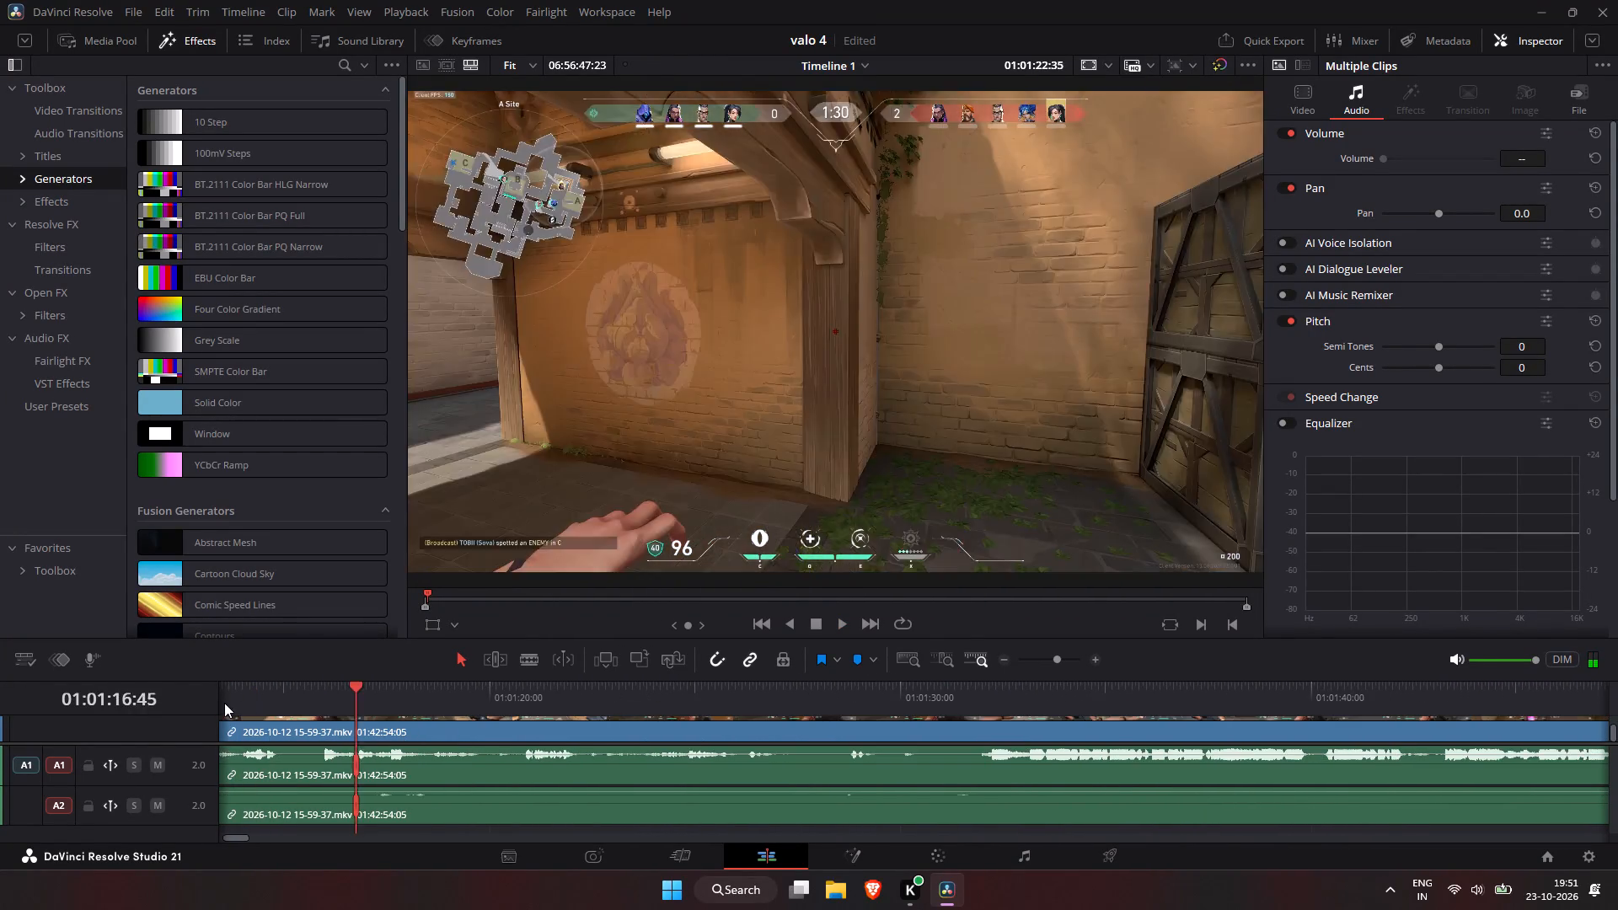
double_click(224, 703)
drag(222, 701, 209, 706)
key(space)
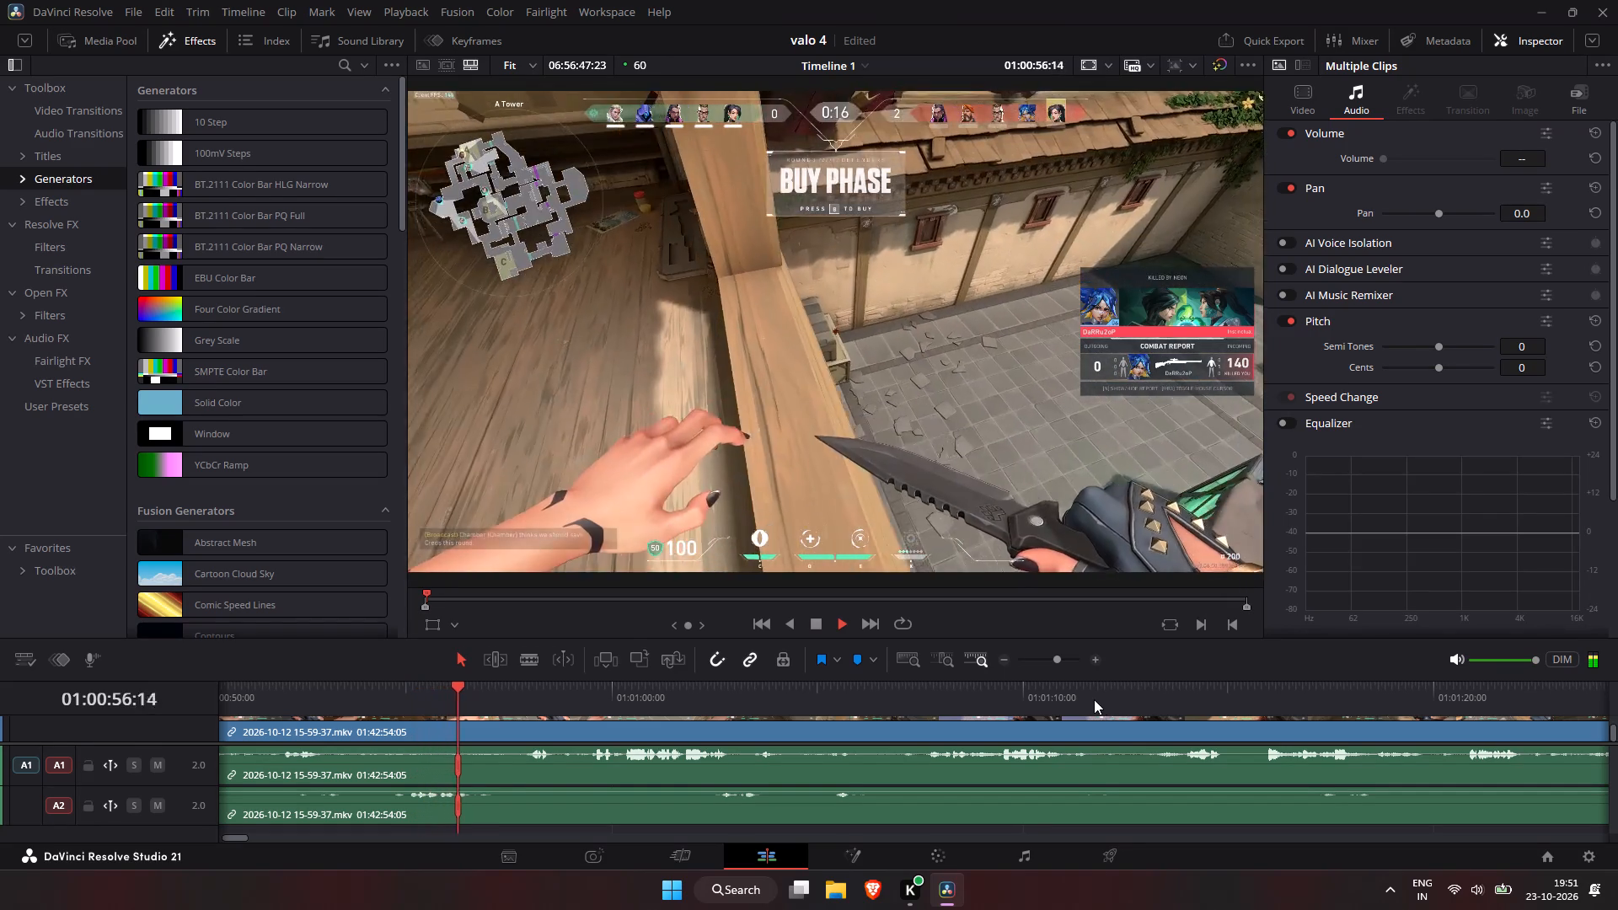
click(1385, 696)
click(1567, 686)
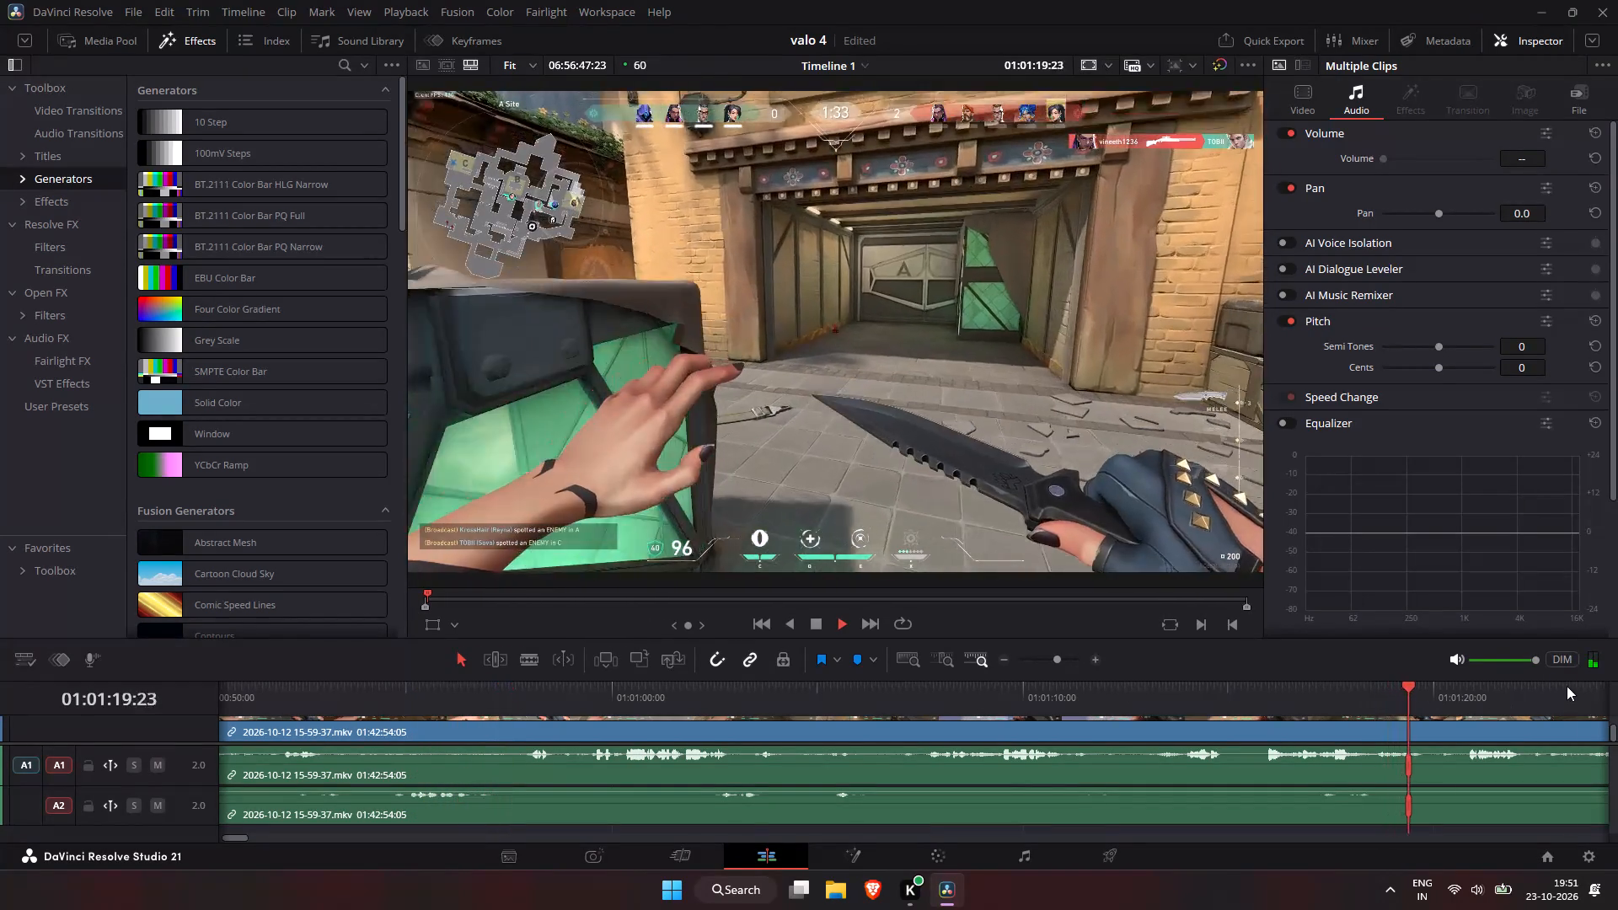
click(1567, 686)
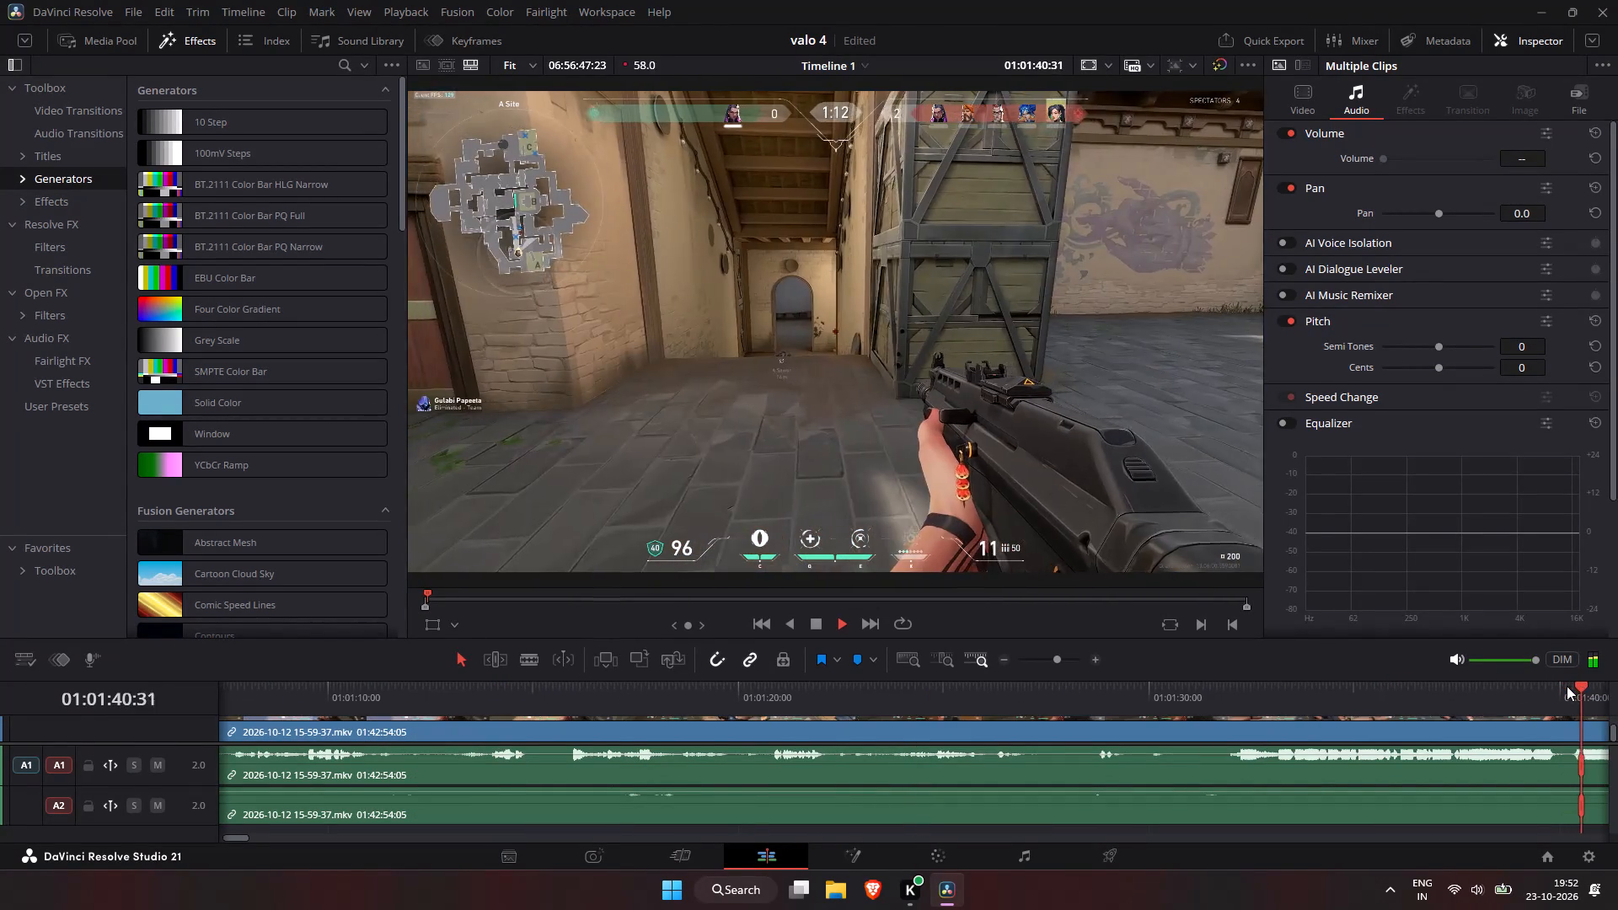
Split the linked clips at 01:01:40:01, delete the segment between the first cut and this one, and close the gap.
key(space)
click(859, 705)
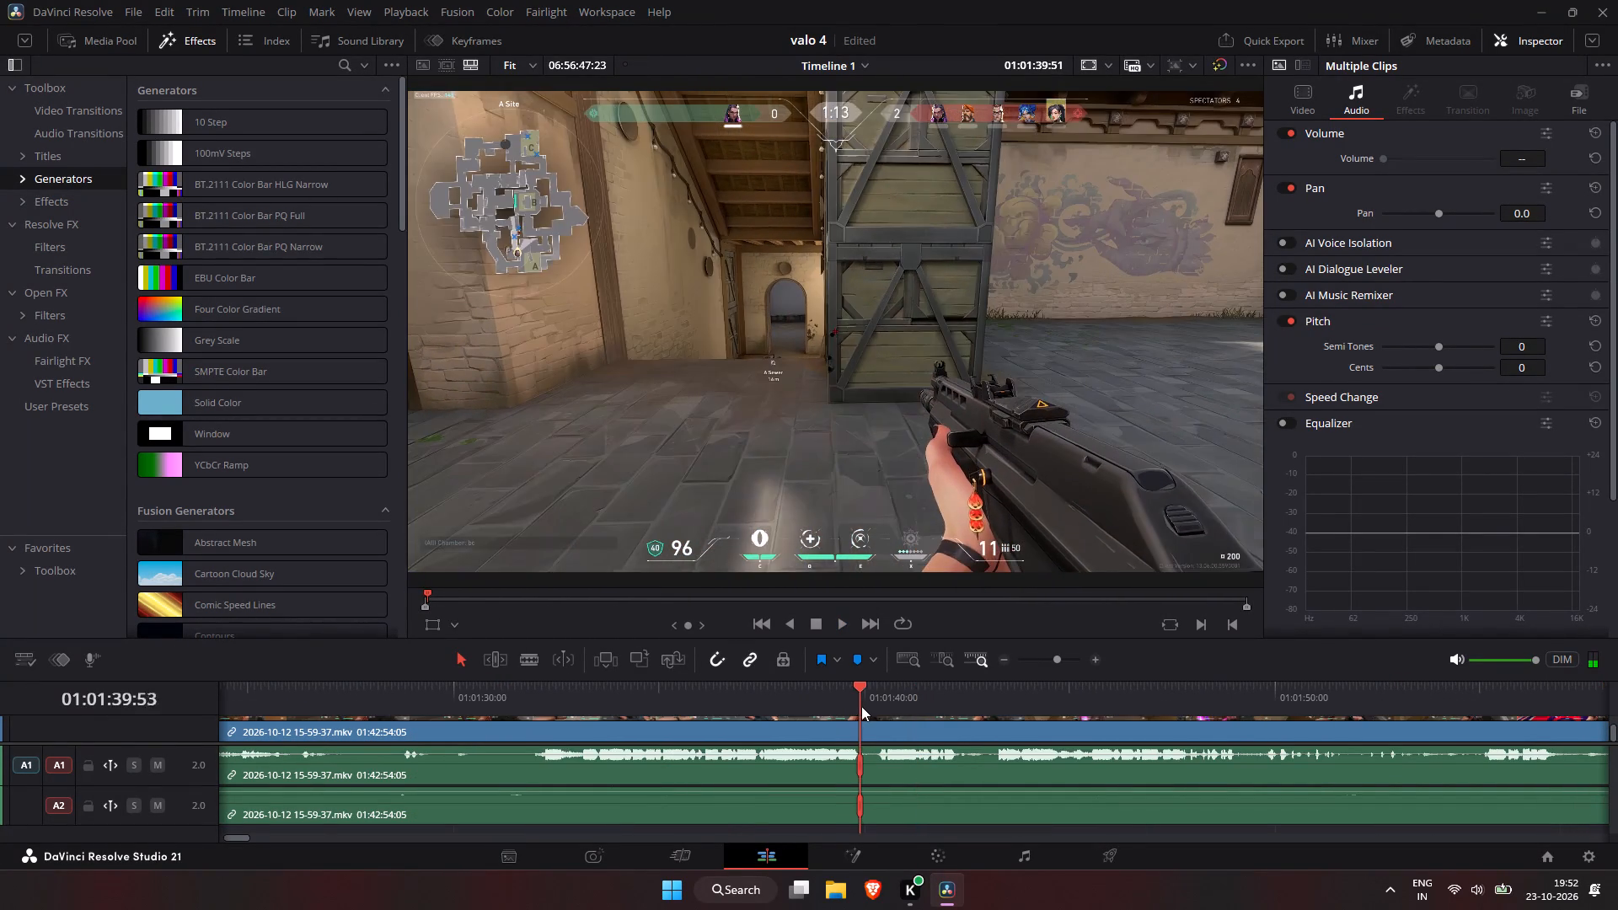
key(ctrl+b)
click(826, 727)
key(Tab)
click(822, 732)
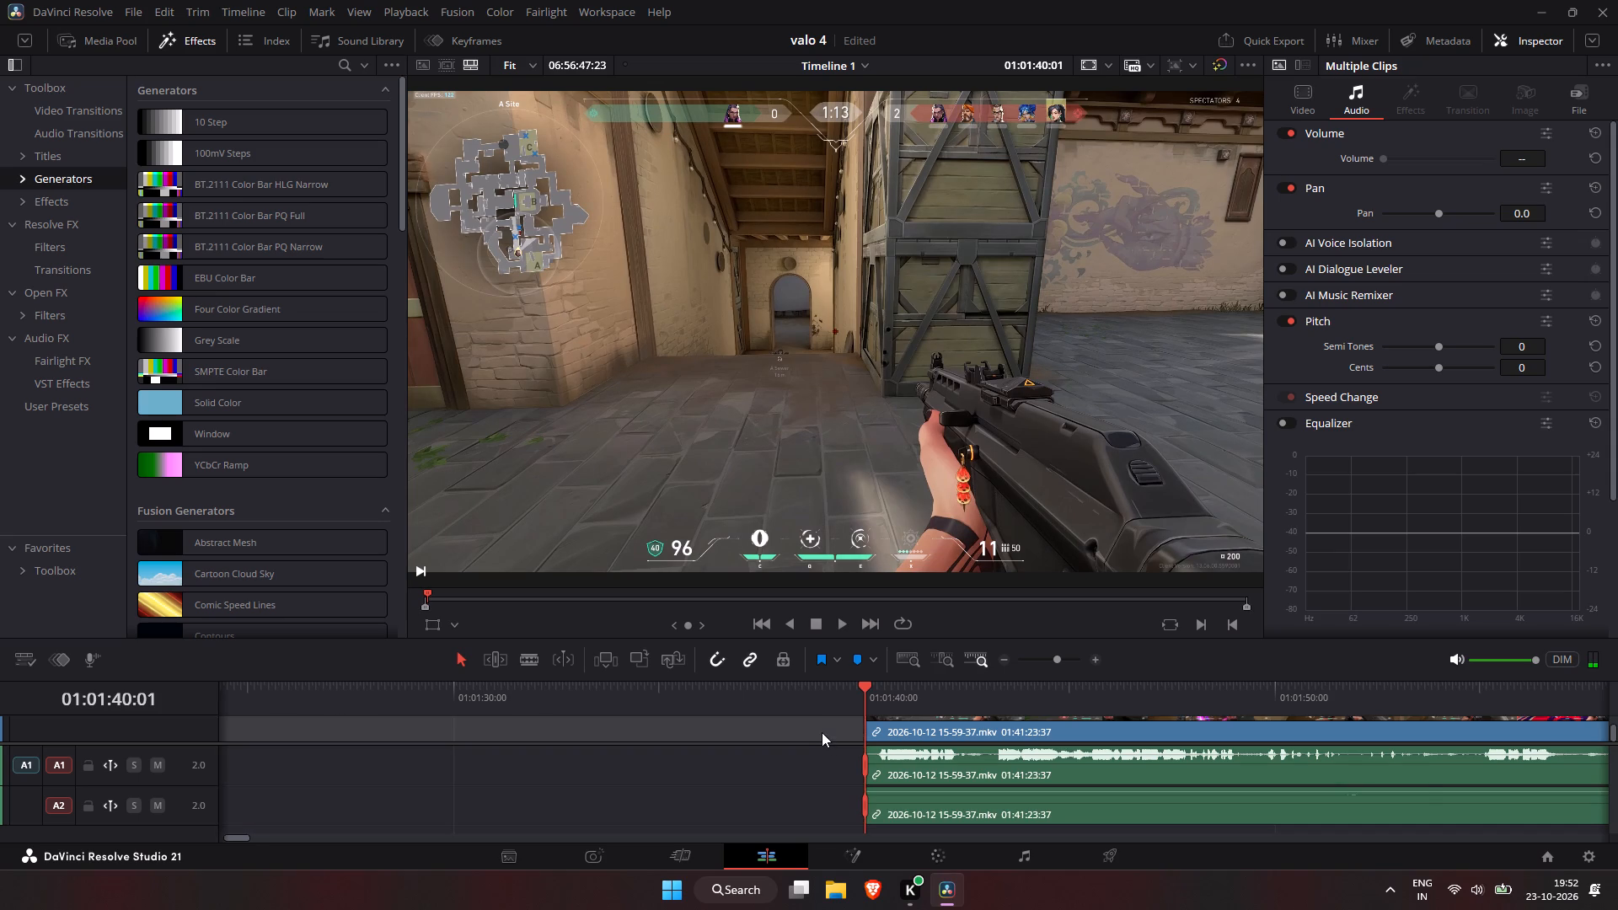
key(Tab)
Play back the shortened opening, set the first Audio 1 segment's volume to -7.14 dB, and replay it from about 01:00:03.
click(522, 694)
key(space)
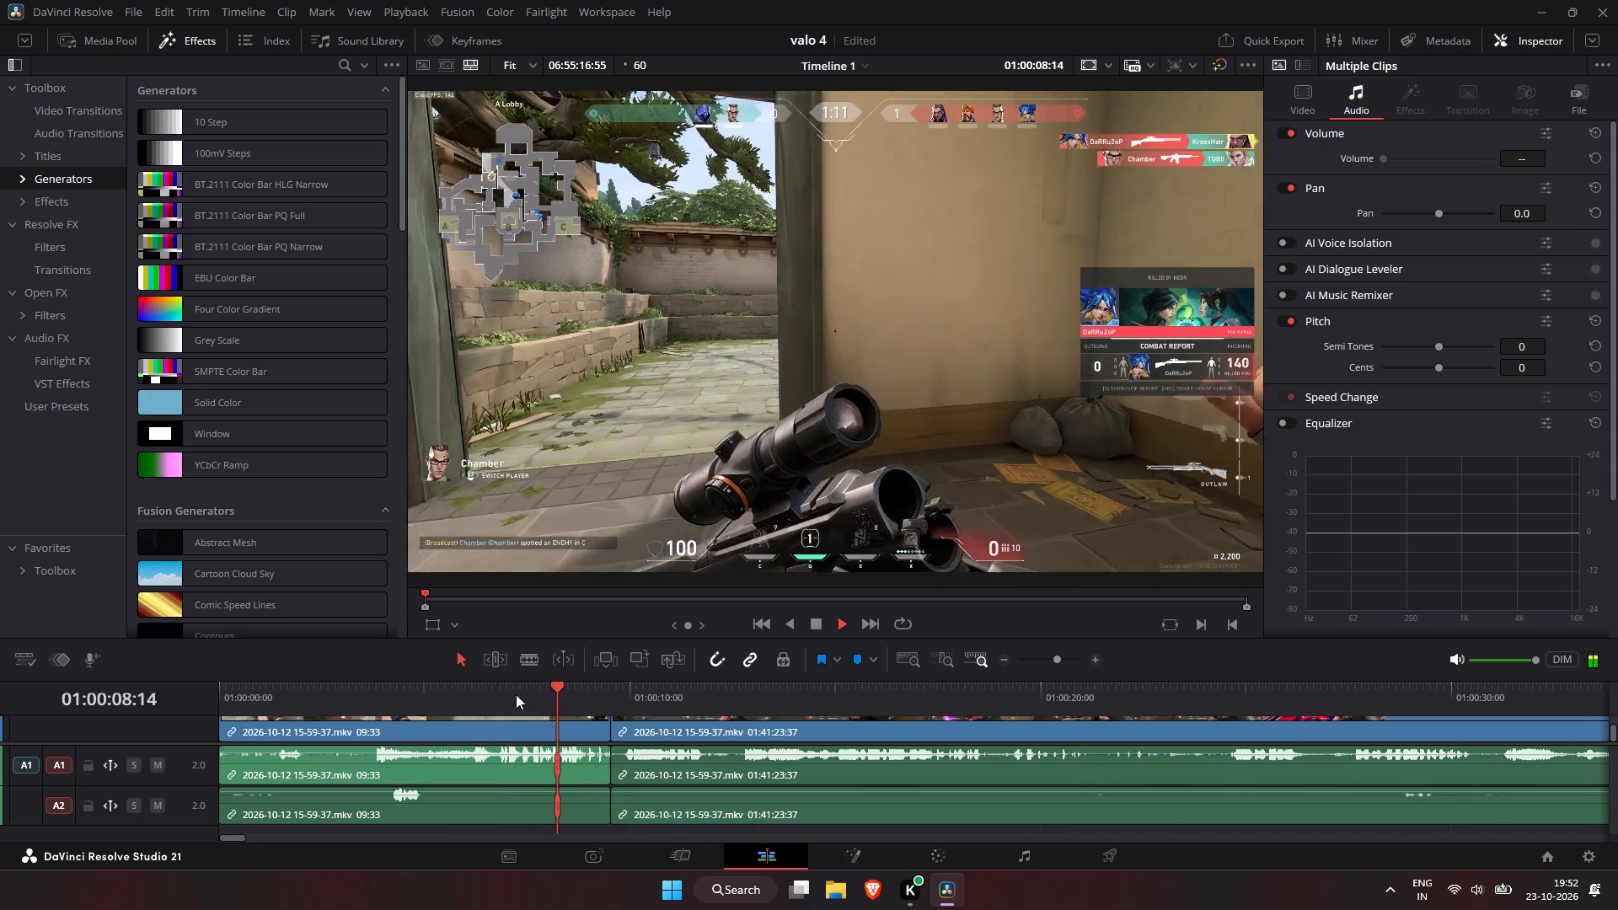
key(space)
key(space)
key(space)
click(517, 751)
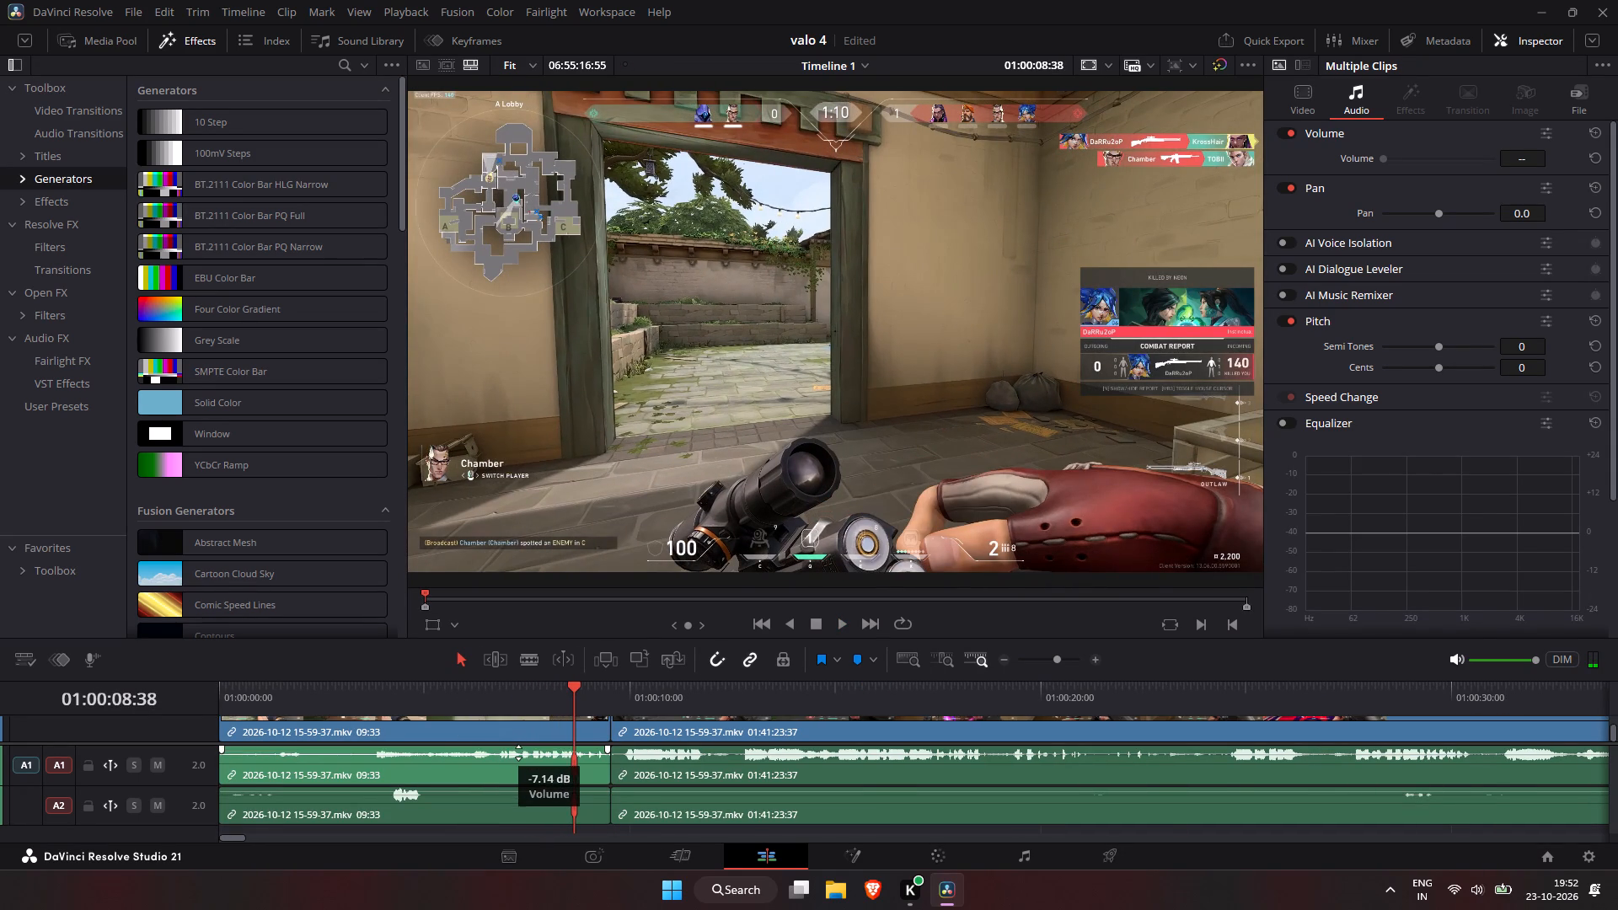
drag(284, 694, 305, 690)
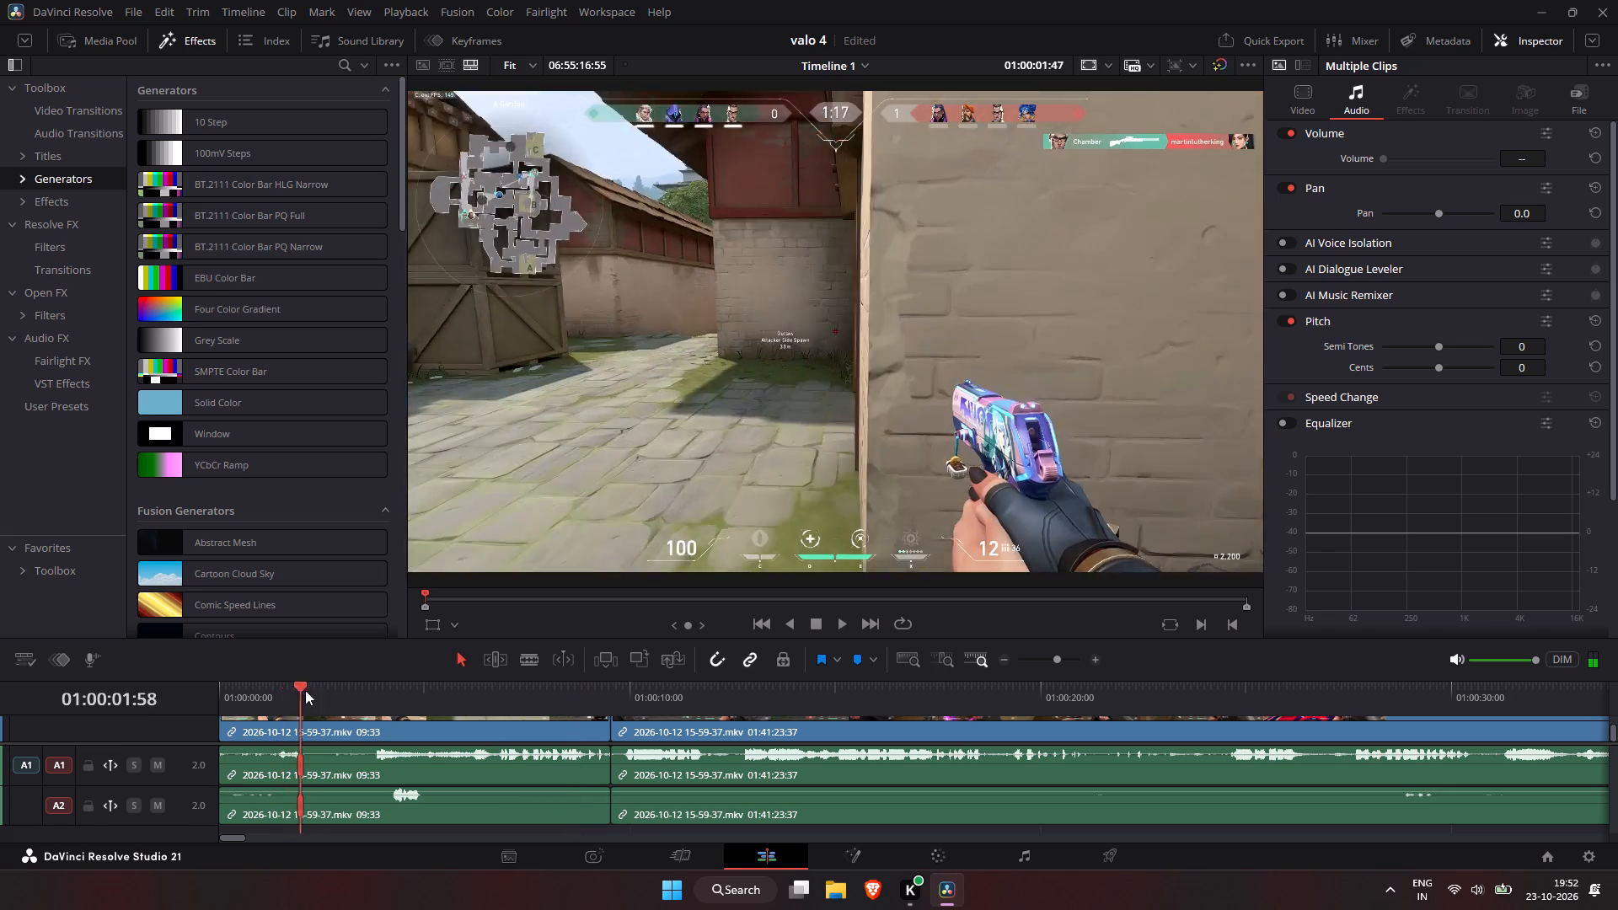
drag(305, 690, 347, 697)
key(space)
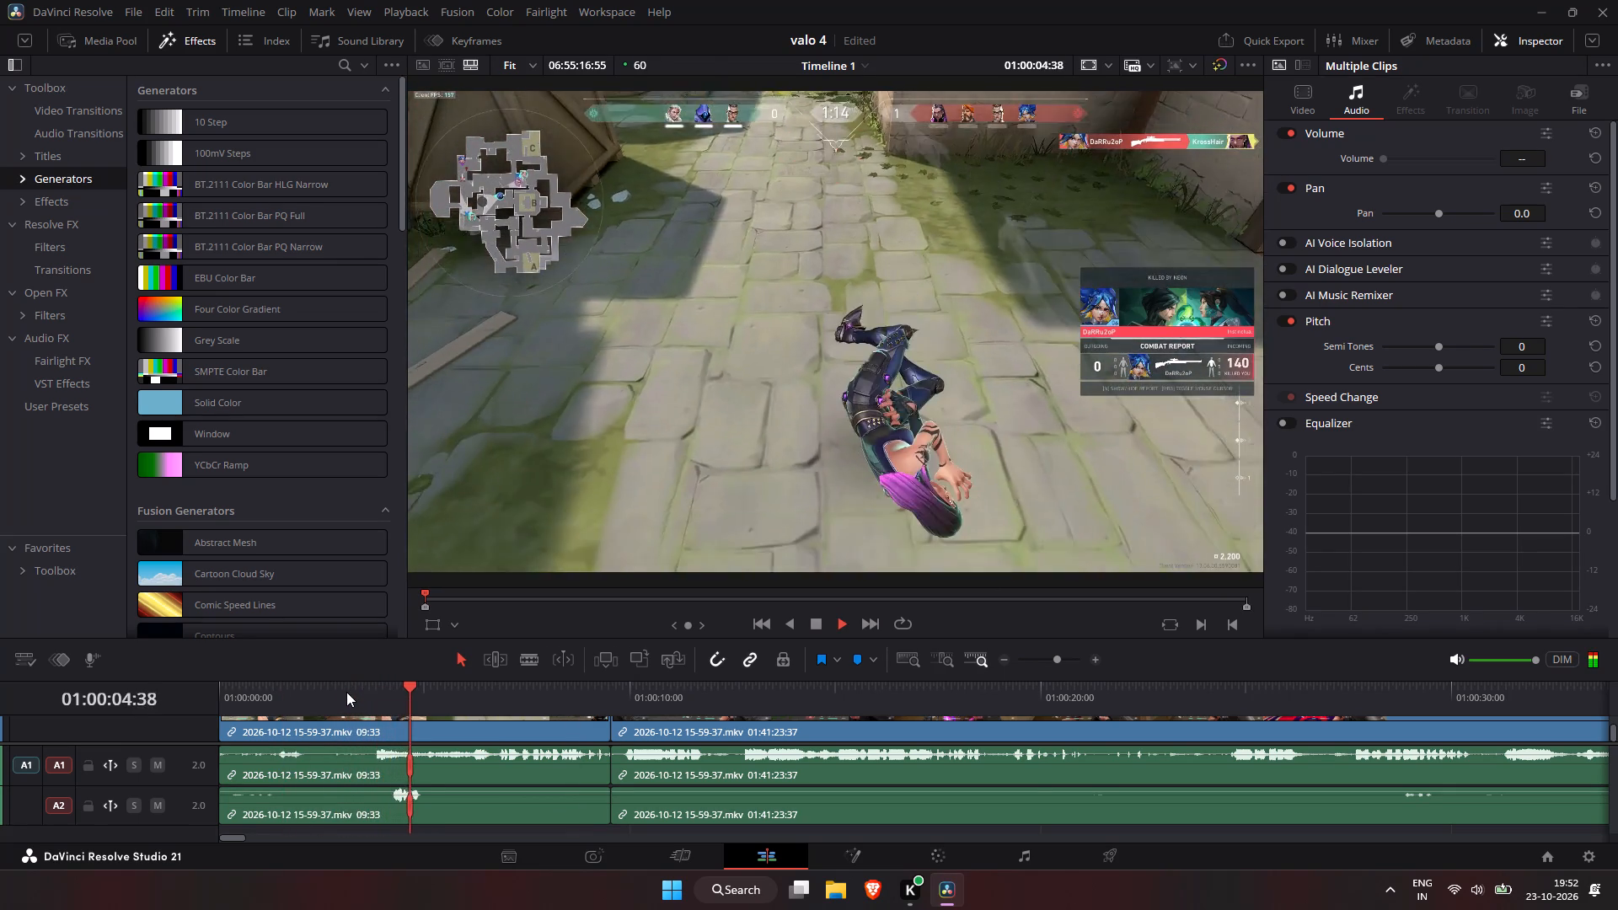
Review the start of the second segment between about 01:00:10 and 01:00:17 for footage that can be trimmed.
click(615, 699)
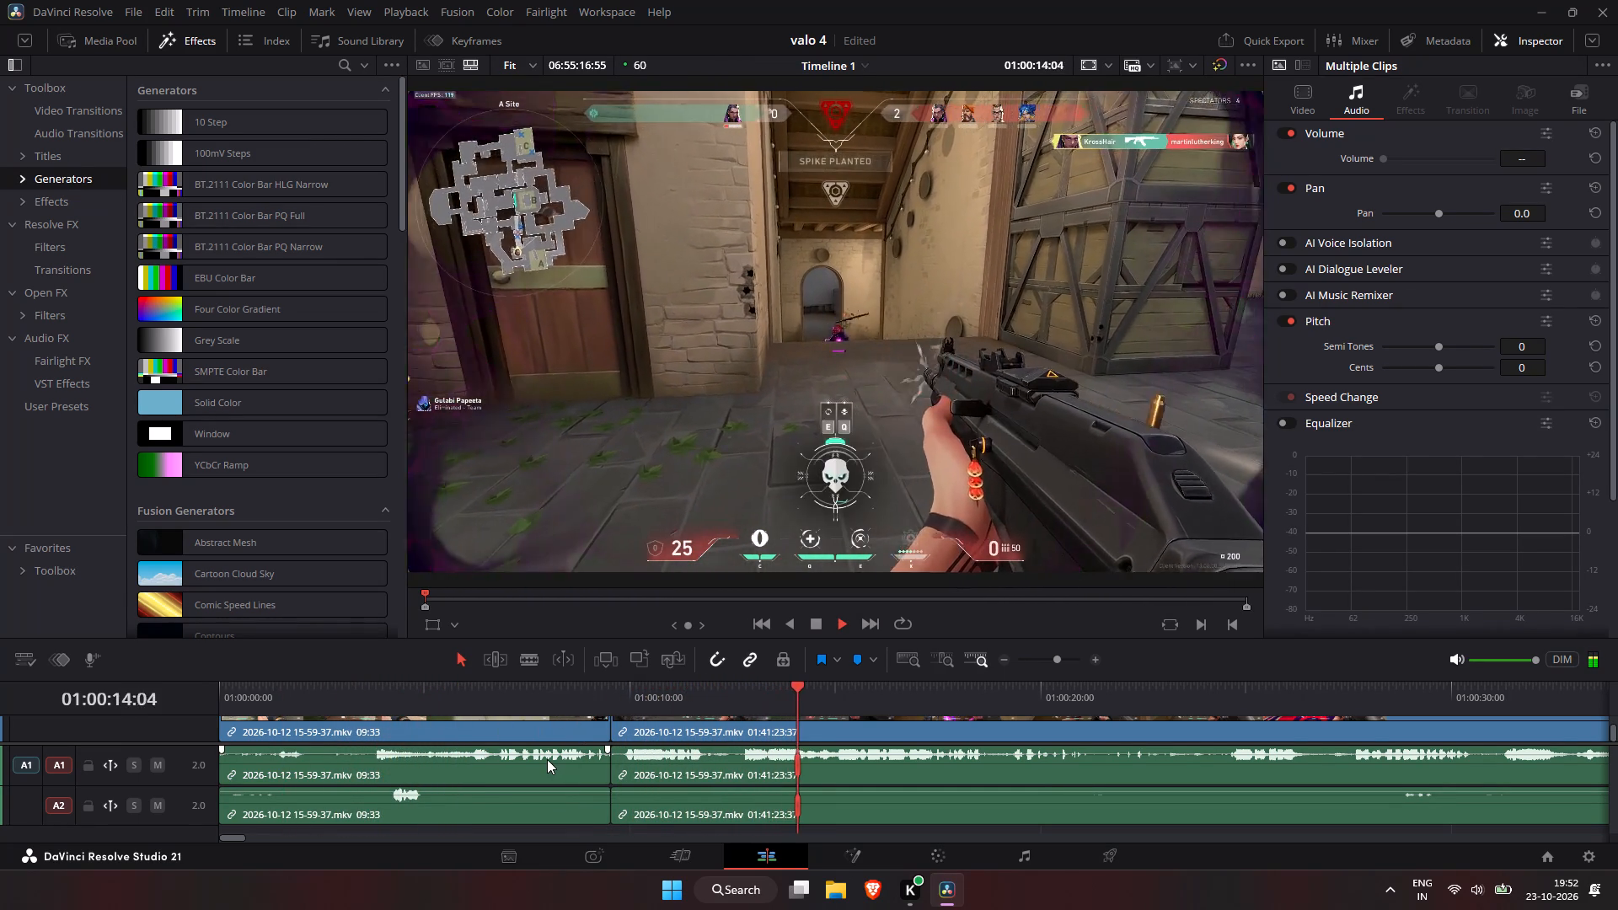
key(space)
key(space)
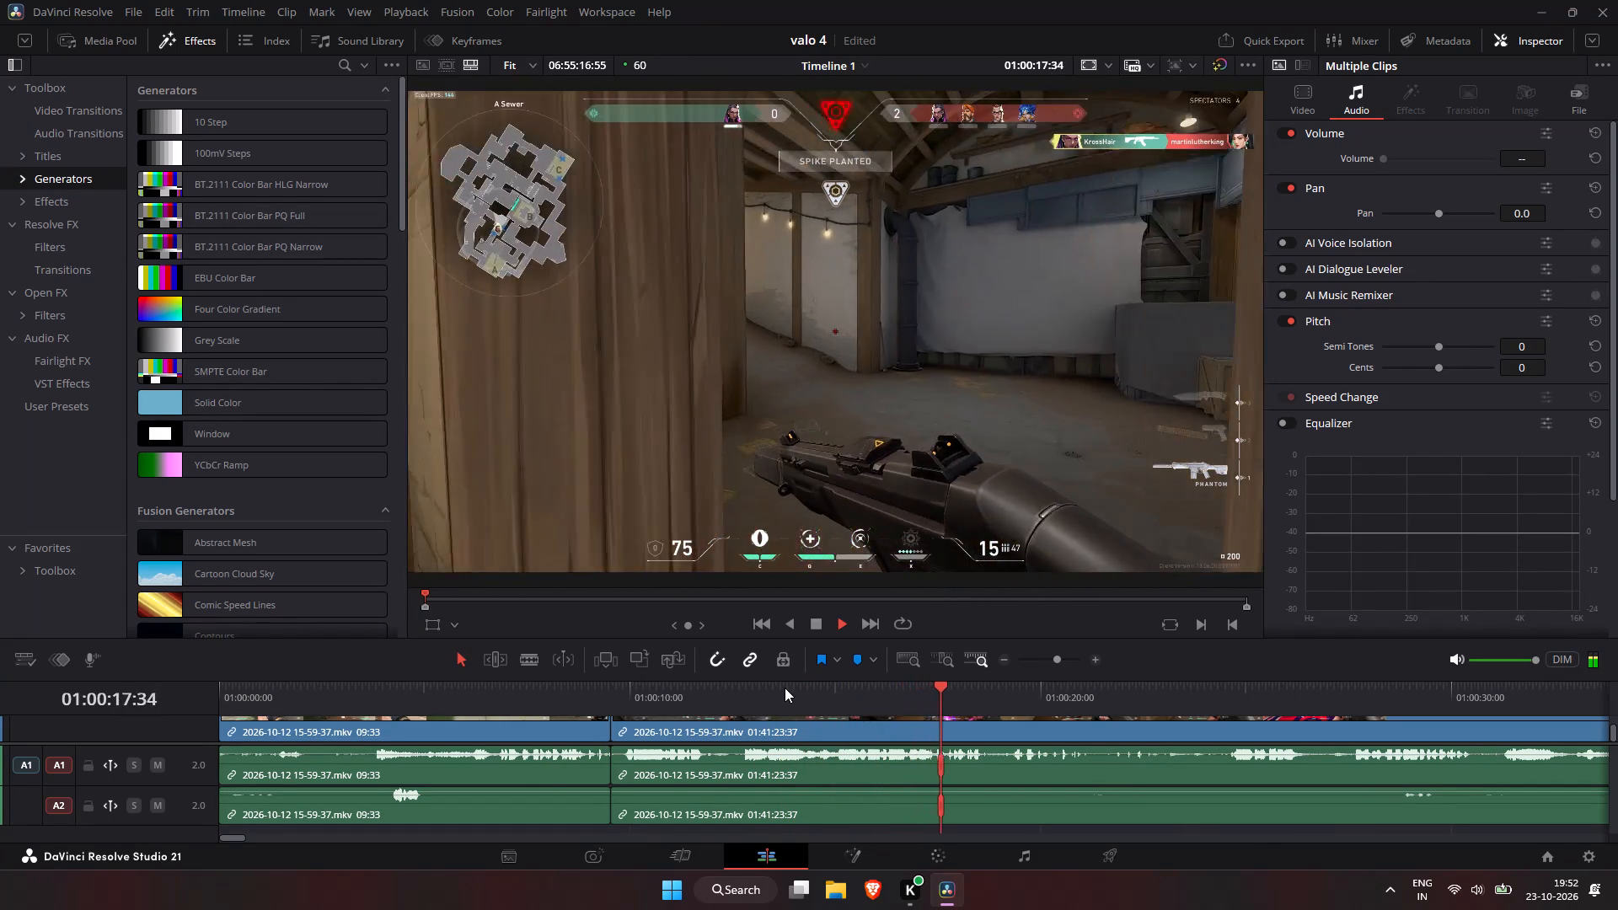
key(space)
click(785, 688)
key(space)
key(space)
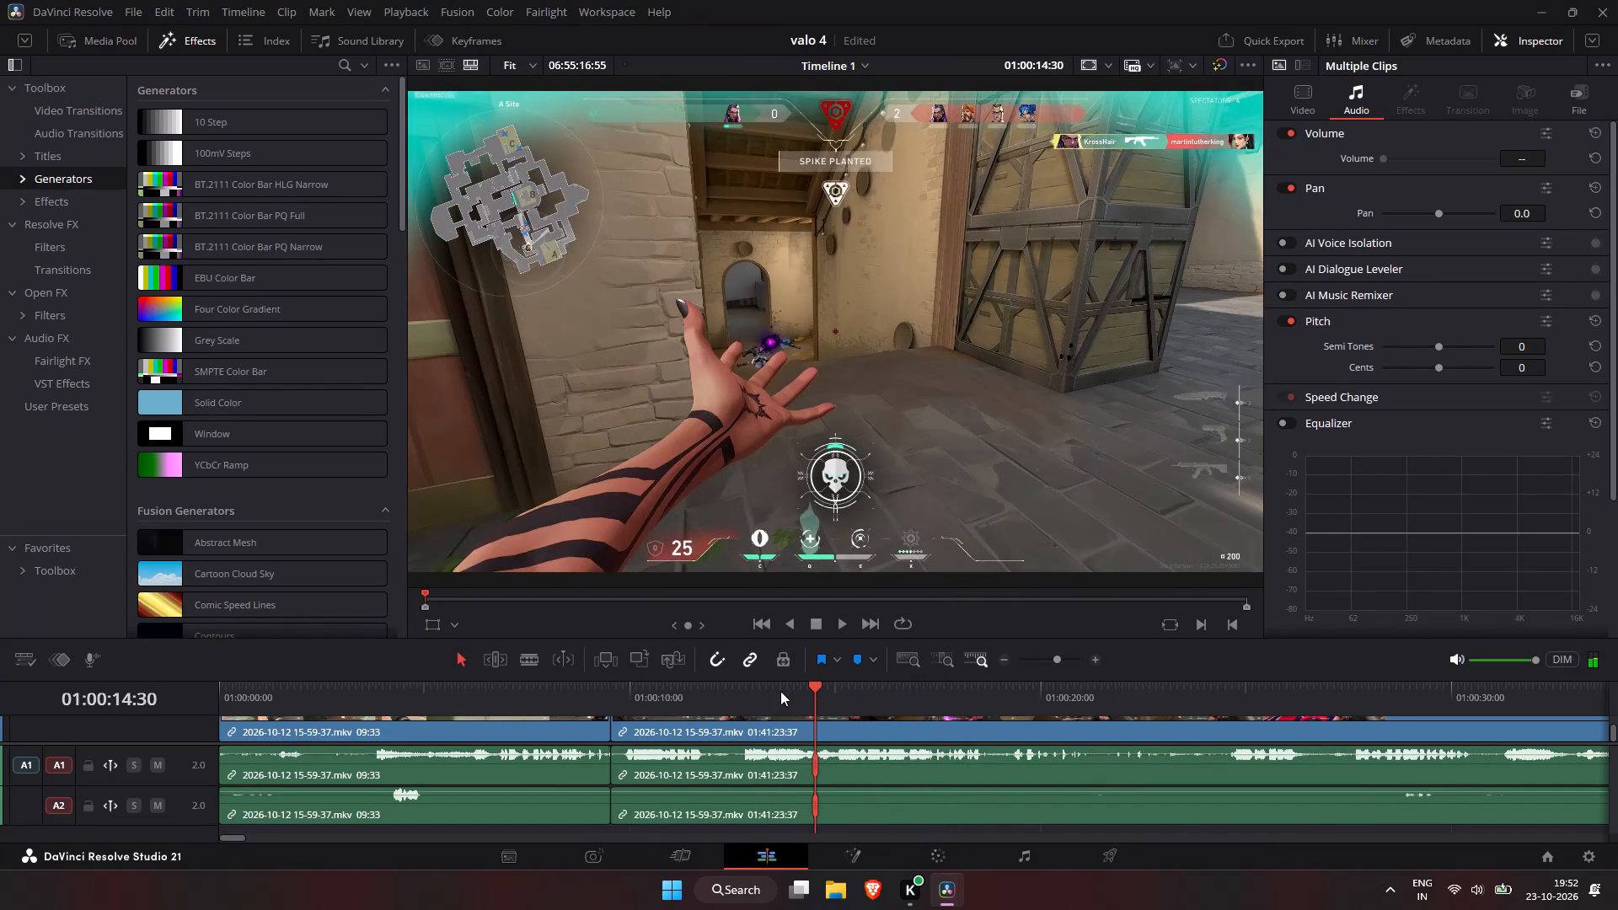
click(619, 698)
key(space)
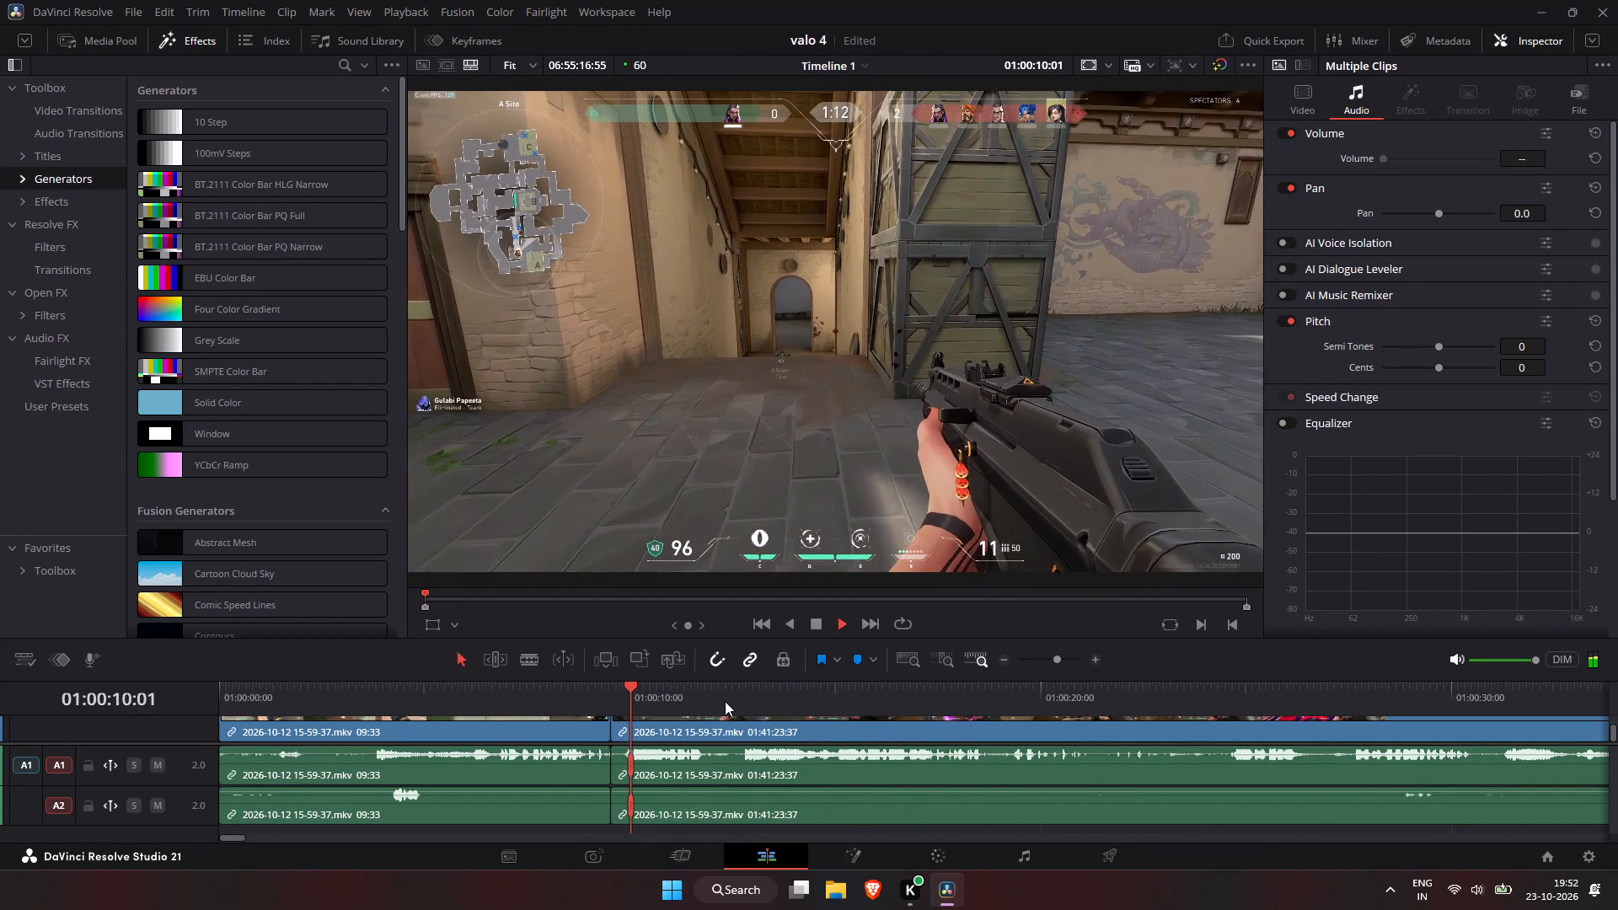
Split the linked clips at 01:00:12:00, delete the short segment between the first cut and this one, and close the gap.
key(space)
click(720, 696)
key(space)
key(space)
click(720, 696)
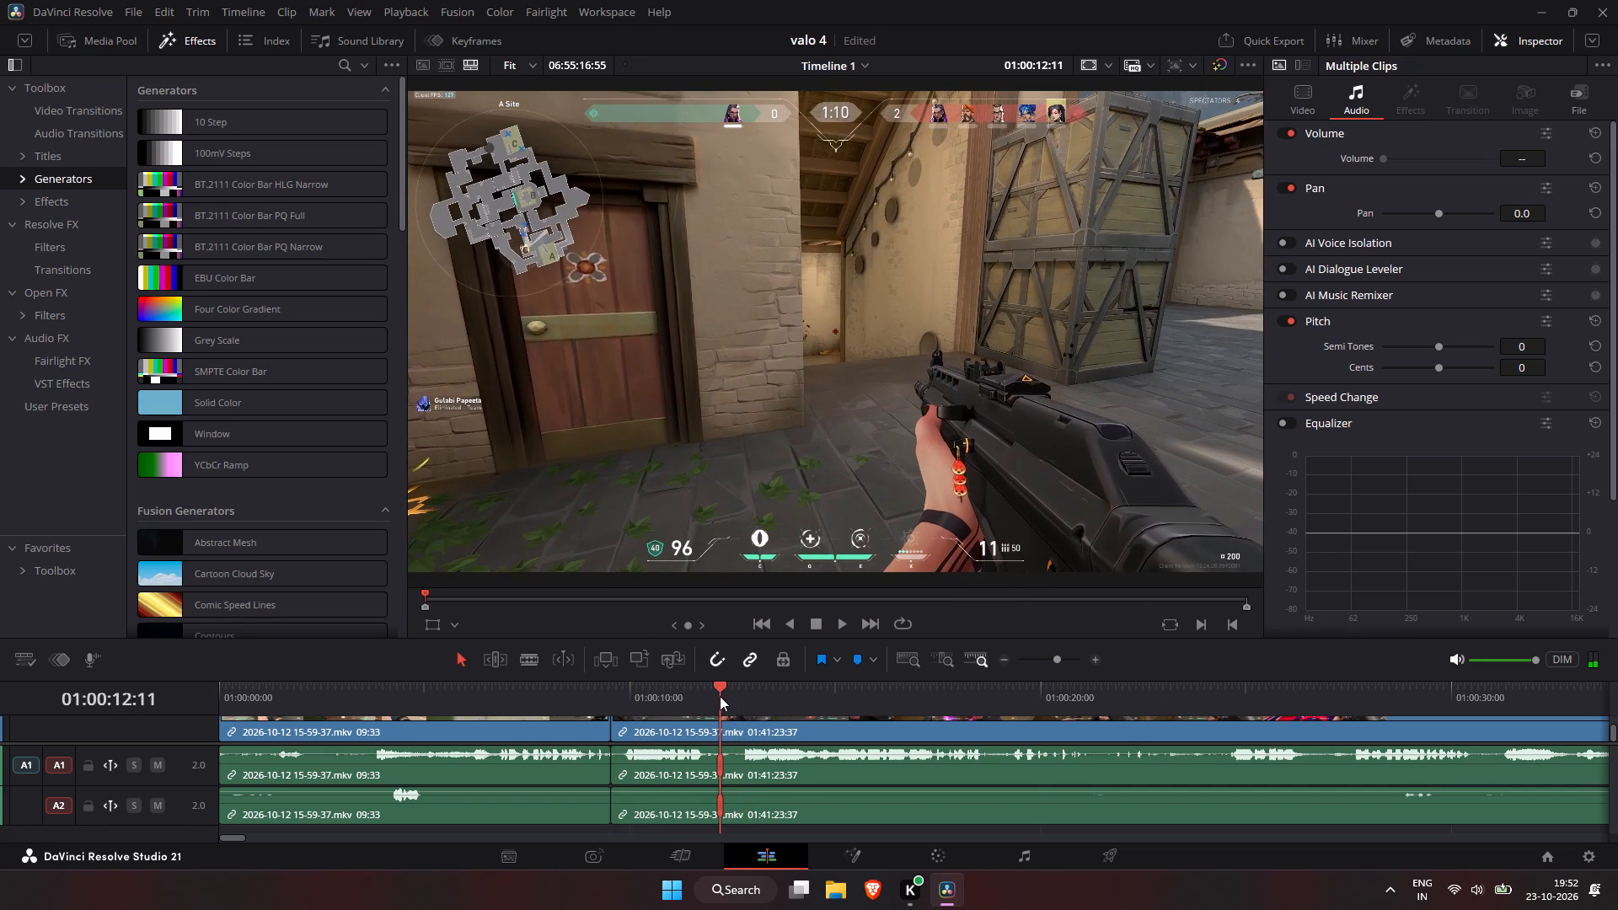
click(716, 700)
key(ctrl+b)
click(682, 734)
key(Tab)
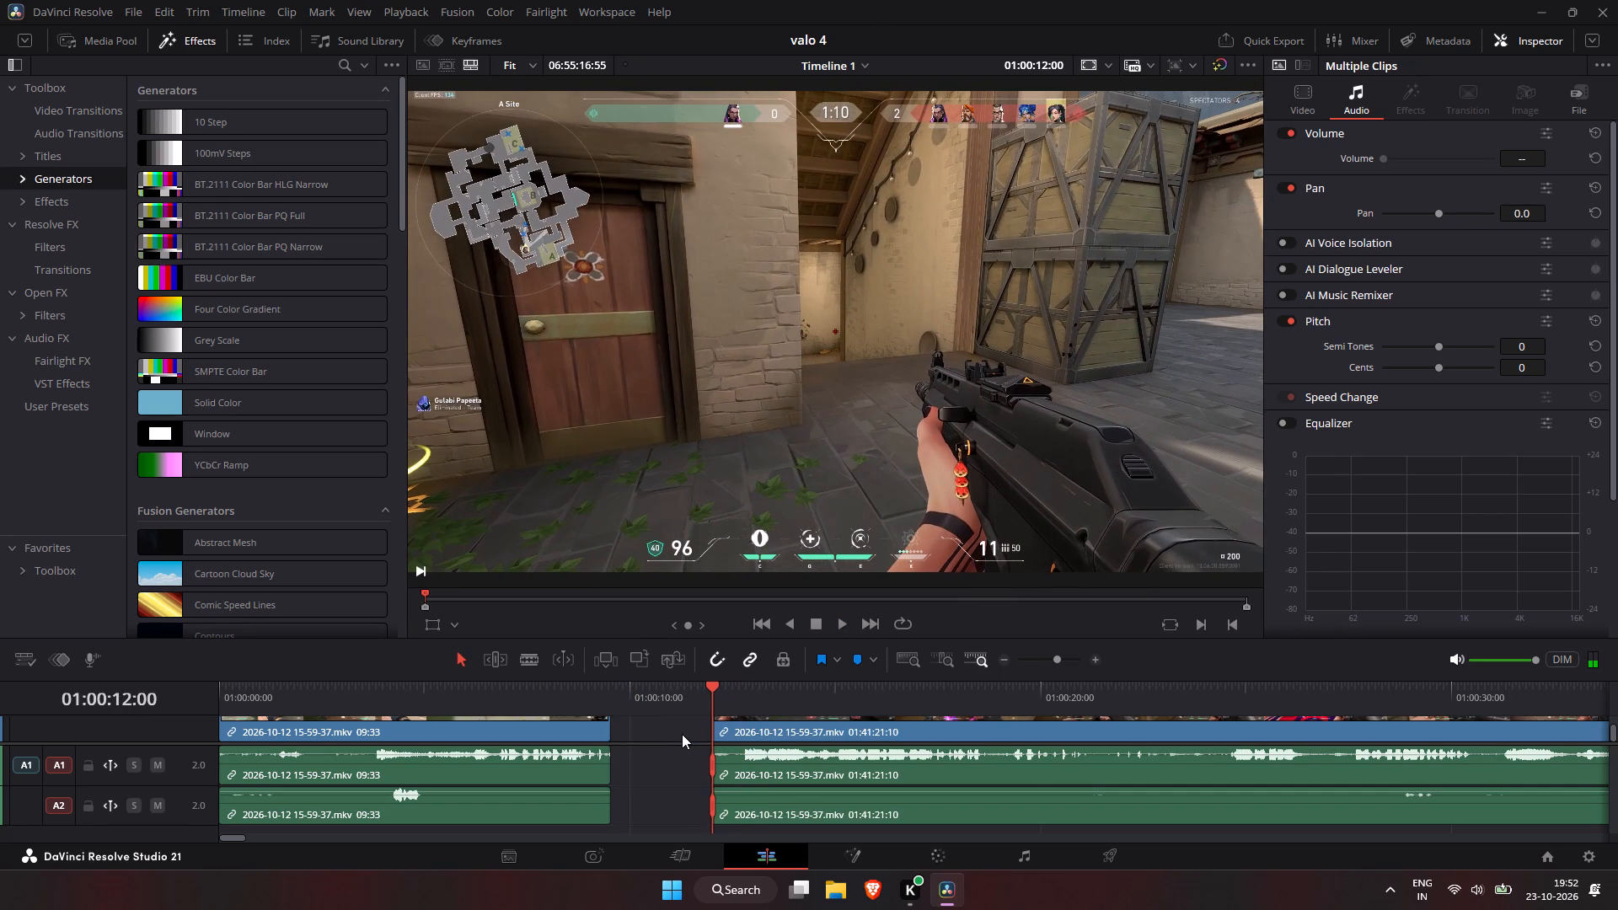
click(682, 734)
key(Tab)
Play back the new join between the first and second segments from about 01:00:09.
click(590, 693)
key(space)
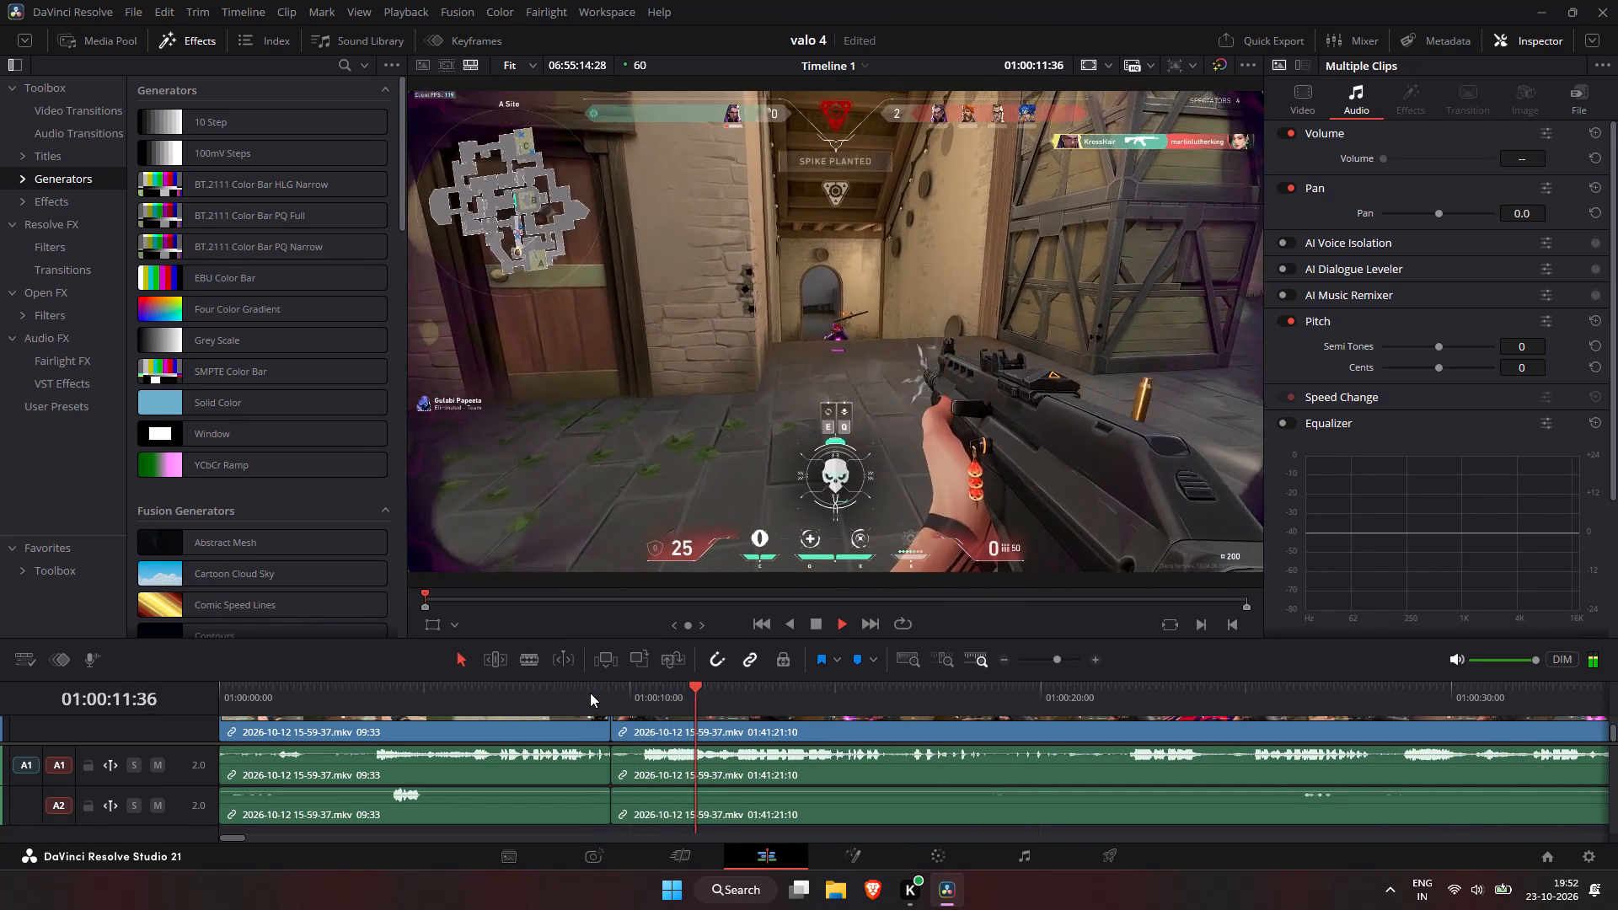
Play on past the first kill and split the linked clips at 01:00:12:31.
key(space)
key(space)
key(space)
key(ctrl+b)
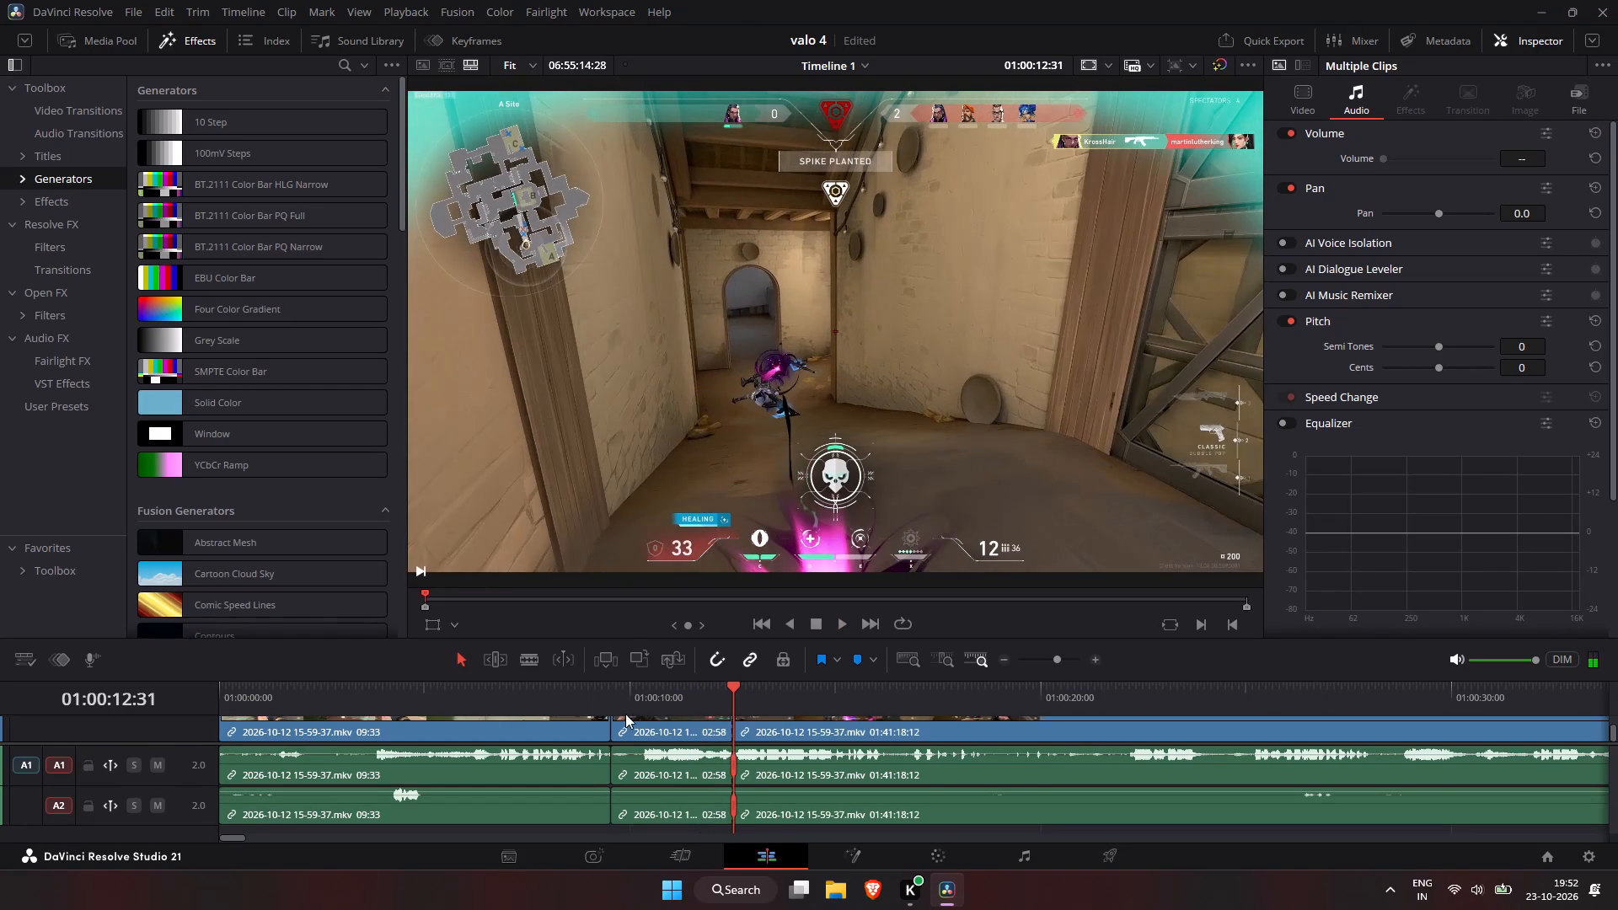
Split the linked clips at 01:00:27:56, delete the segment between 01:00:12:31 and this cut, and close the gap.
key(space)
click(962, 698)
click(1110, 719)
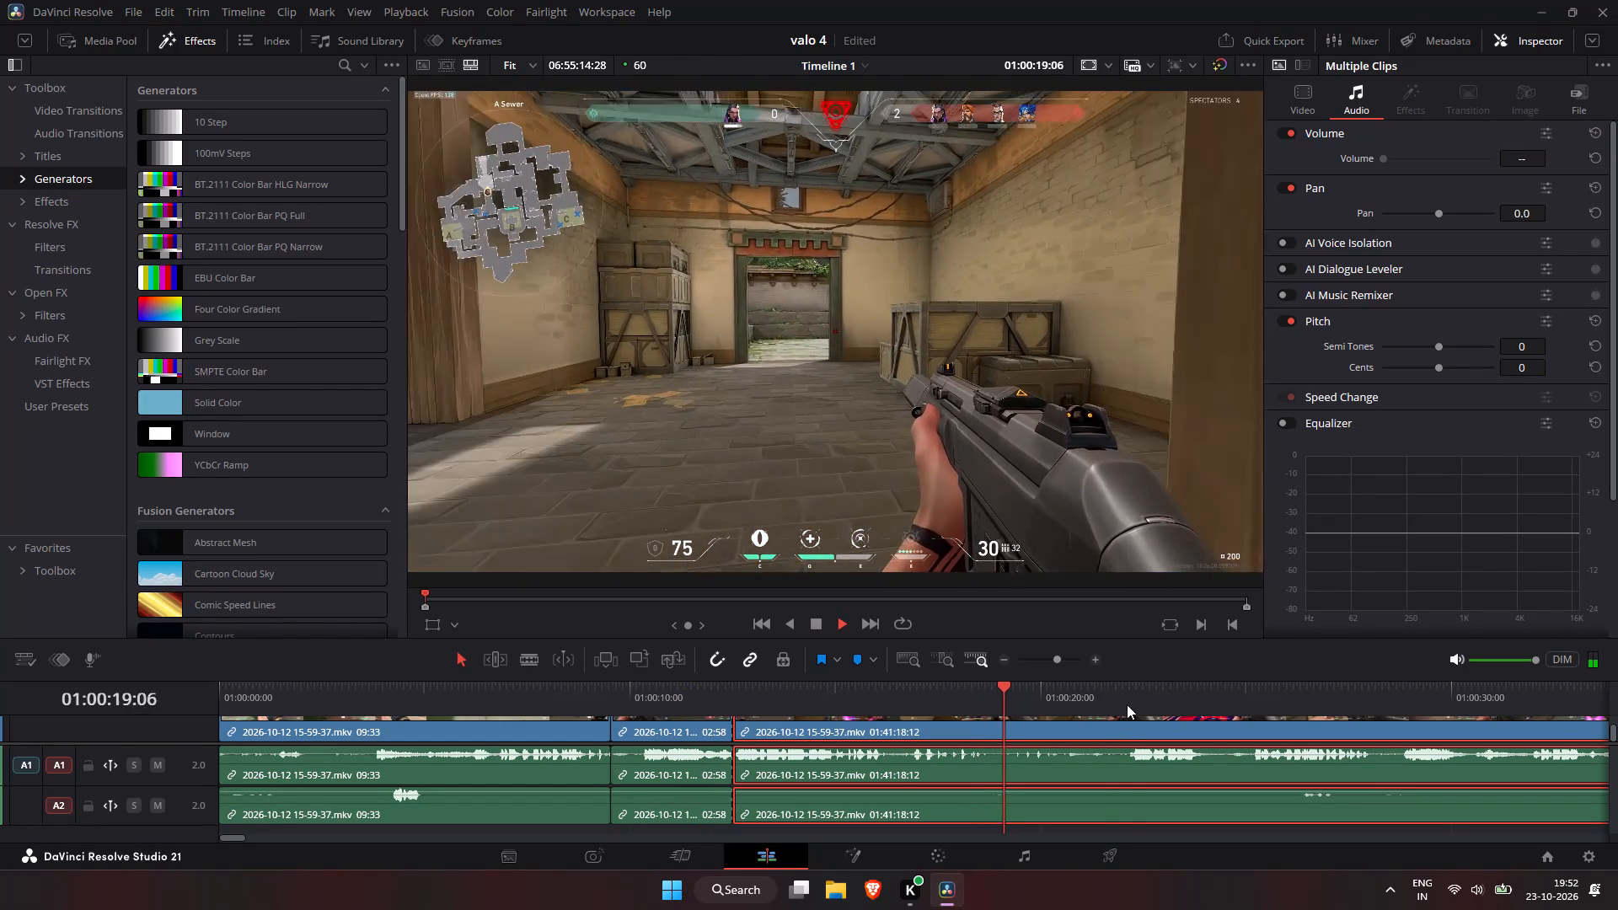
click(1126, 699)
click(1281, 682)
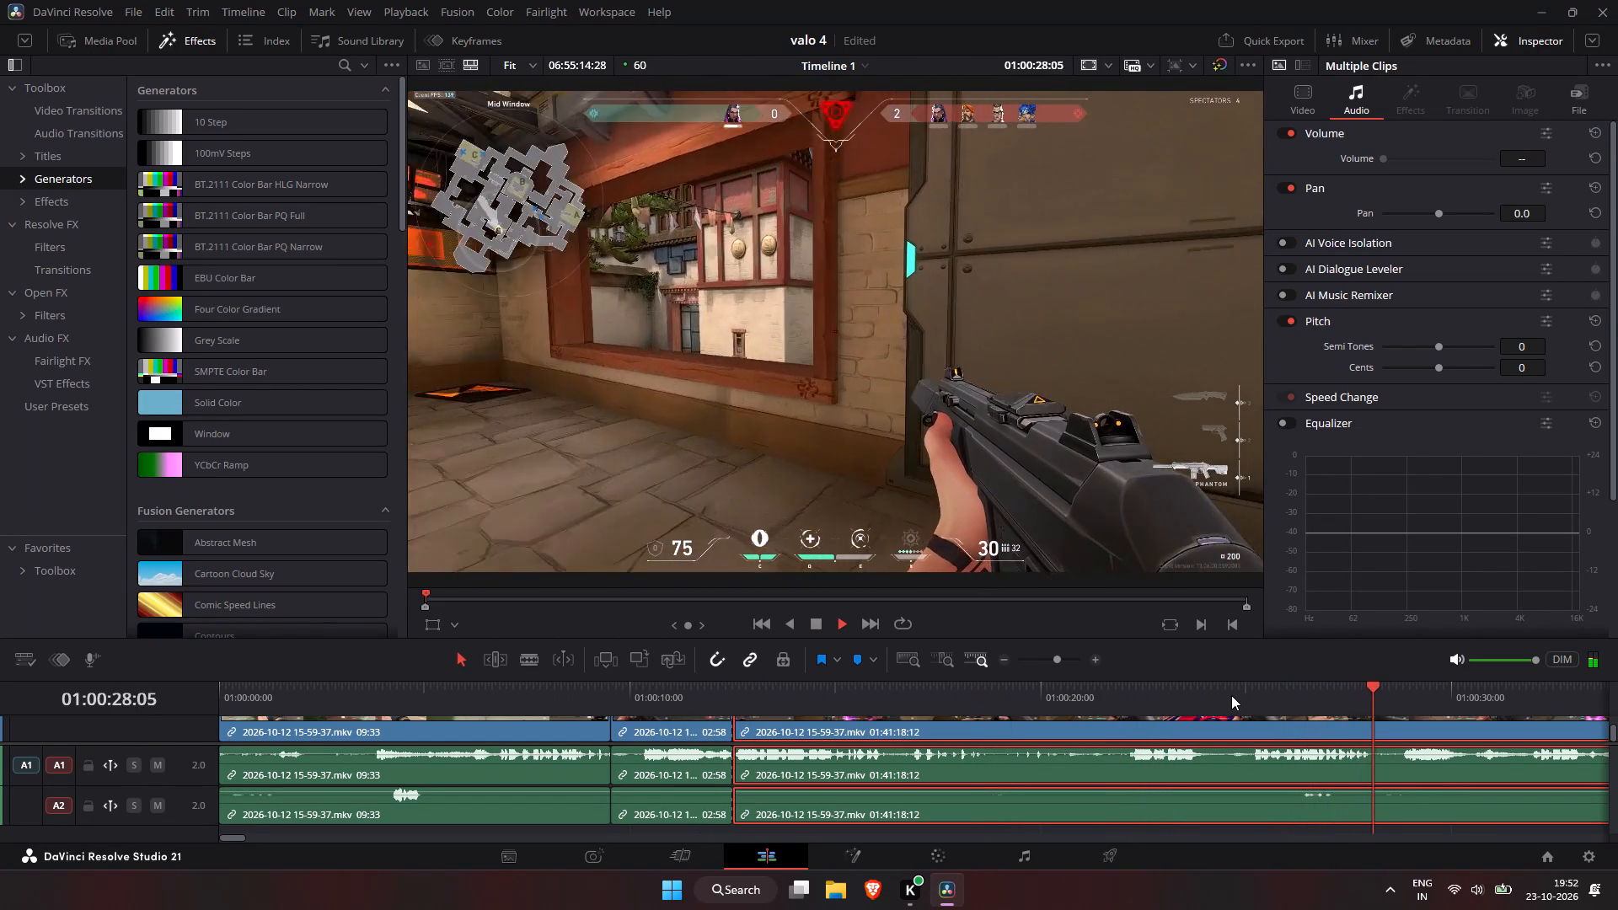
key(space)
key(space)
key(space)
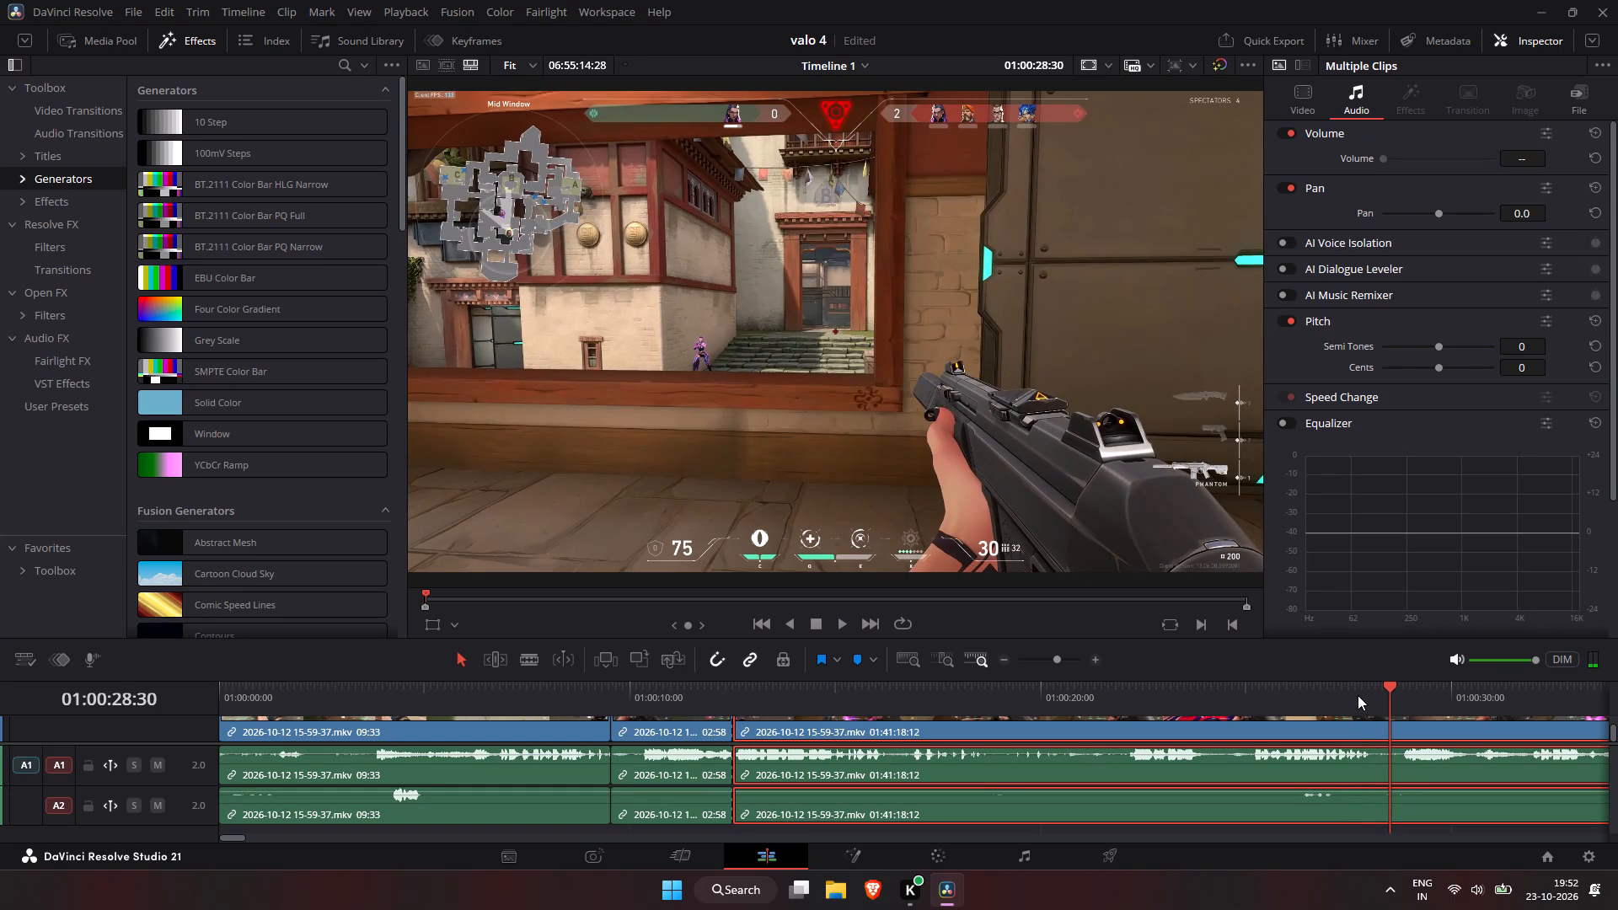
drag(1359, 694, 1383, 700)
drag(1382, 700, 1347, 704)
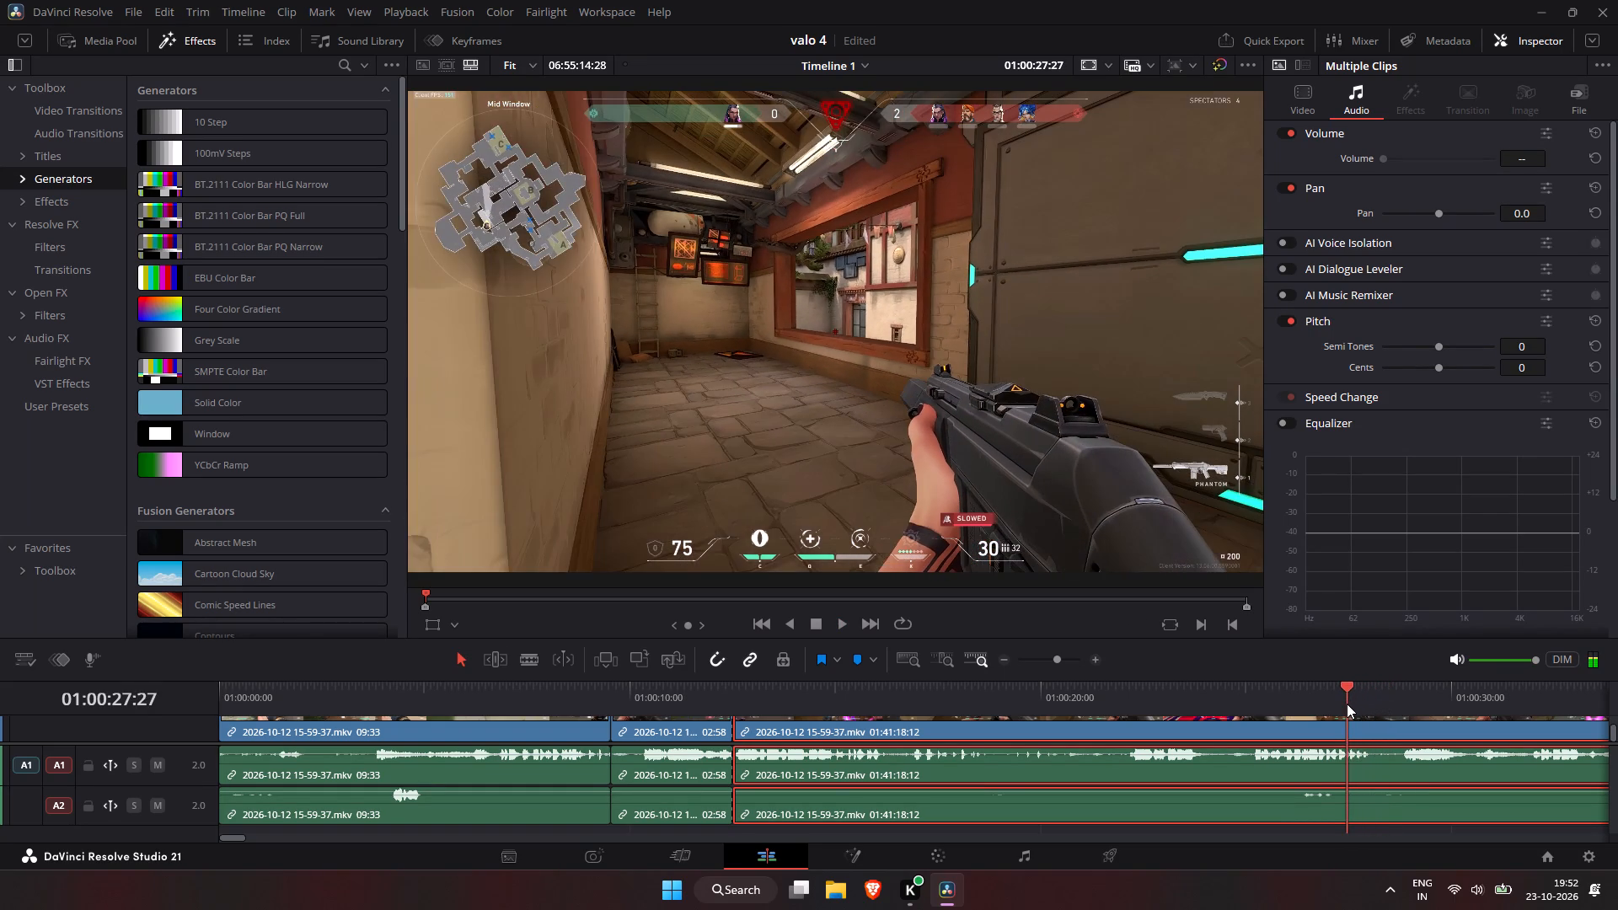
drag(1347, 704, 1357, 706)
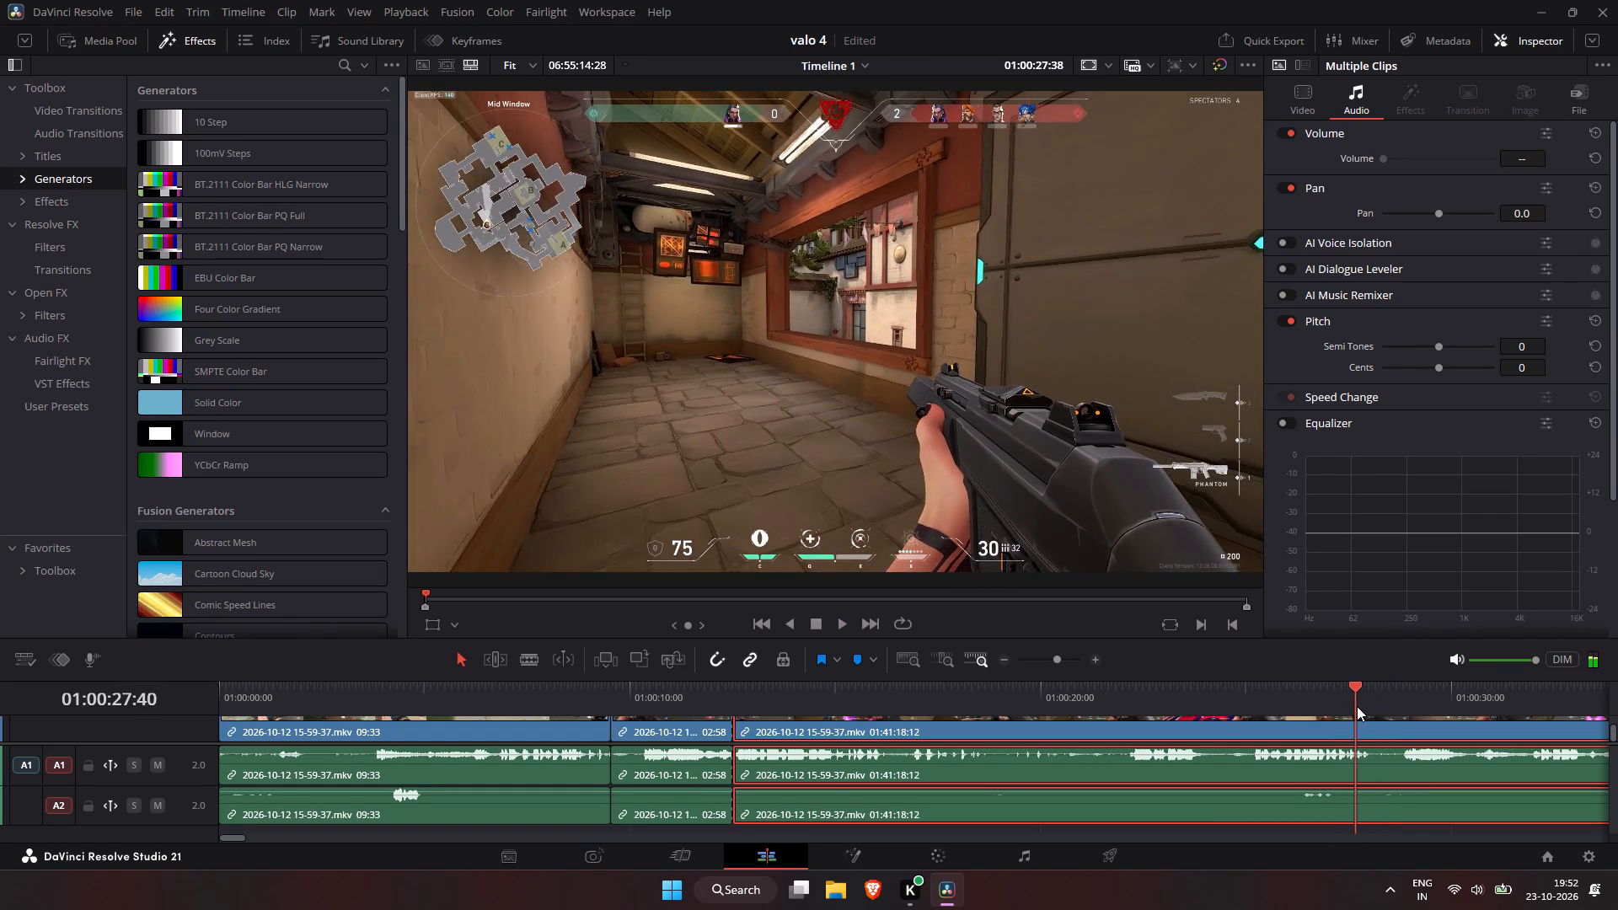
drag(1357, 706, 1367, 706)
key(ctrl+b)
key(Tab)
click(1237, 727)
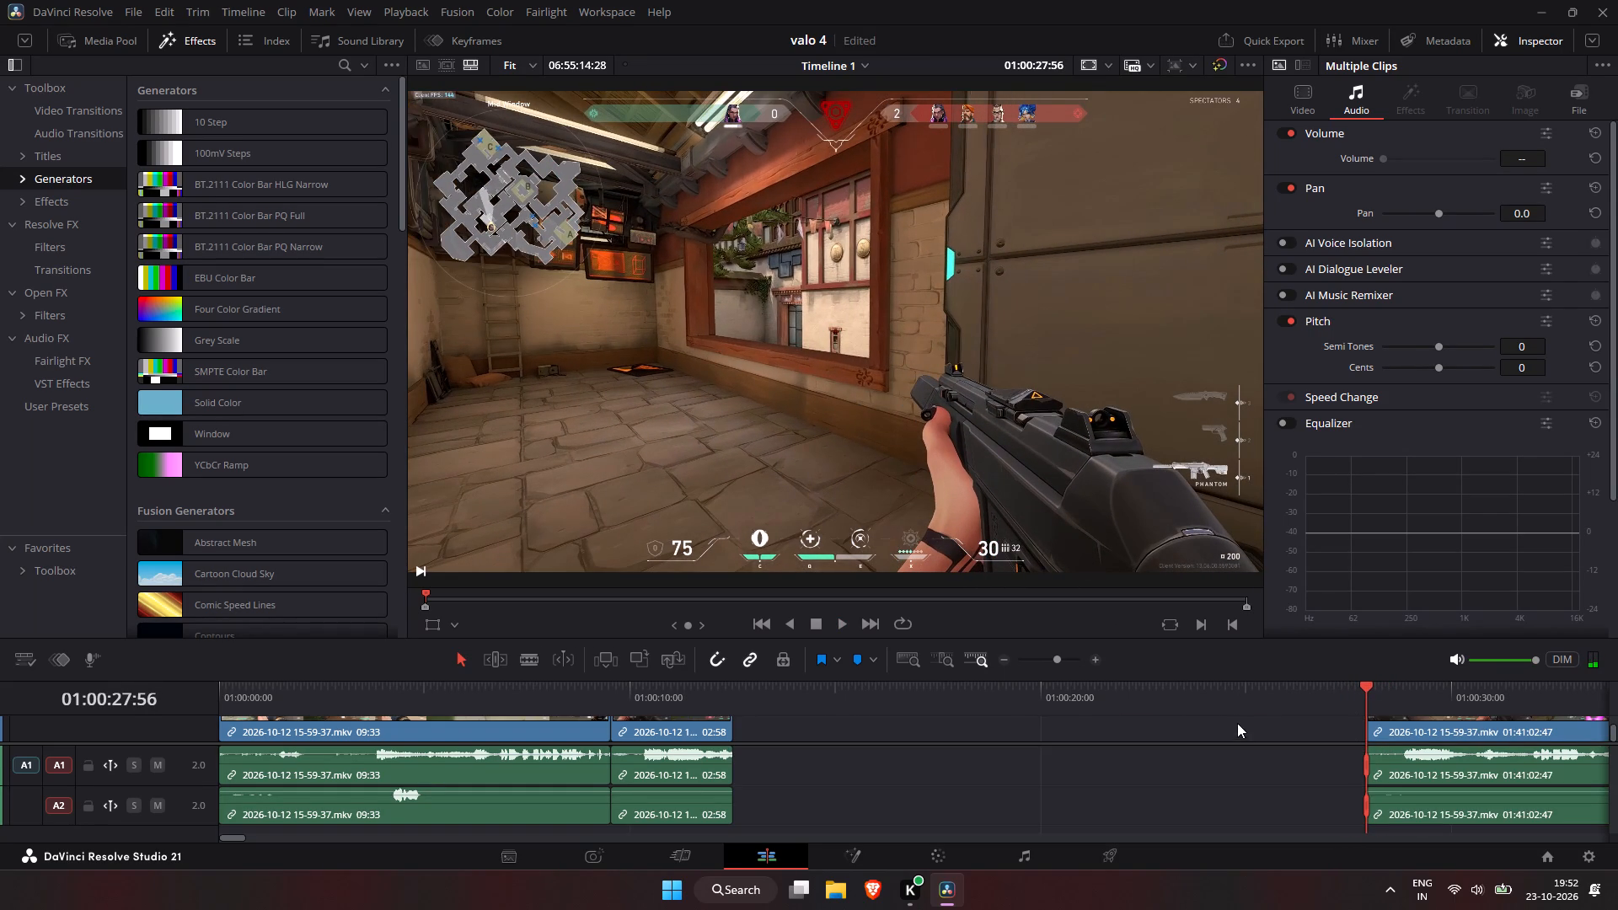
key(Tab)
Play back the new join from about 01:00:11 and split the linked clips after the kill at about 01:00:15.
click(678, 696)
key(space)
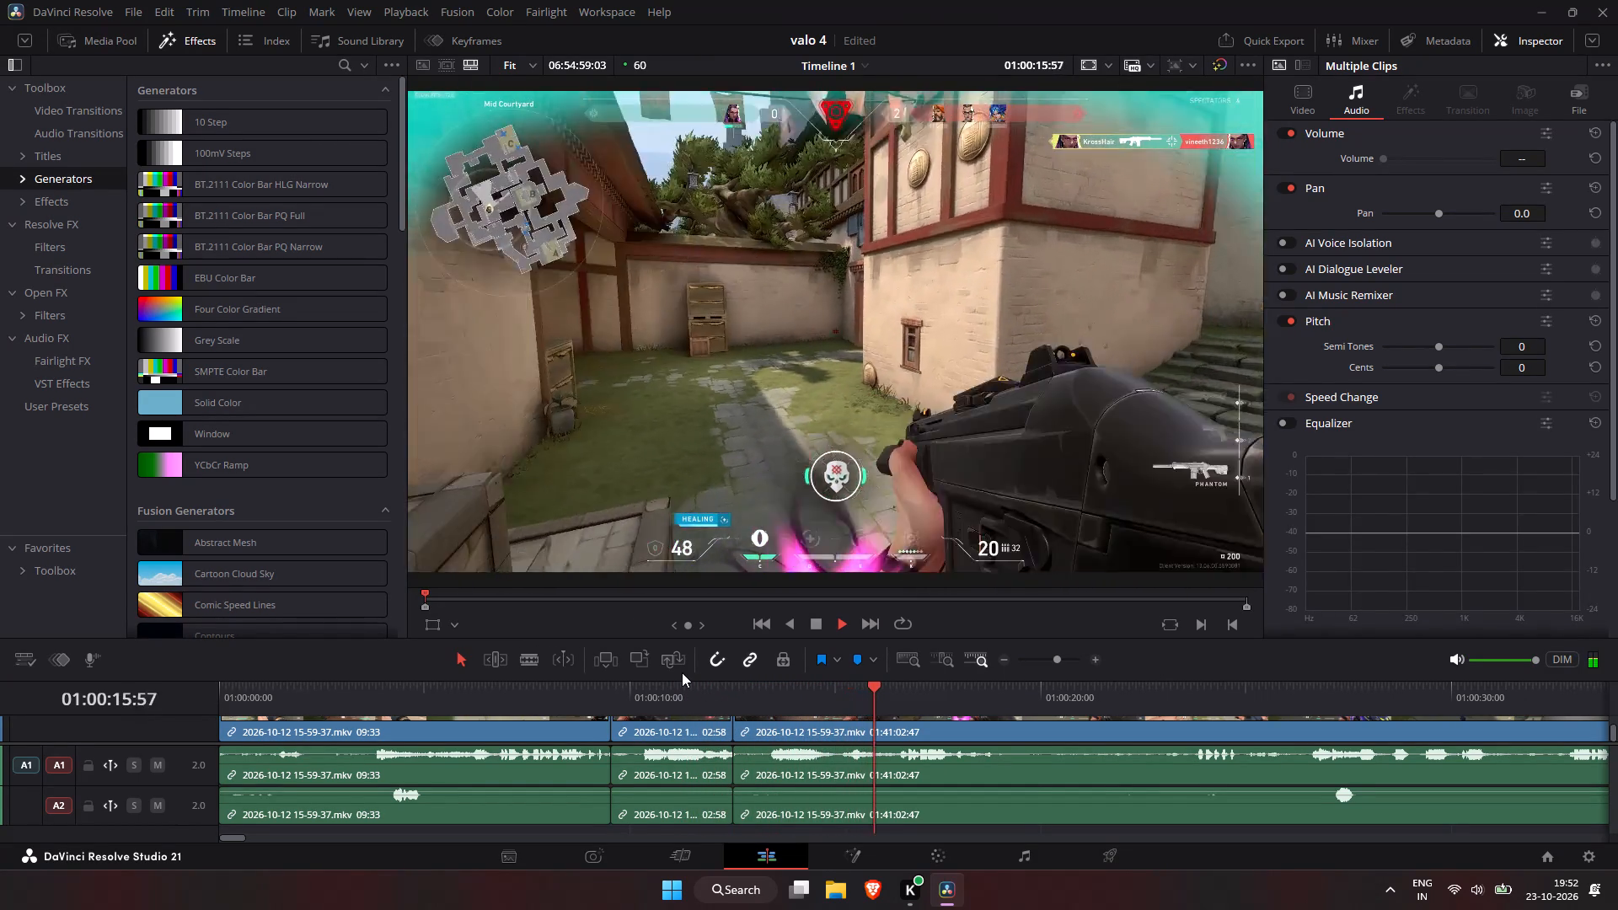
click(812, 689)
key(space)
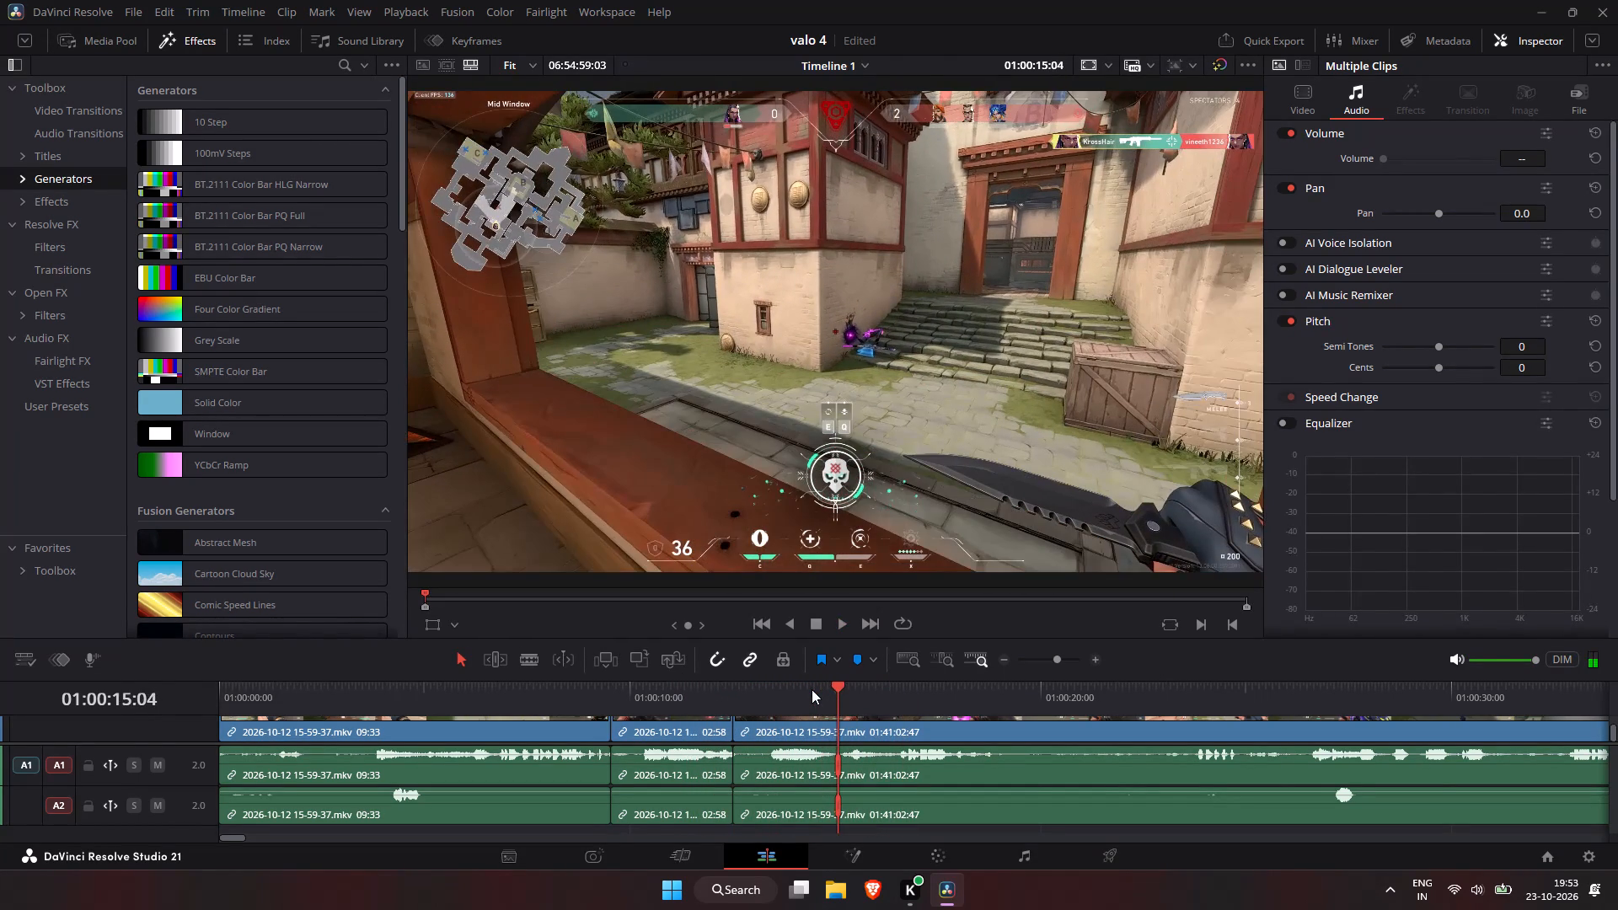
click(774, 694)
key(space)
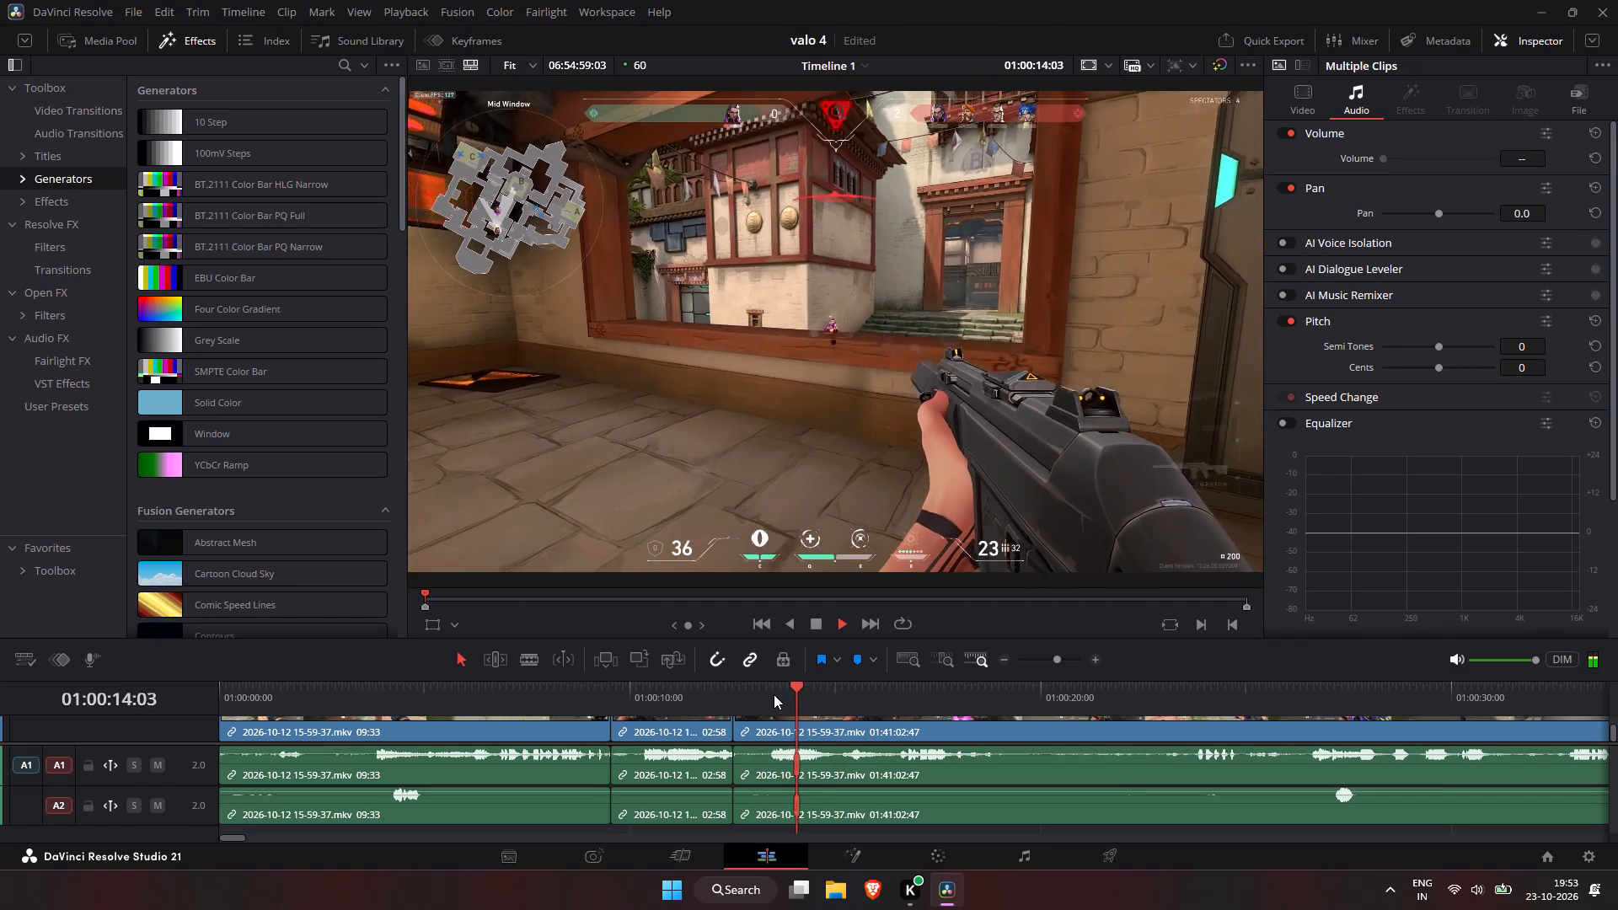
key(space)
key(ctrl+b)
Split the linked clips at 01:00:24:51, delete the segment between the 01:00:15 cut and this one, and close the gap.
key(space)
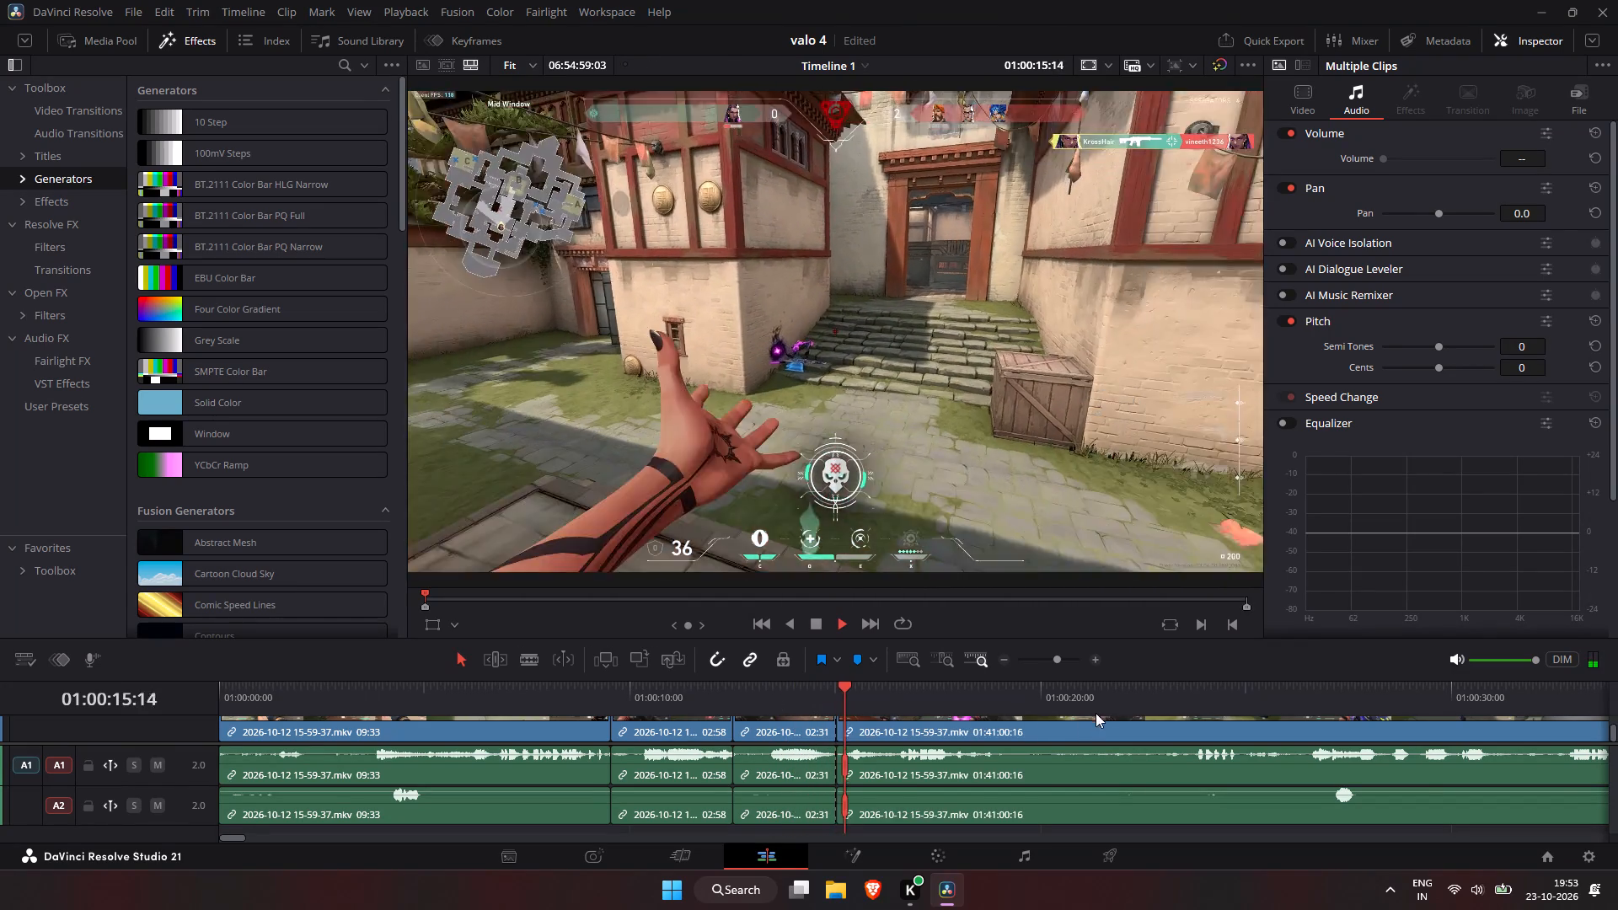
drag(1106, 709, 1116, 704)
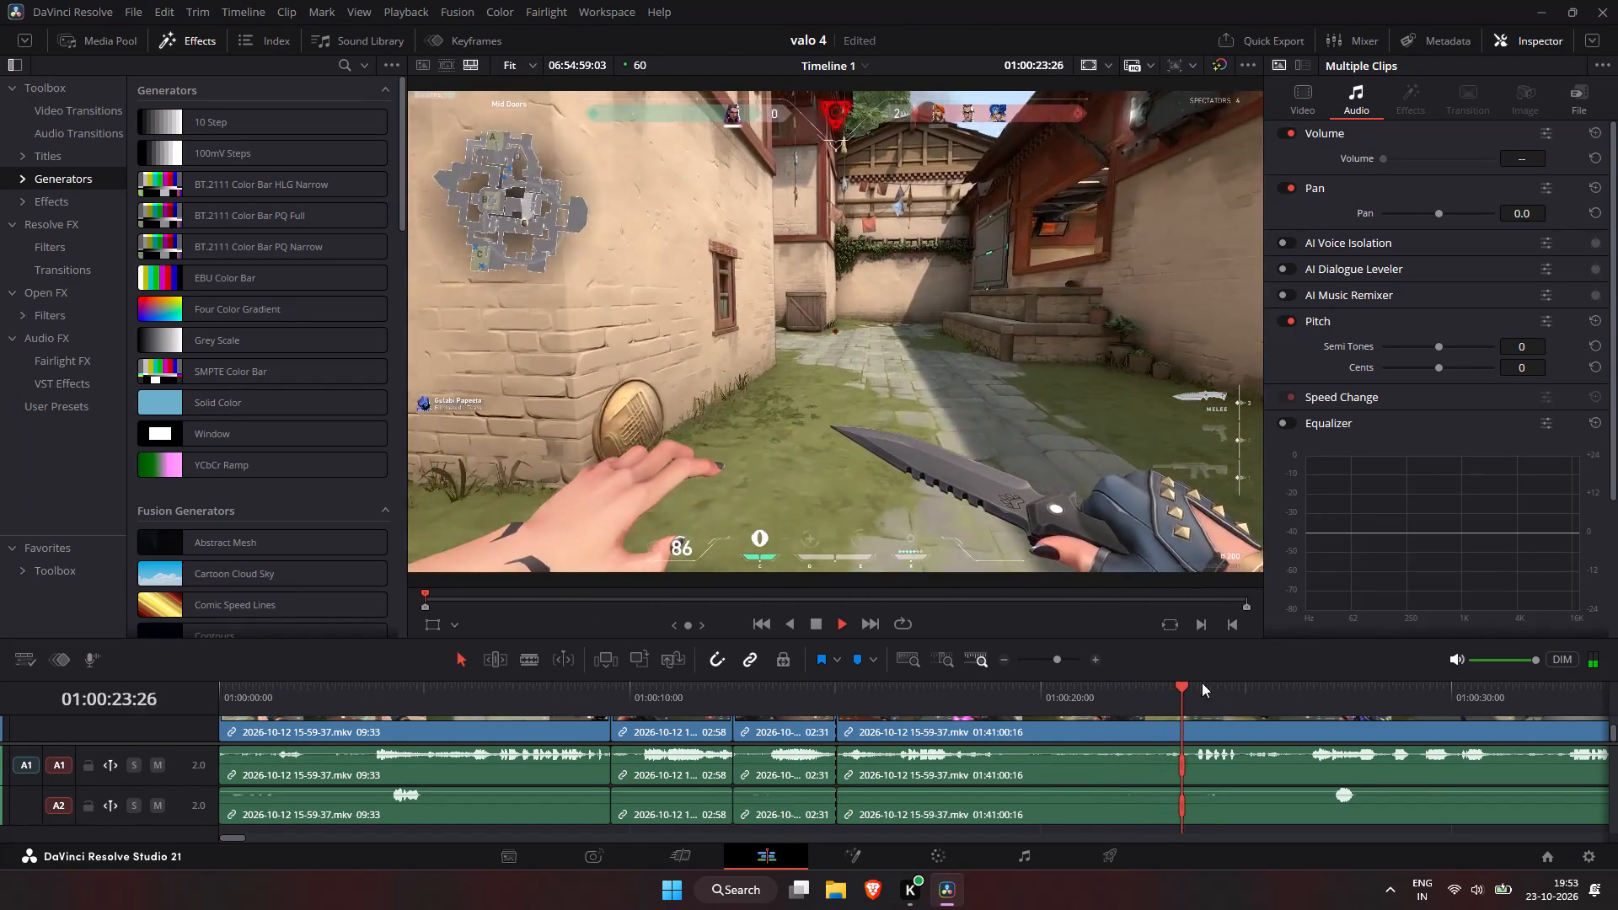
key(space)
drag(1177, 698, 1203, 709)
key(space)
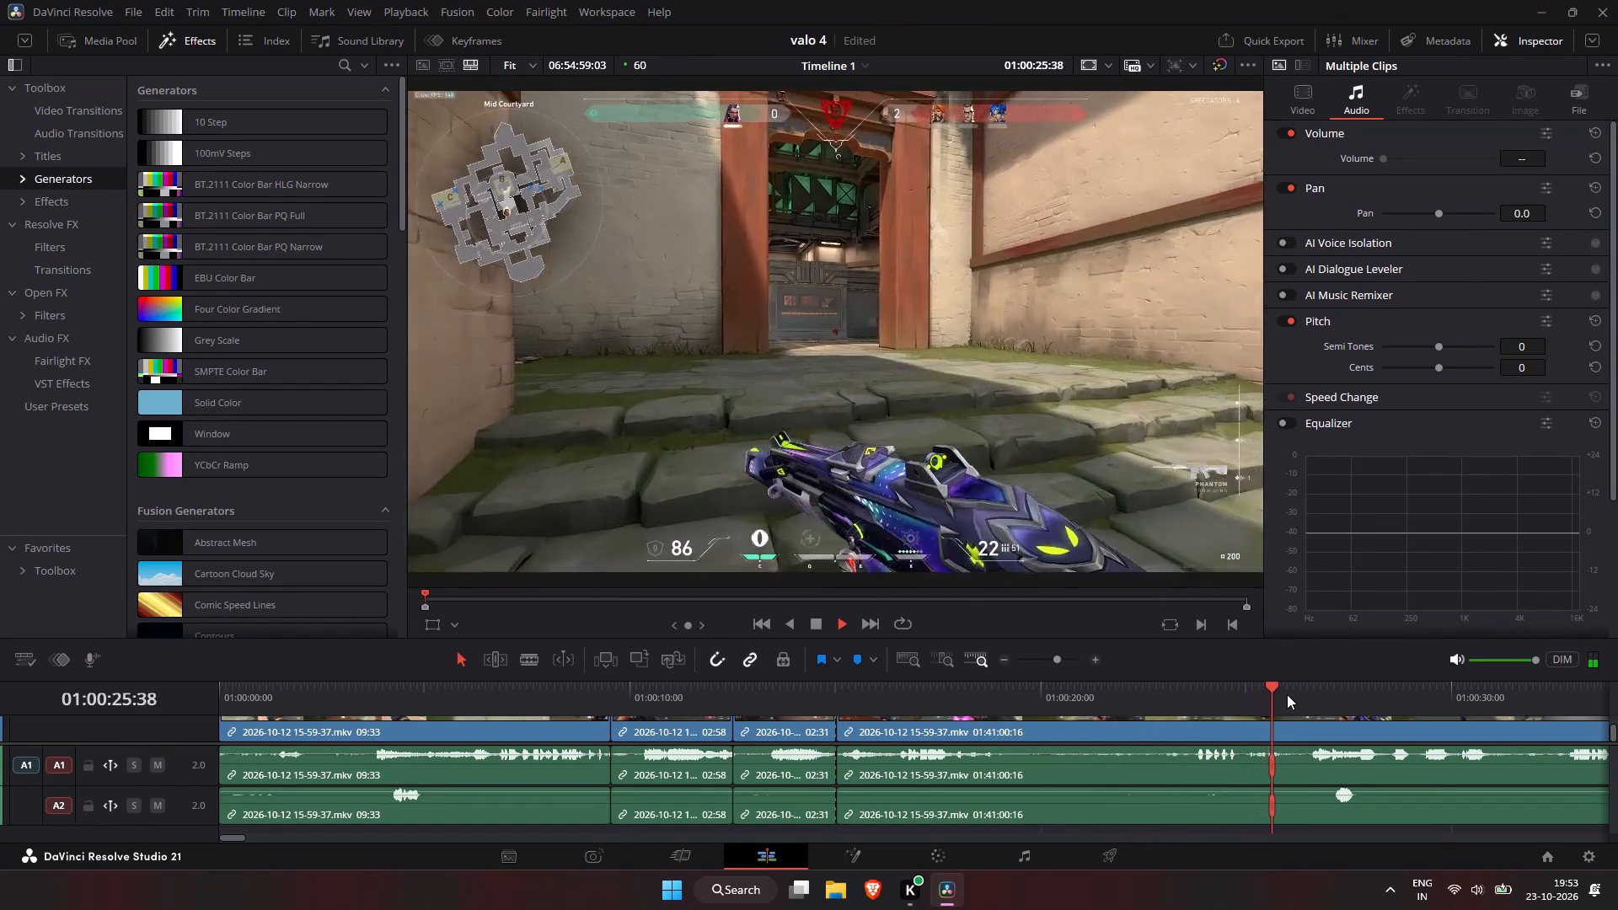
key(space)
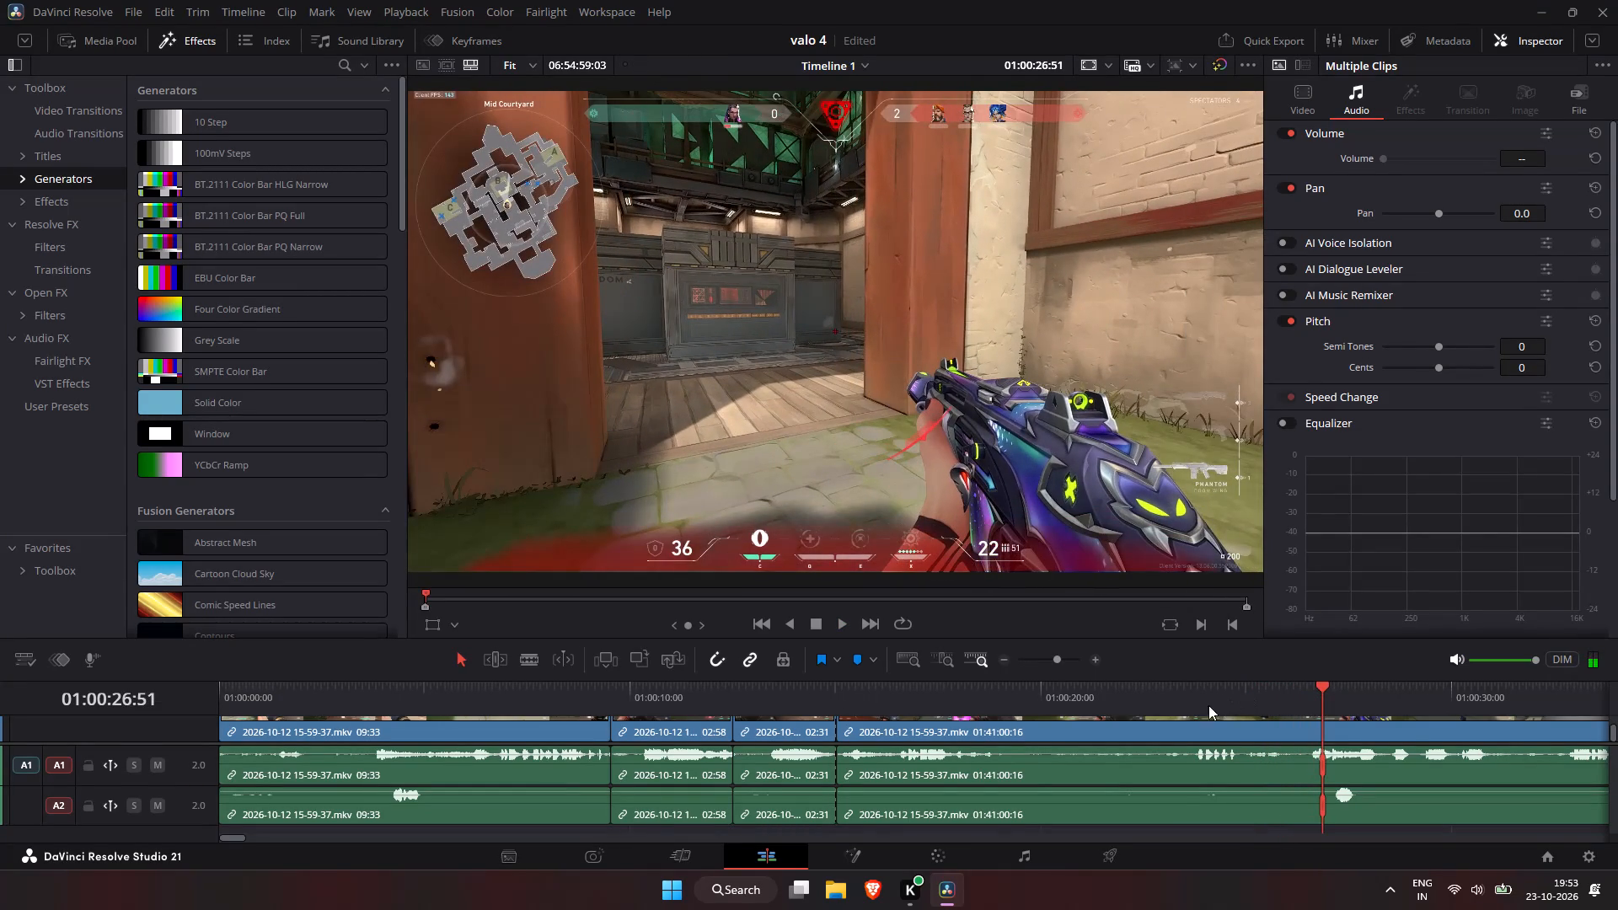
drag(1176, 704, 1172, 715)
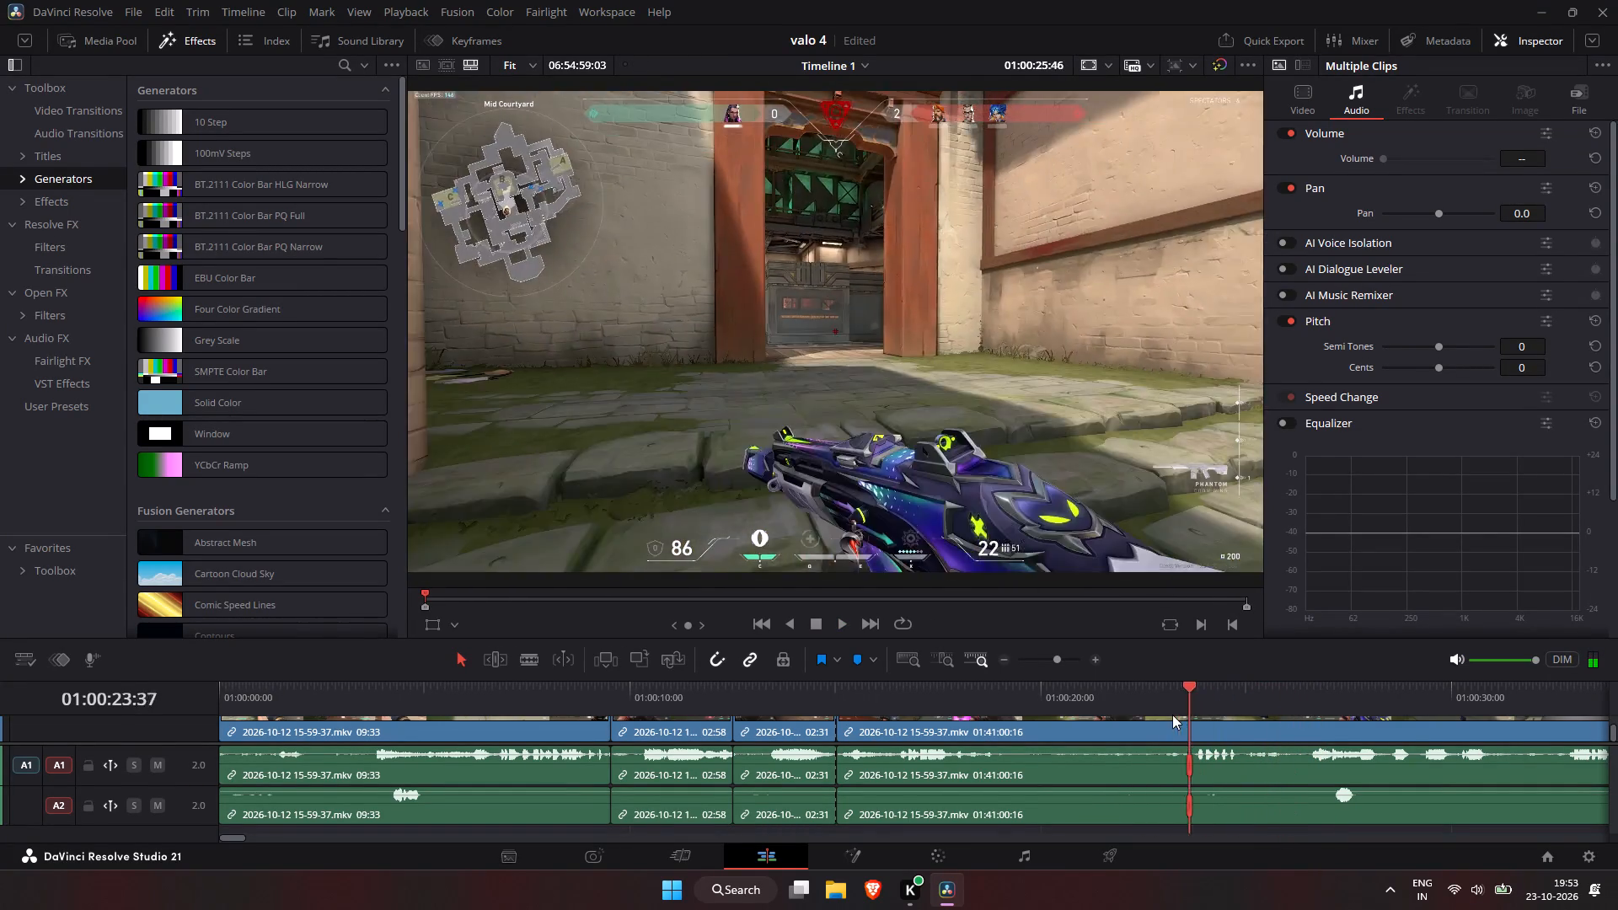
drag(1172, 715, 1188, 710)
key(space)
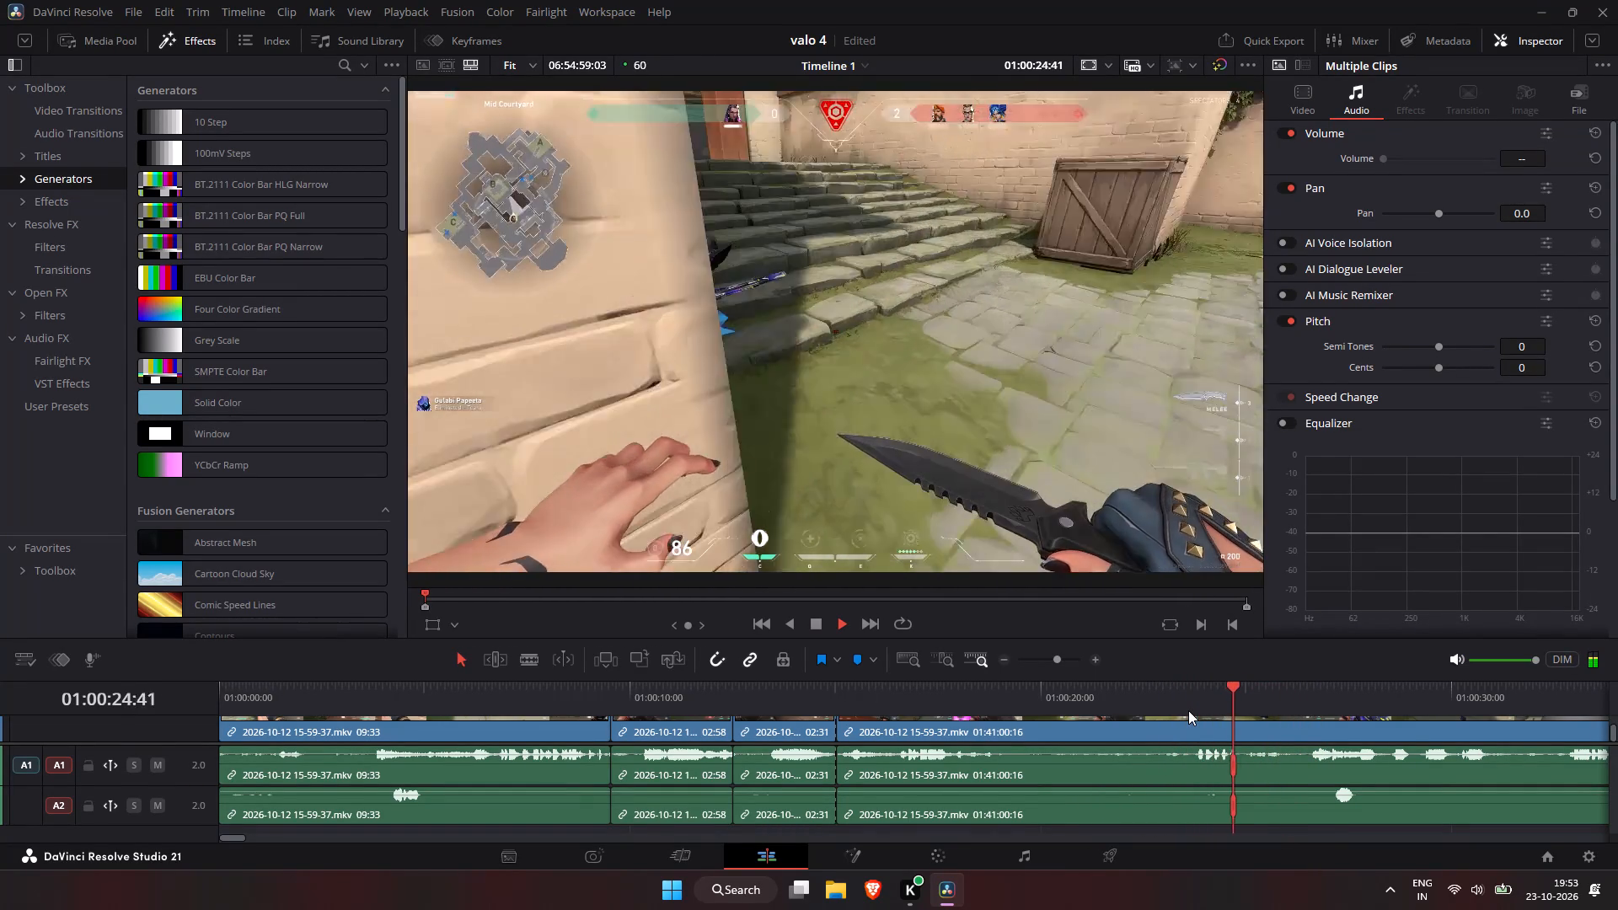
key(space)
key(ctrl+b)
click(1173, 721)
key(Tab)
key(Tab)
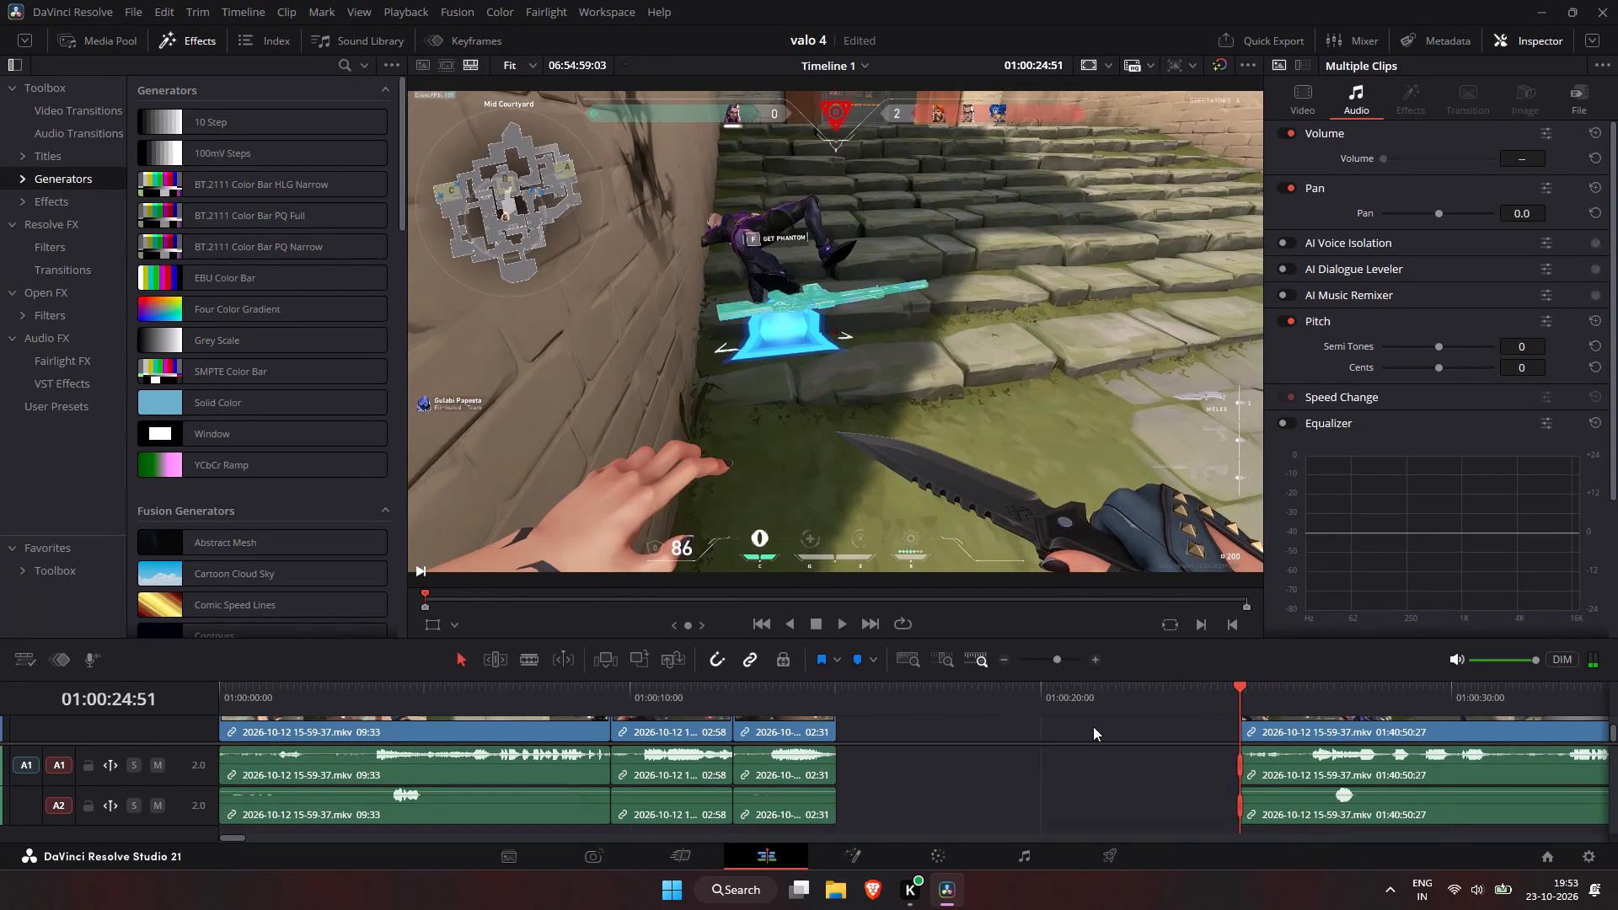
click(1093, 726)
key(Tab)
Play back the latest join from about 01:00:13 and split the linked clips during the round-lost screen at about 01:00:21.
click(772, 693)
key(space)
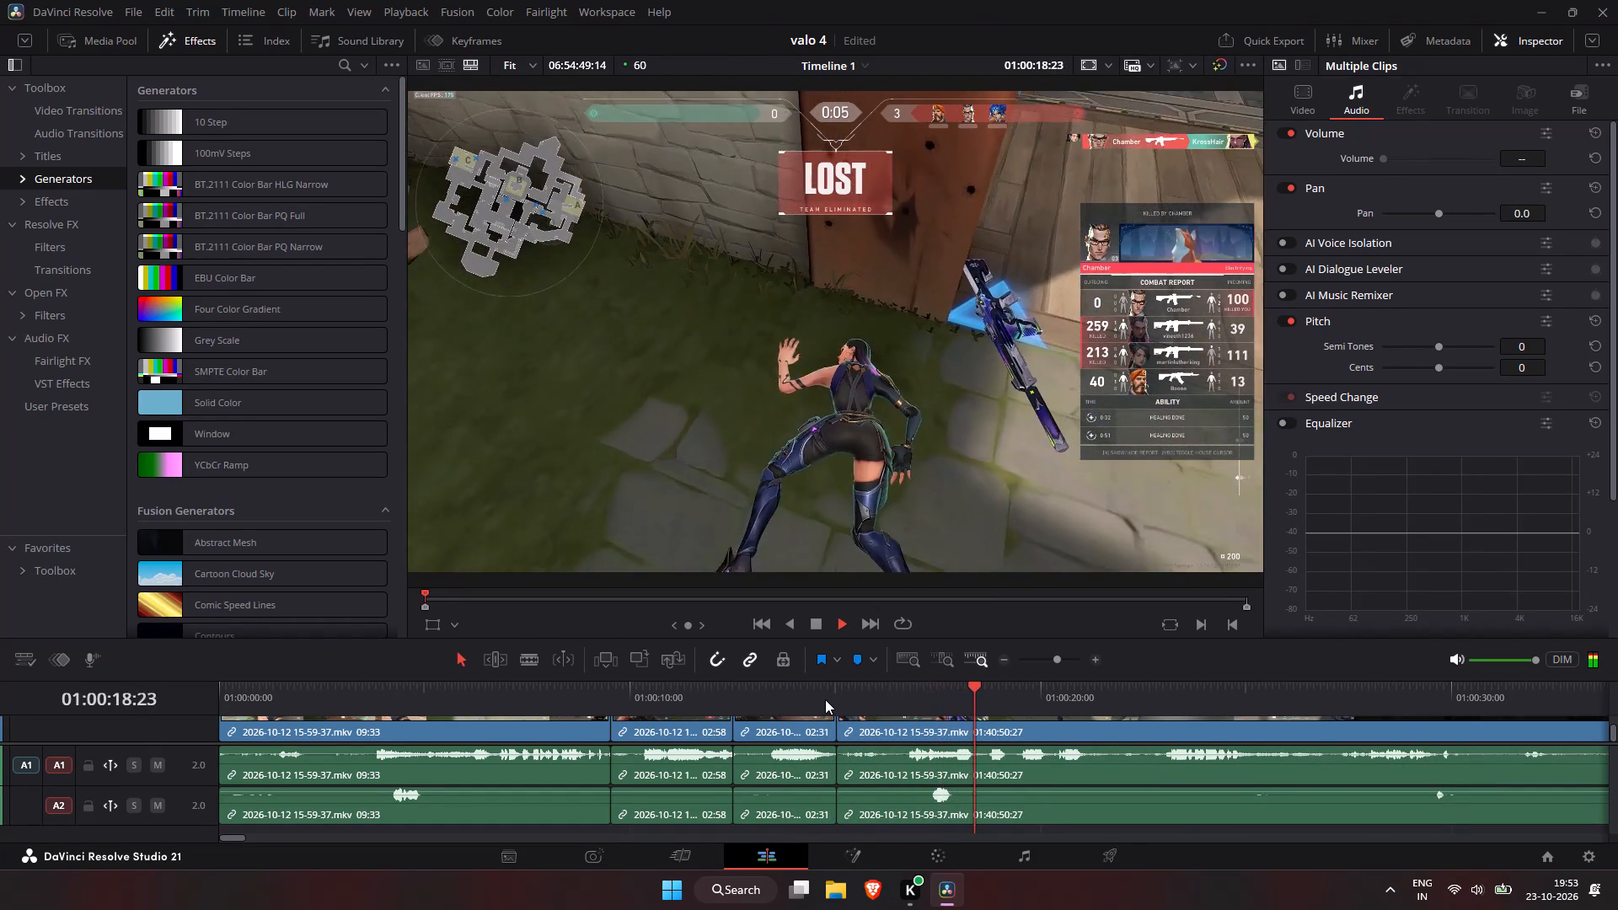
key(space)
key(space)
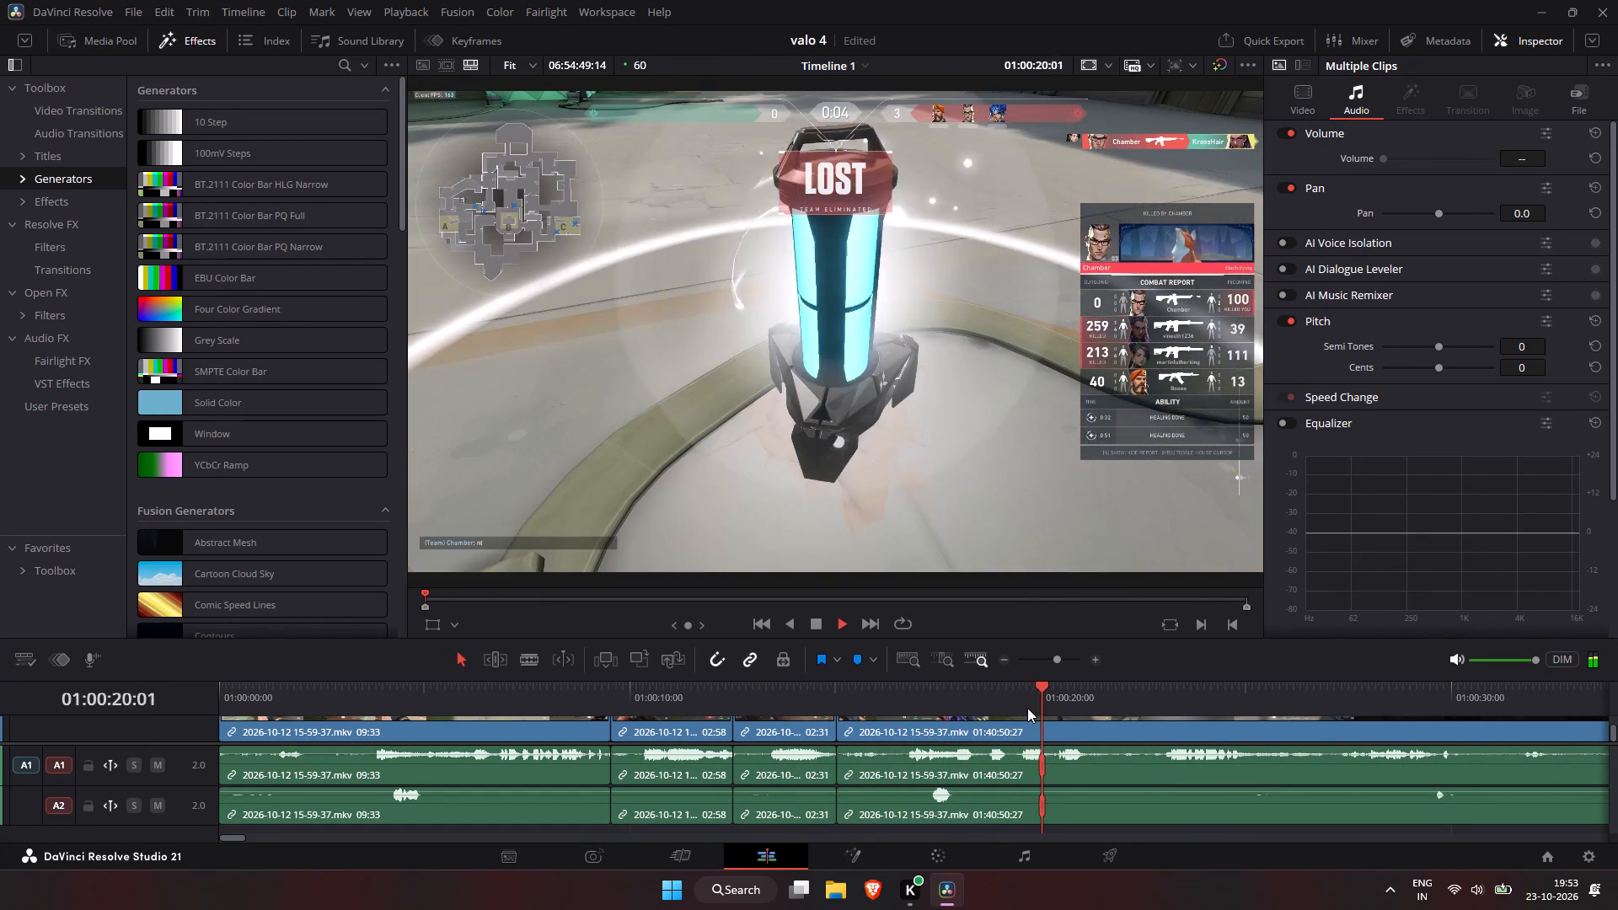
key(space)
click(894, 682)
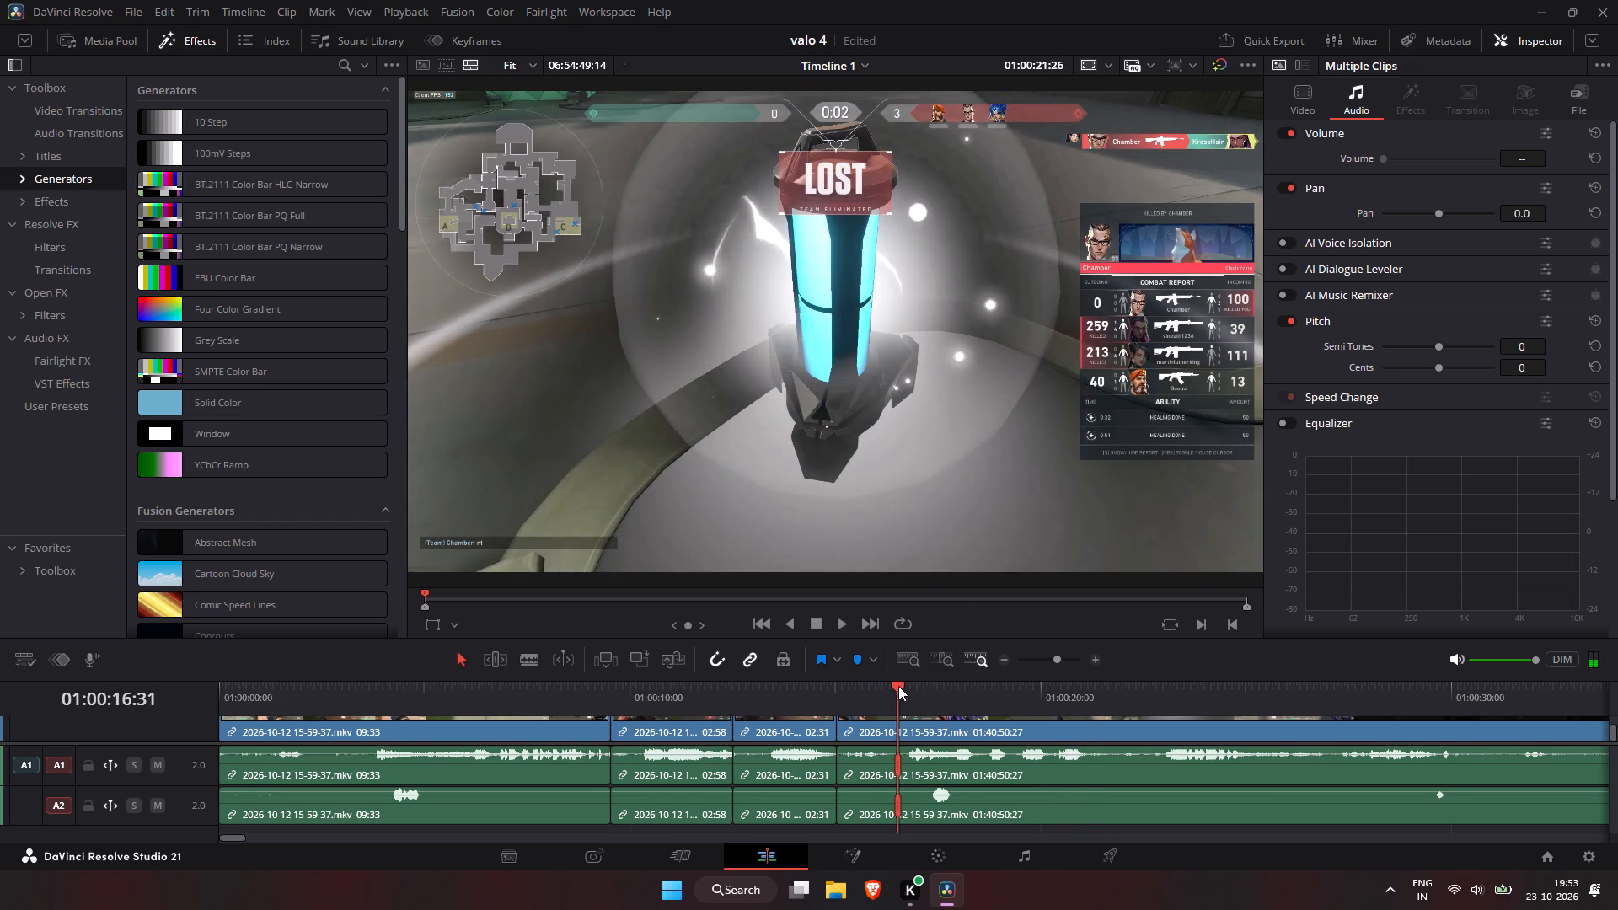
key(space)
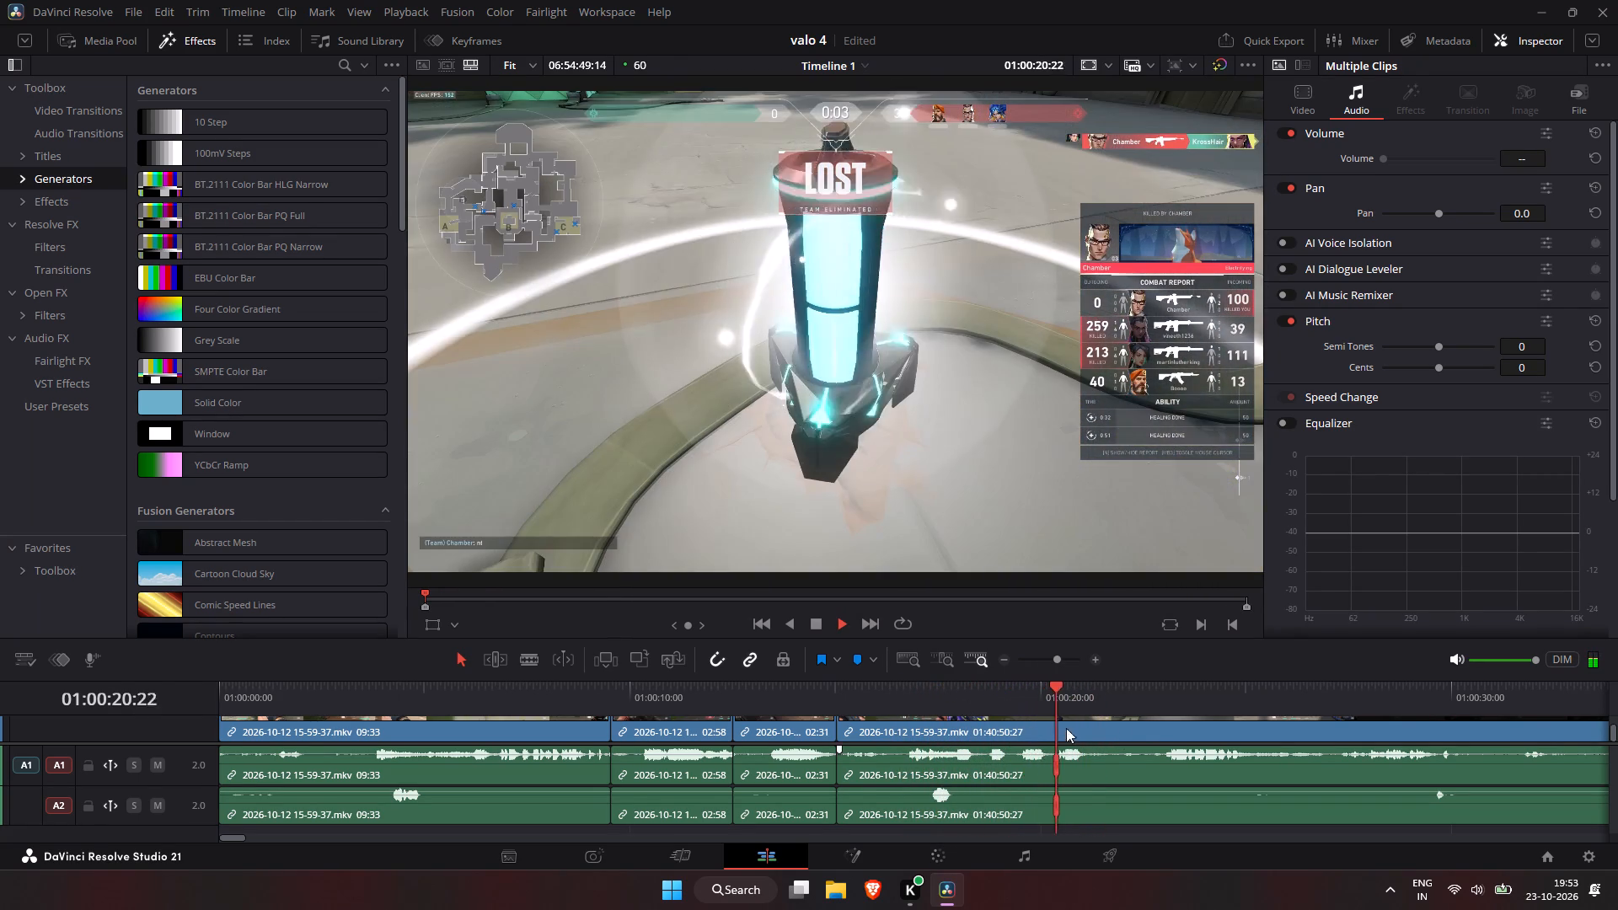
key(space)
key(ctrl+b)
Scan the footage after the 01:00:21 cut, up to about 01:01:38, for the next action moment.
key(space)
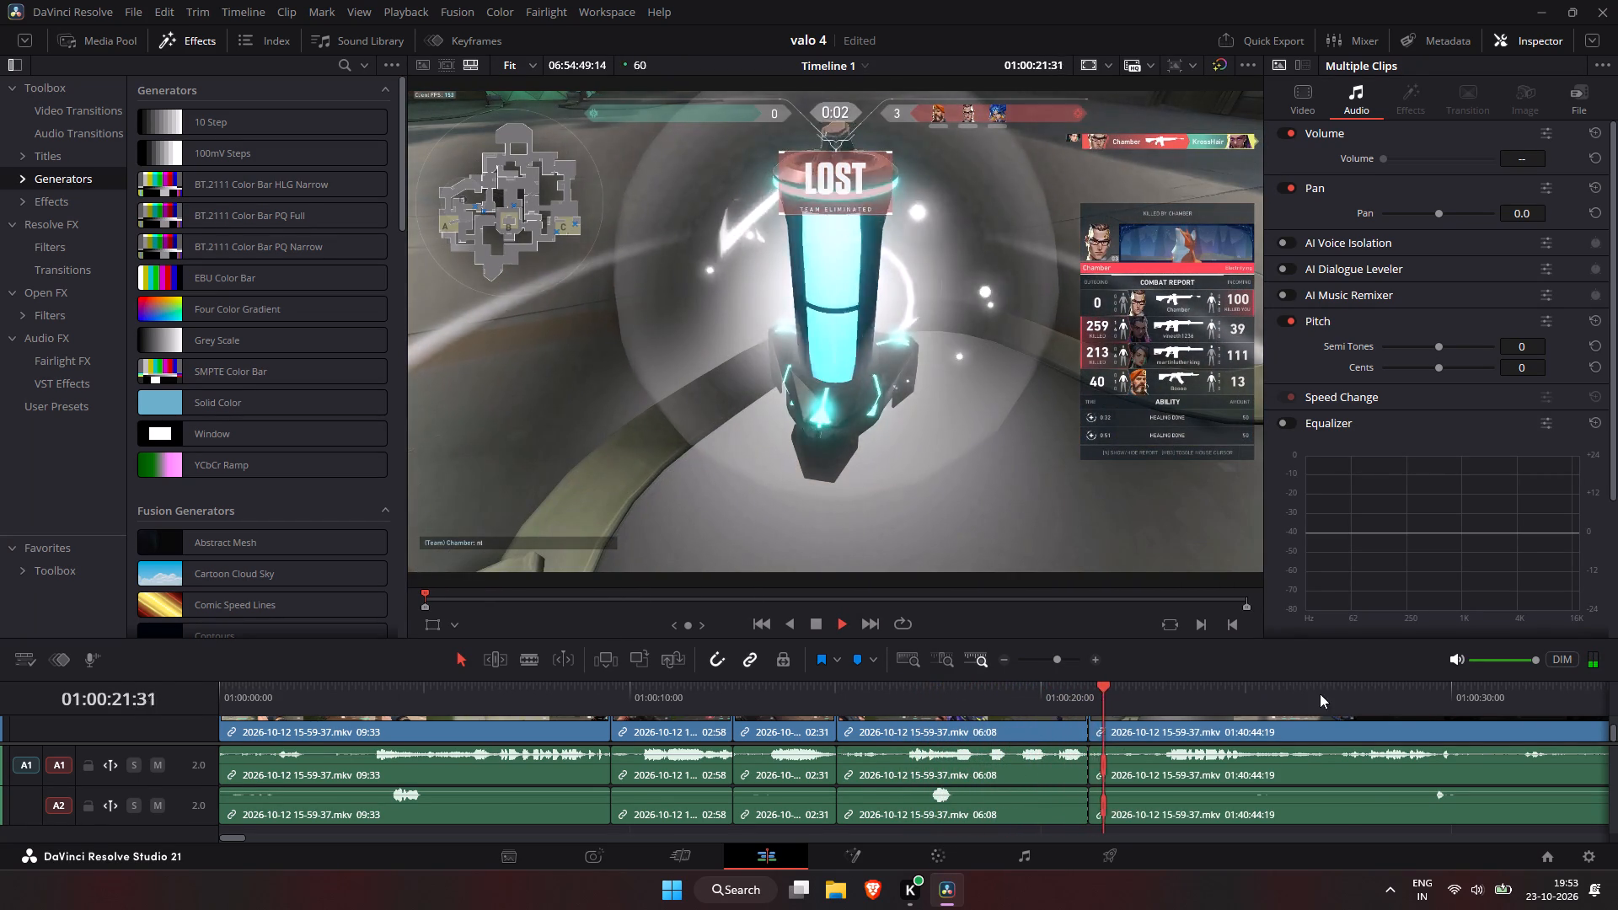
drag(1323, 696, 1370, 709)
drag(1501, 703, 1530, 703)
click(1615, 701)
click(1615, 693)
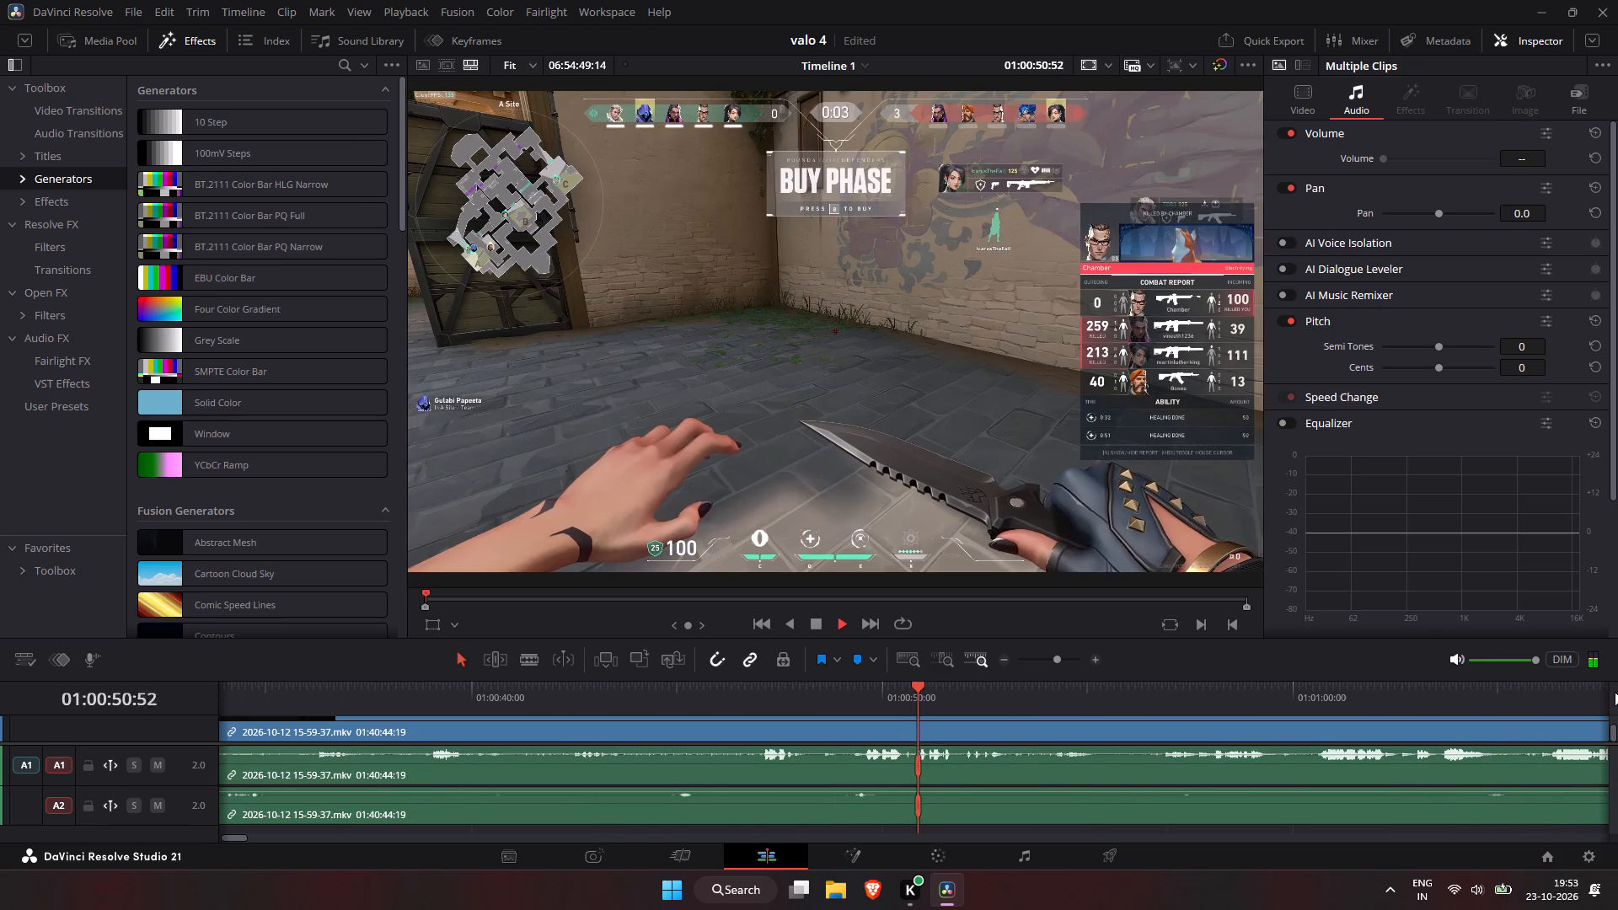
click(1615, 692)
click(1615, 692)
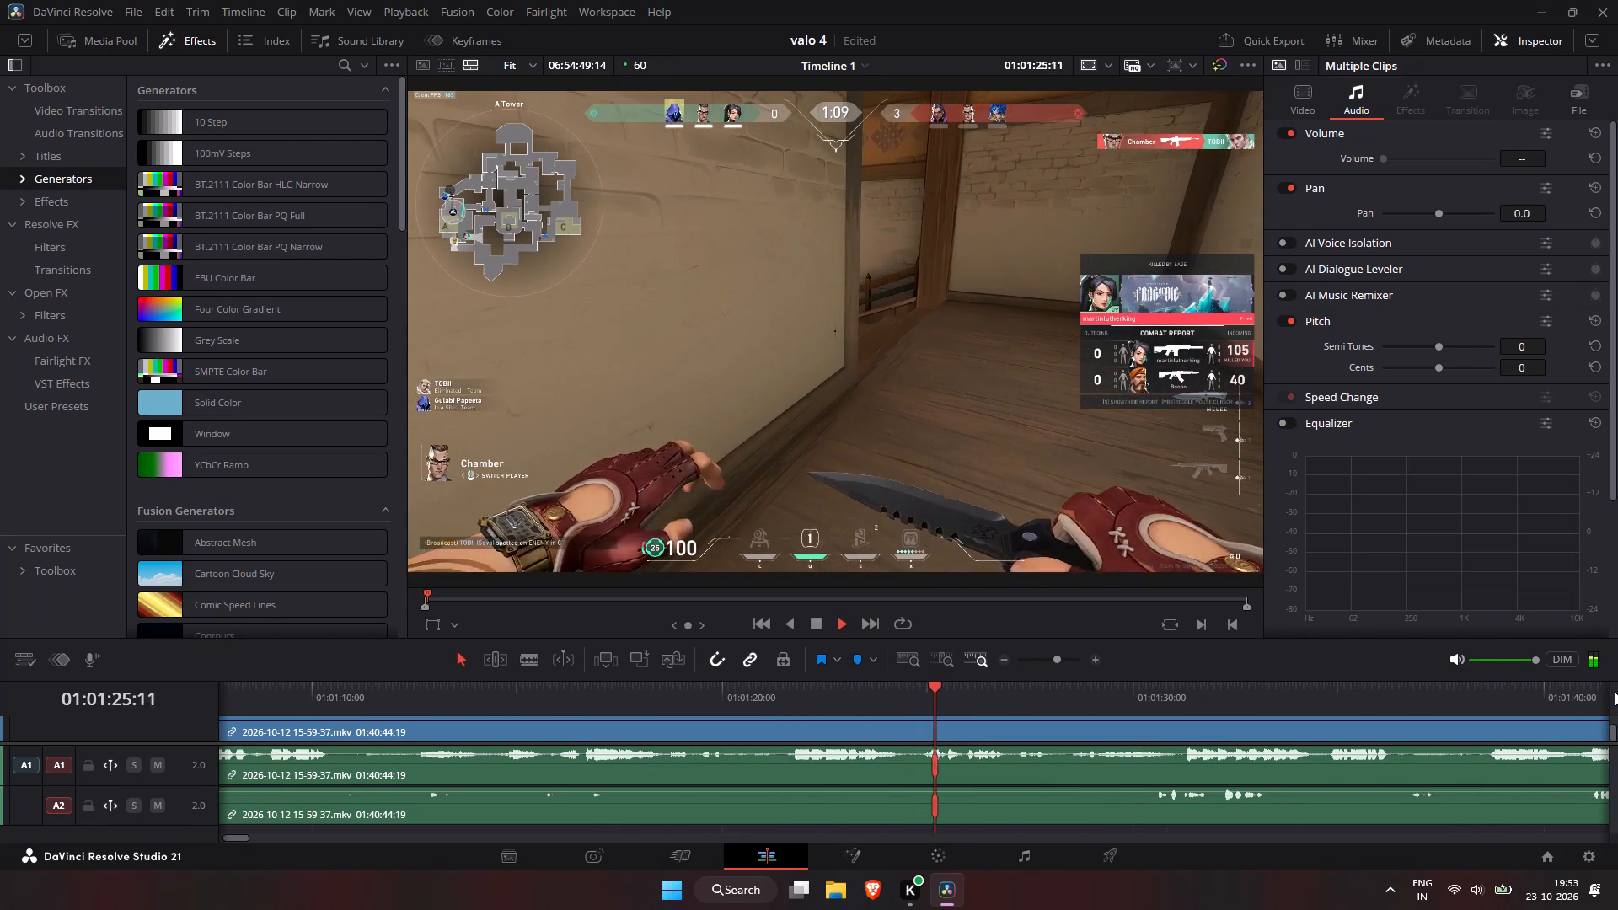
key(space)
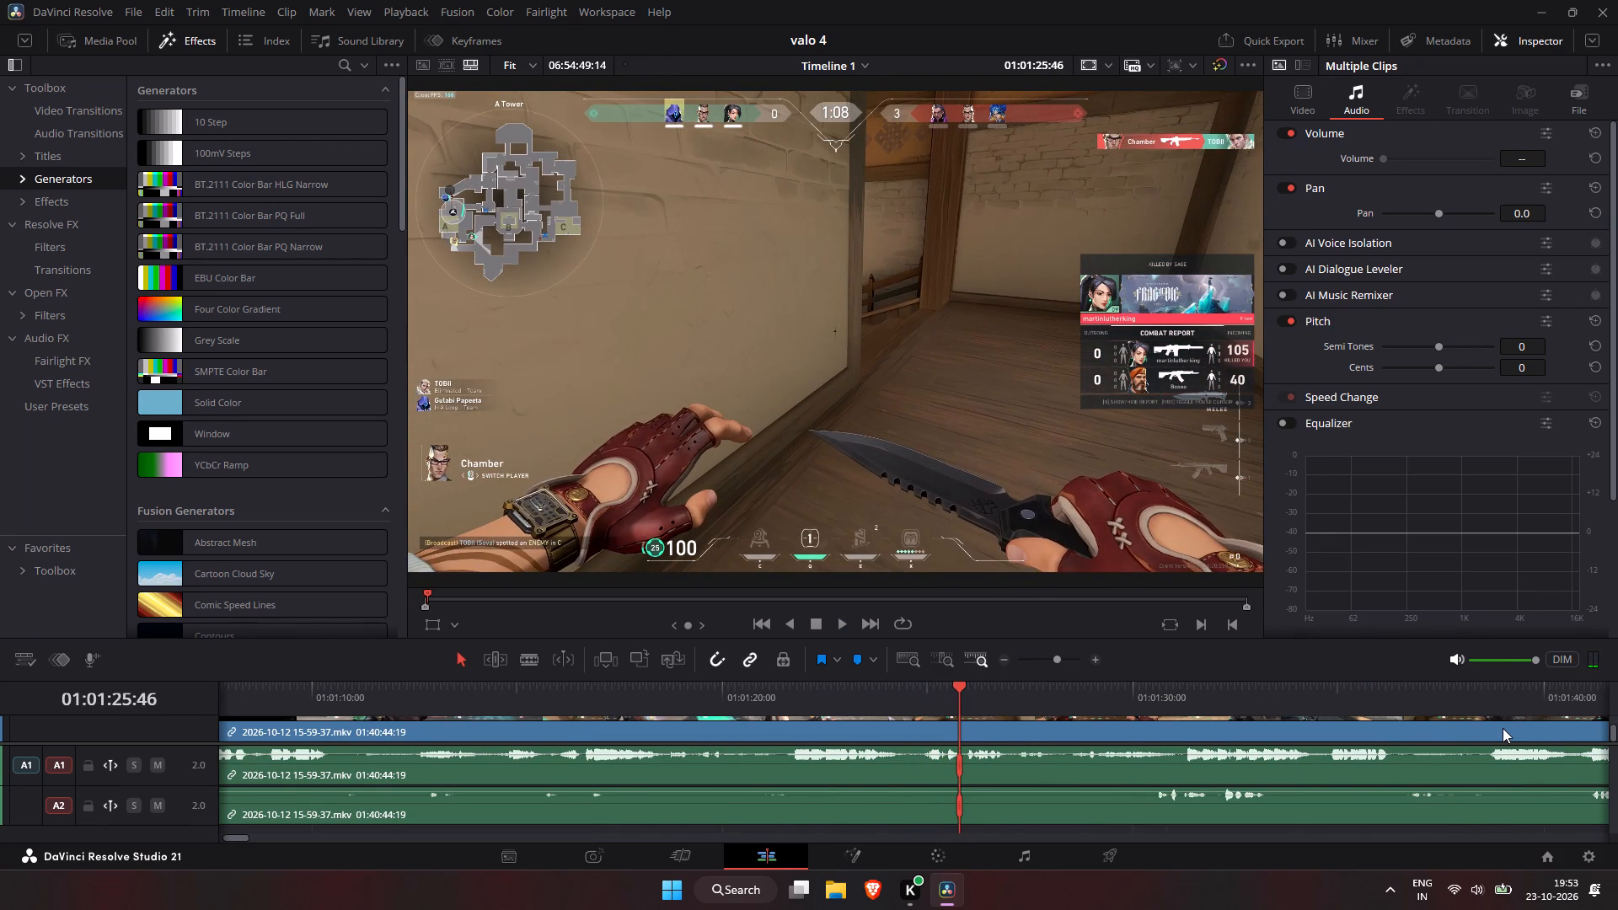
key(space)
click(1457, 699)
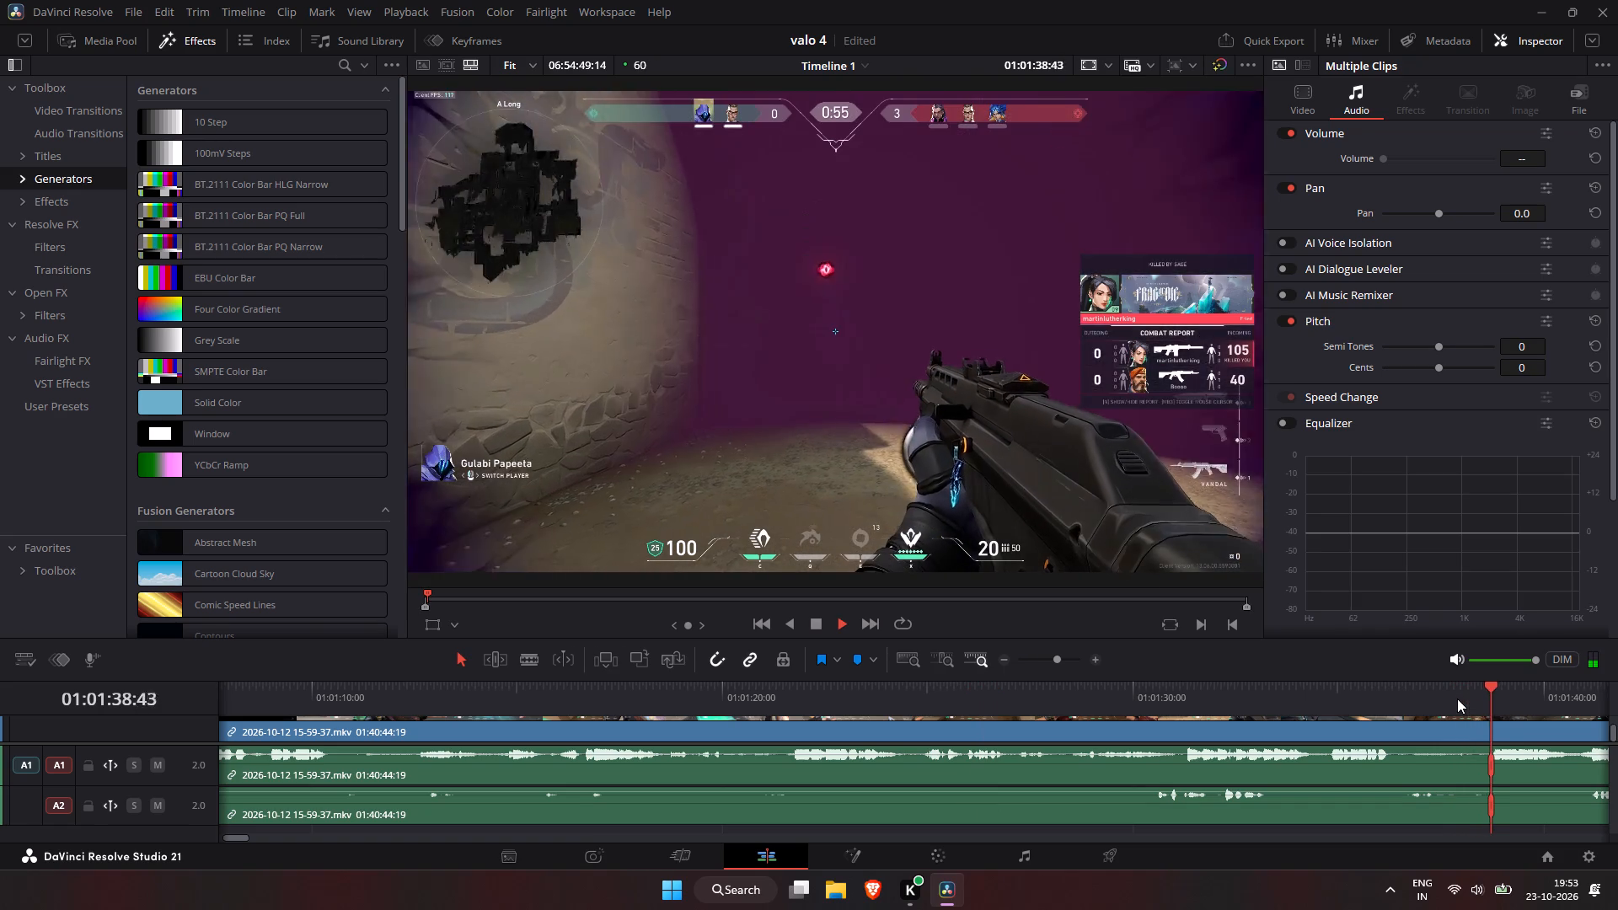
key(space)
click(877, 693)
key(space)
key(space)
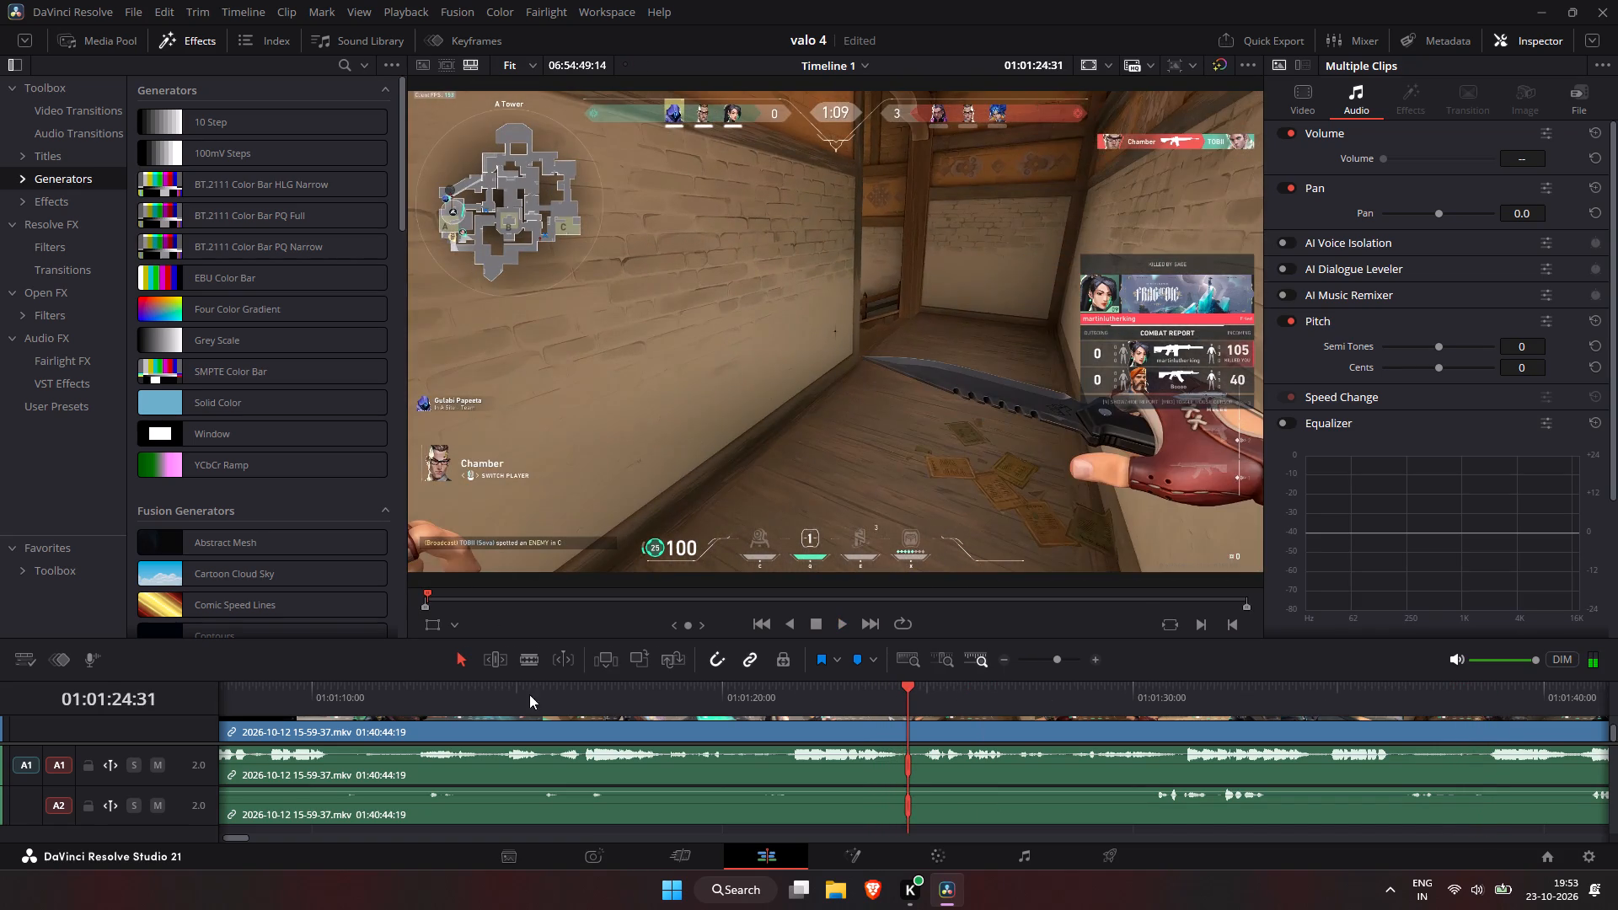
Review the buy phase and round start between about 01:00:37 and 01:01:04 for the point where the action resumes.
drag(369, 688, 341, 688)
key(space)
drag(282, 696, 269, 699)
drag(251, 703, 209, 707)
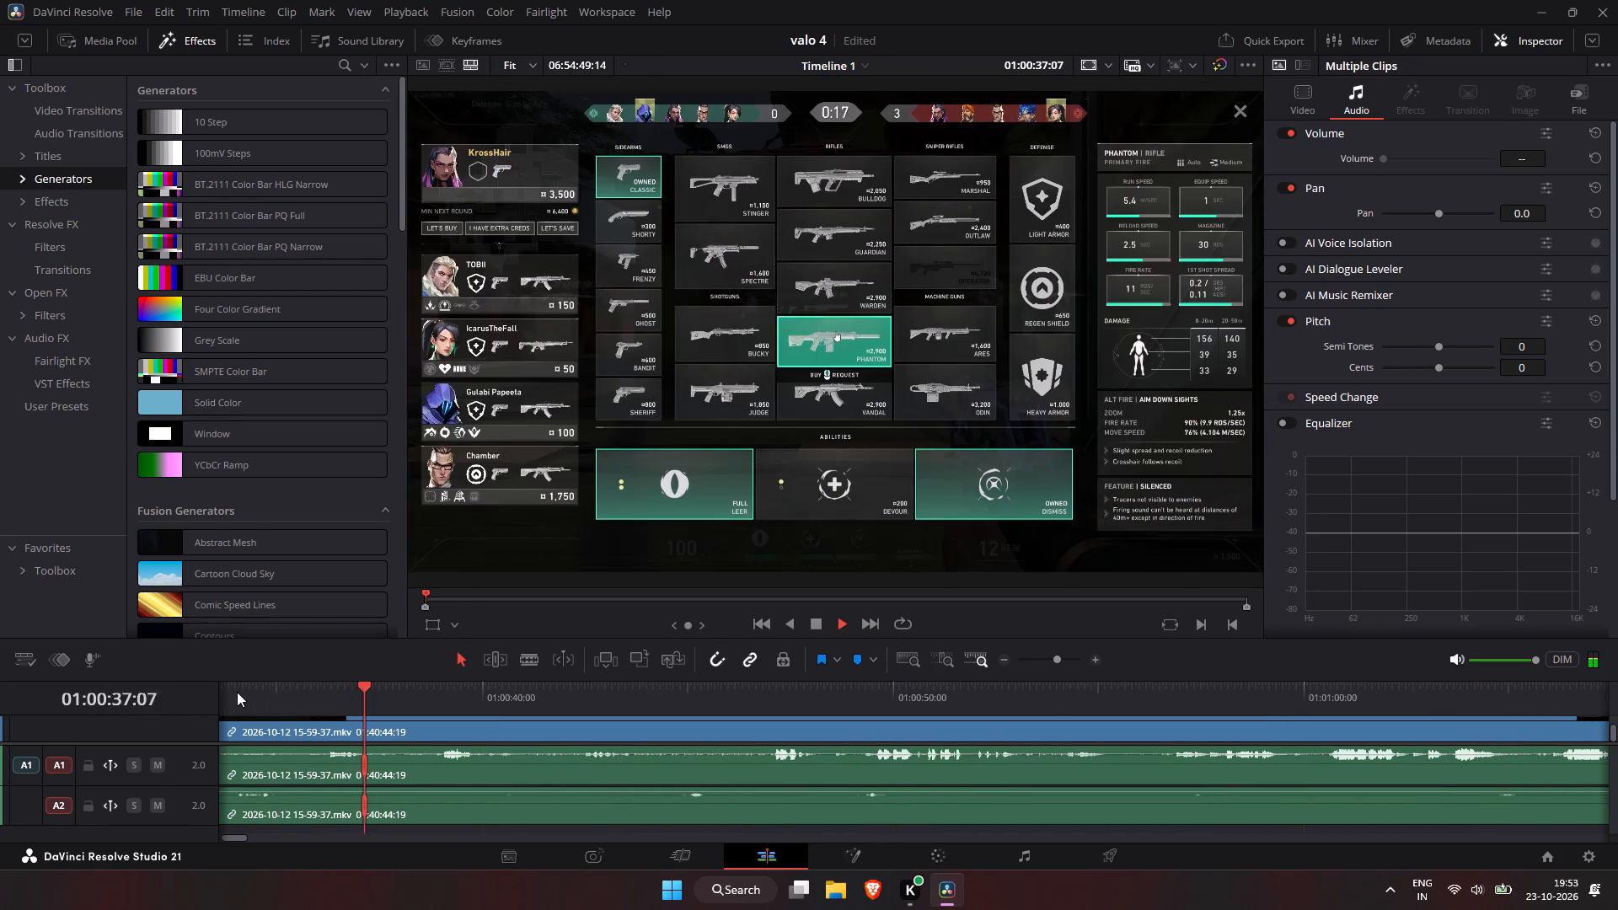
click(709, 688)
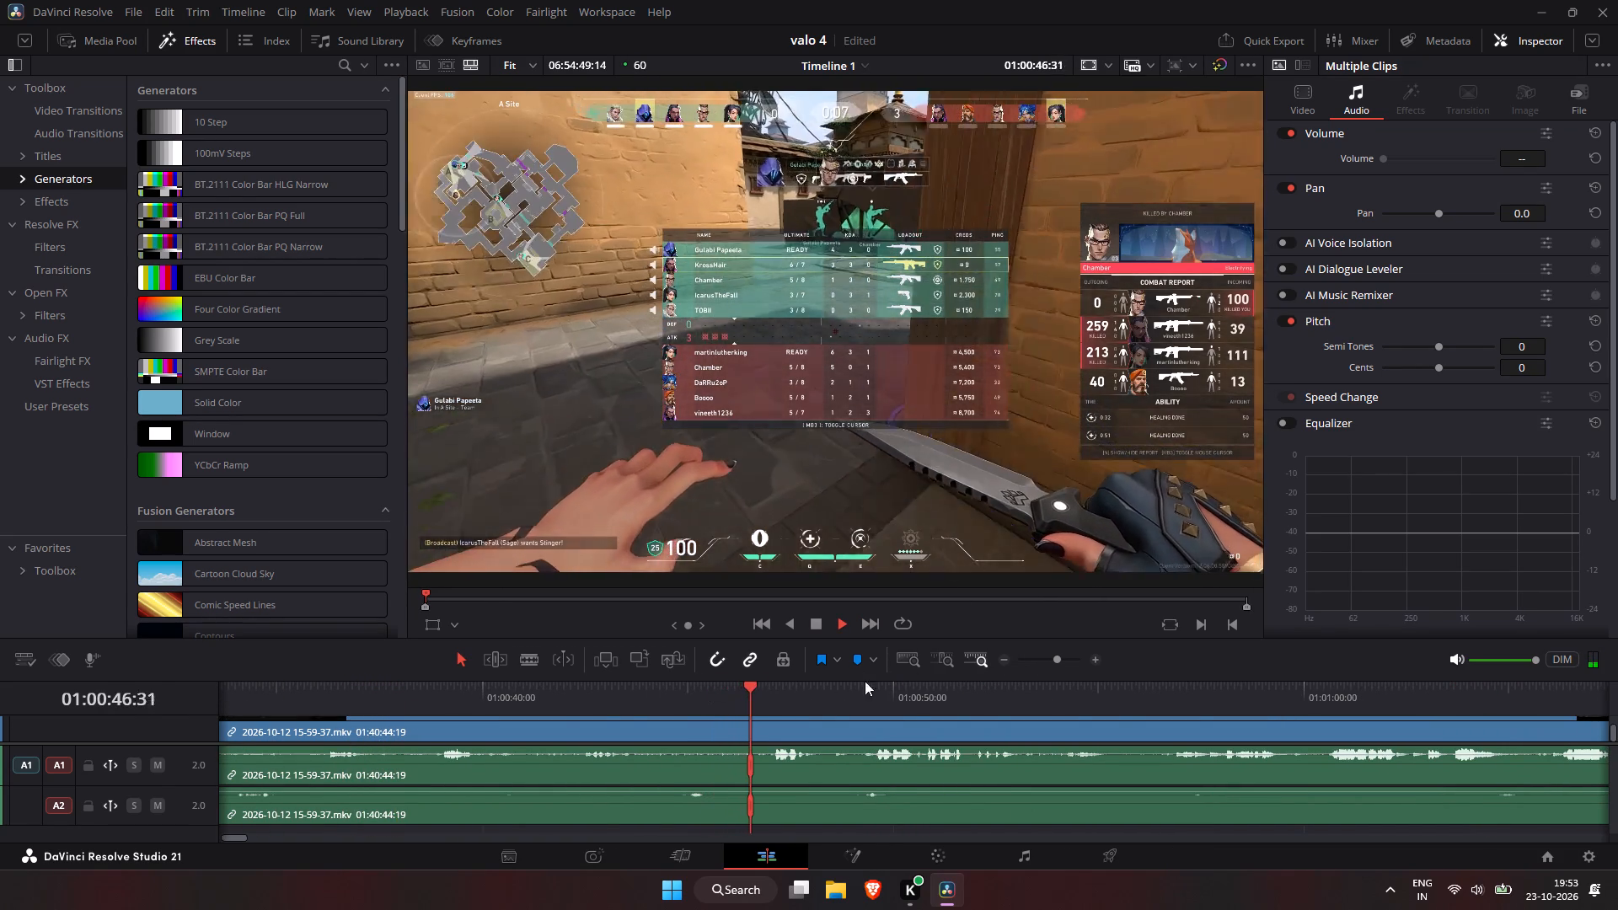
key(space)
click(449, 688)
key(space)
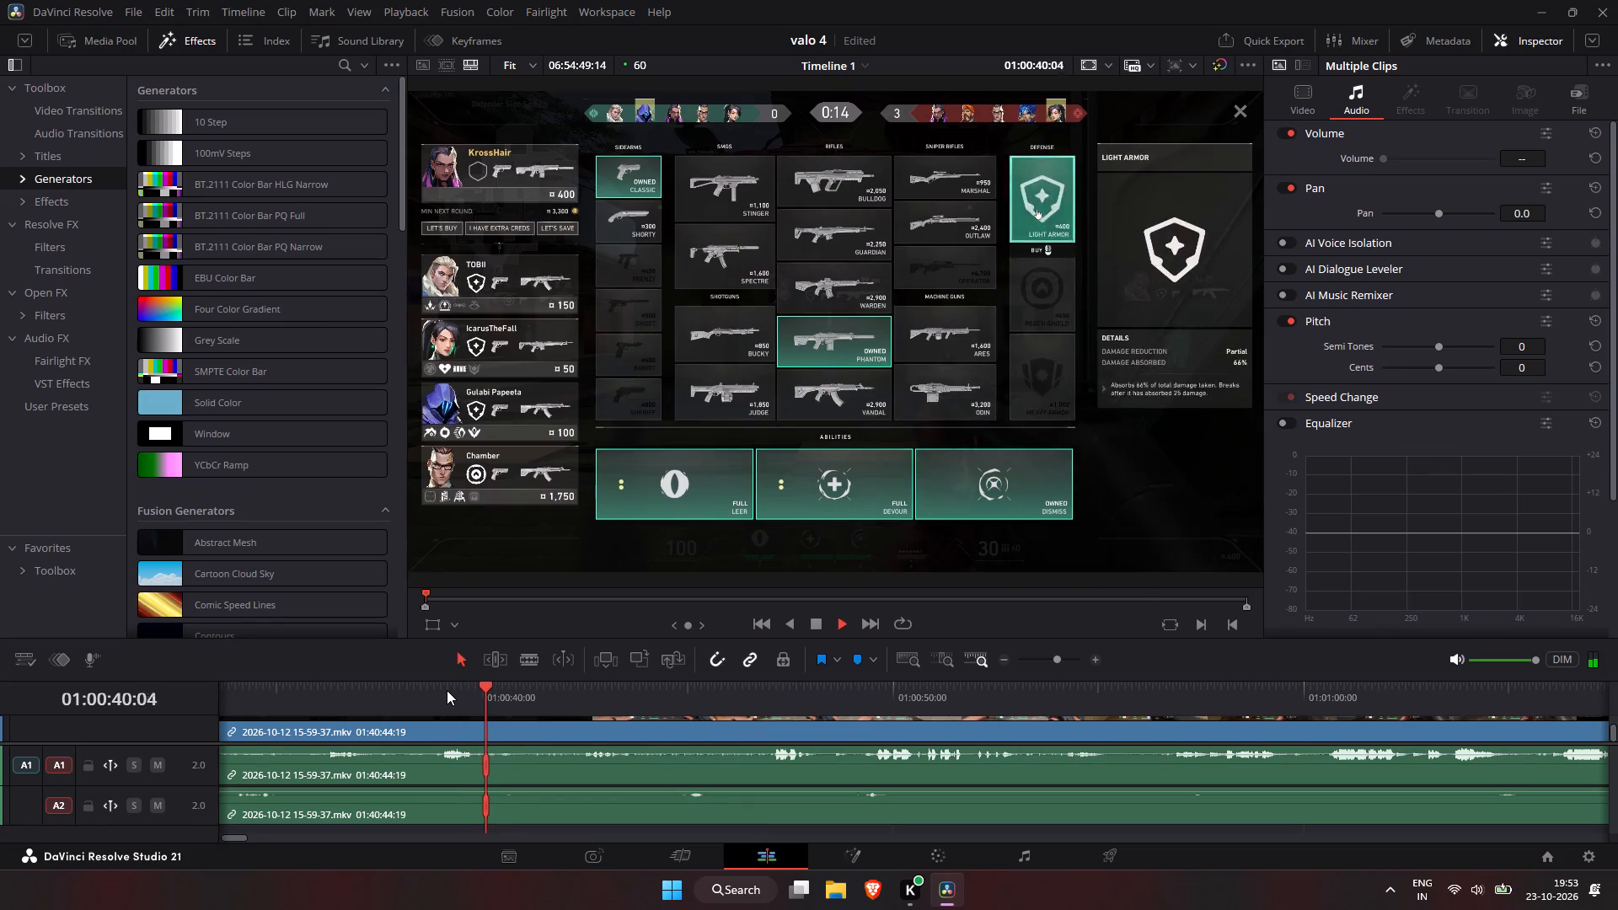
click(723, 696)
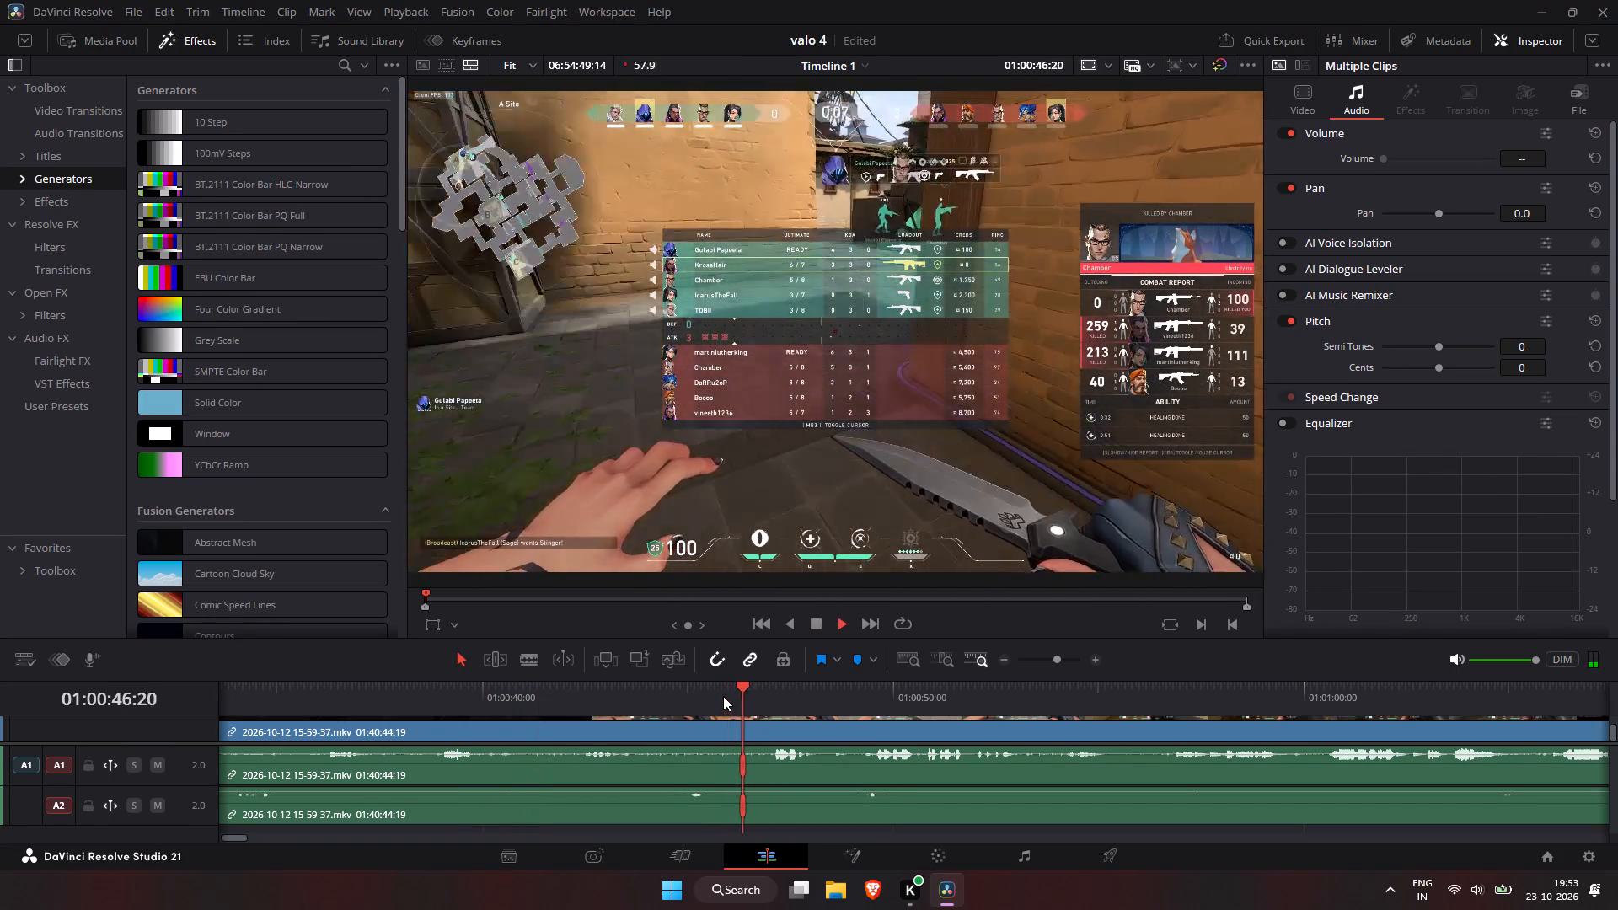
drag(927, 691, 1012, 693)
click(1311, 672)
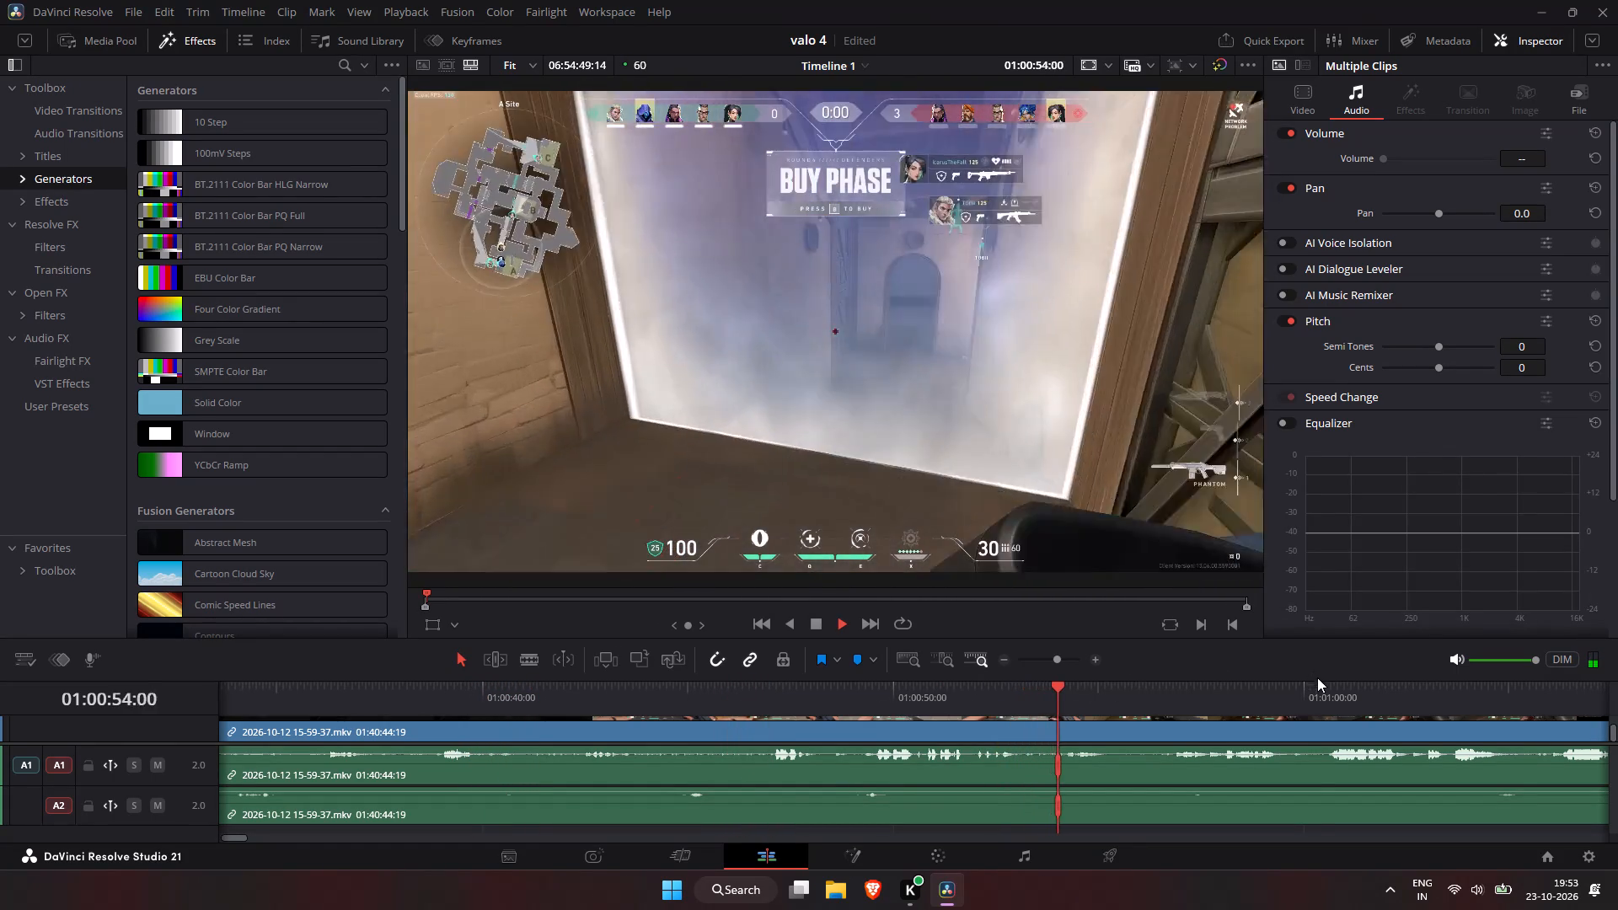
click(1321, 689)
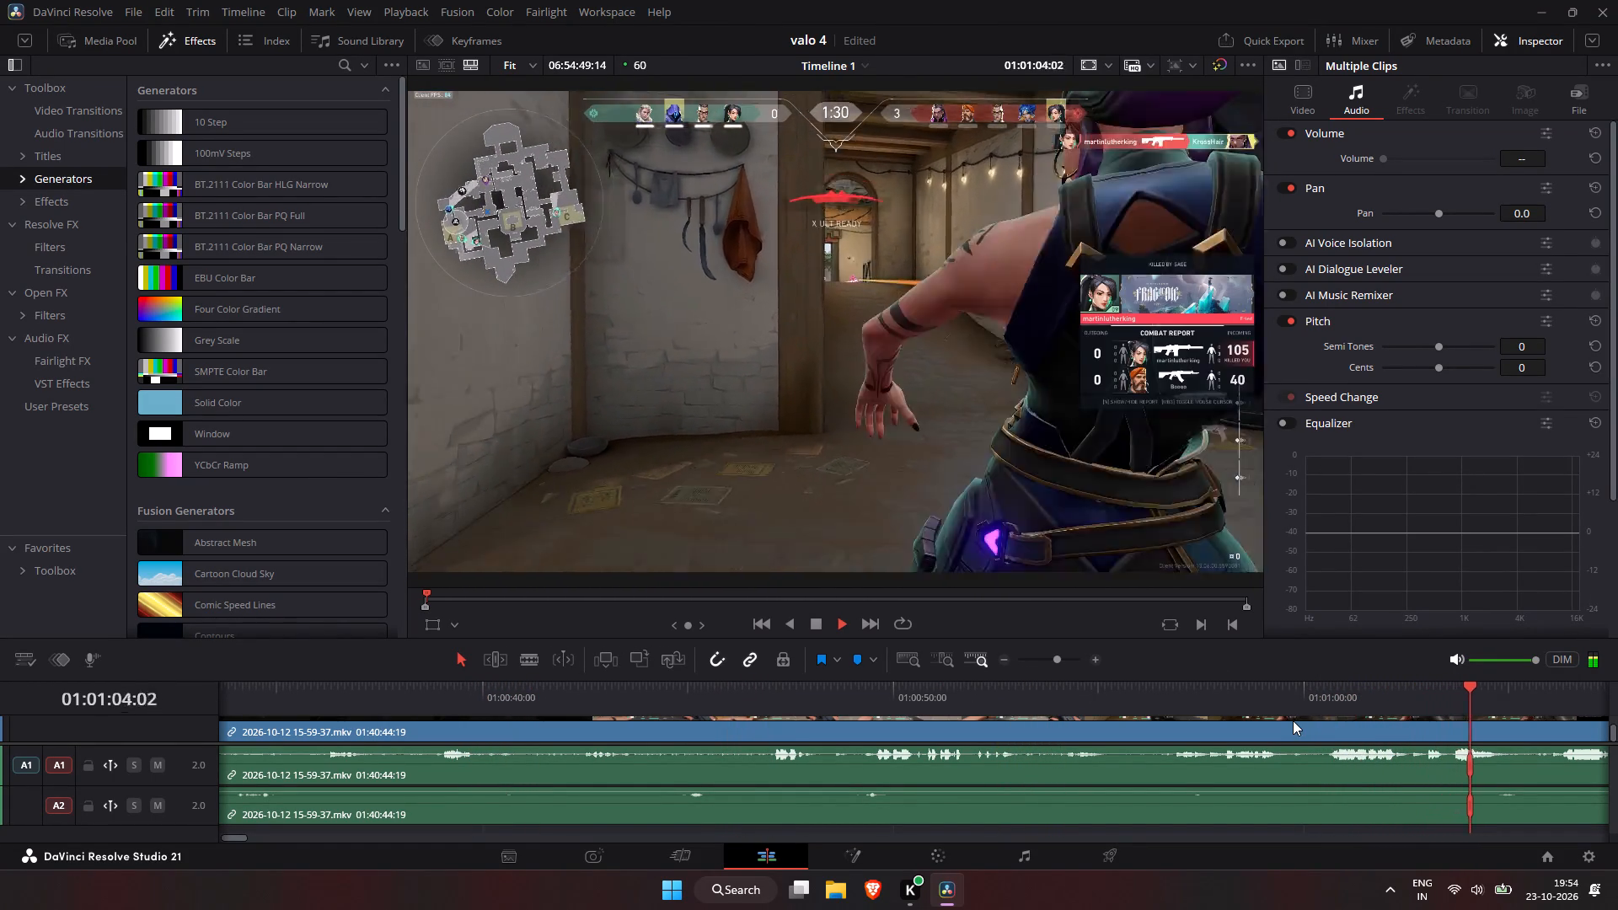
key(space)
Split the linked clips at 01:01:00:21, delete the segment between the 01:00:21 cut and this one, and close the gap.
click(1240, 687)
key(space)
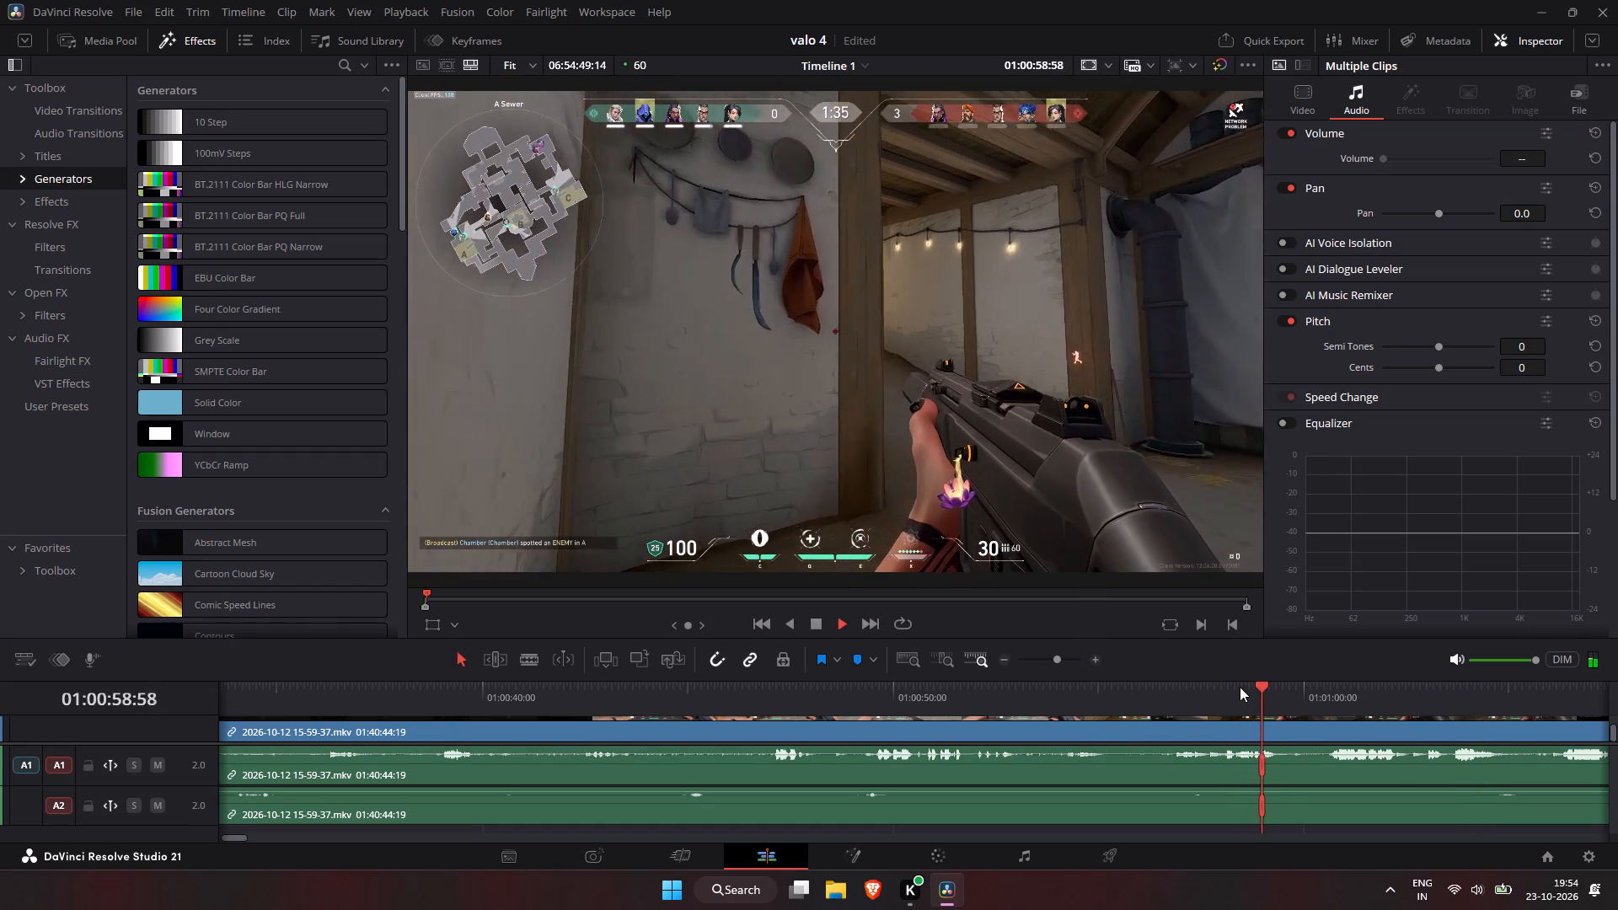
key(space)
key(ctrl+b)
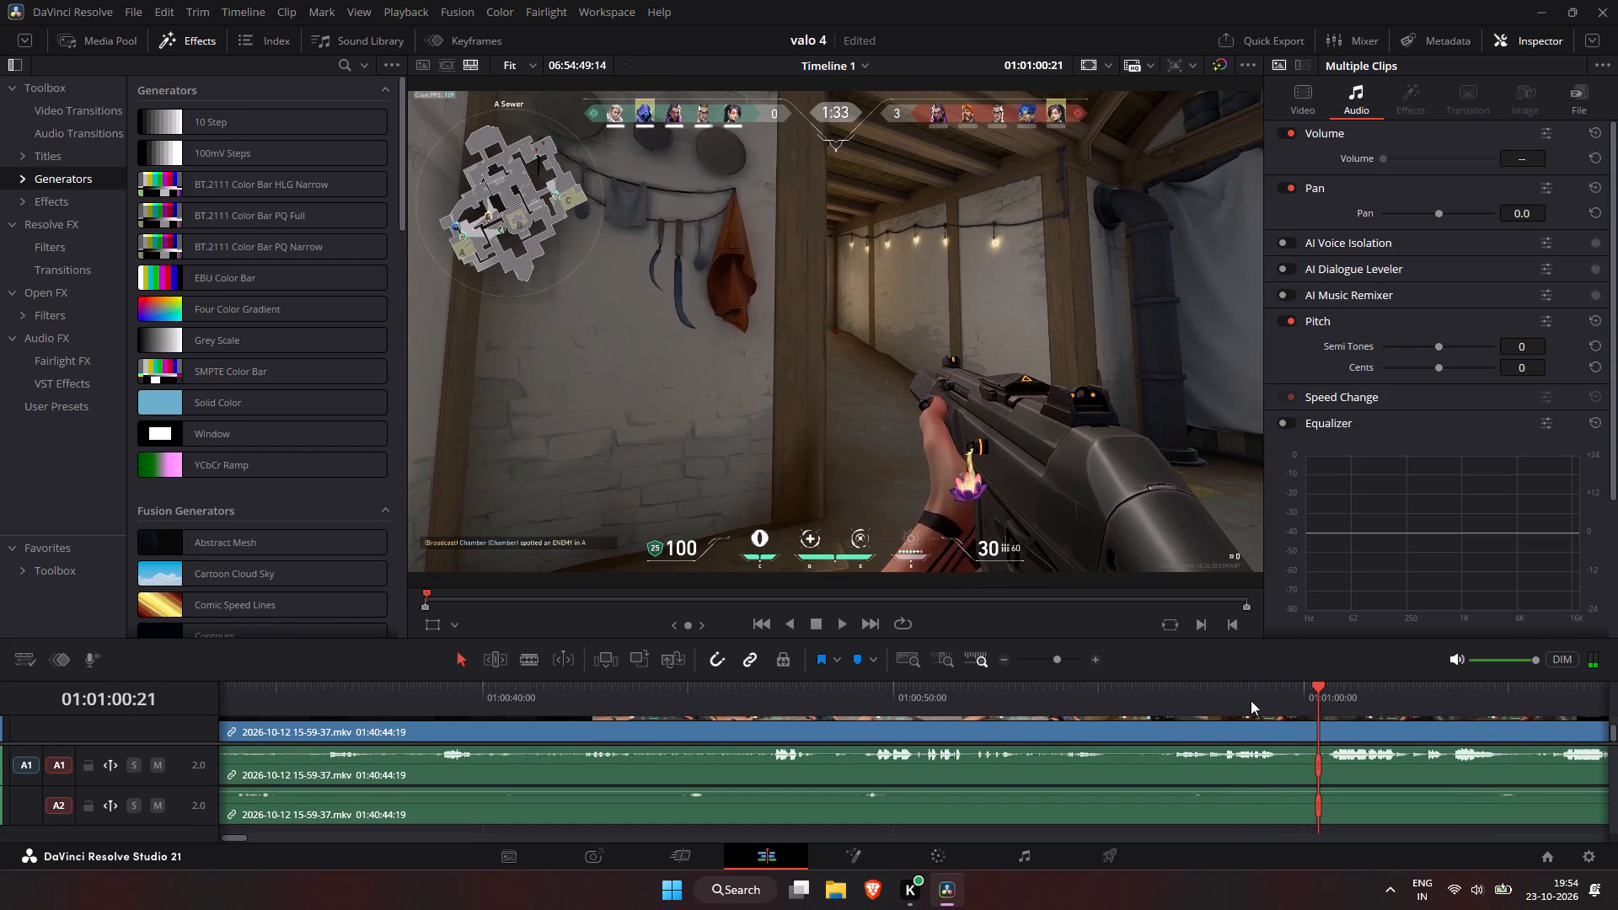
click(1251, 721)
key(Tab)
click(1235, 725)
key(Tab)
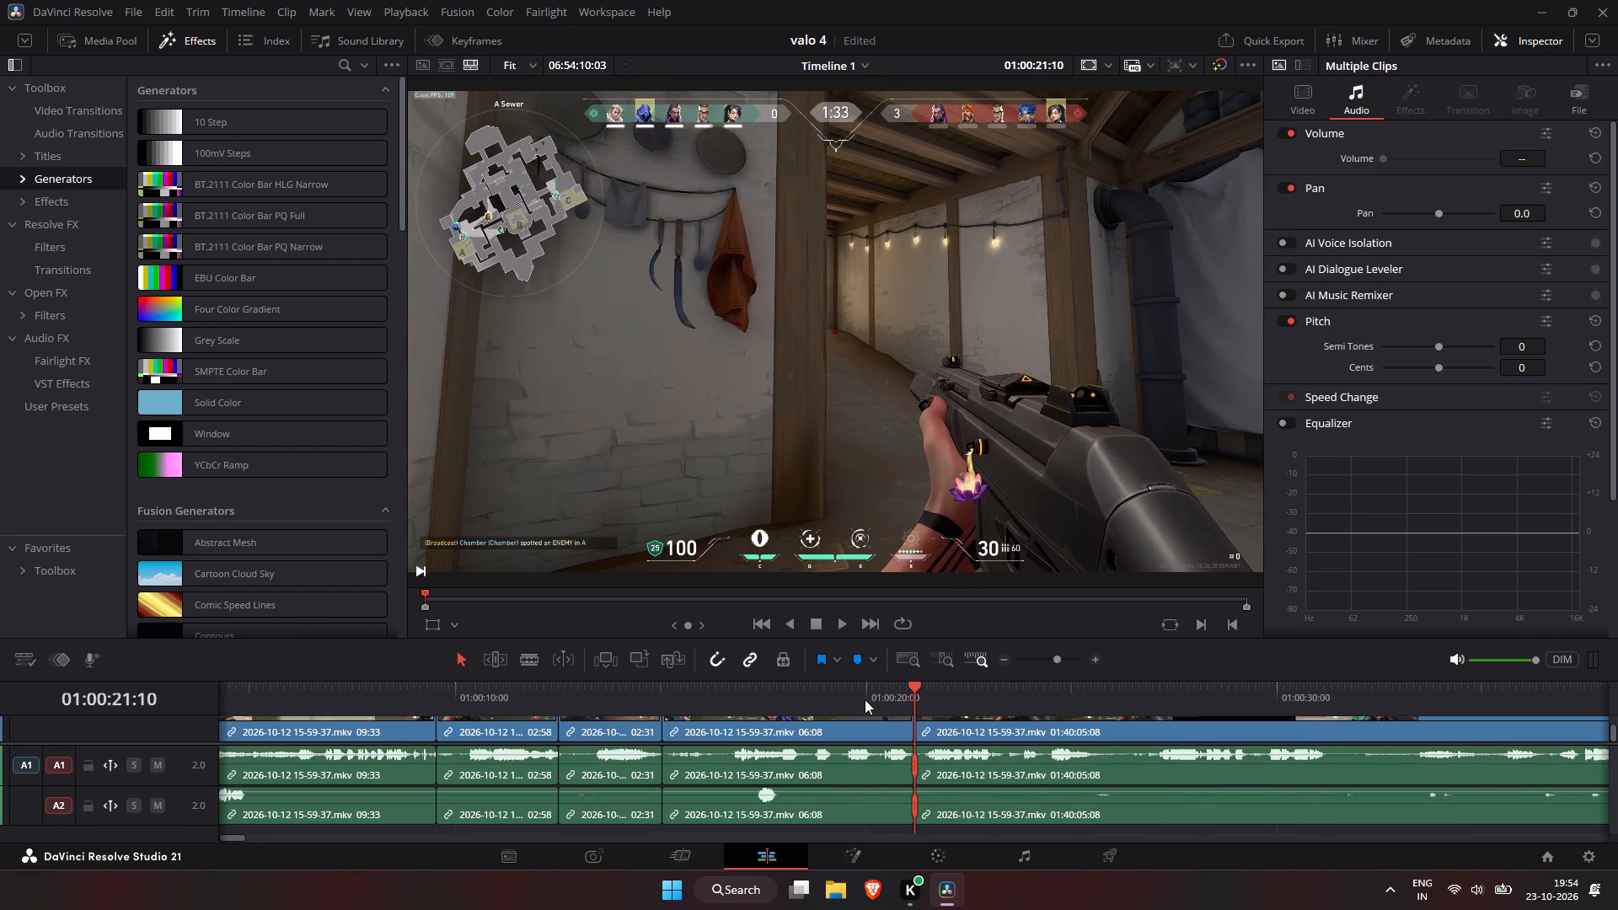
Play back the latest join from about 01:00:19 and split the linked clips after the player's death at 01:00:26:02.
click(855, 699)
key(space)
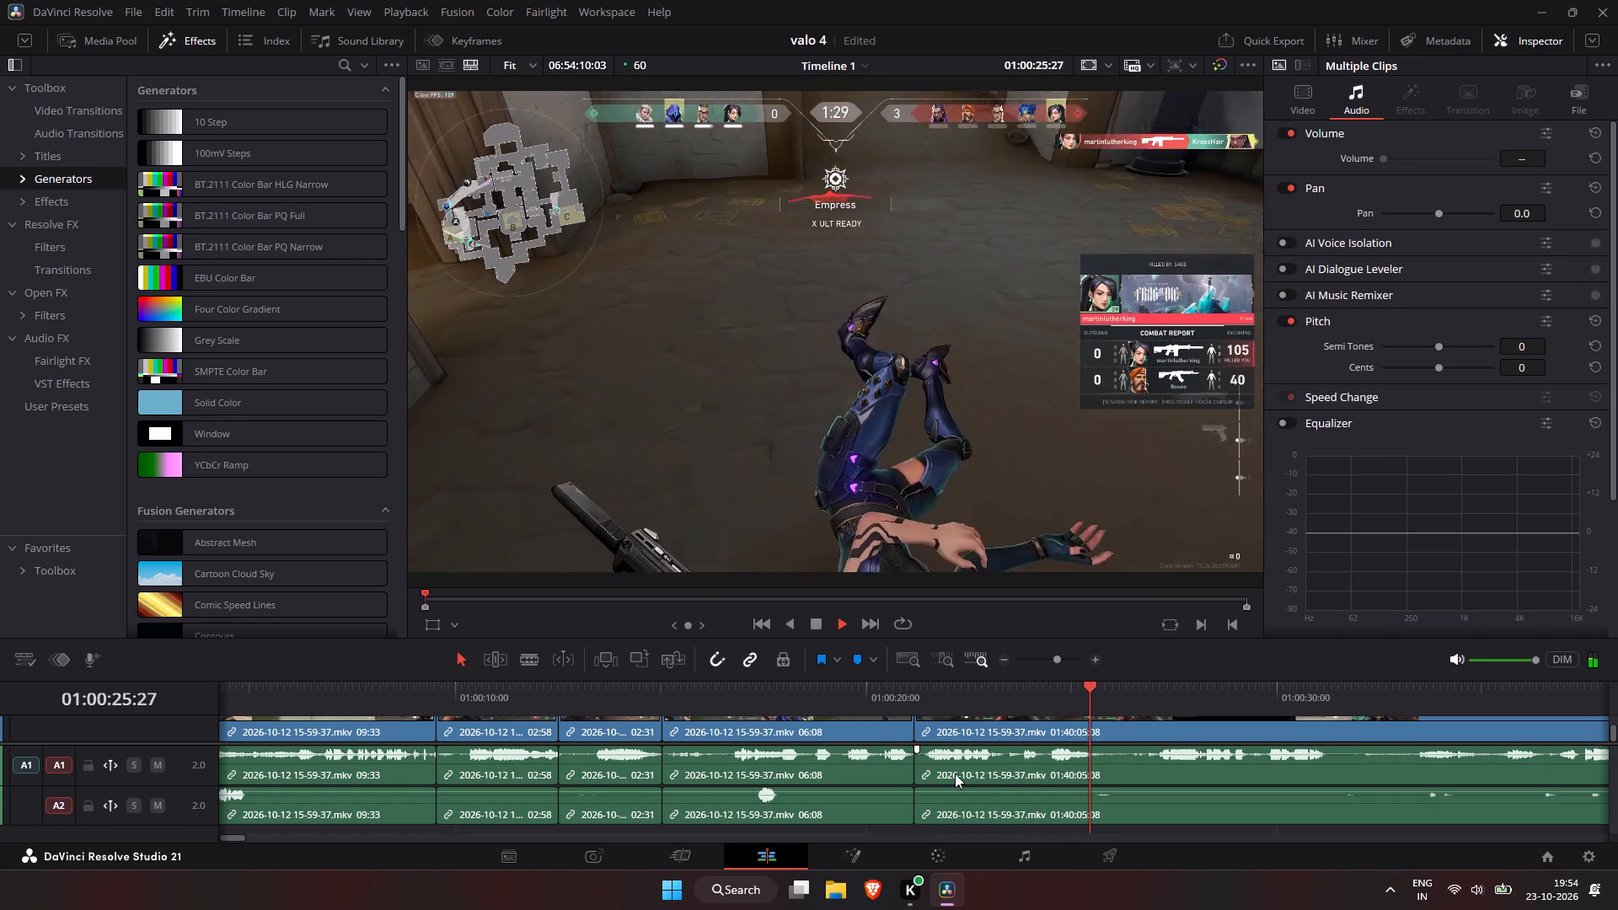
key(space)
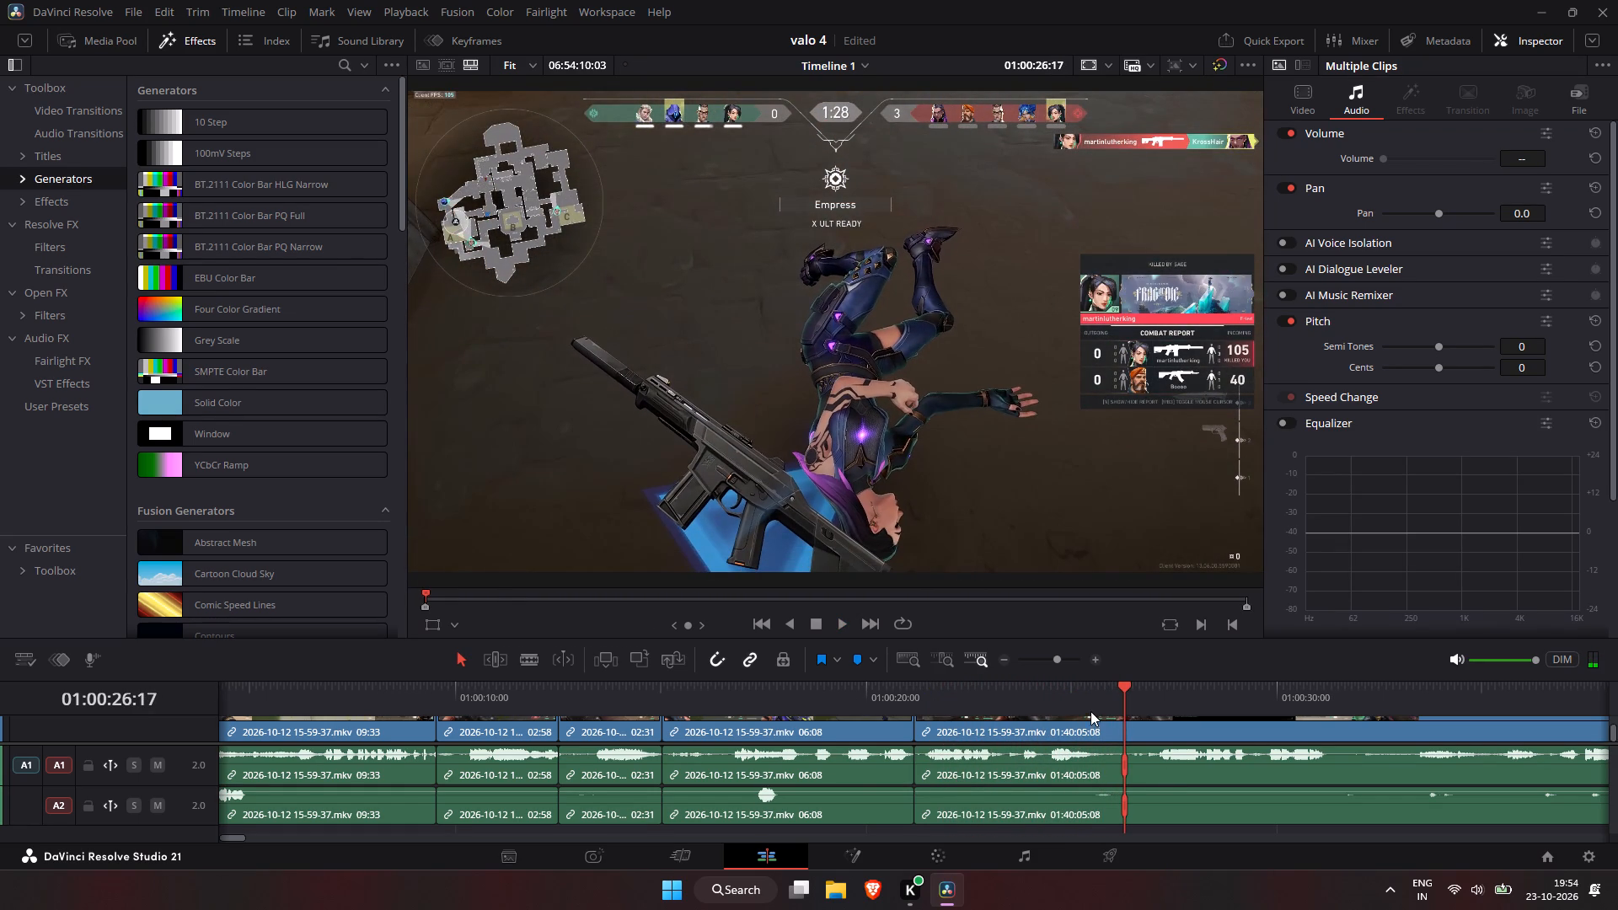
click(1090, 711)
key(space)
key(space)
key(space)
key(space)
click(1117, 716)
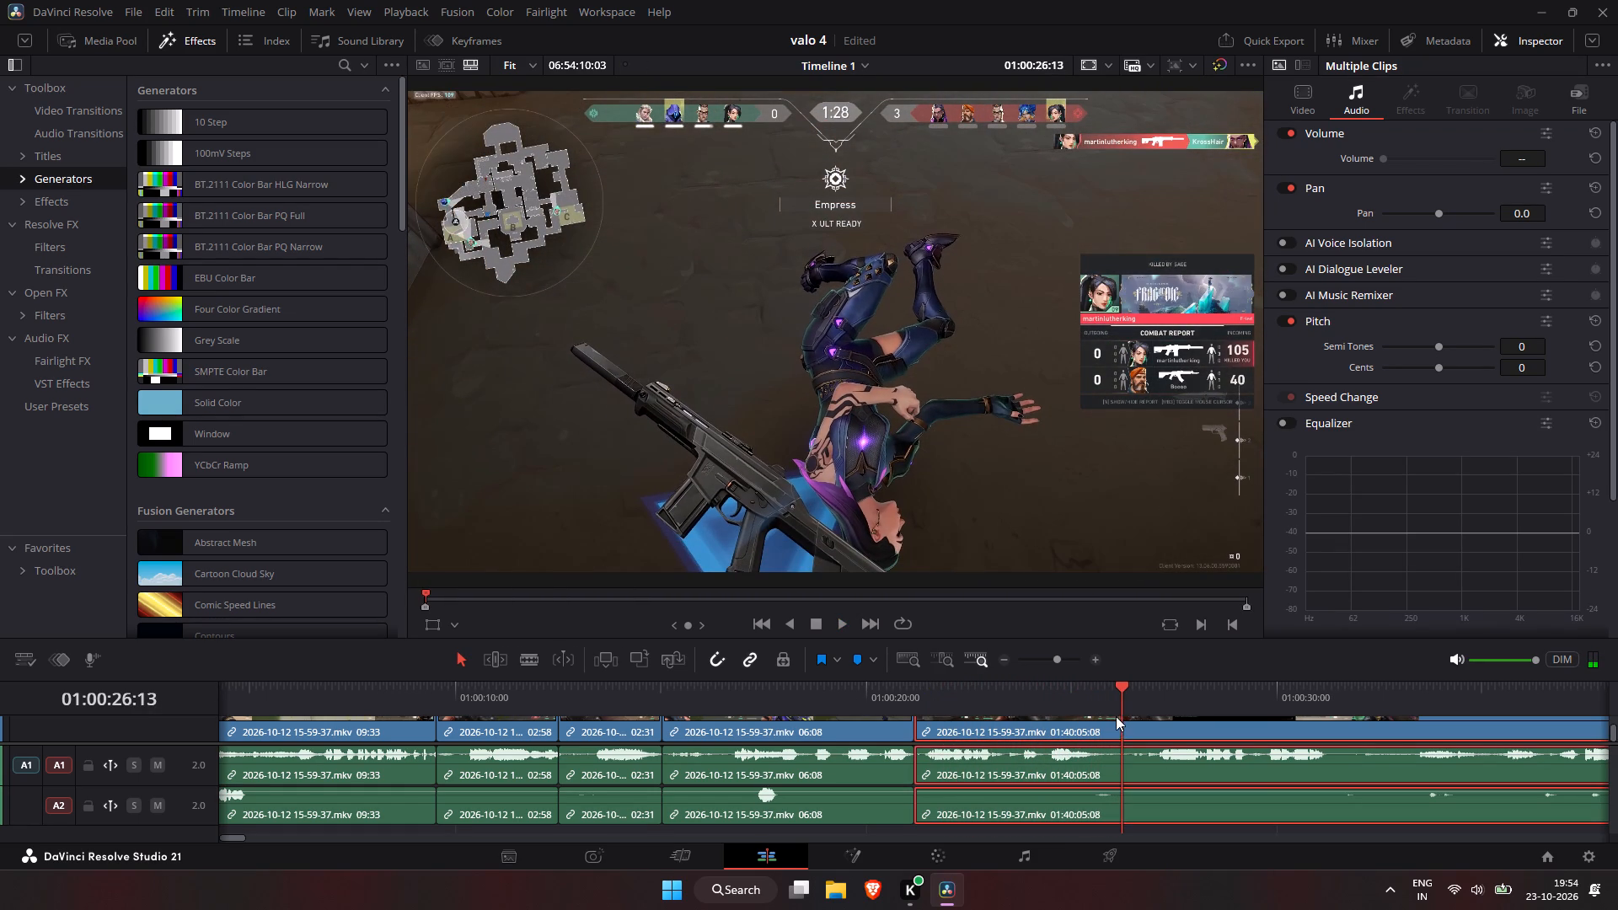
click(1113, 697)
key(ctrl+b)
Scan the footage after the 01:00:26 cut, up to about 01:01:55, for the next action moment.
key(space)
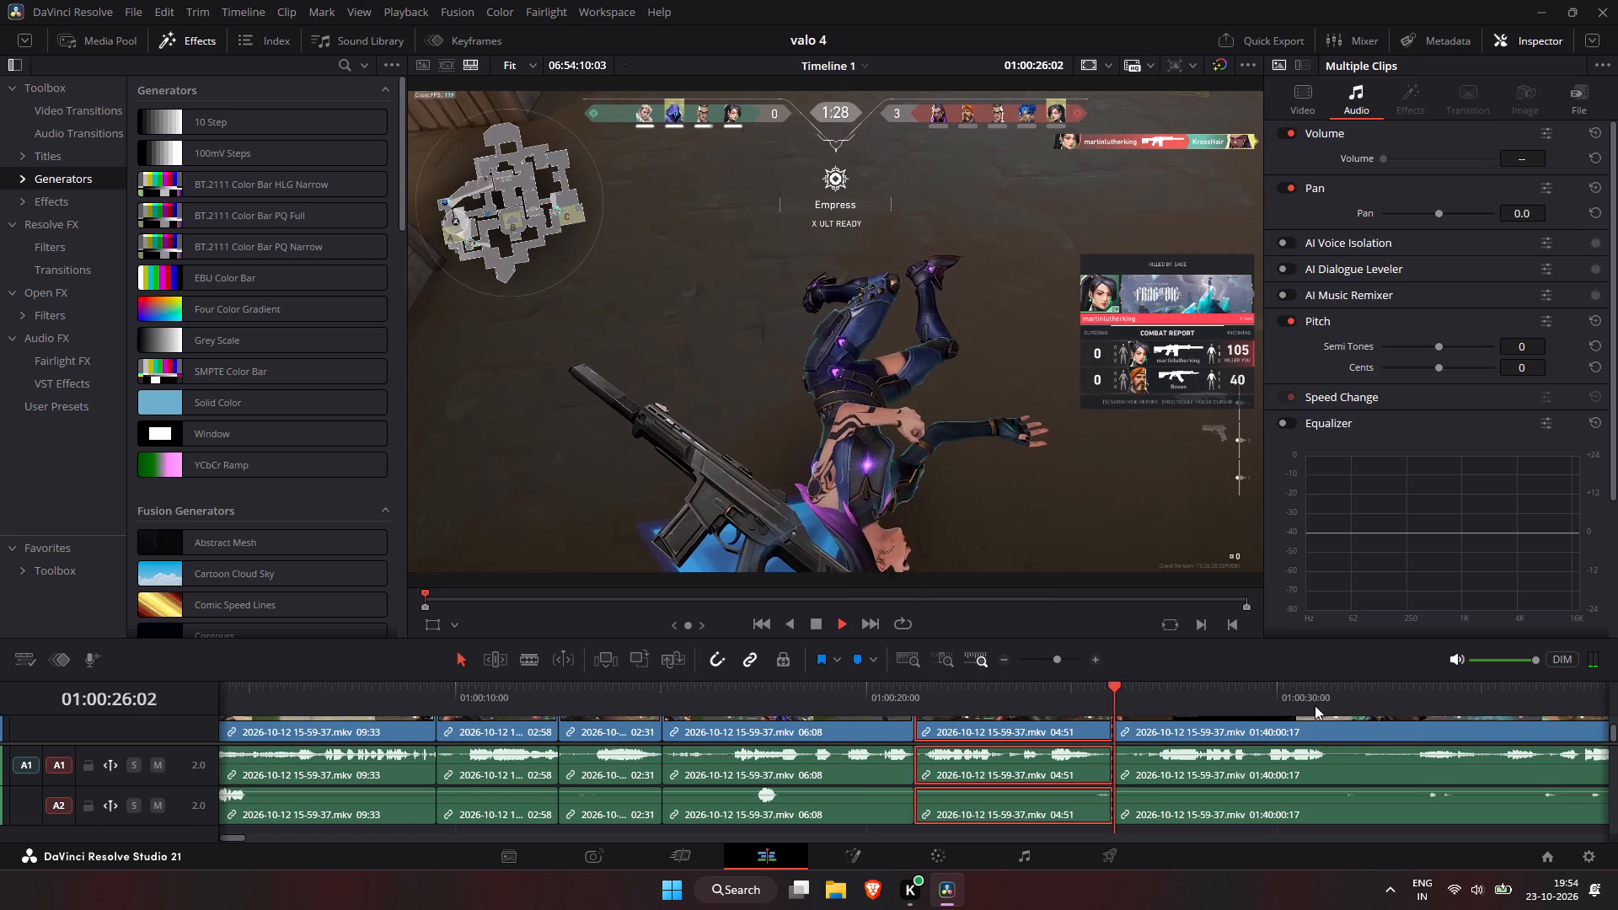
click(1364, 691)
click(1545, 703)
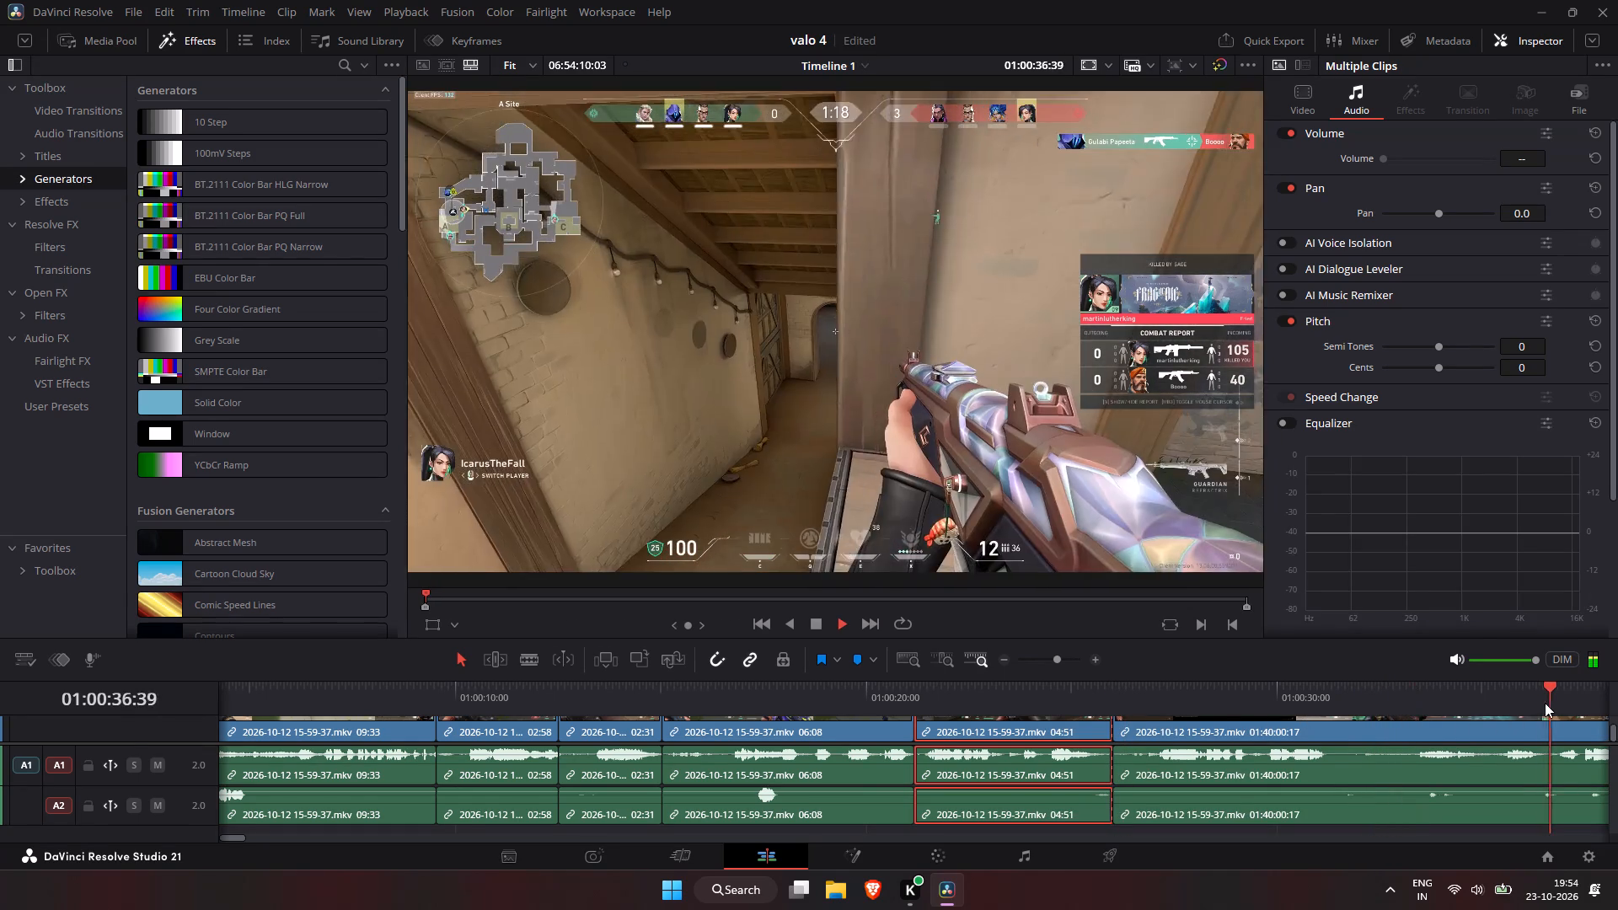
key(space)
key(space)
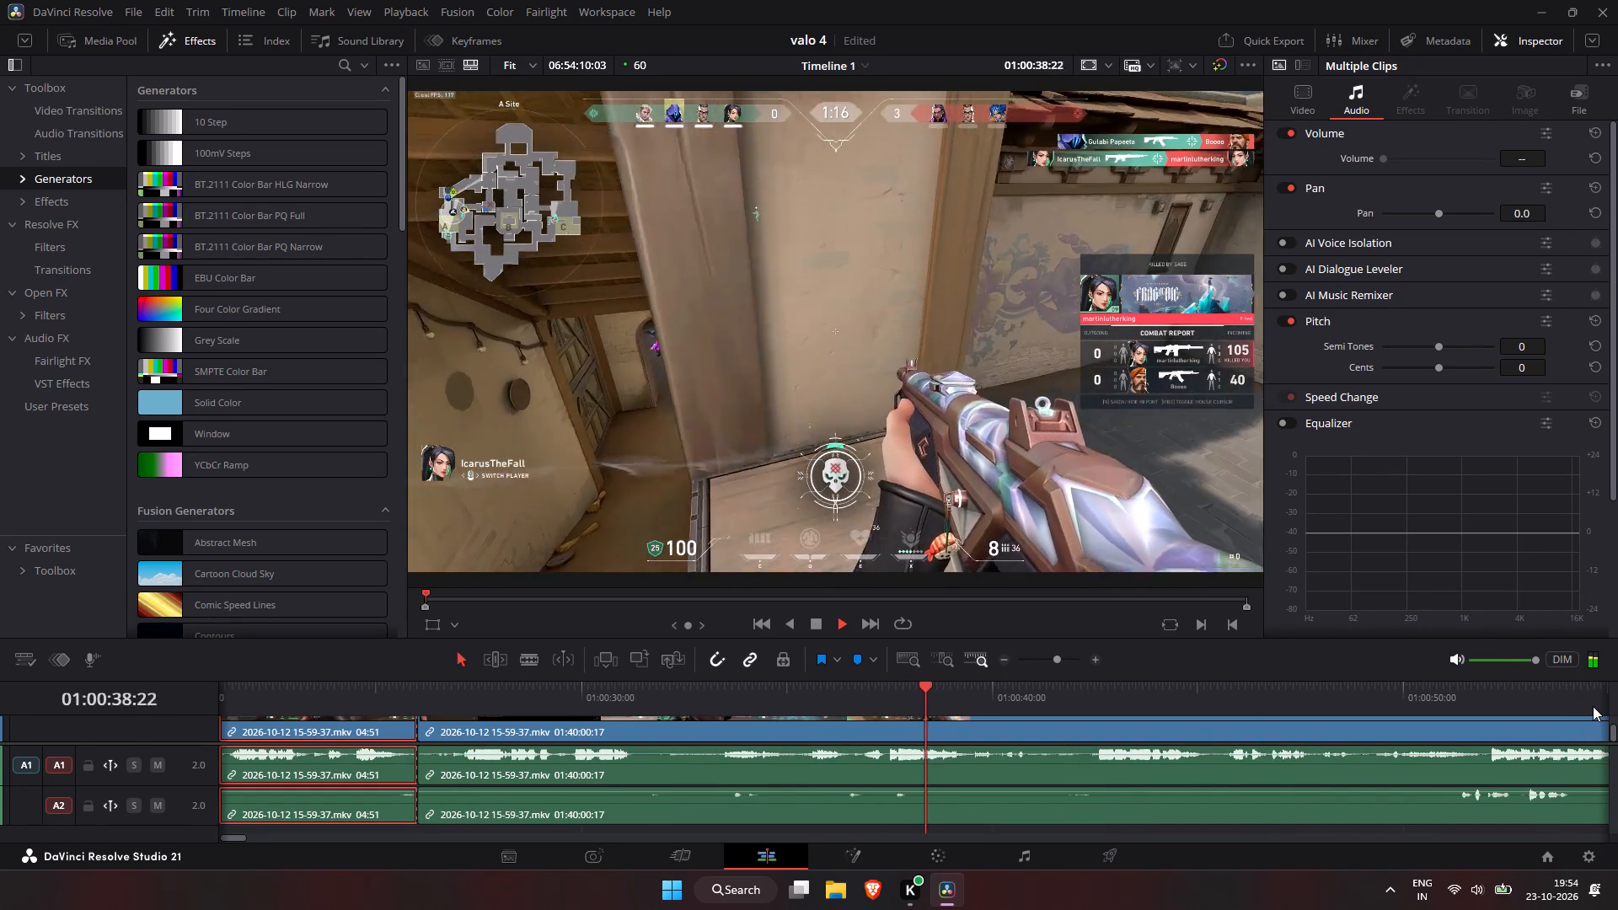
click(1594, 706)
click(1604, 704)
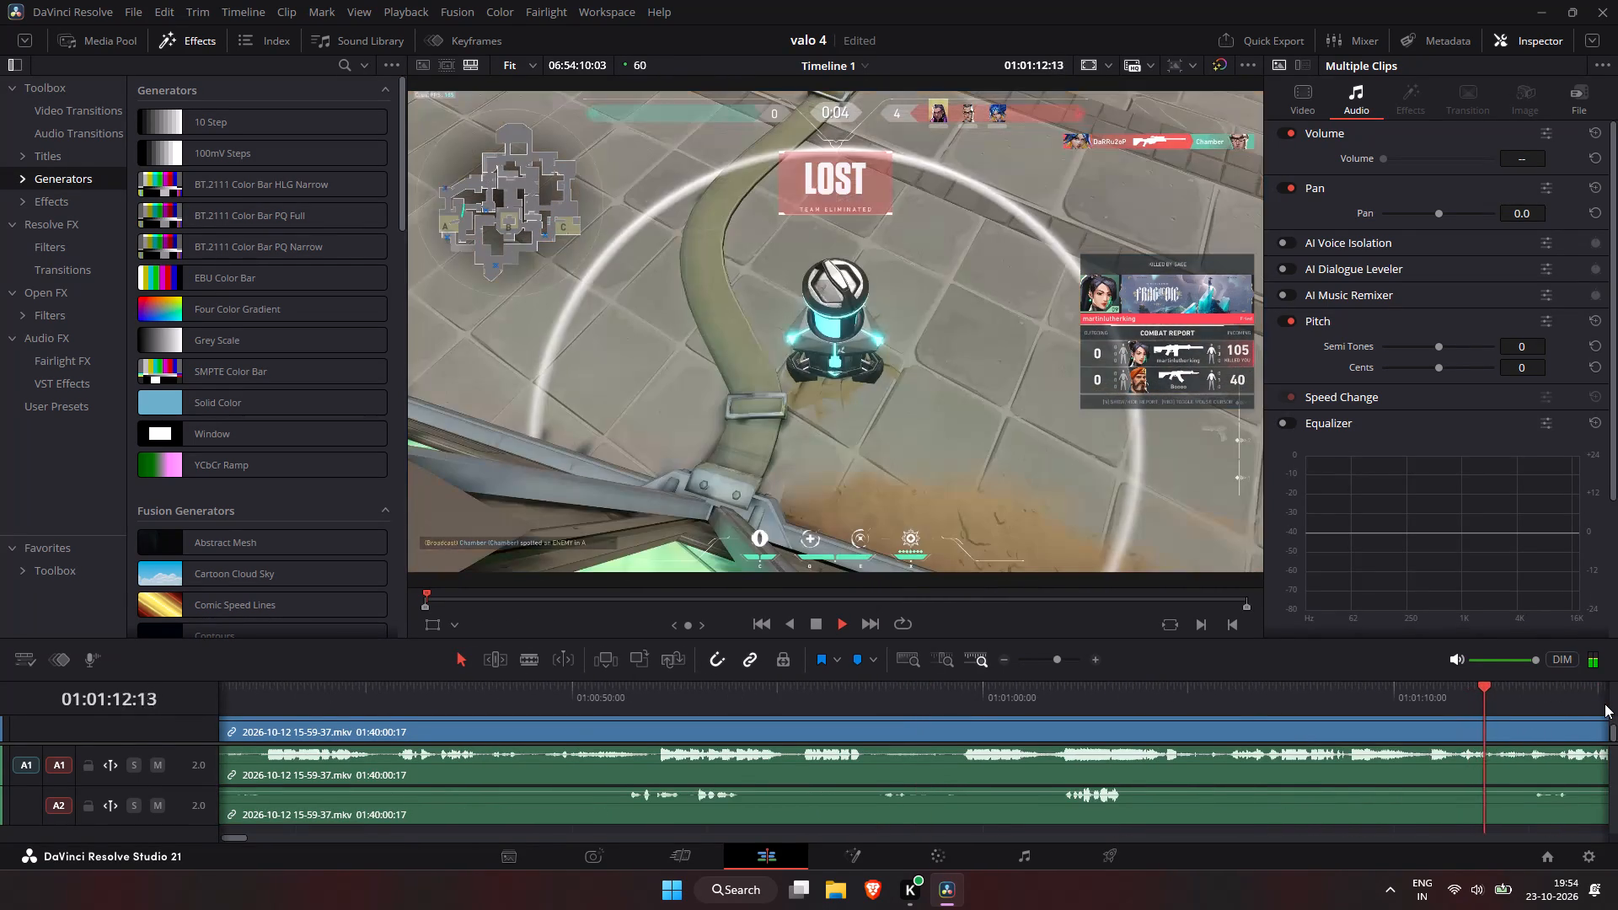
click(1605, 704)
click(1605, 704)
click(1605, 704)
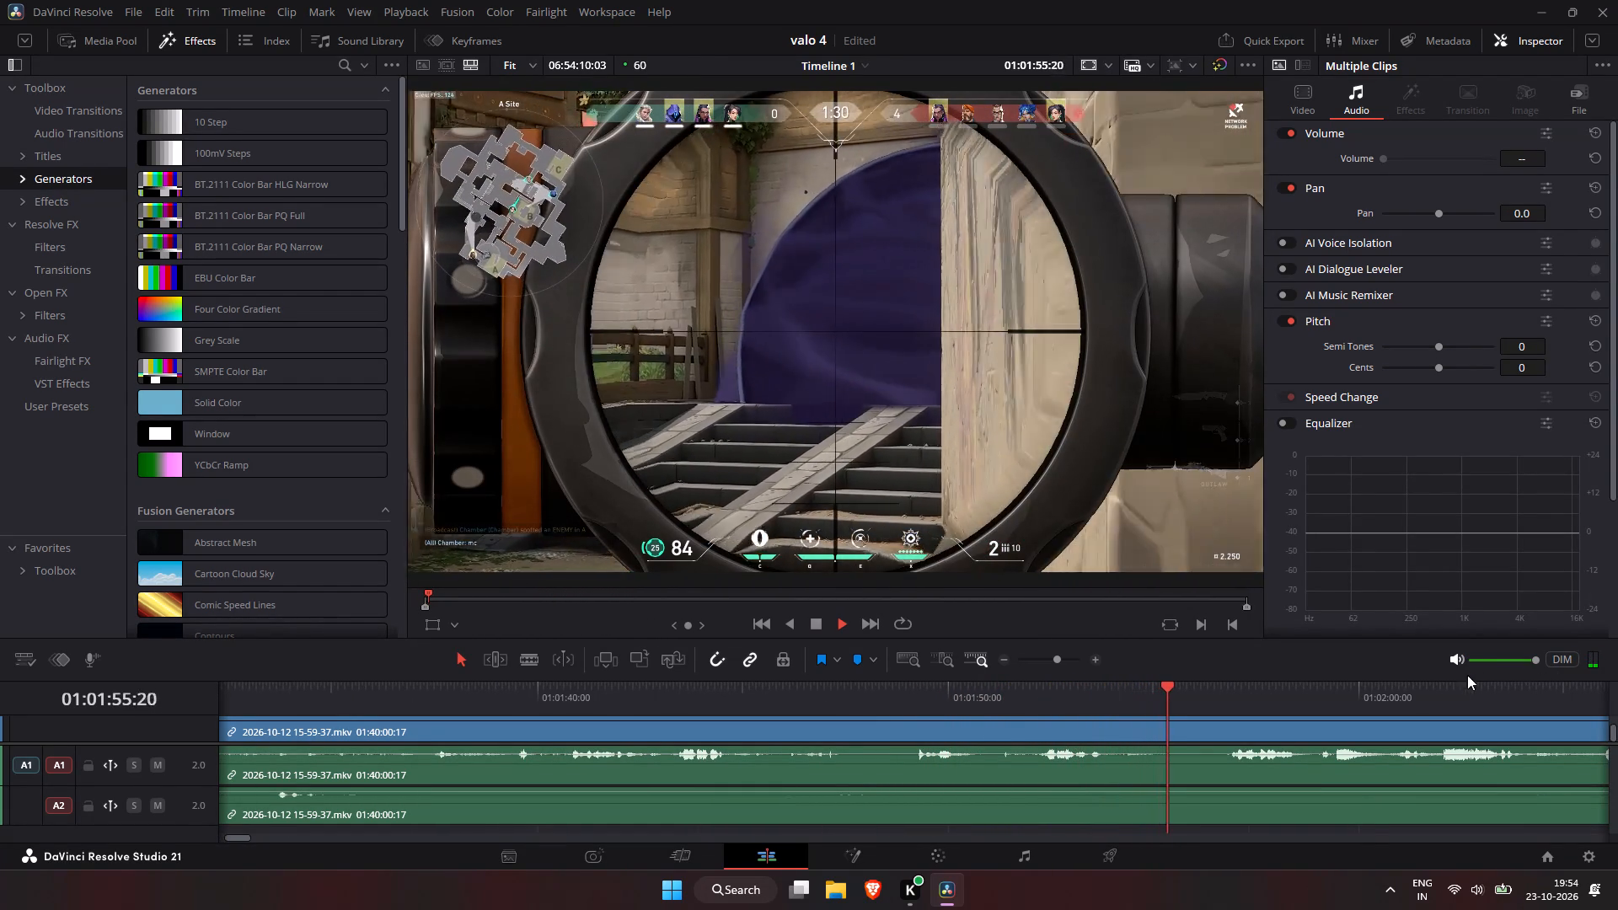
Review the round between about 01:02:00 and 01:02:56 for the point where the next fight begins.
click(1394, 694)
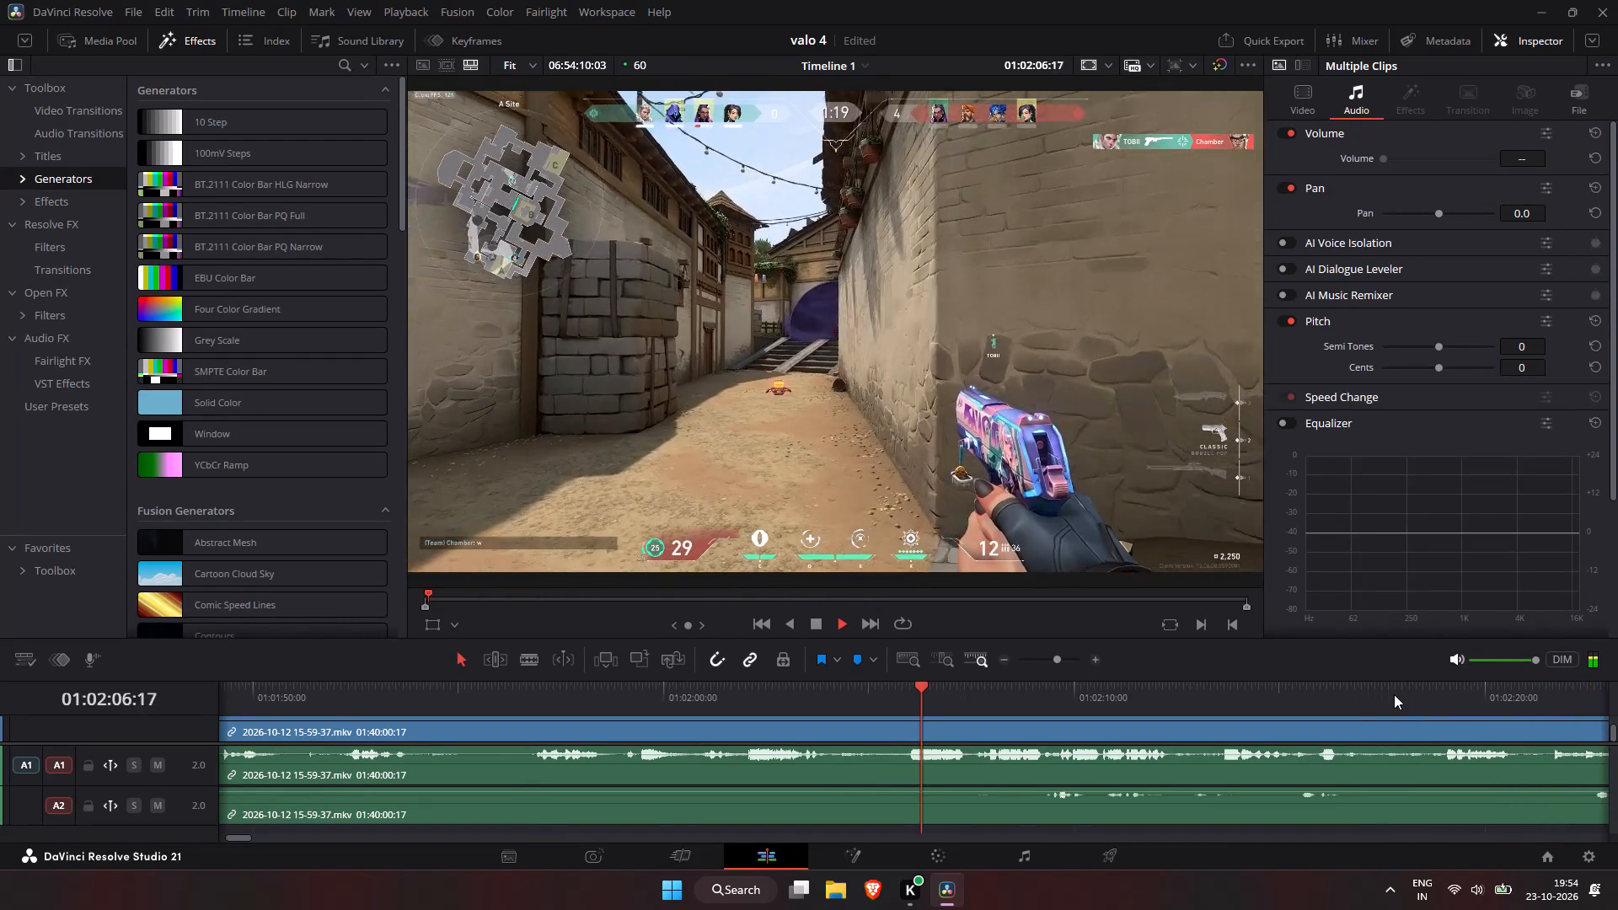
click(1203, 697)
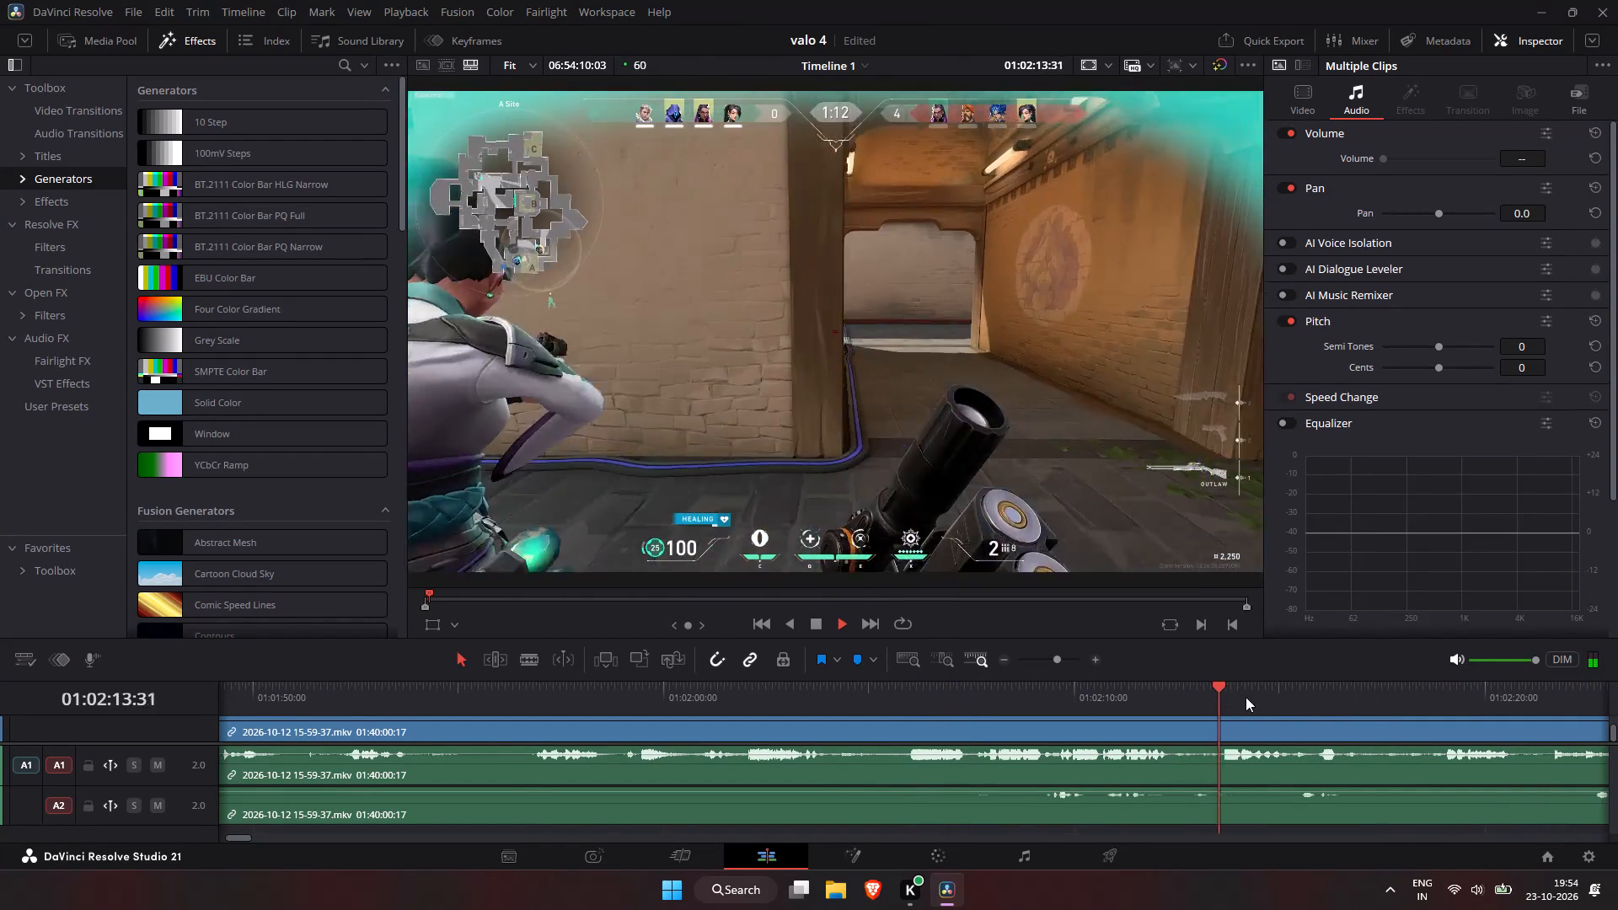
click(1337, 697)
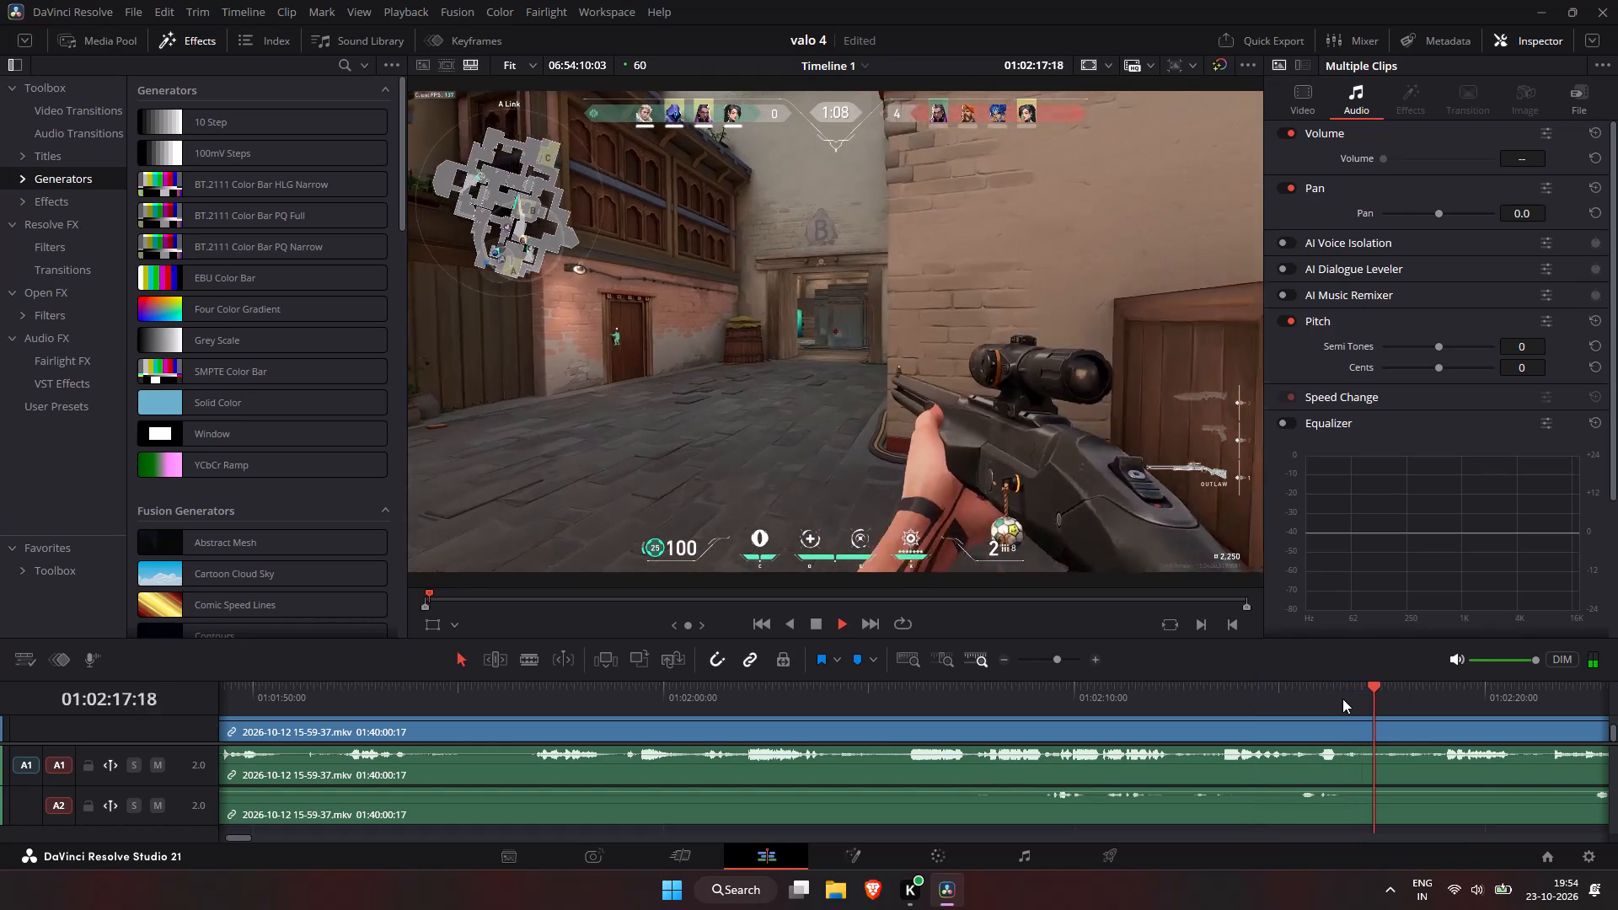
click(1514, 698)
click(1597, 693)
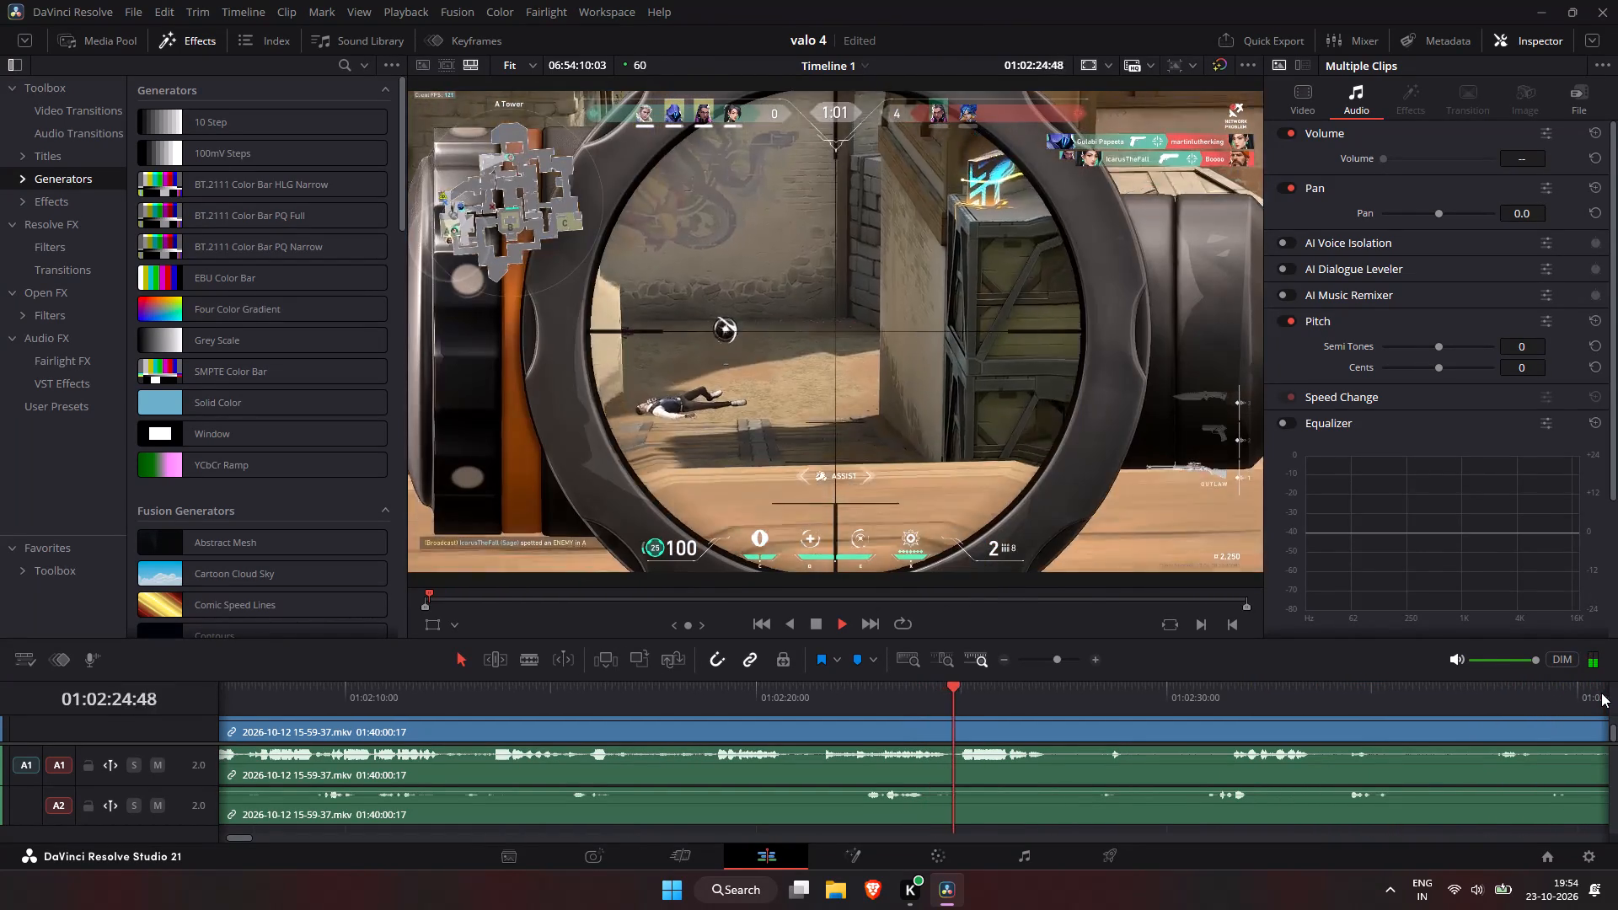
click(1176, 700)
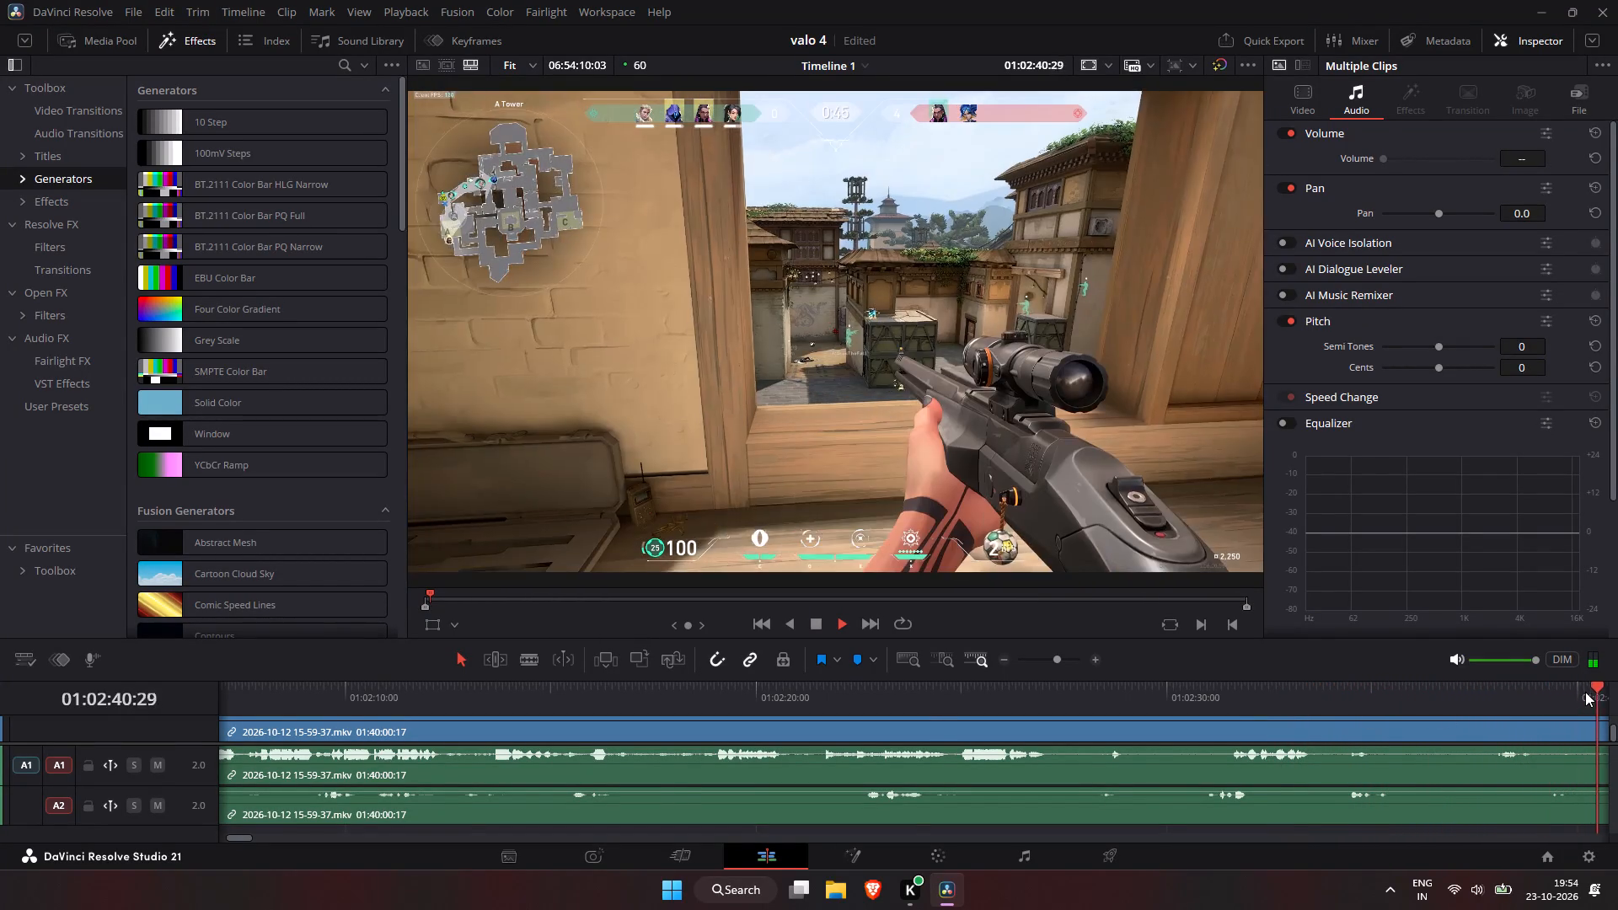
click(1516, 696)
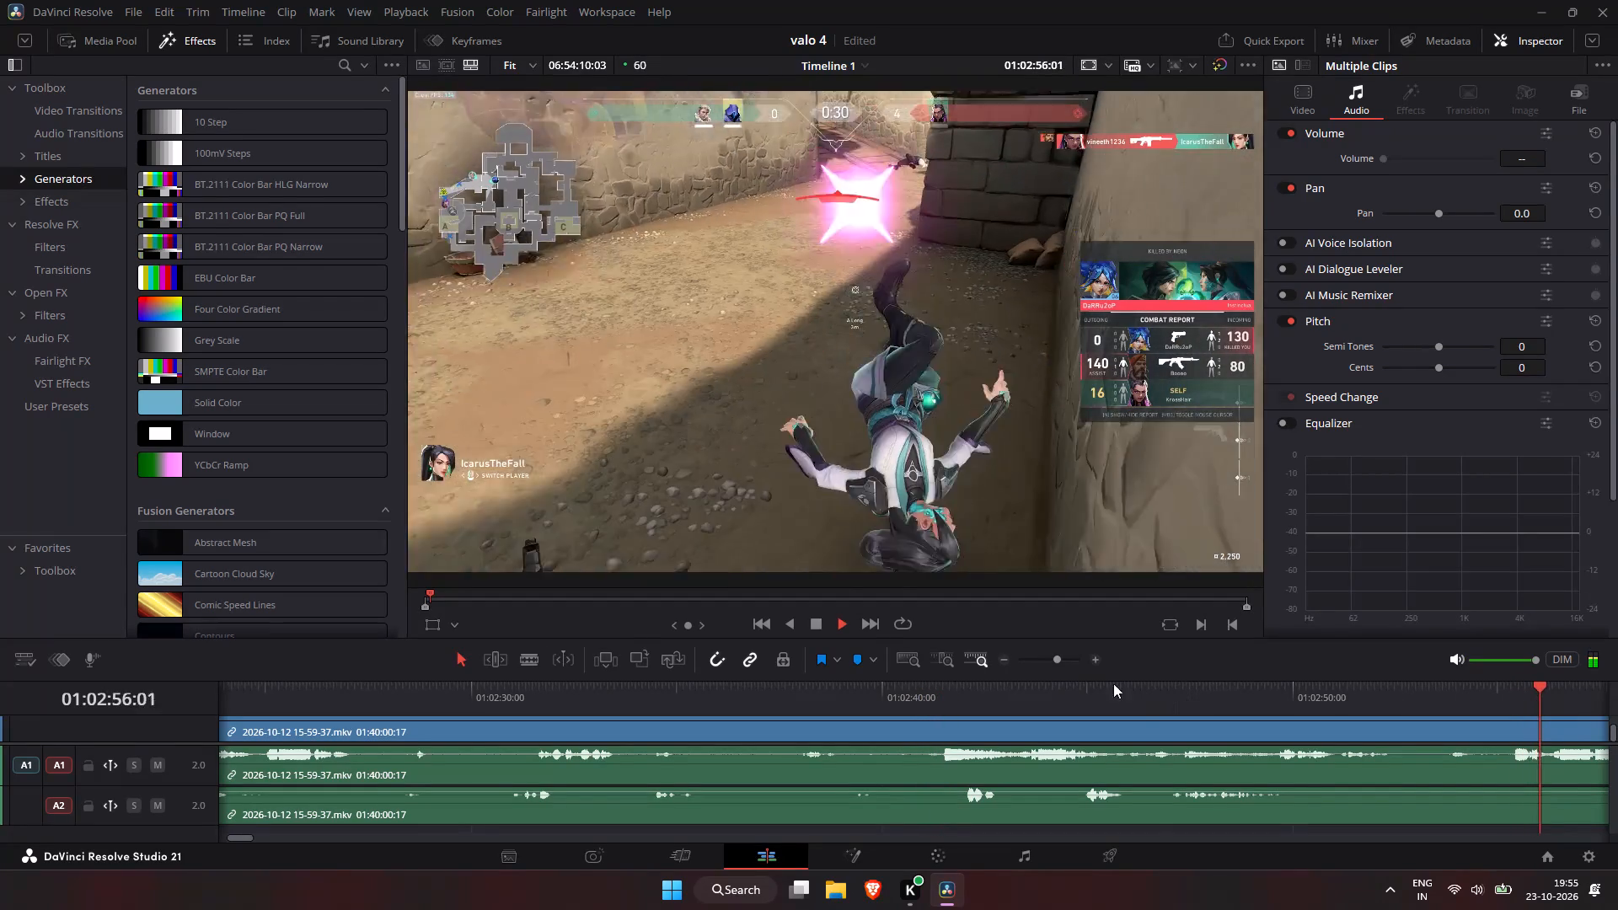
click(946, 707)
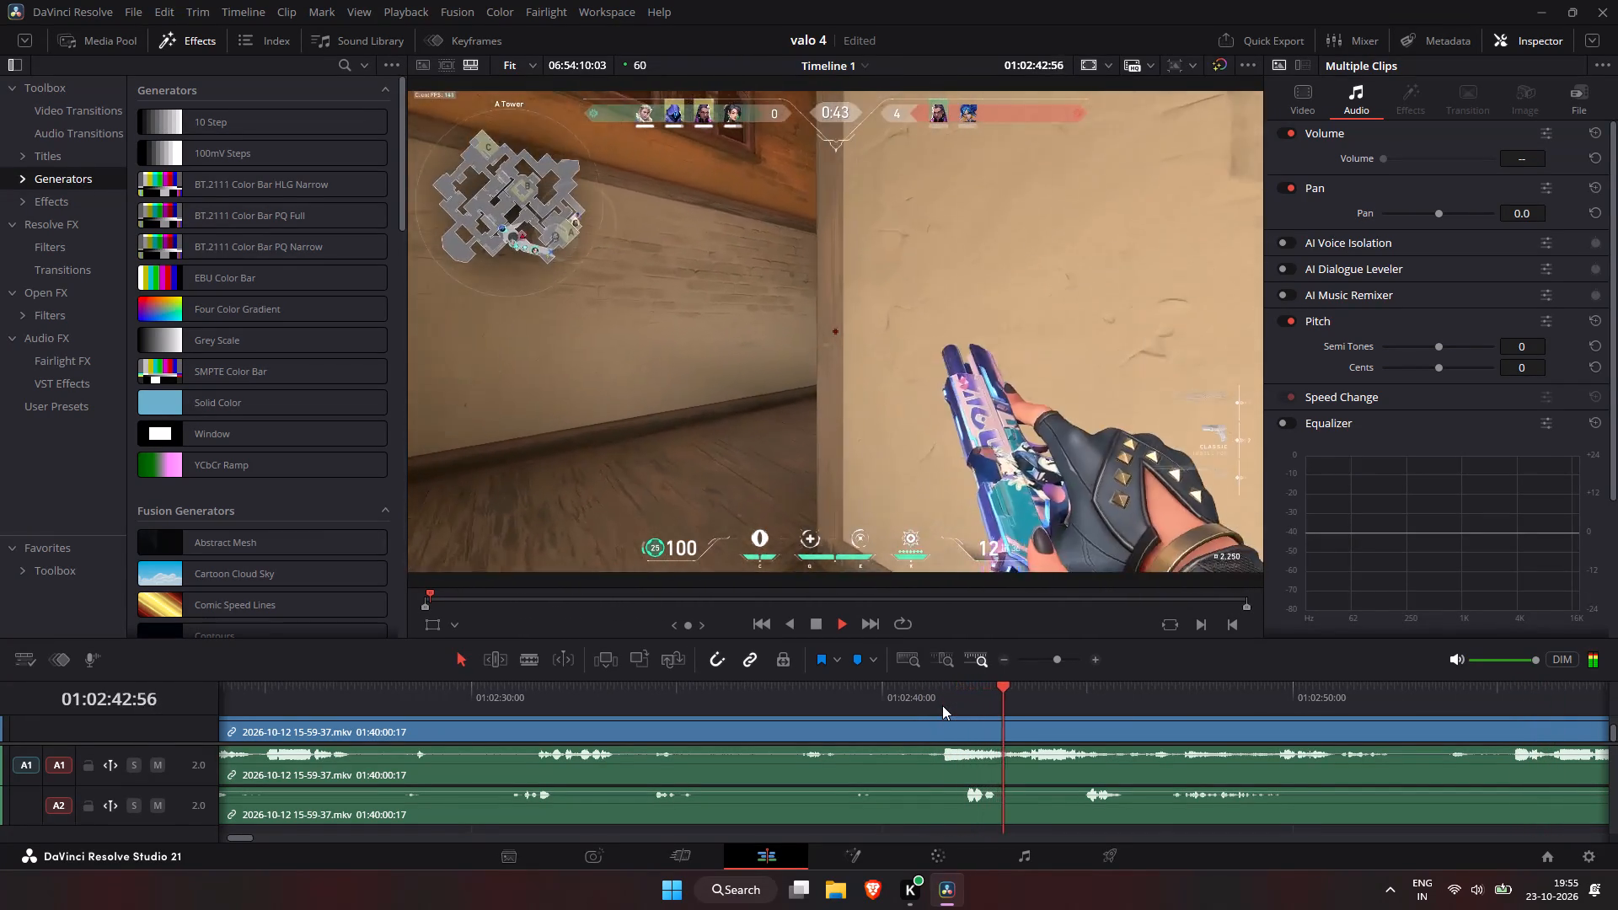
Split the linked clips at 01:02:40:09, delete the segment between the 01:00:26 cut and this one, and close the gap.
key(space)
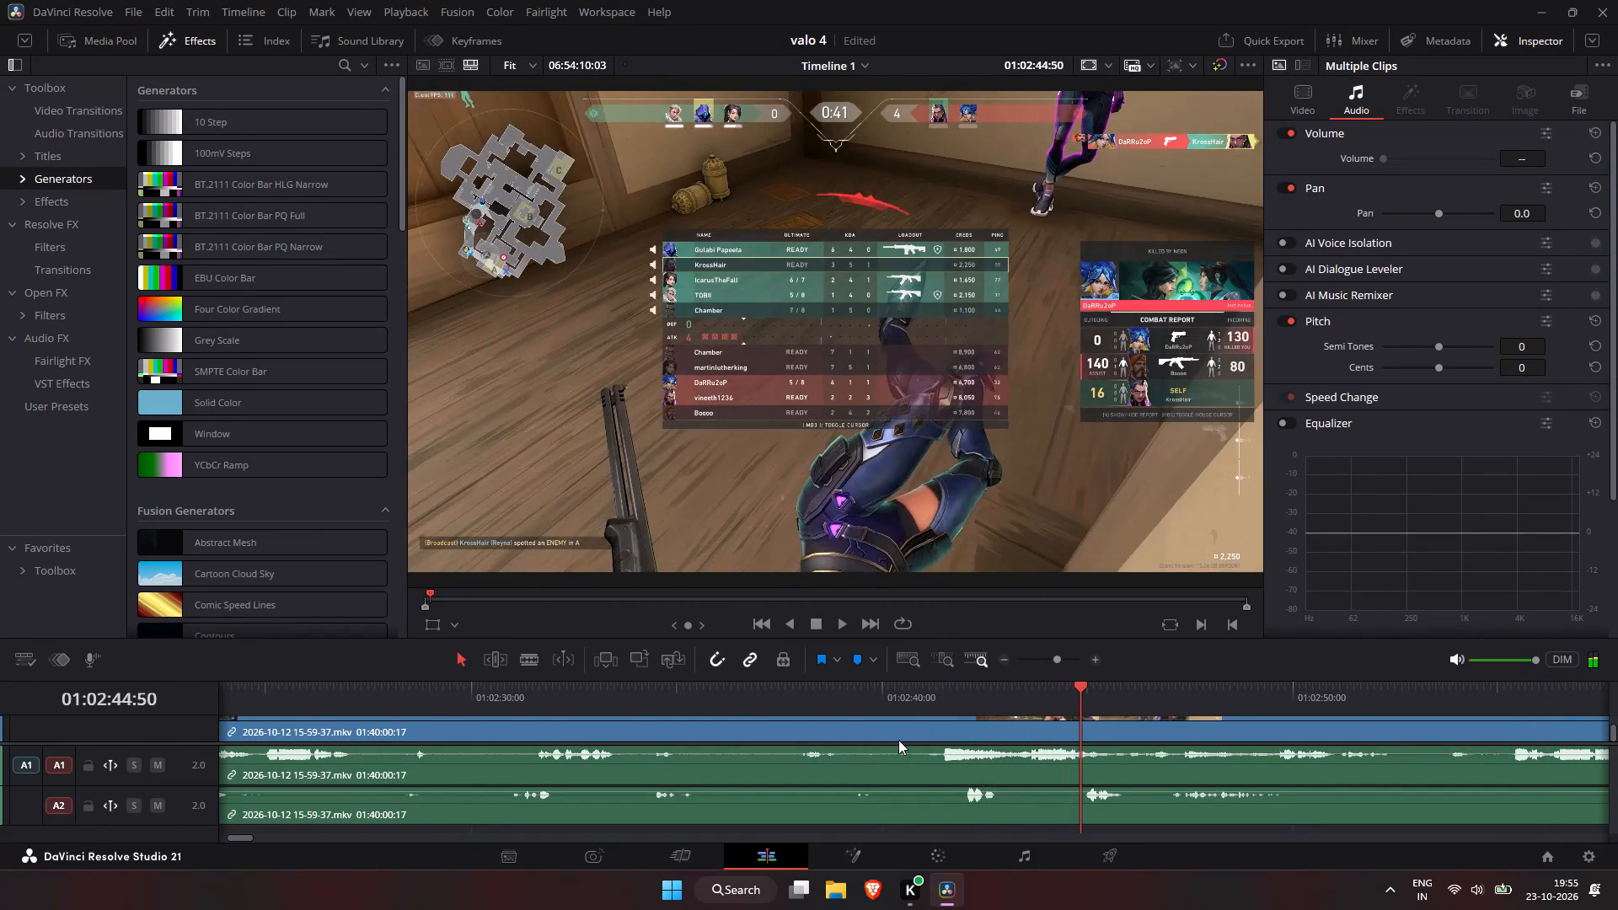
click(885, 704)
key(space)
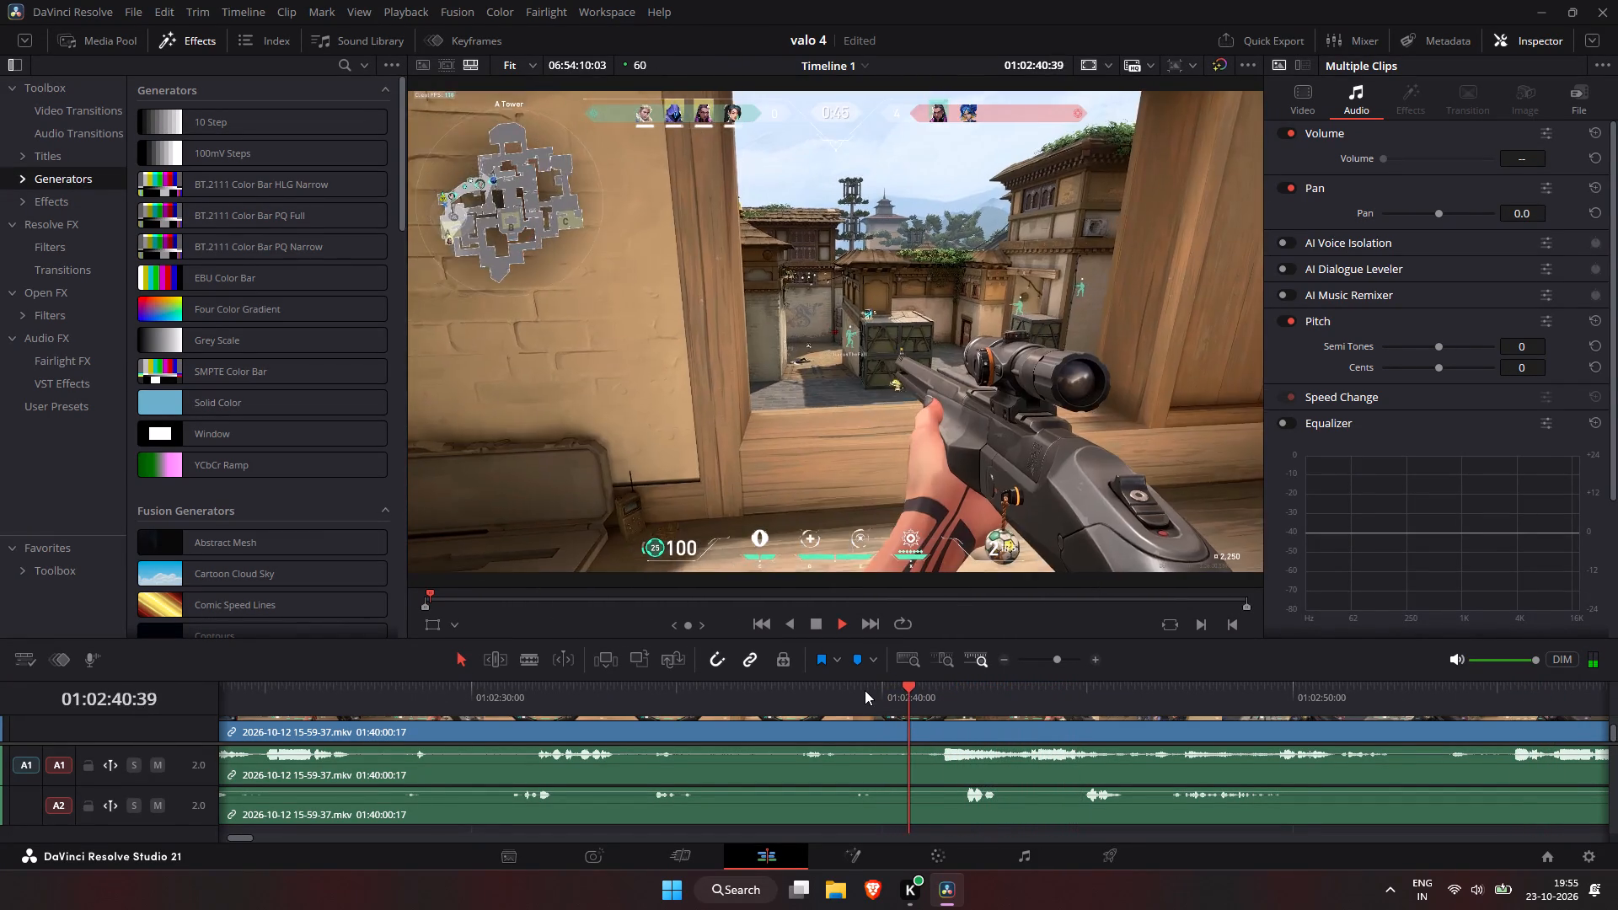
key(space)
click(888, 695)
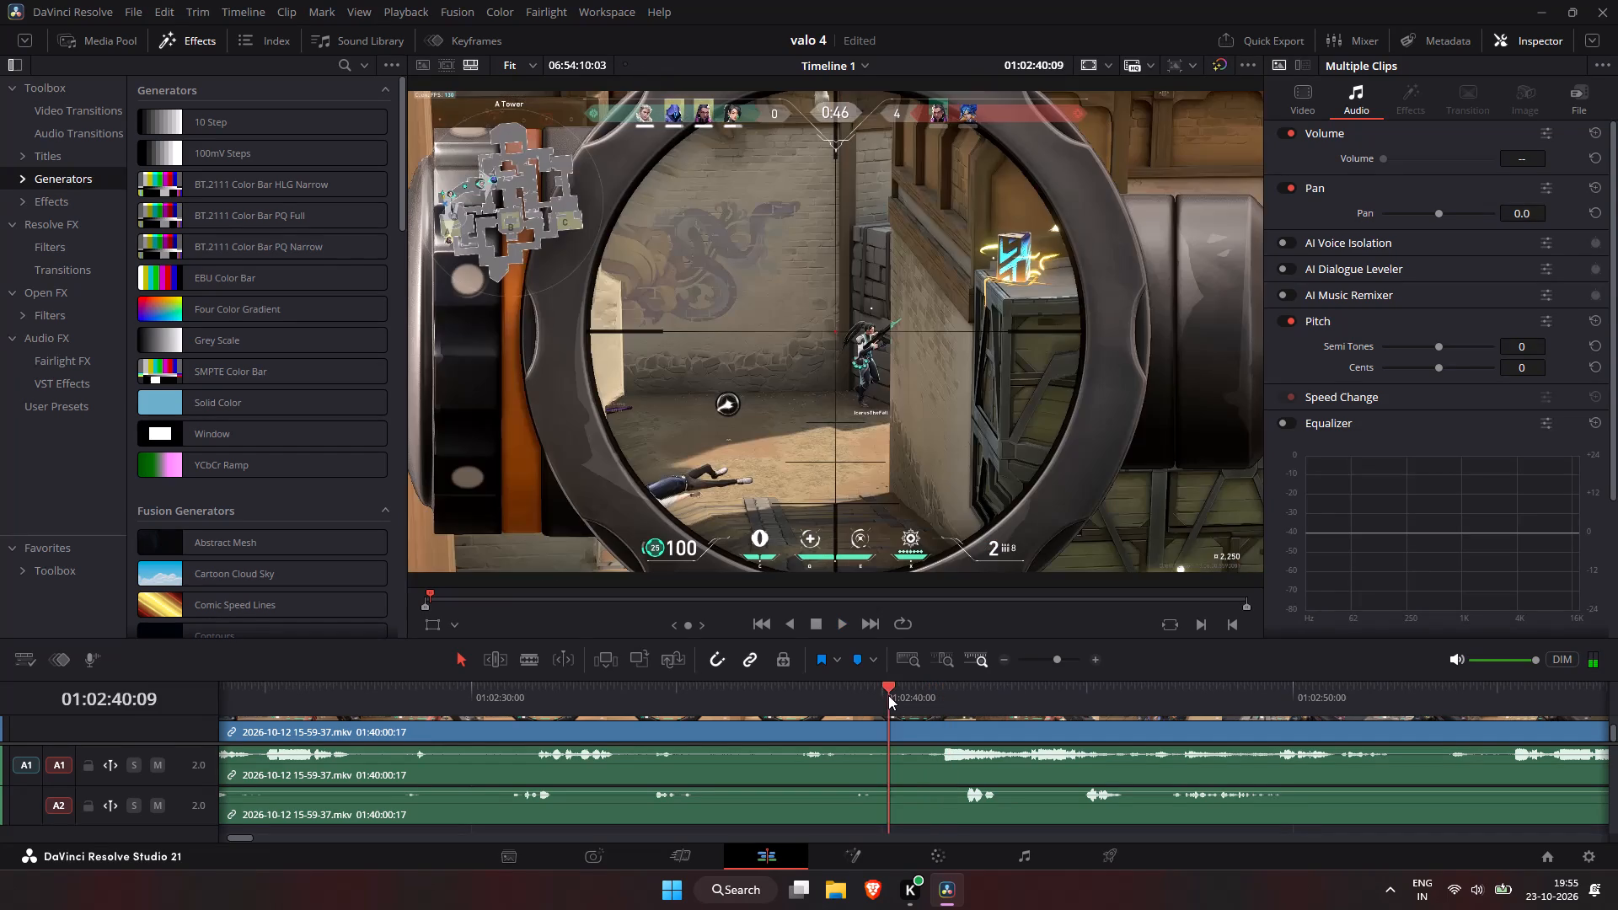
key(ctrl+b)
click(846, 731)
key(Tab)
click(846, 731)
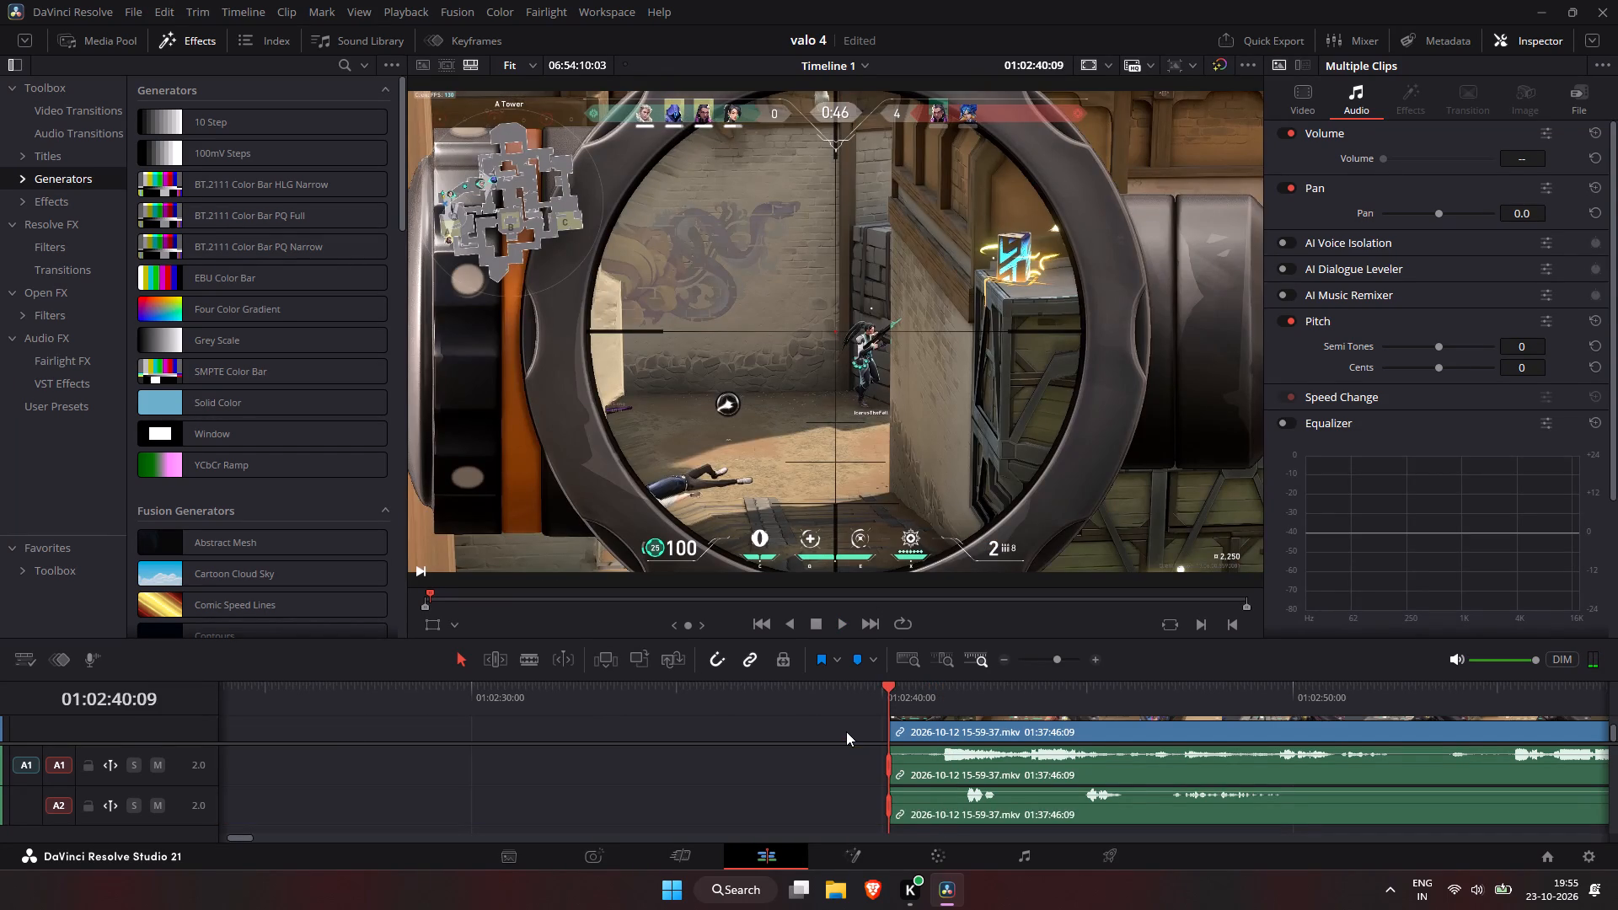
key(Tab)
Play back the latest join and split the linked clips after the player's death at 01:00:31:53.
click(830, 698)
key(space)
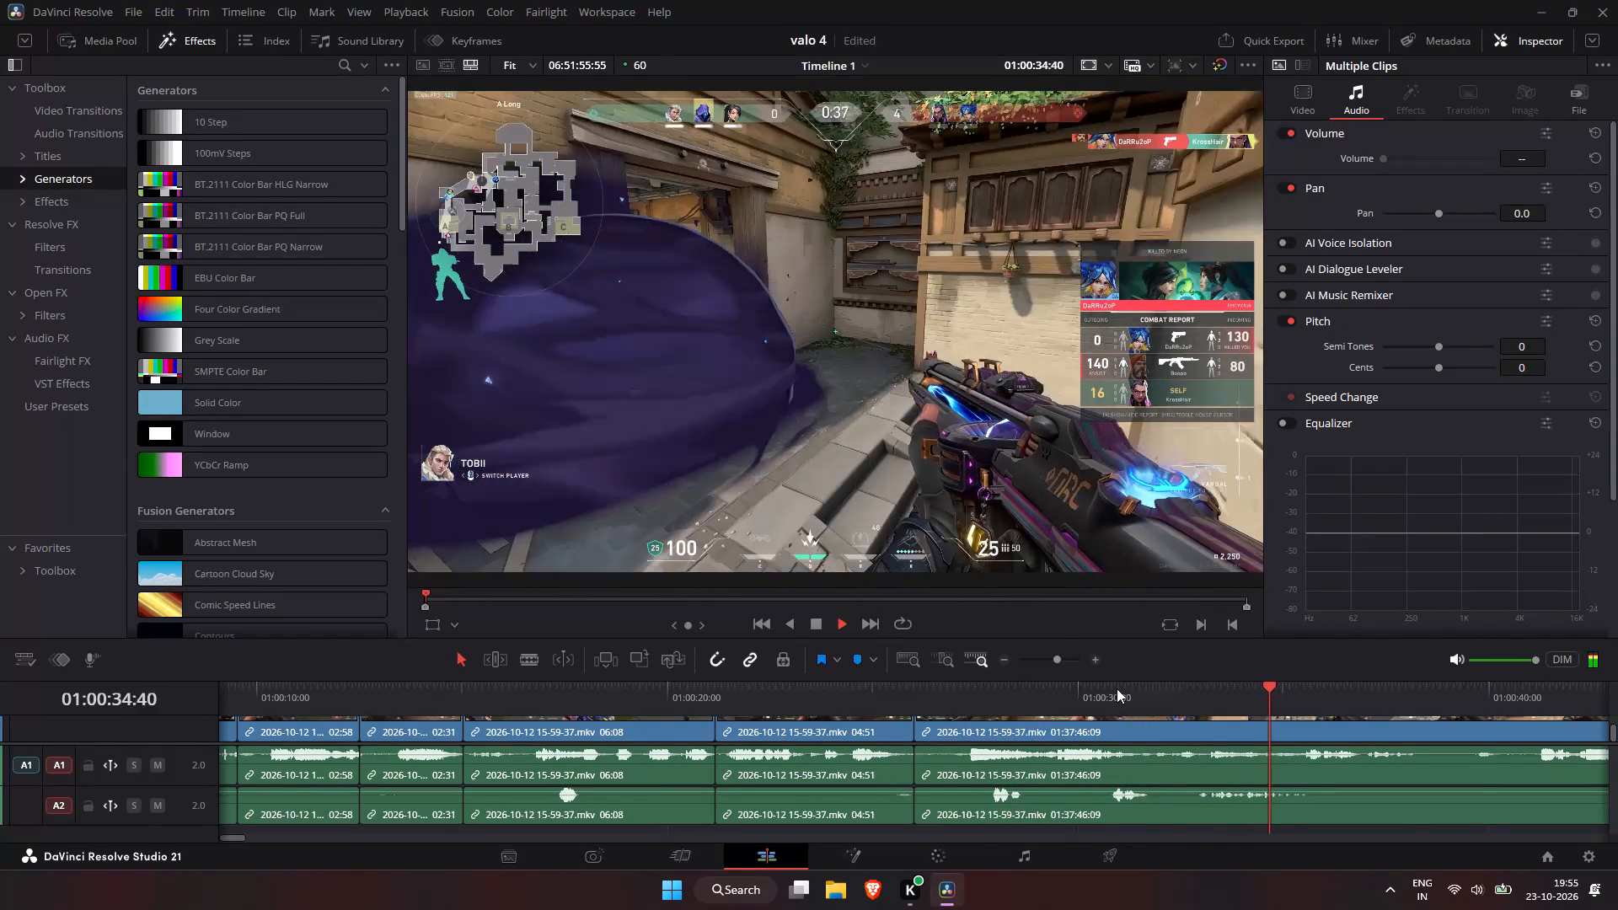
click(1117, 688)
key(space)
key(ctrl+b)
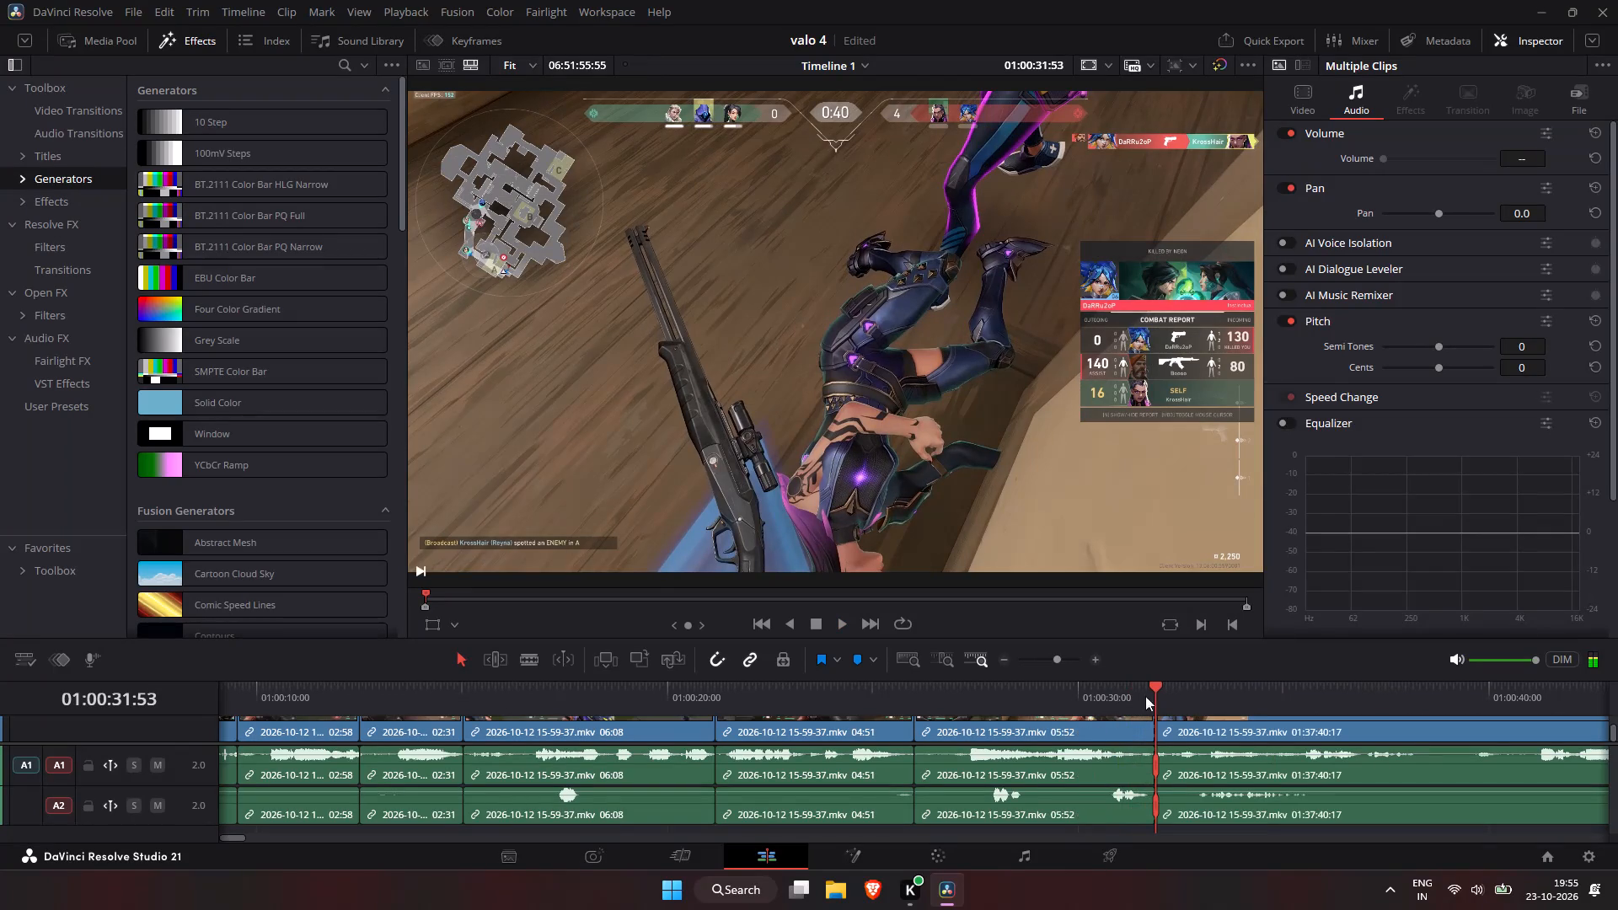
Scan the footage after the 01:00:31 cut, up to about 01:02:07, for the next action moment.
click(1556, 698)
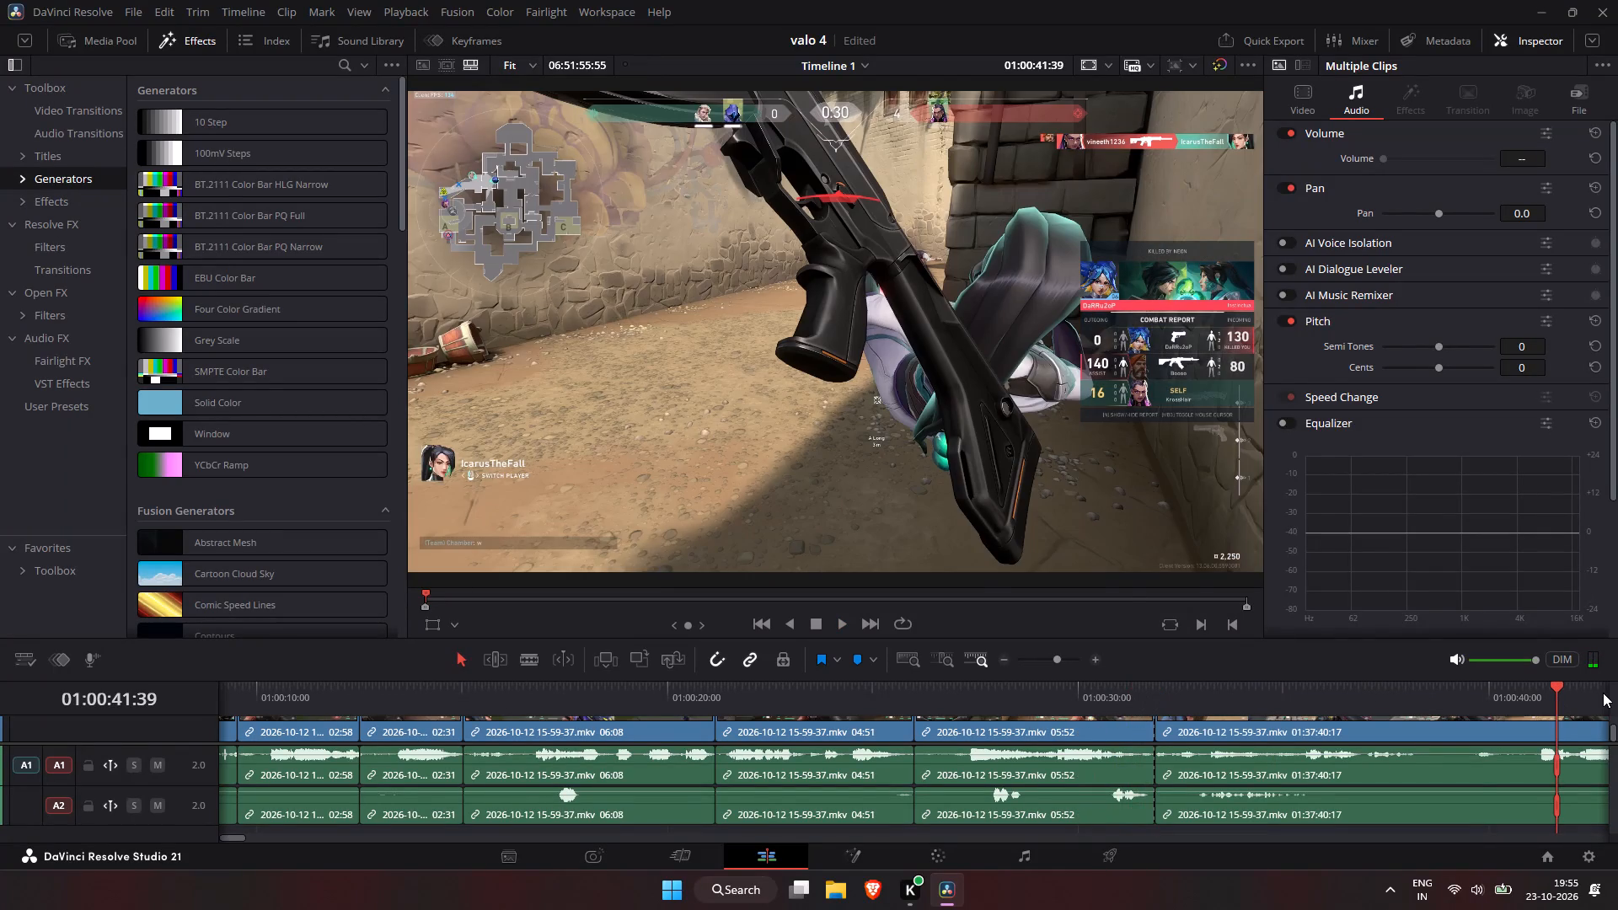
key(space)
click(1598, 693)
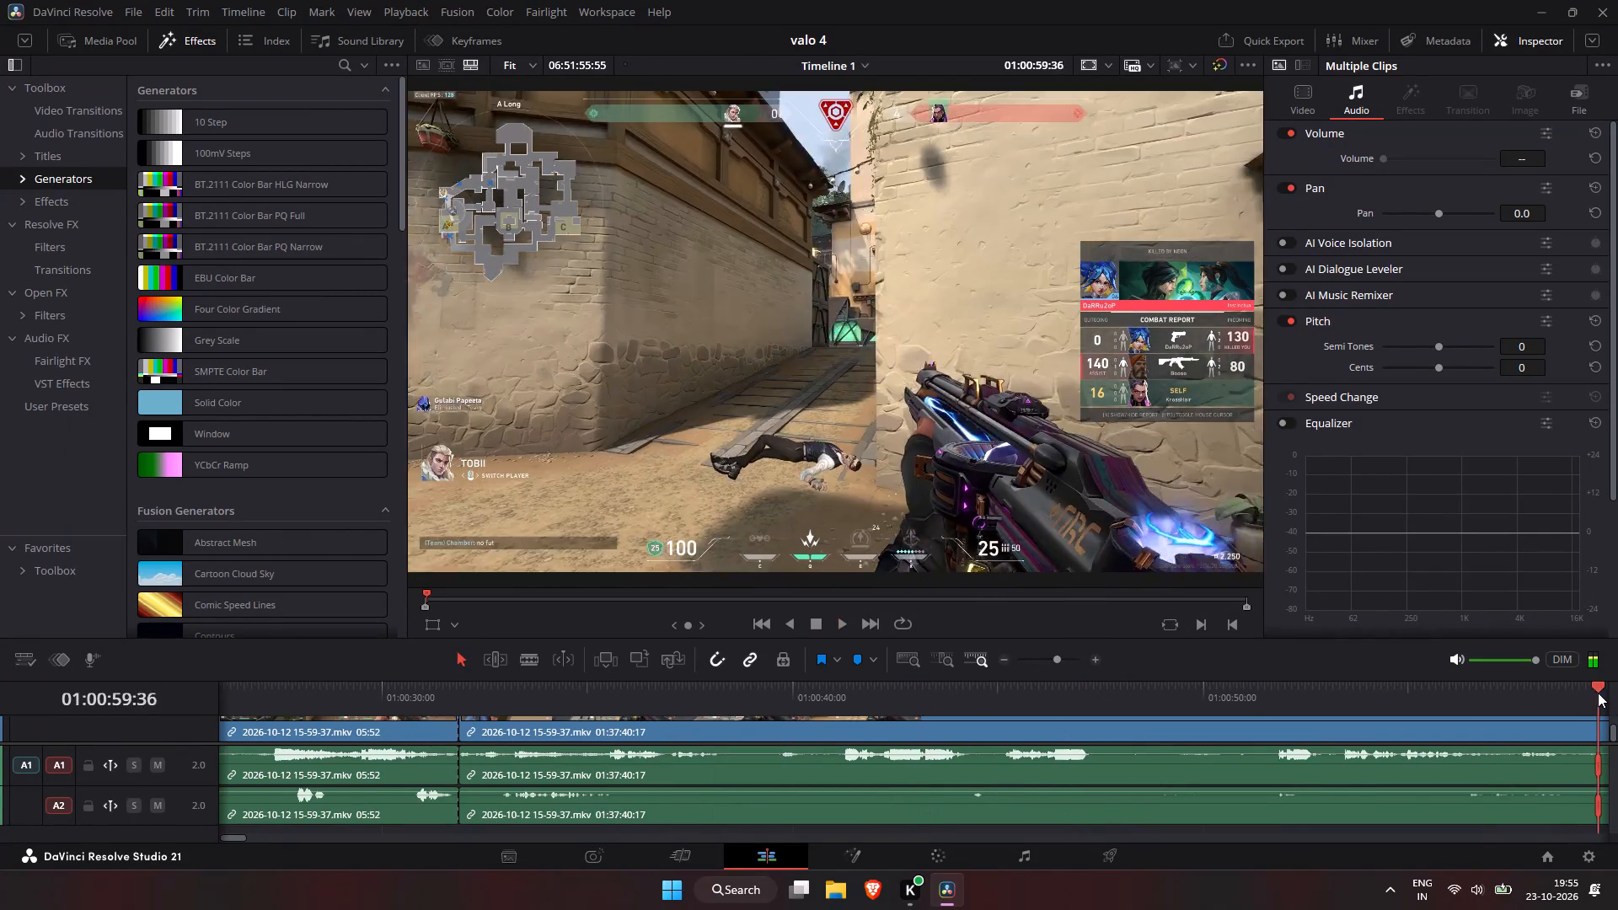
click(1599, 693)
click(1599, 693)
click(1599, 693)
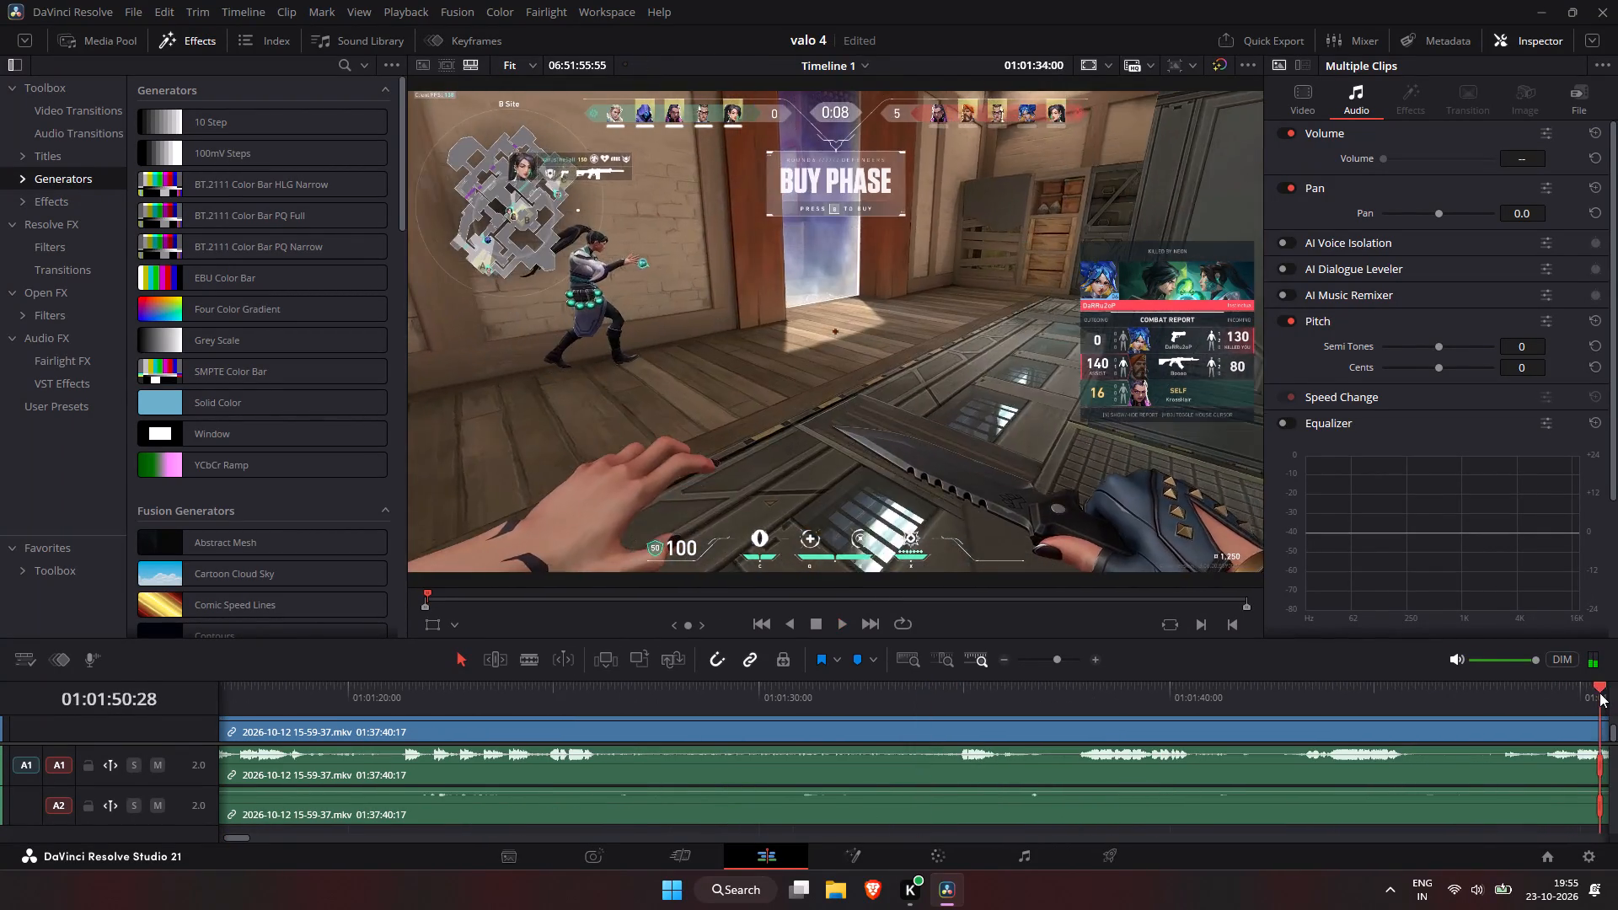
click(1599, 693)
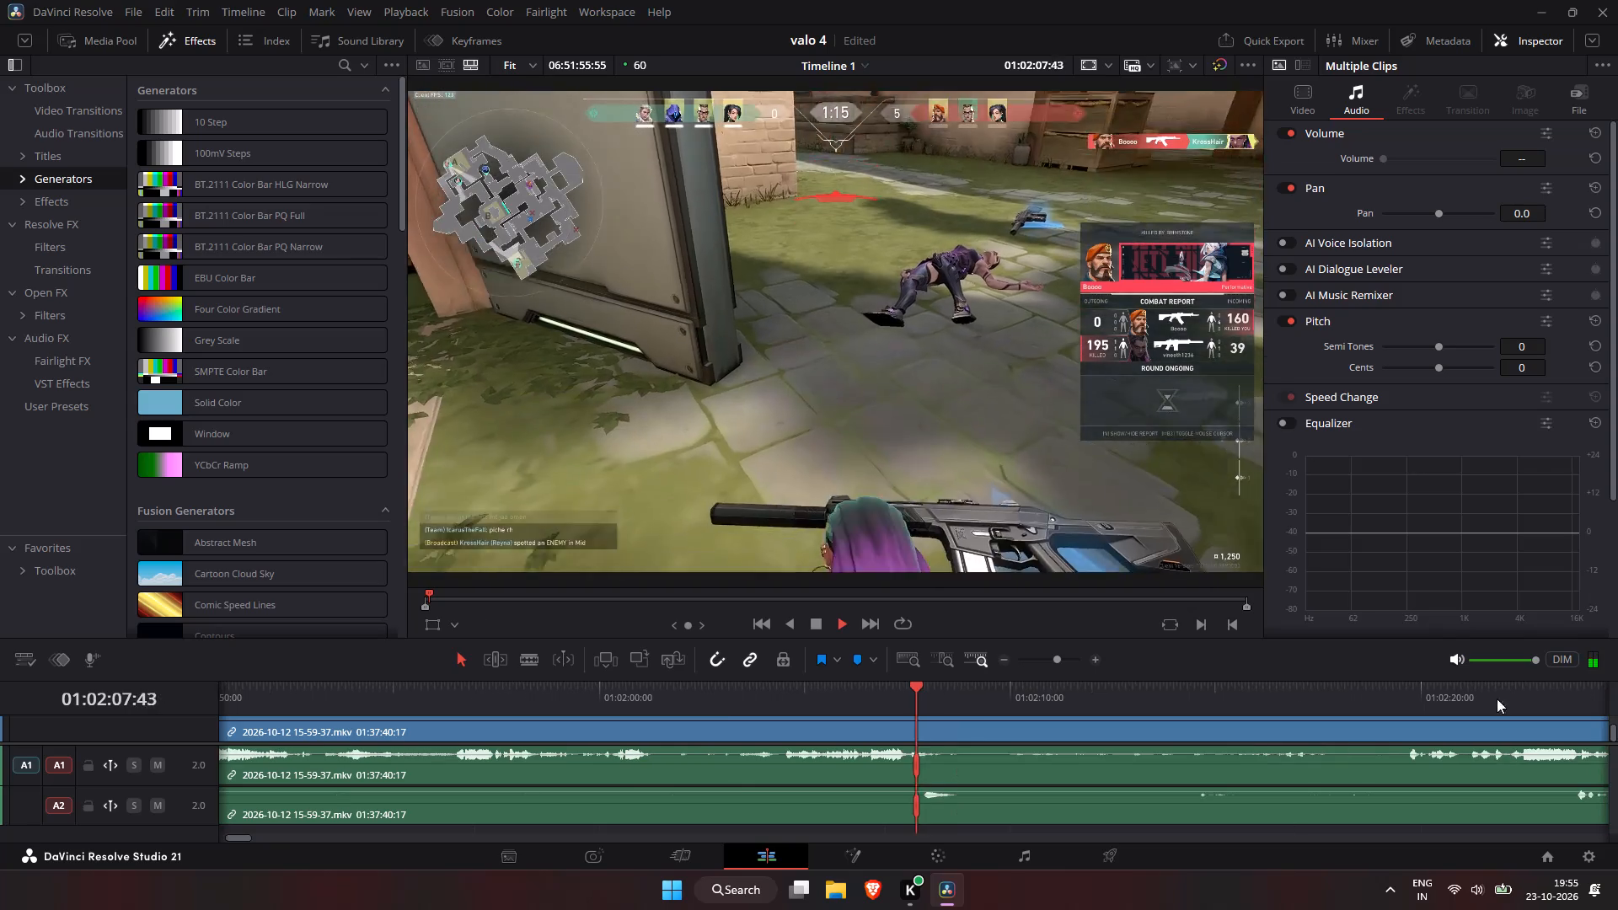
Review the fight around the mid doors between about 01:01:50 and 01:02:08 for where its action starts and ends.
drag(582, 689, 569, 689)
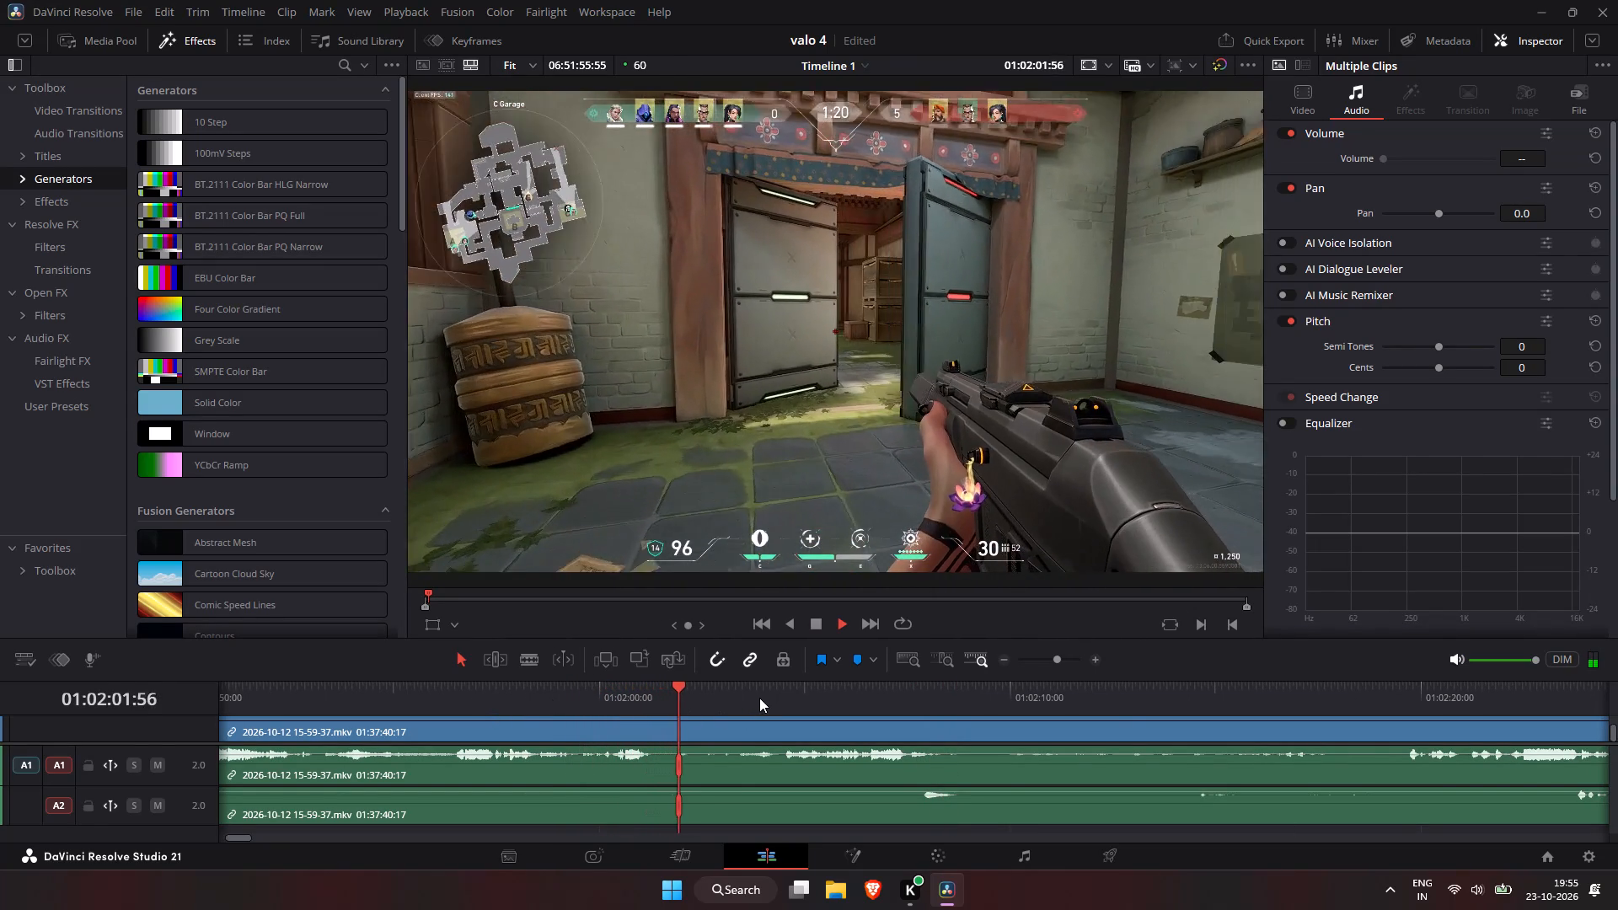
click(767, 692)
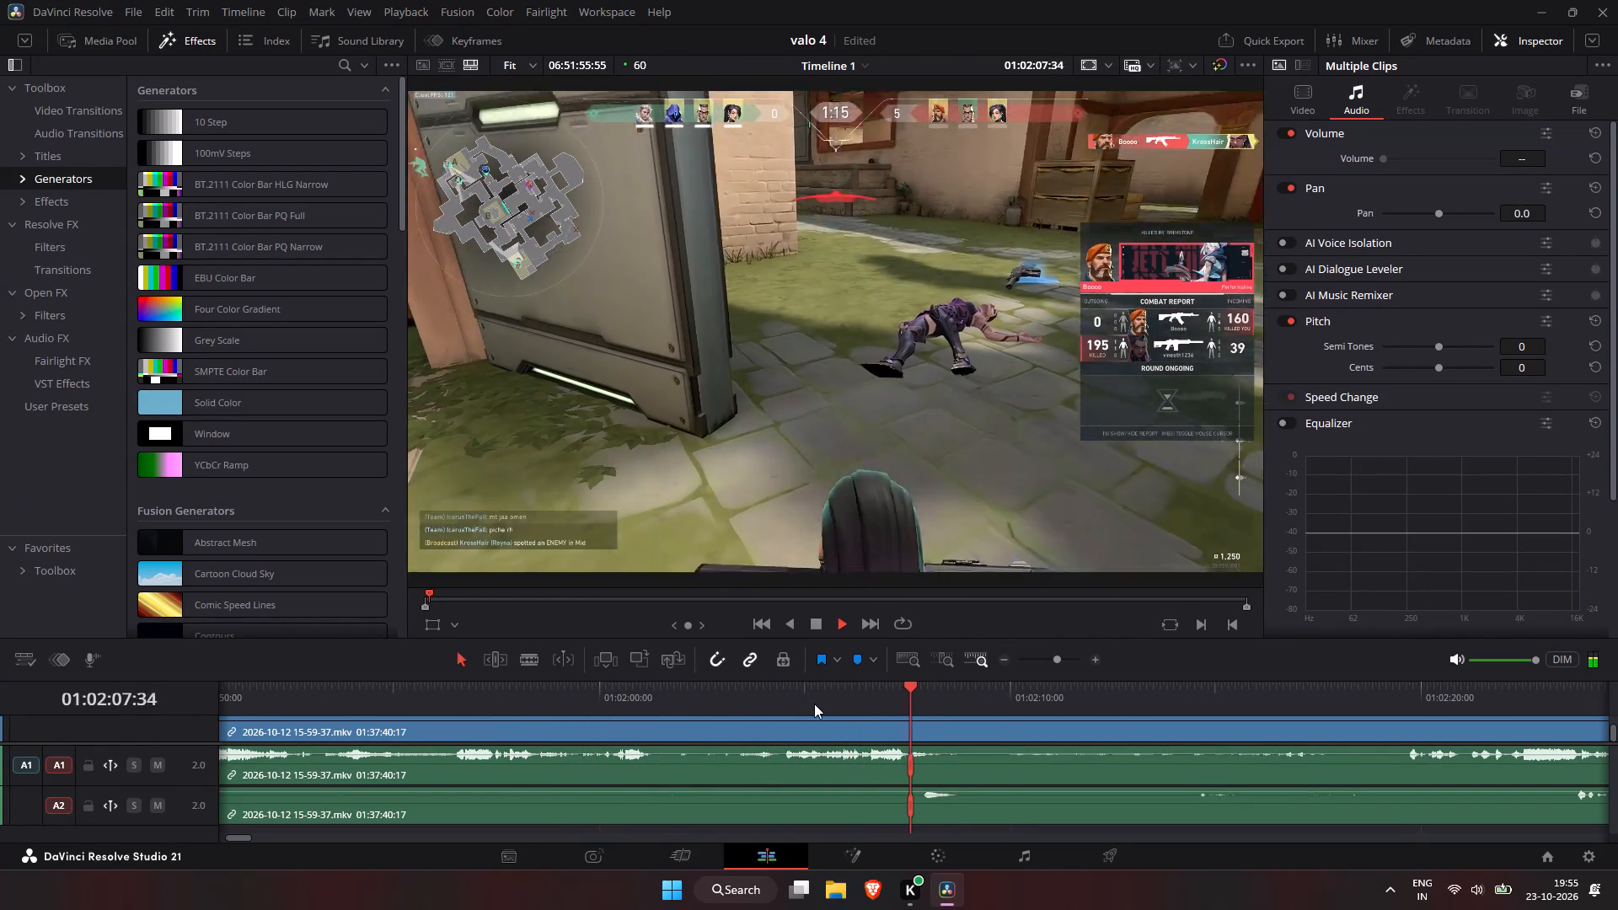
key(space)
click(239, 699)
key(space)
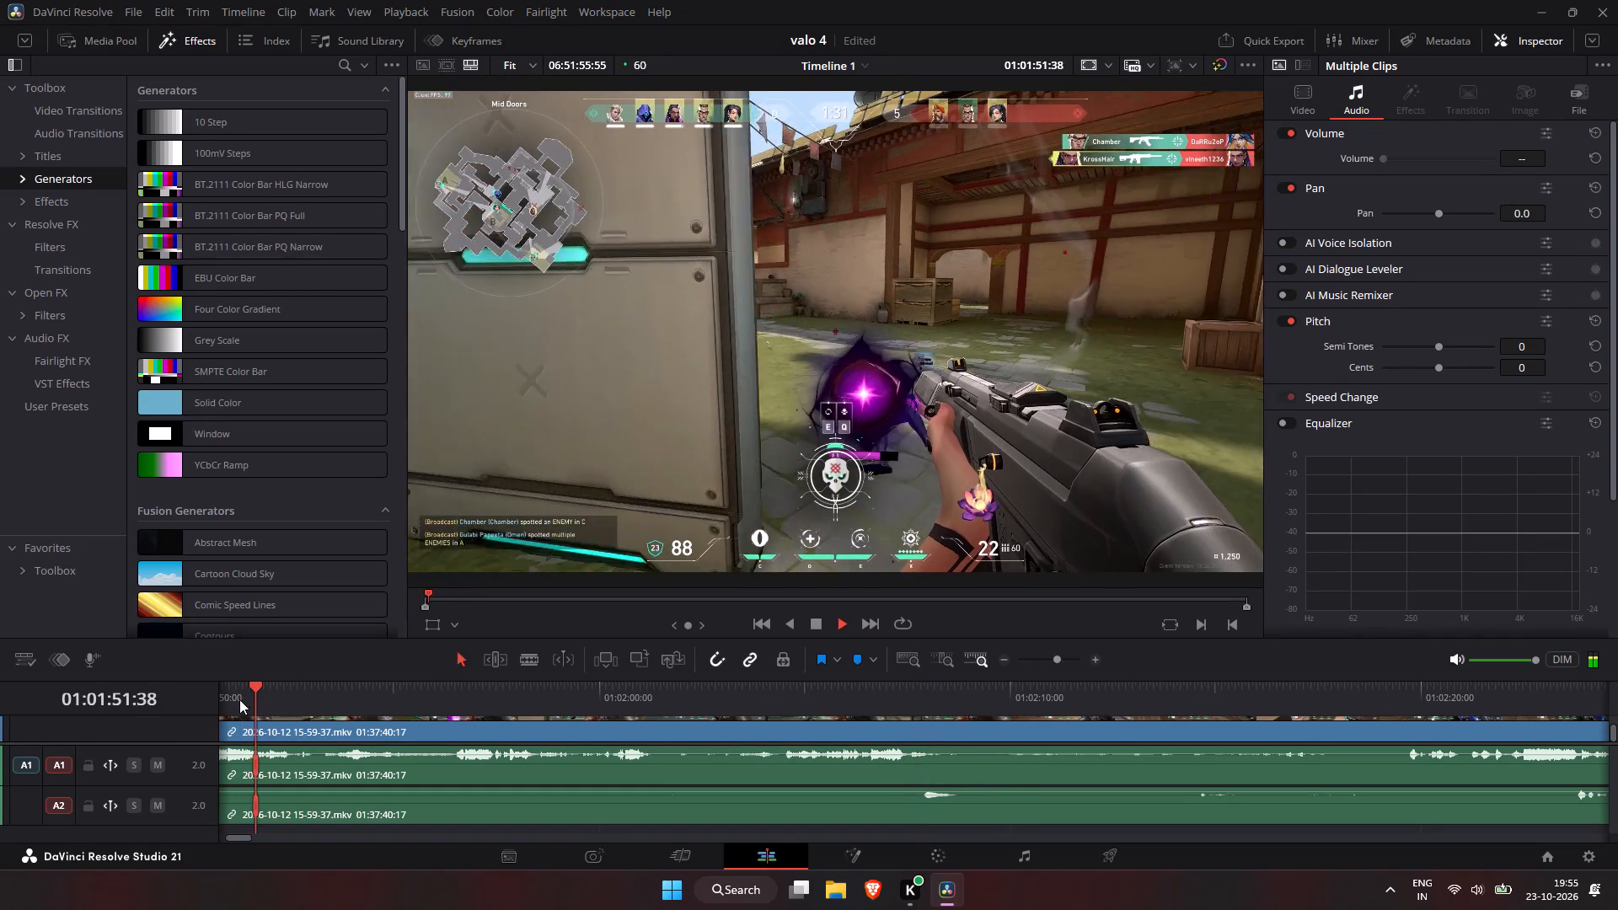
key(space)
click(222, 699)
key(space)
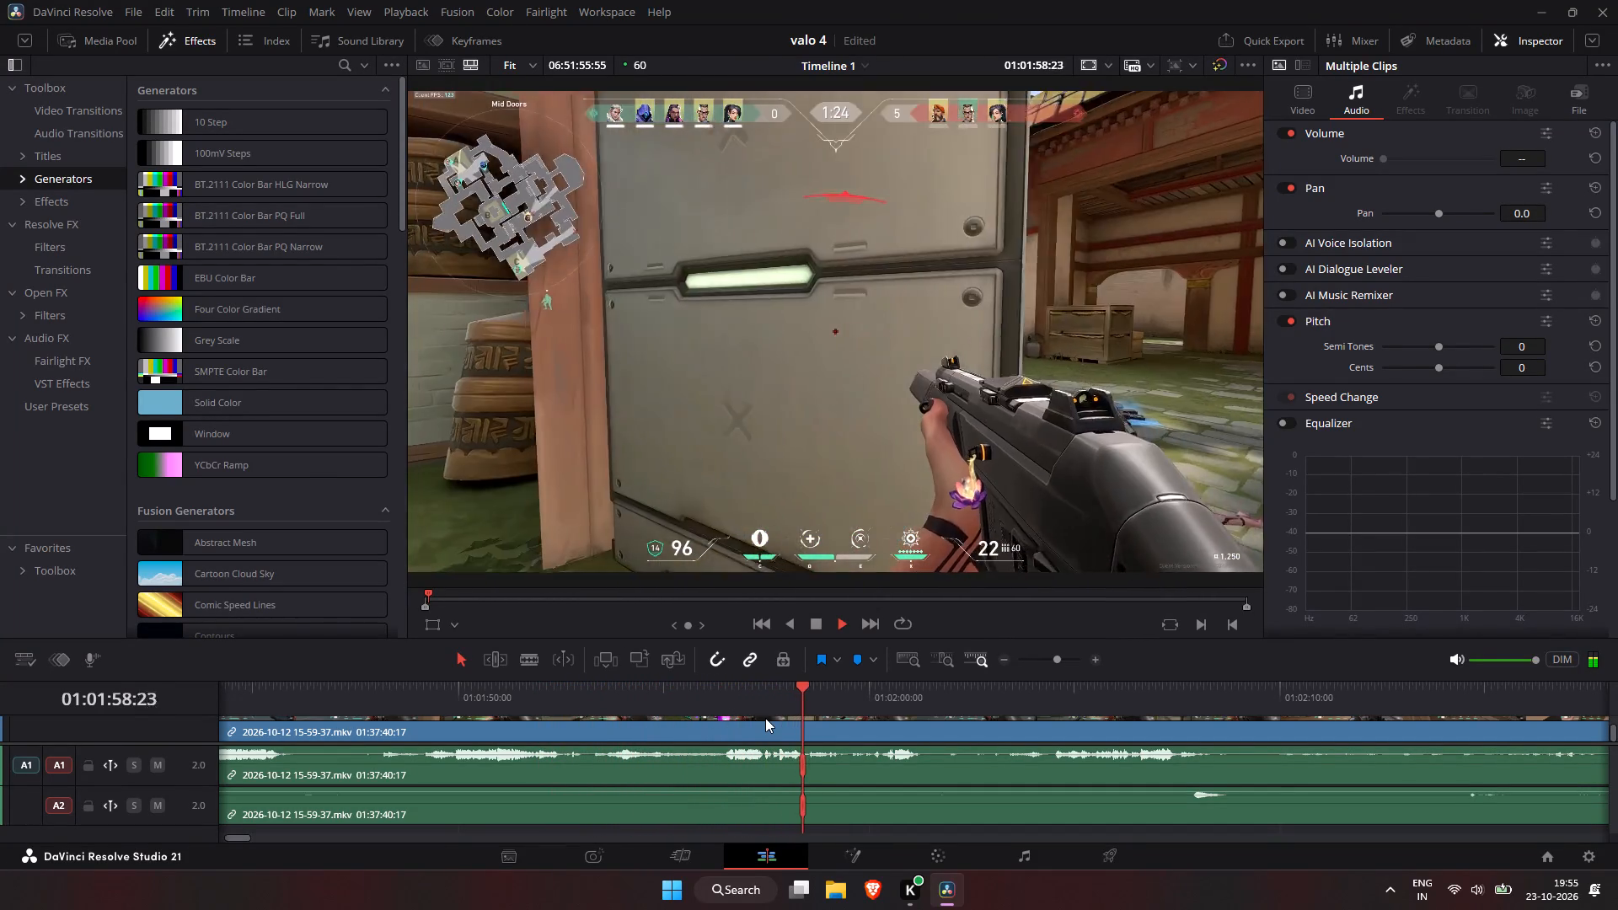
click(996, 688)
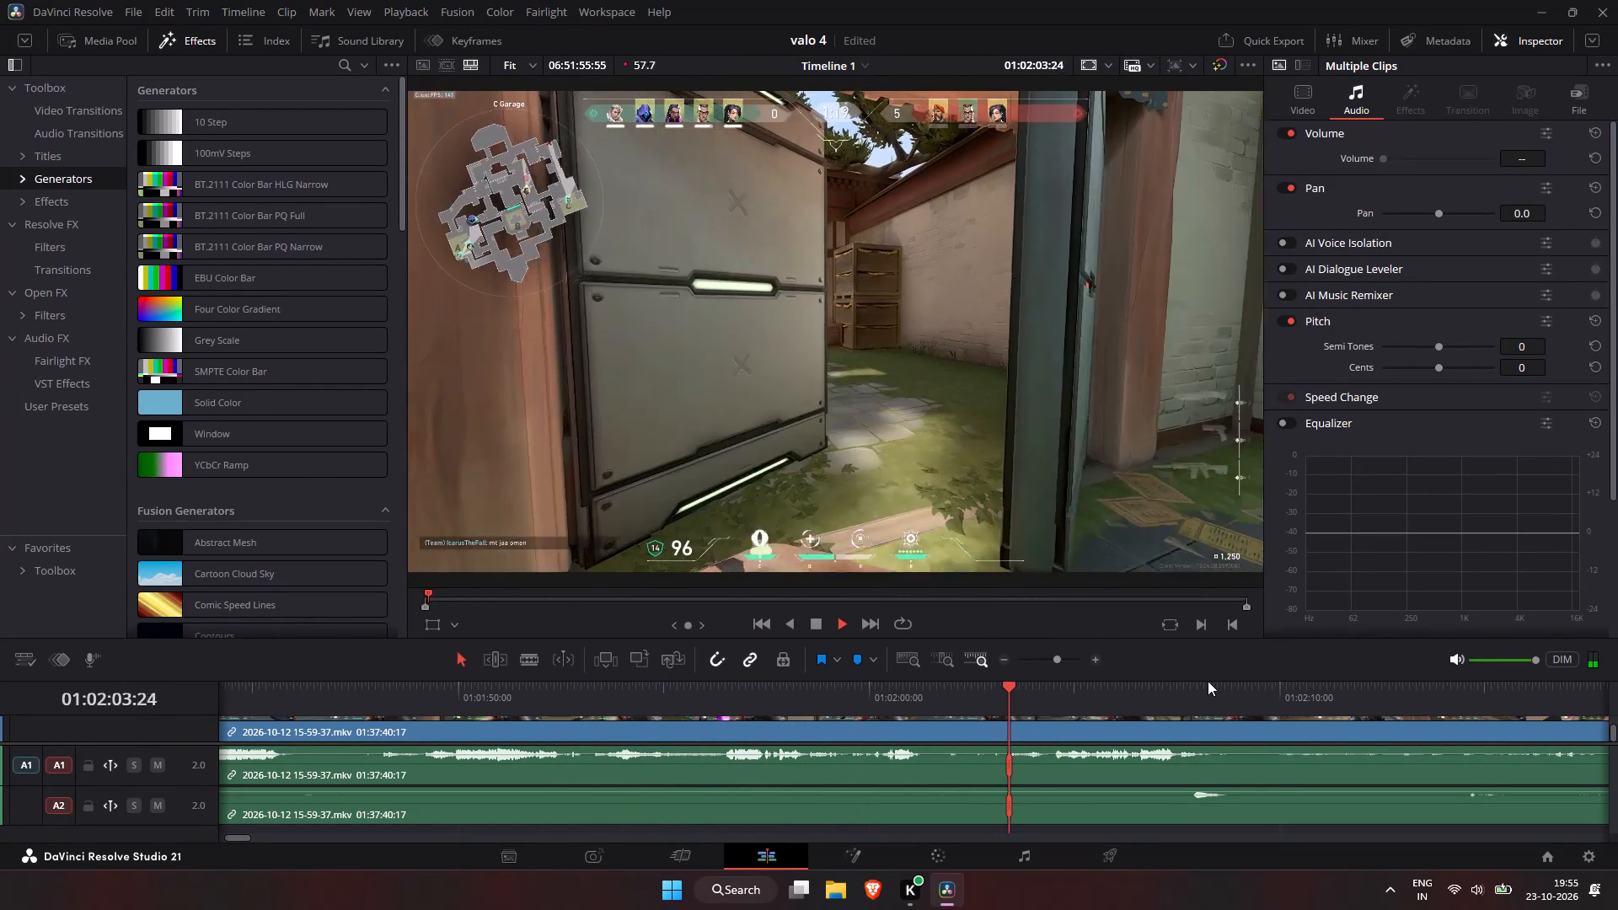
click(1209, 681)
click(1219, 697)
Scan the footage from about 01:02:03 through the next buy phase to about 01:03:43 for the next action moment.
drag(1392, 700, 1402, 700)
key(space)
key(space)
click(1617, 682)
click(1606, 671)
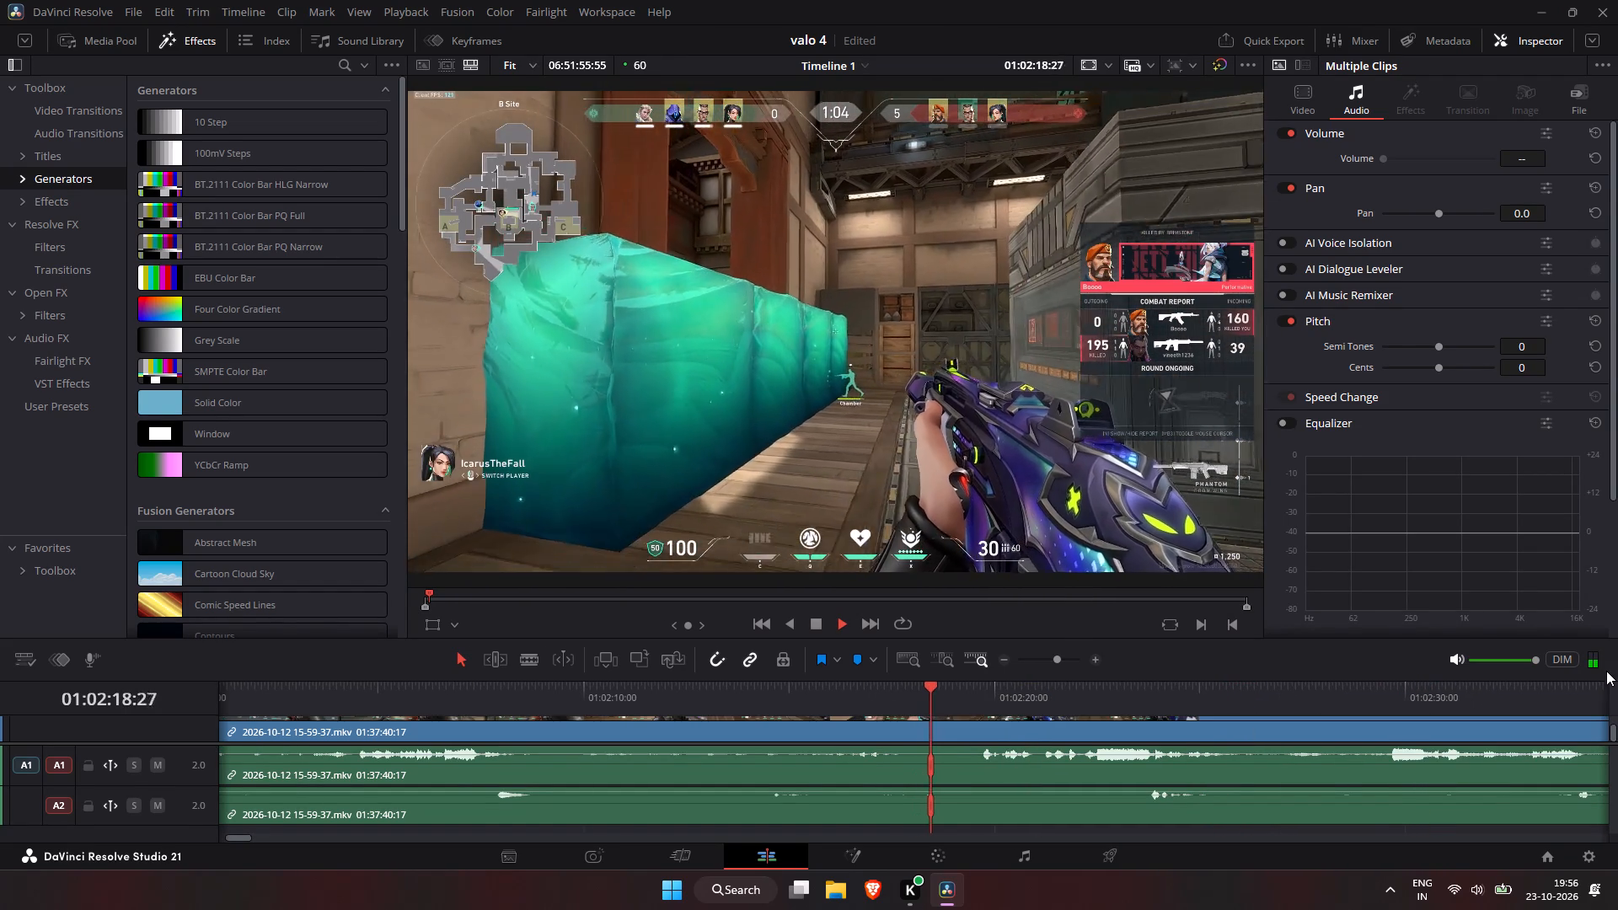
click(1587, 677)
click(1587, 680)
click(1583, 689)
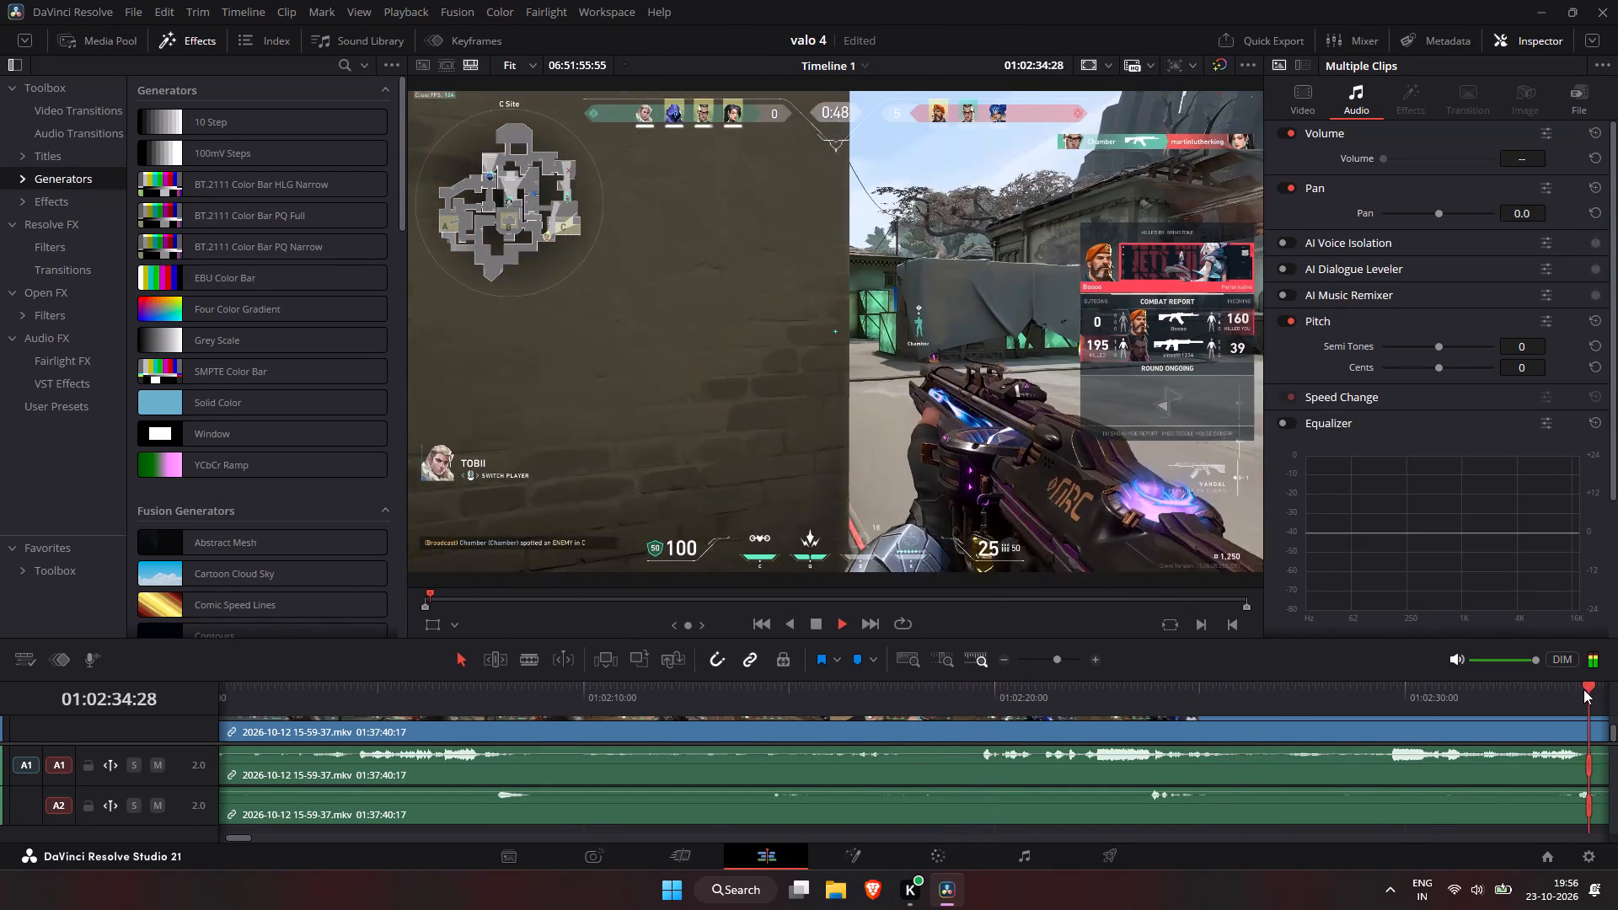
click(1583, 689)
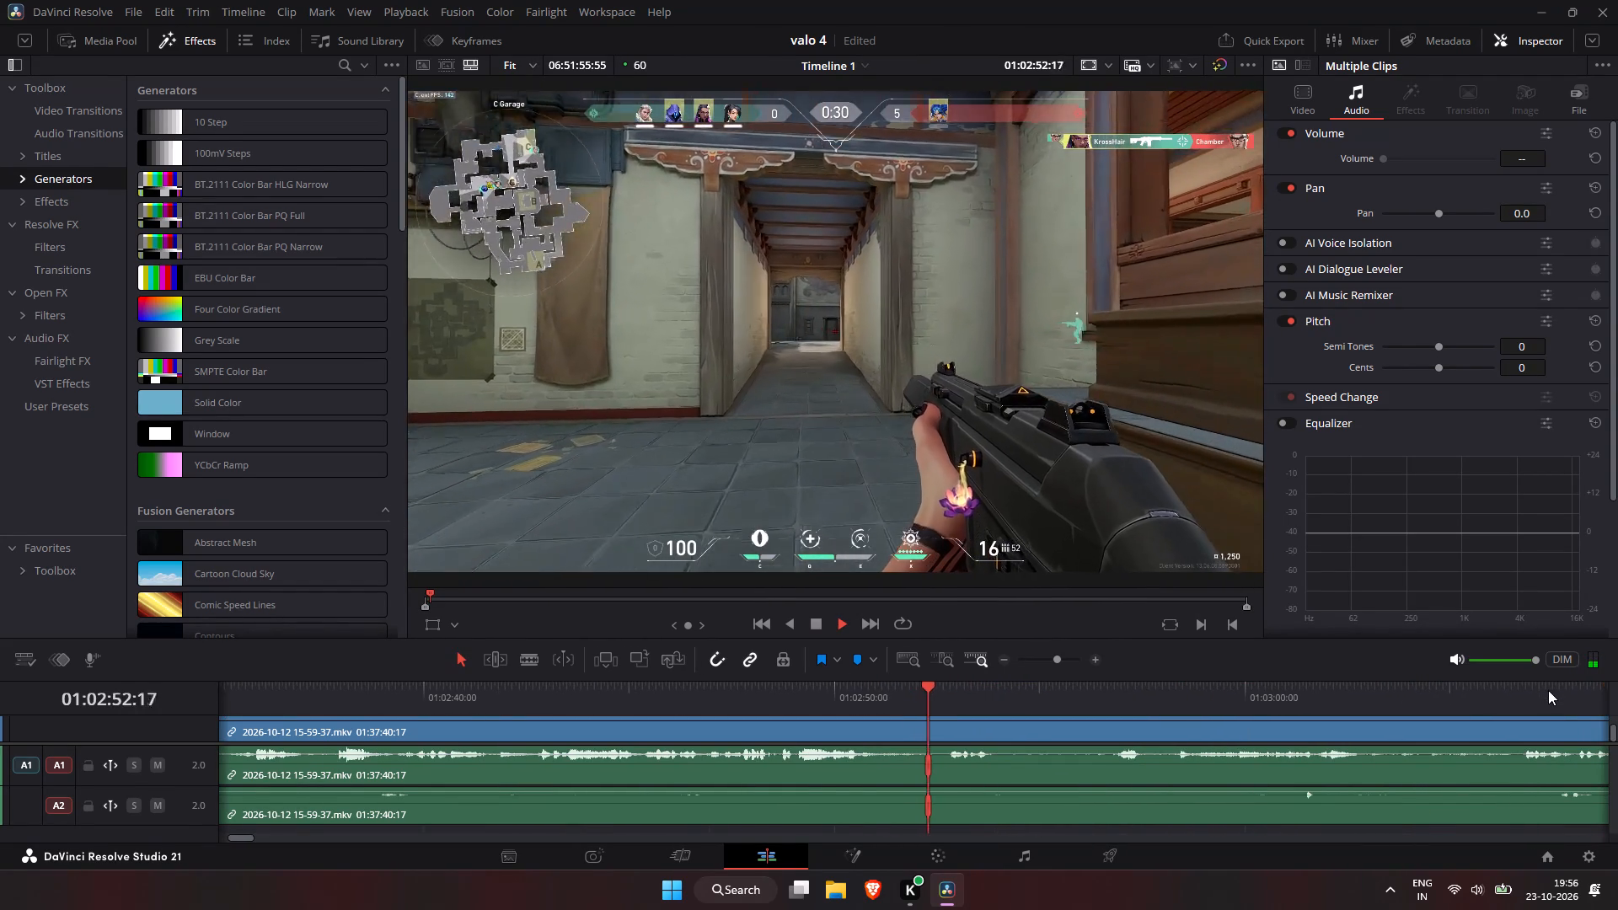
click(1548, 690)
click(1548, 690)
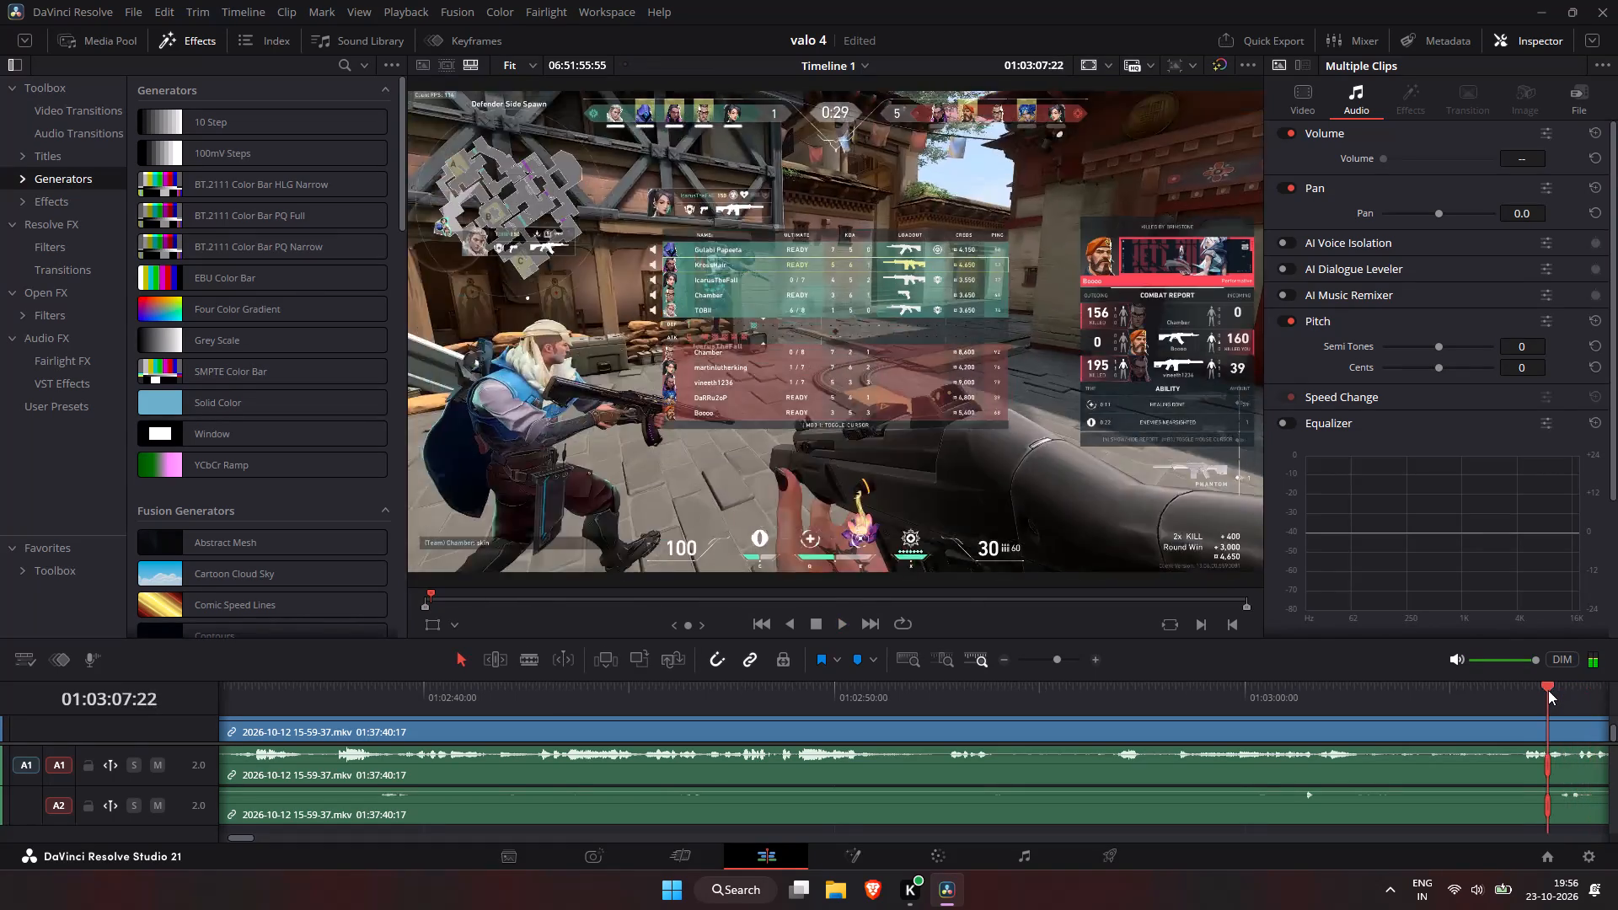
click(1615, 698)
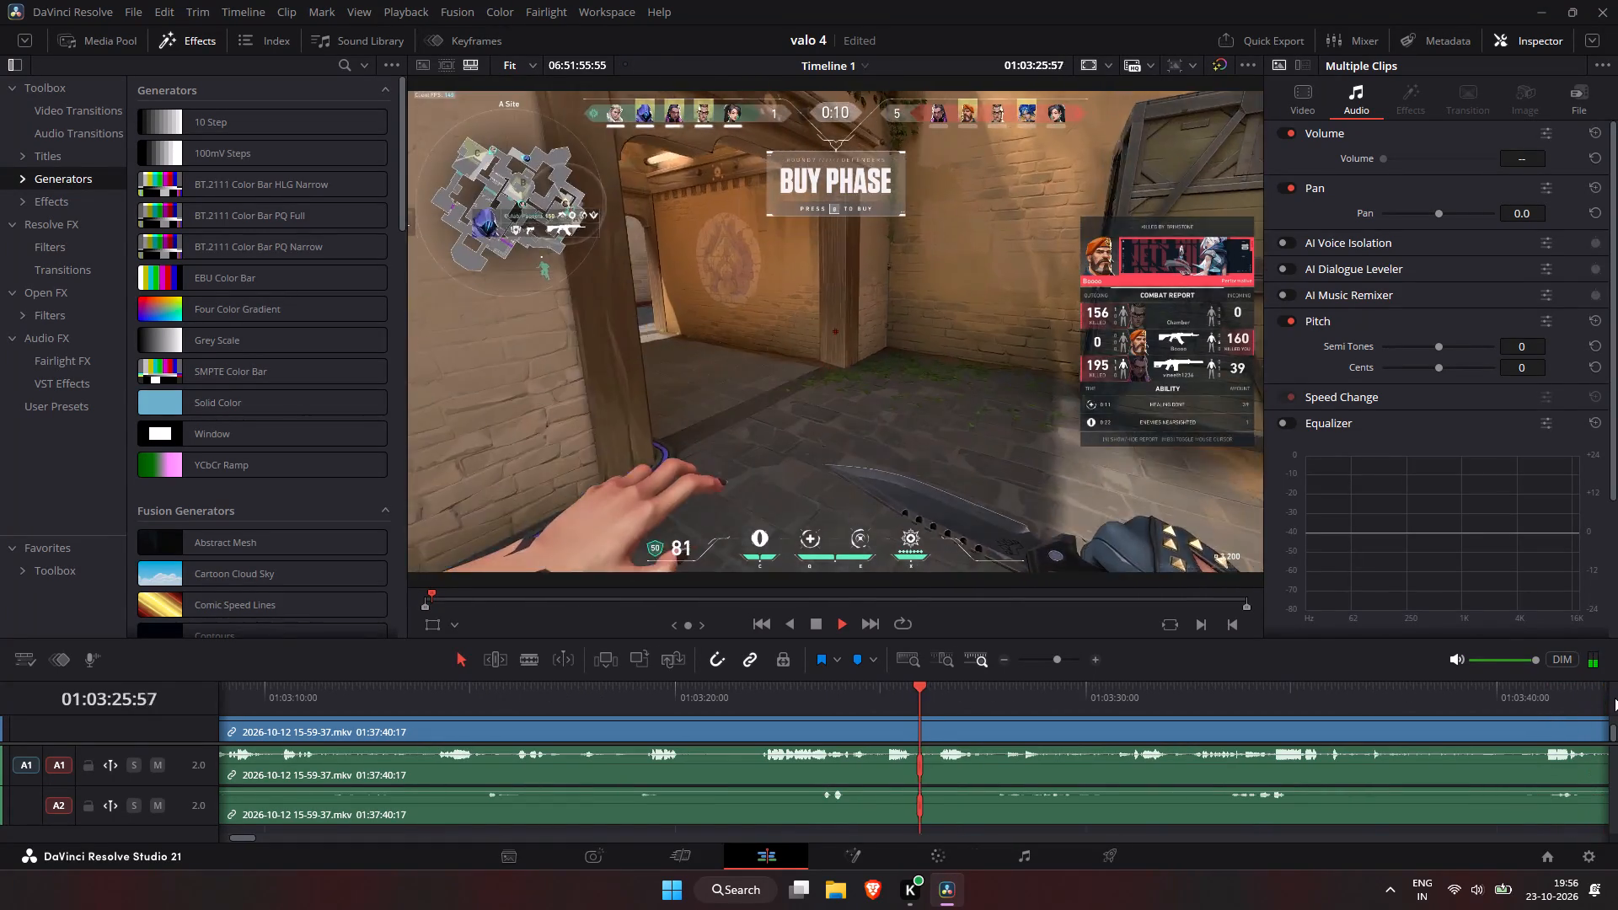
click(1615, 698)
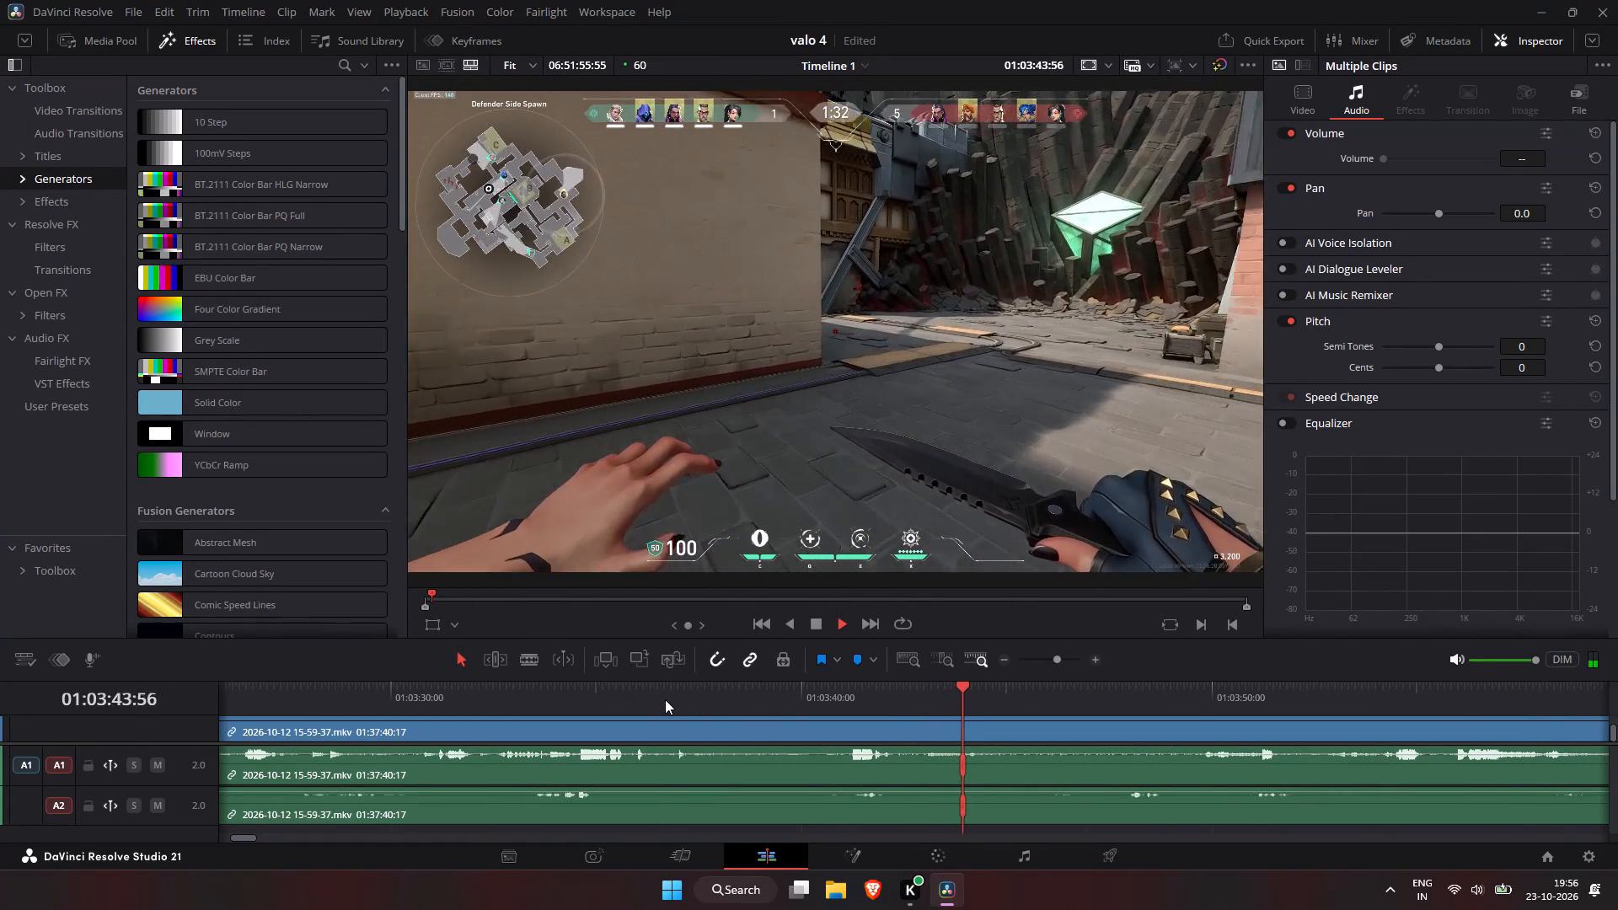
Review the following round between about 01:03:36 and 01:04:49 for action worth keeping.
click(665, 699)
click(890, 693)
drag(878, 703, 963, 701)
drag(1122, 701, 1246, 699)
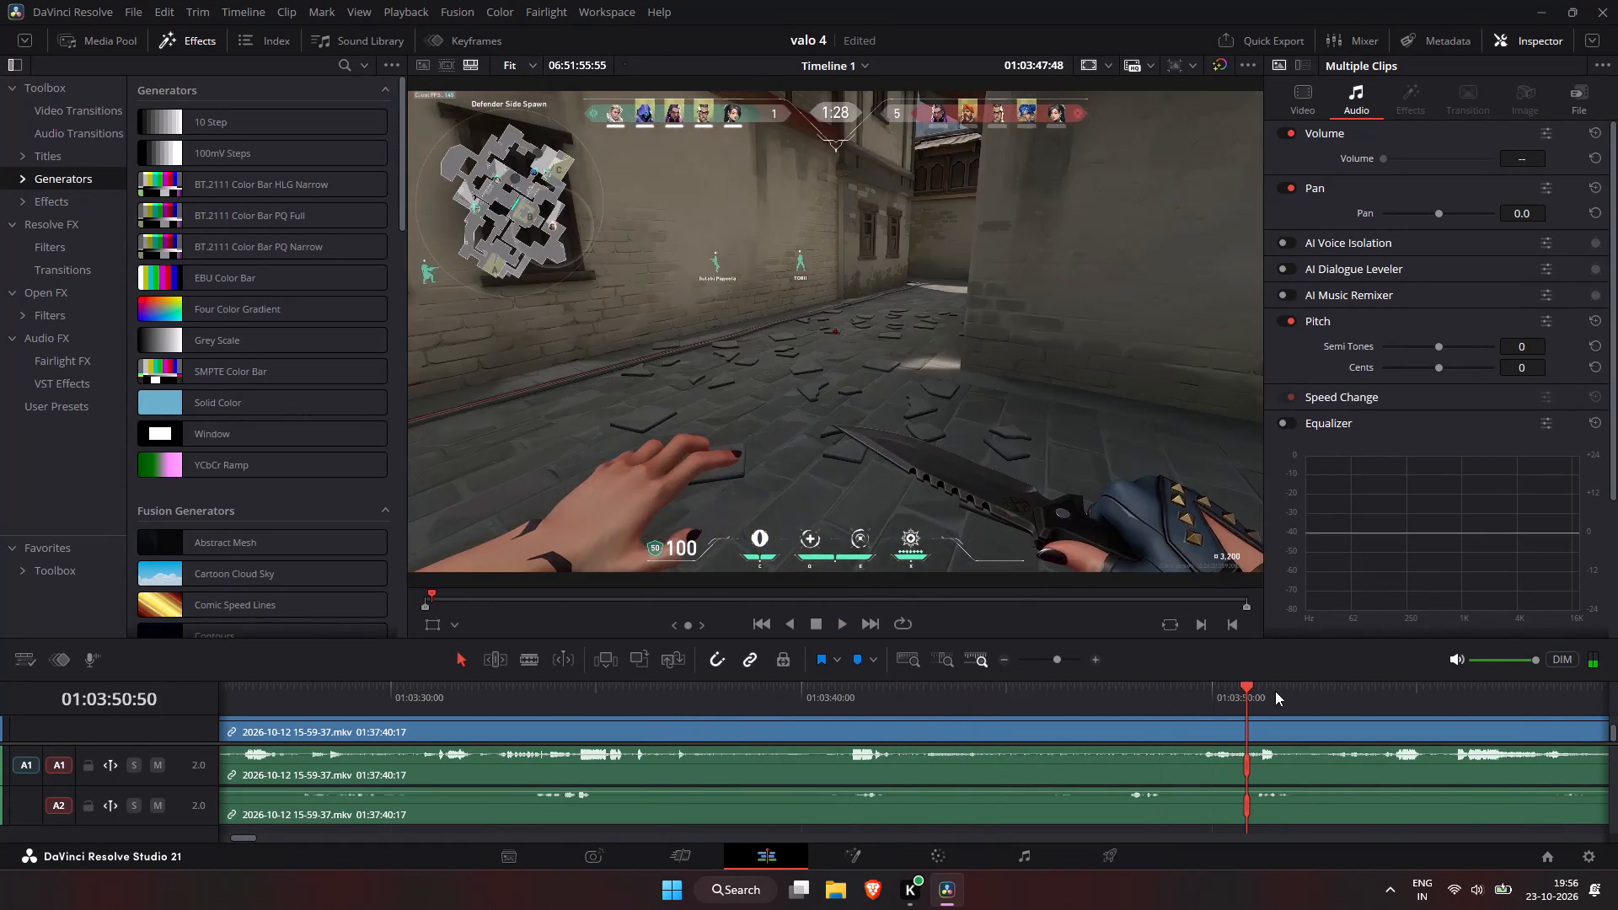
drag(1443, 685, 1467, 688)
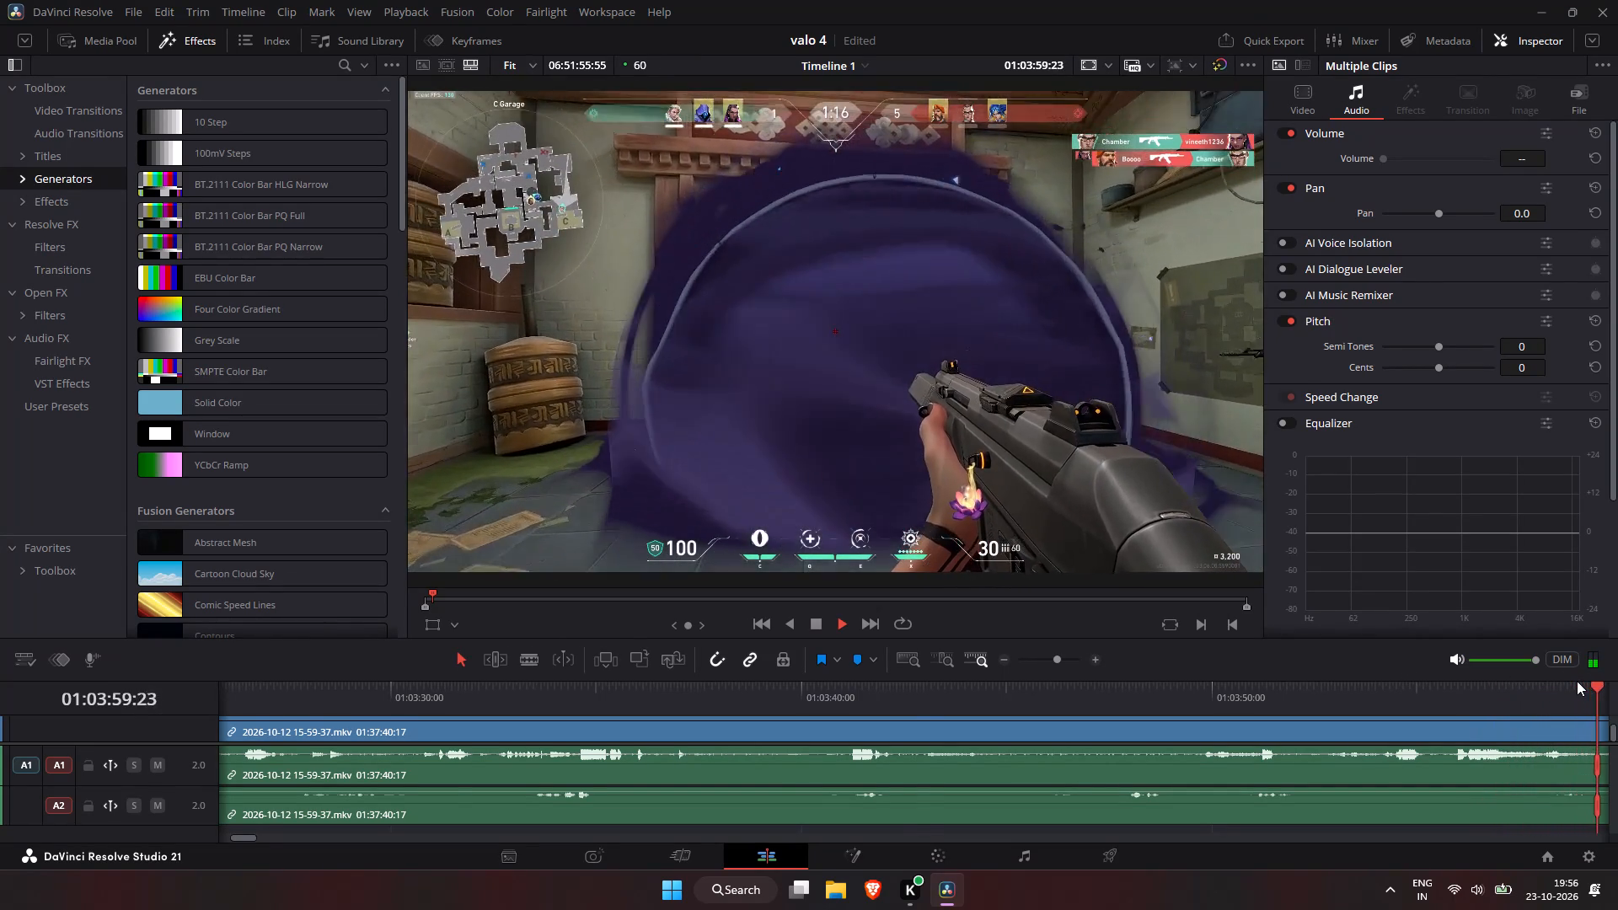
click(1098, 687)
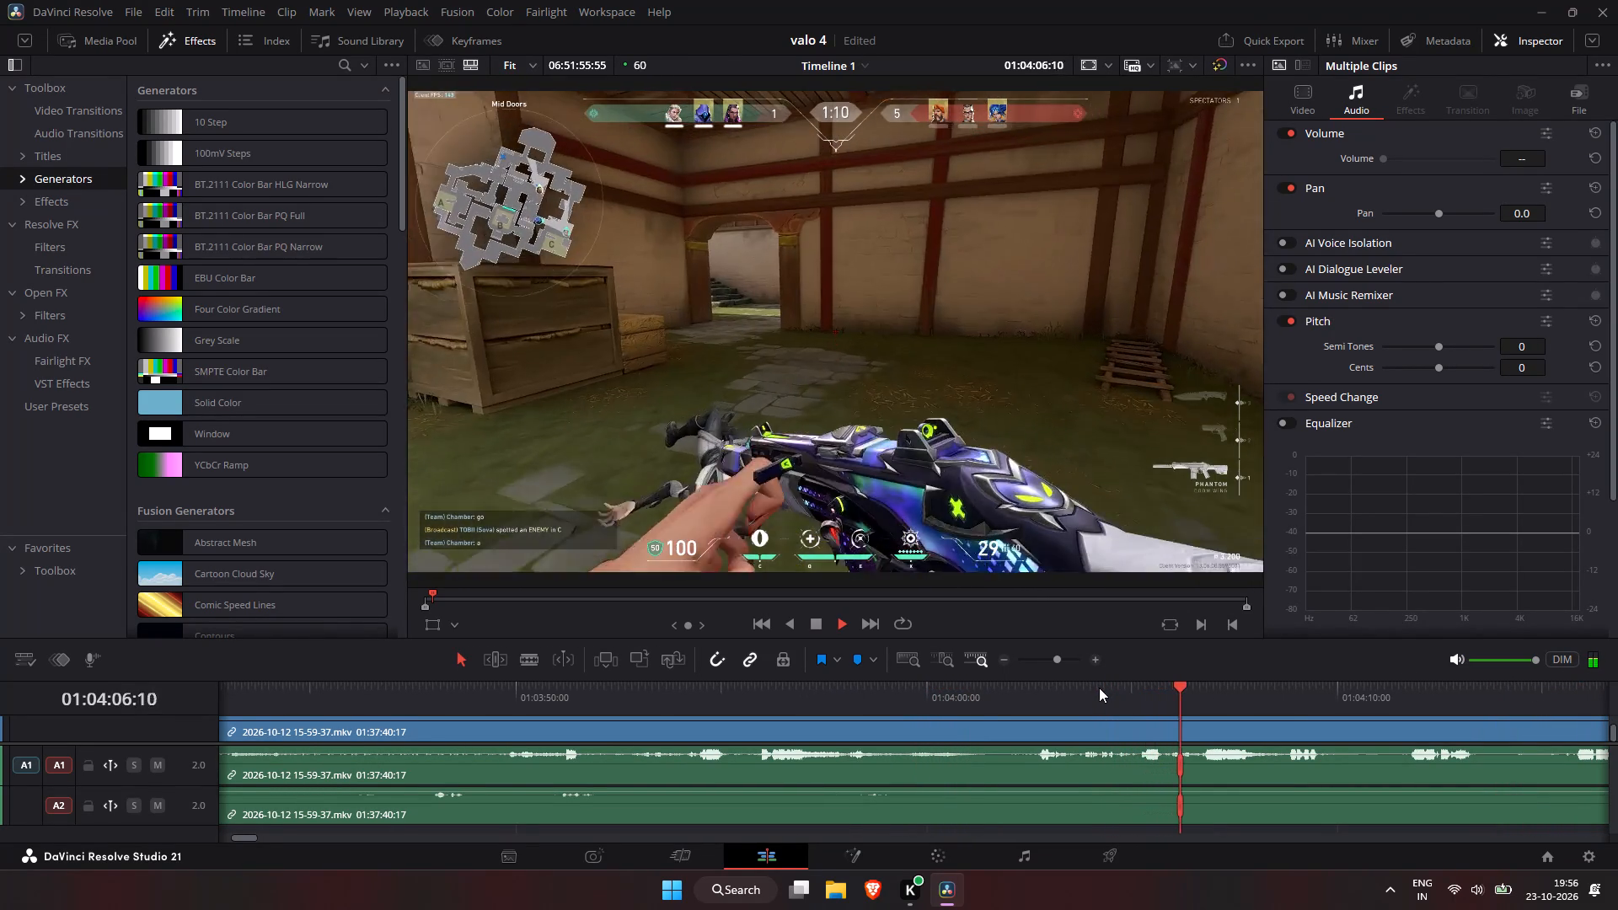
click(1405, 693)
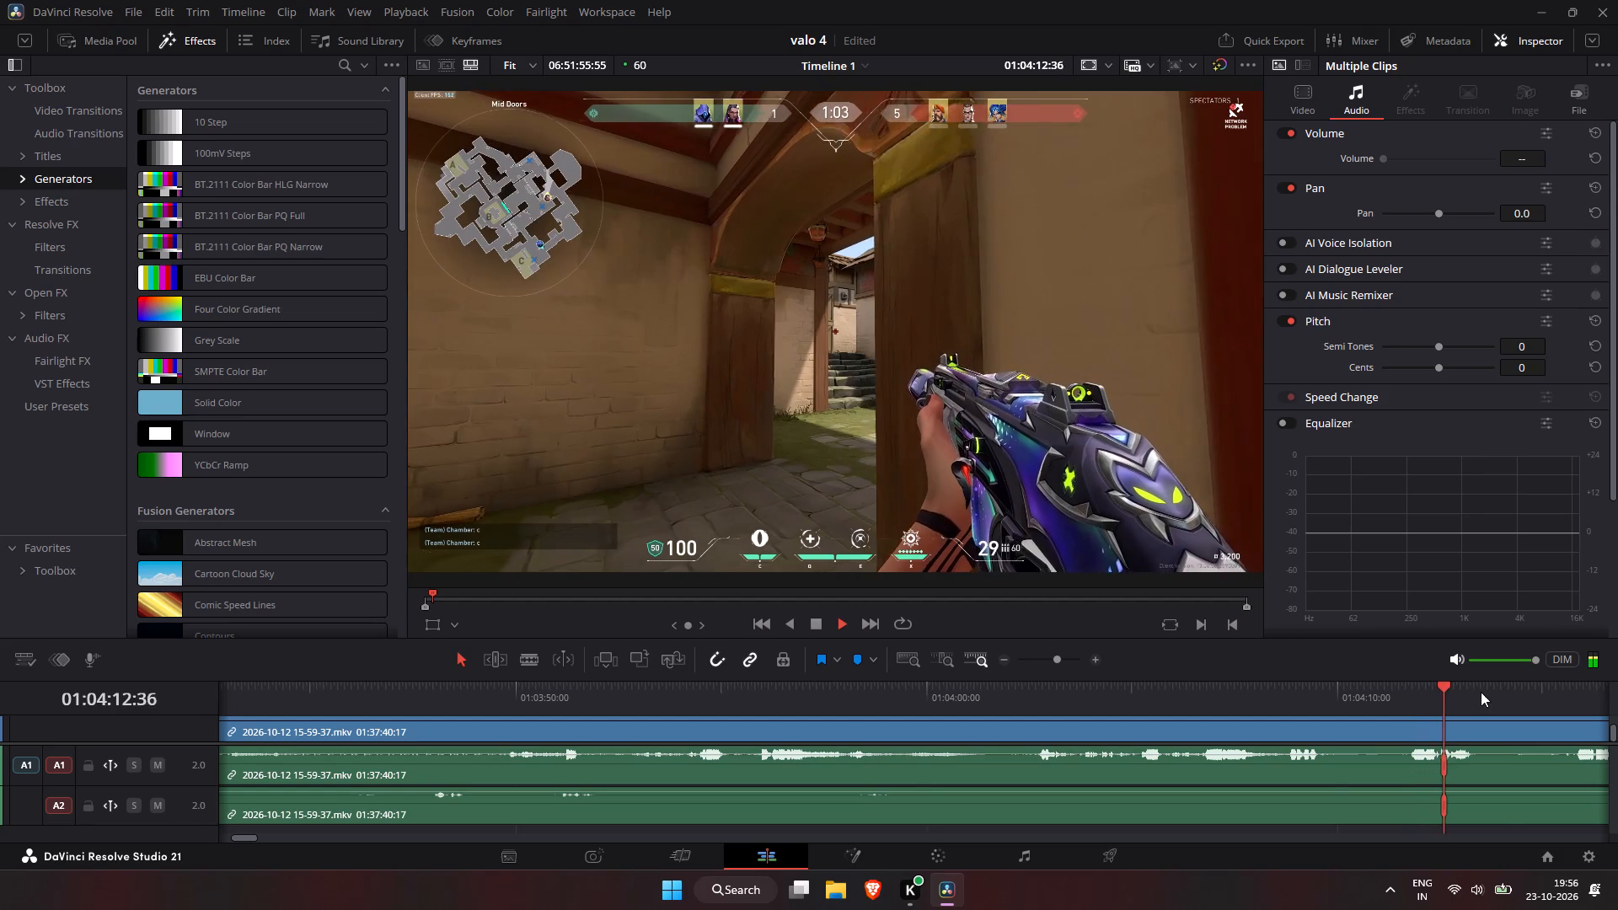
click(1508, 690)
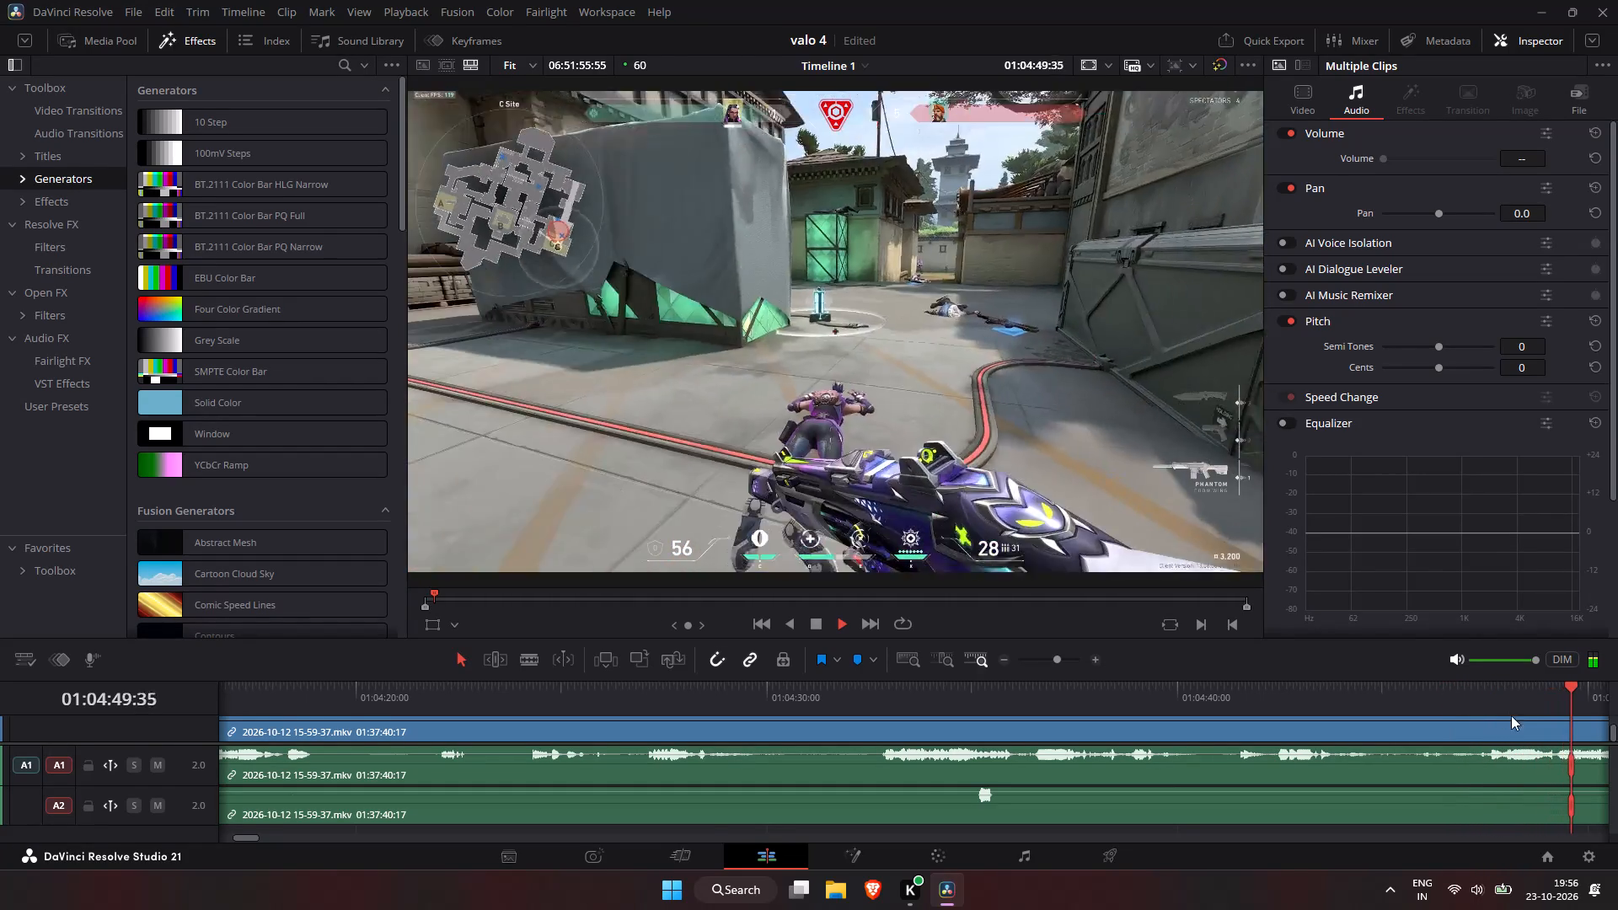
Scan the footage from about 01:04:50 through the buy phase to about 01:05:58 for the next fight.
click(1606, 690)
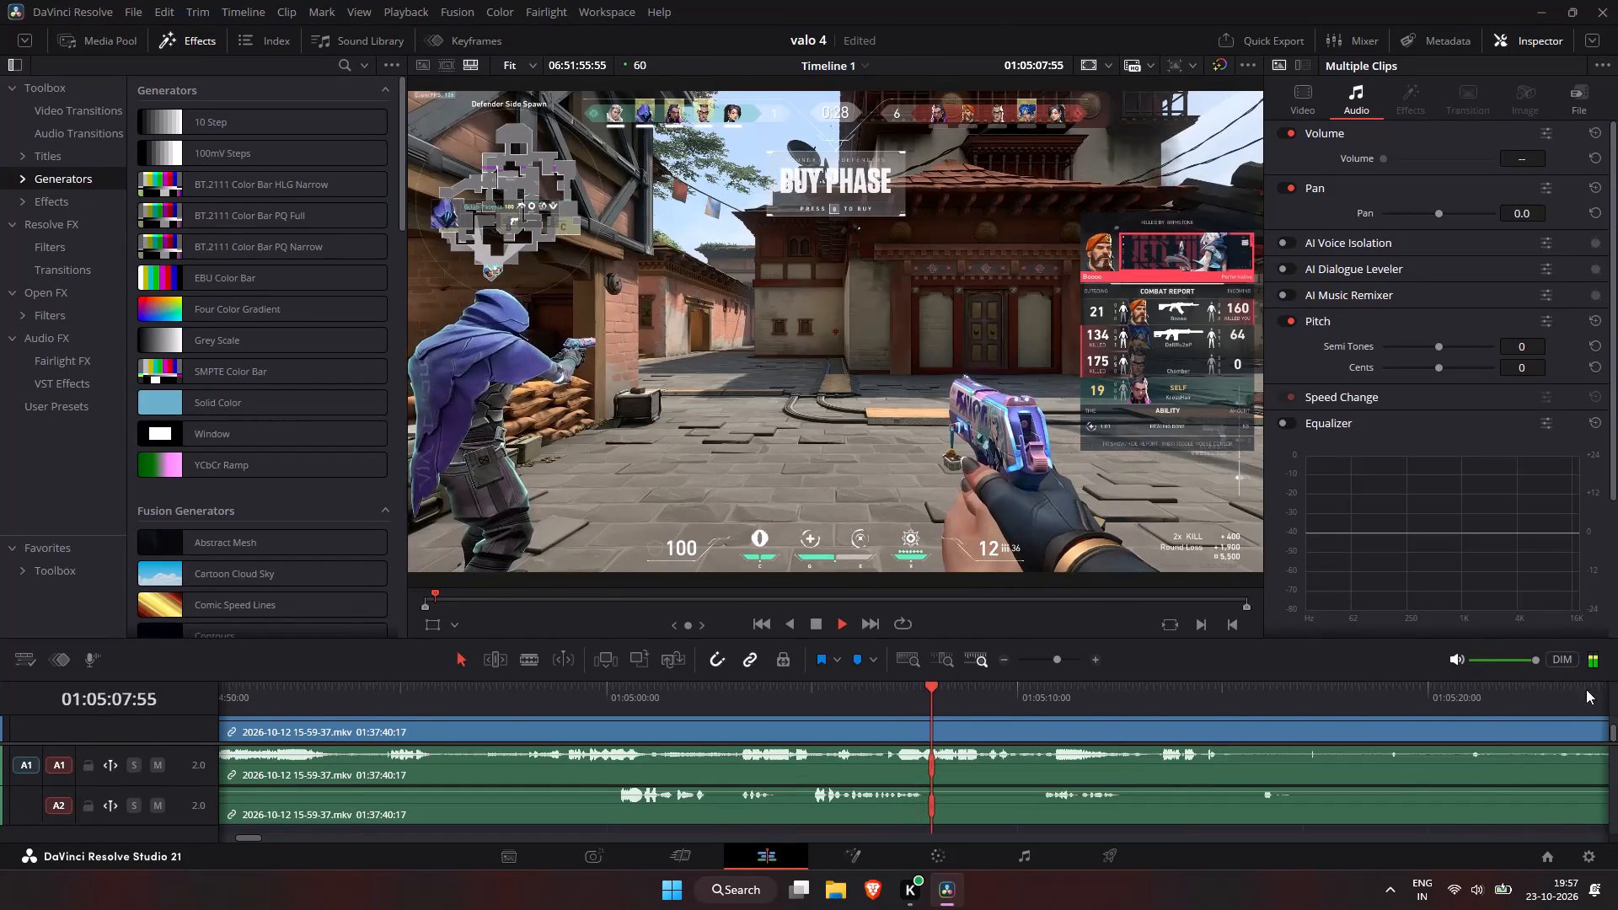
key(space)
click(832, 699)
key(space)
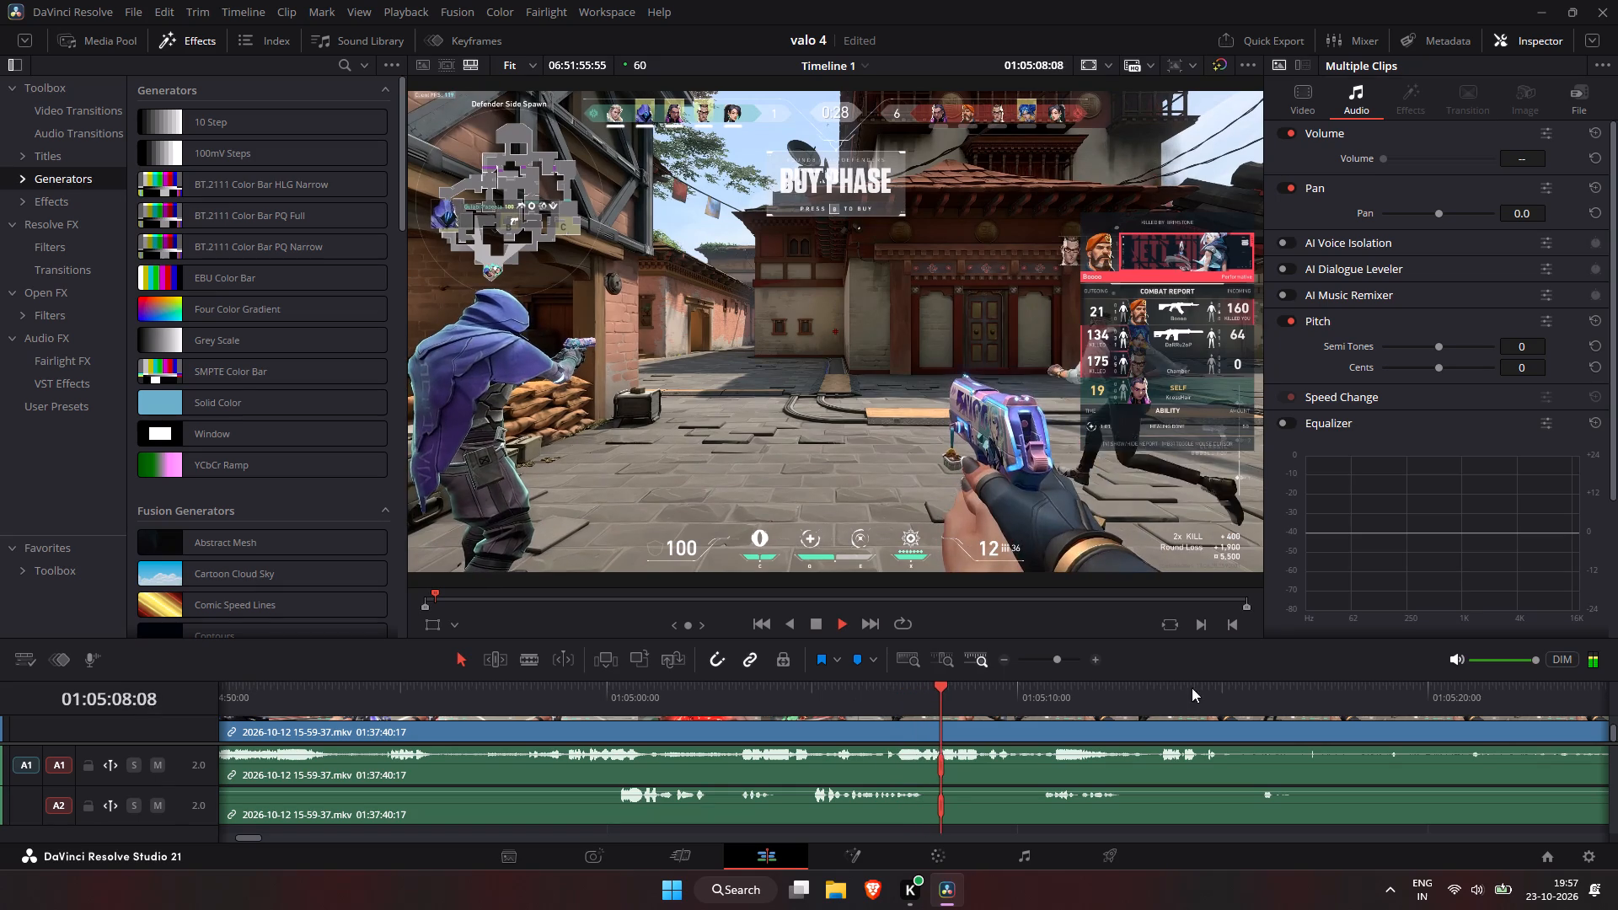
drag(1430, 687, 1482, 682)
click(1584, 688)
click(1610, 693)
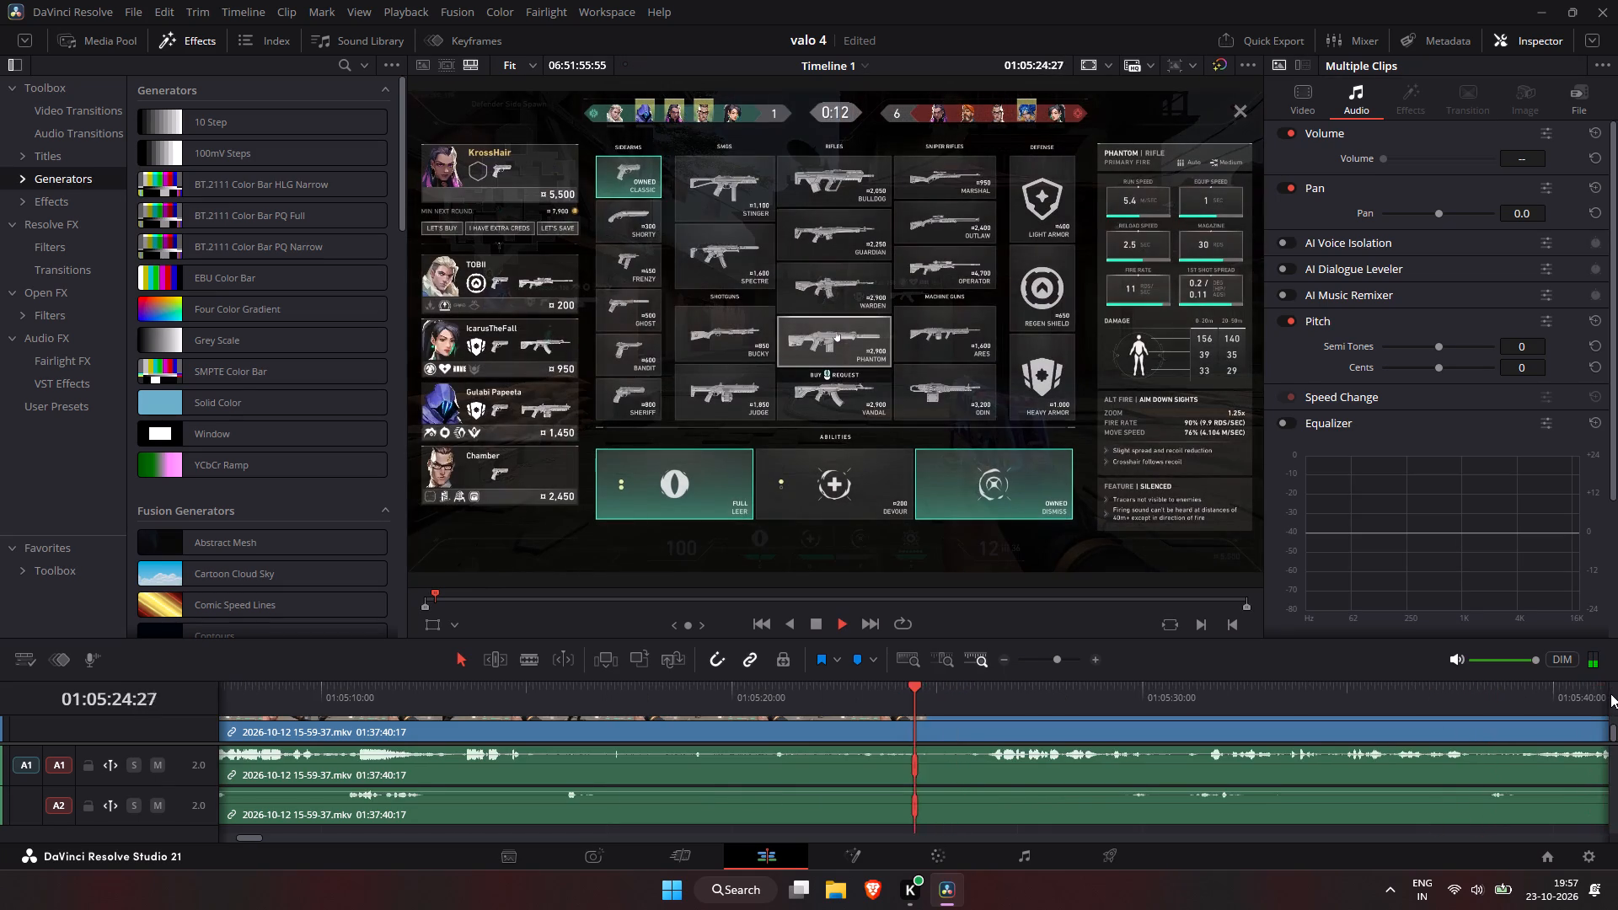
click(1610, 693)
click(1609, 706)
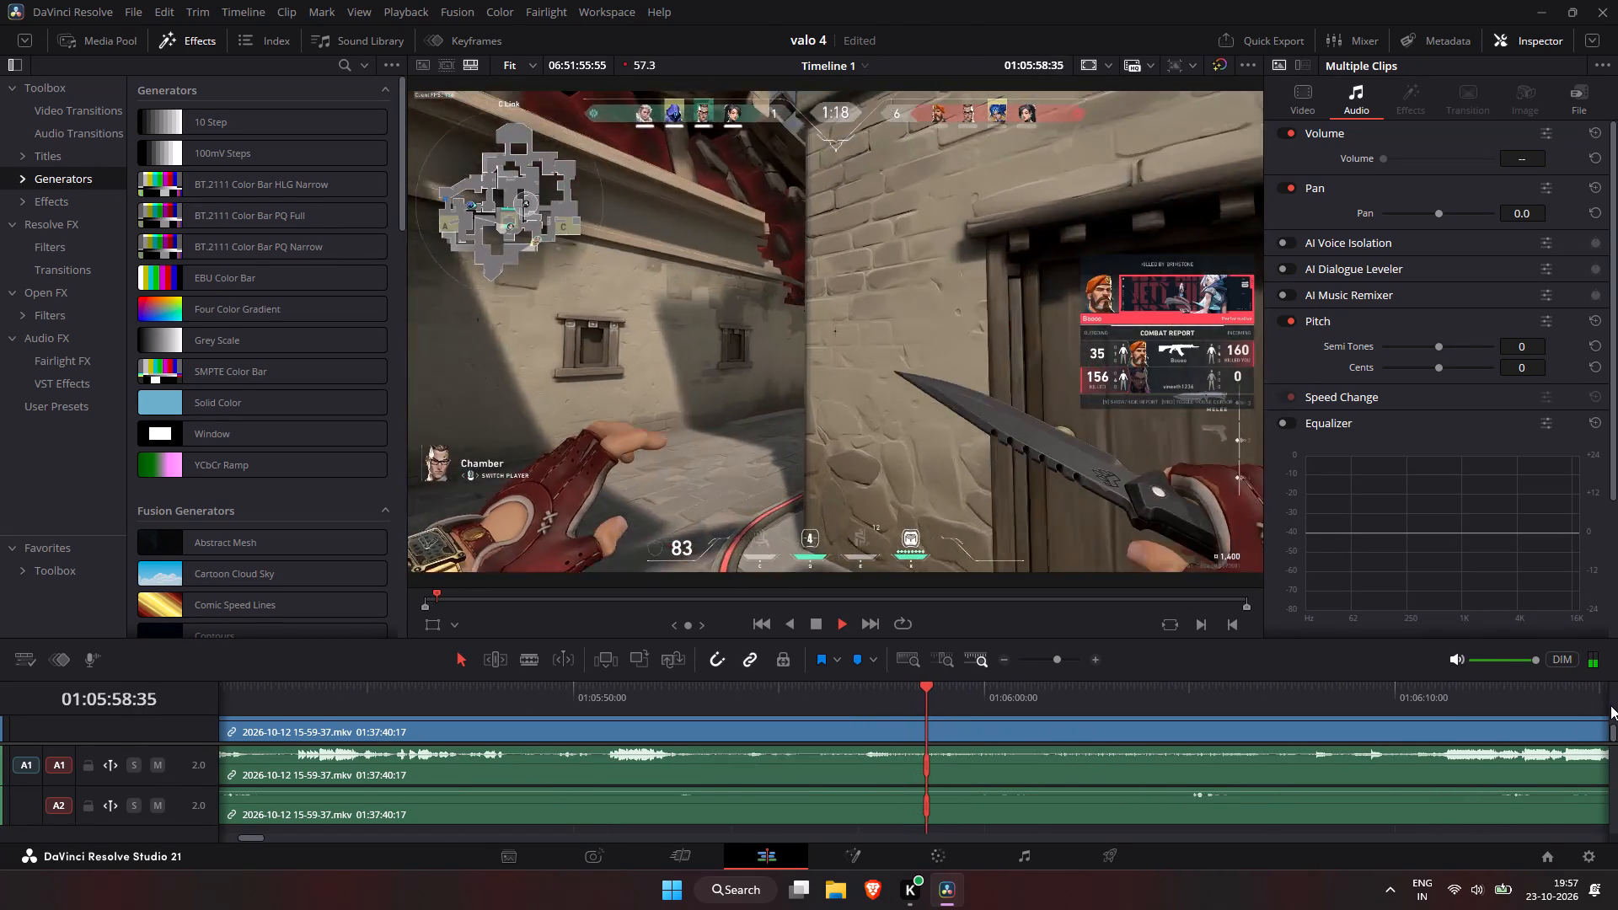
Review the A Site fight between about 01:05:42 and 01:05:54 for where its action starts.
click(708, 703)
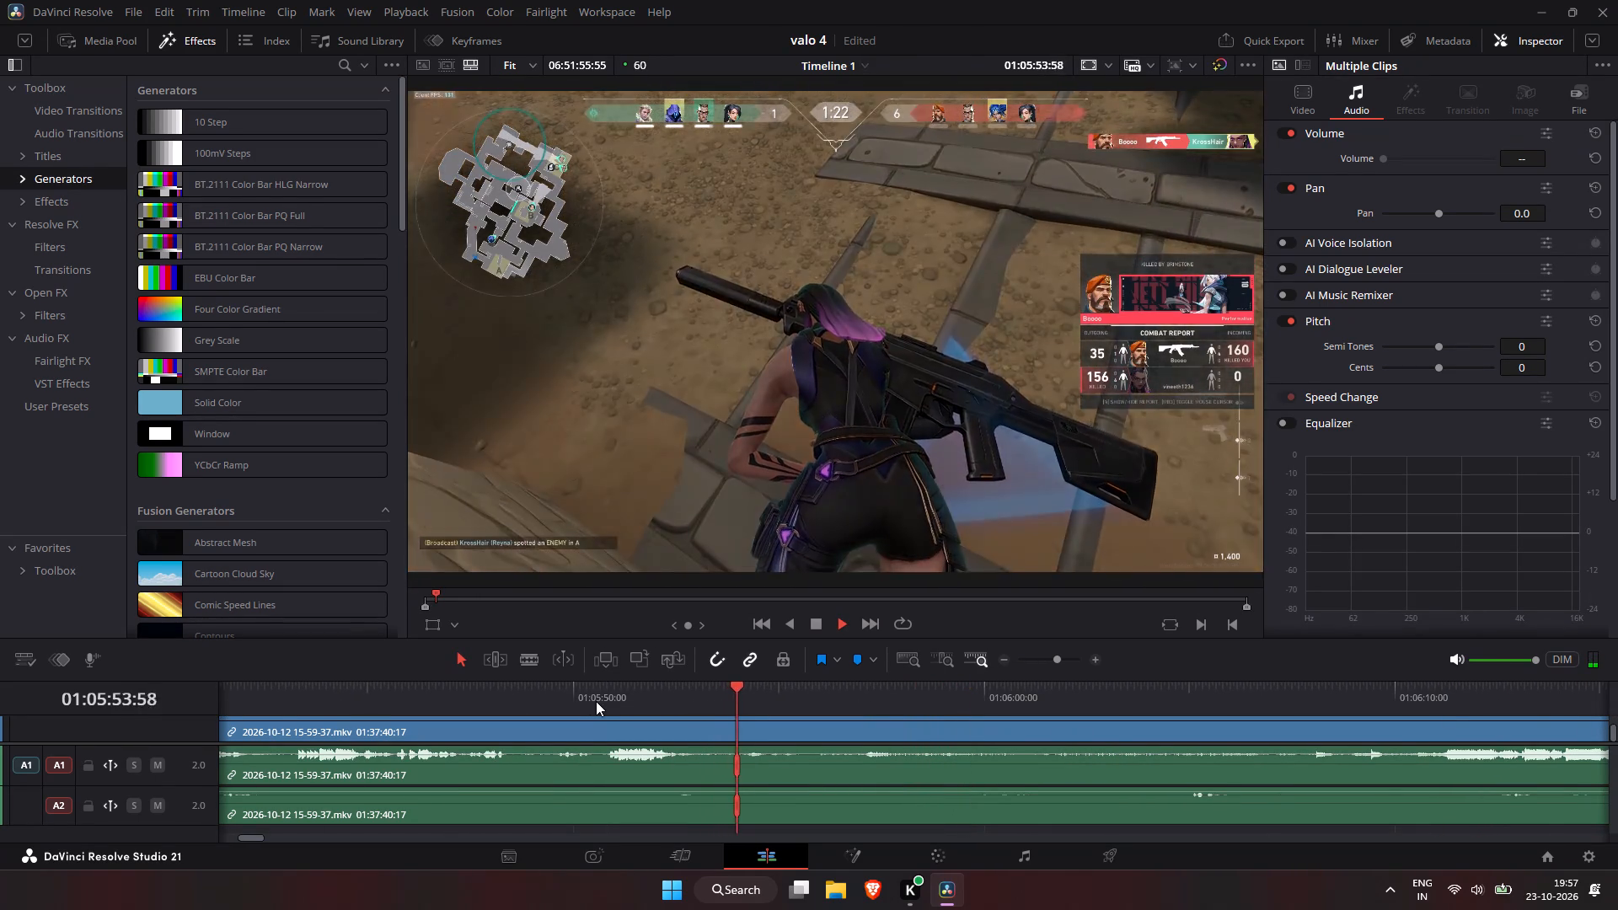
drag(588, 701, 580, 696)
click(505, 680)
click(443, 677)
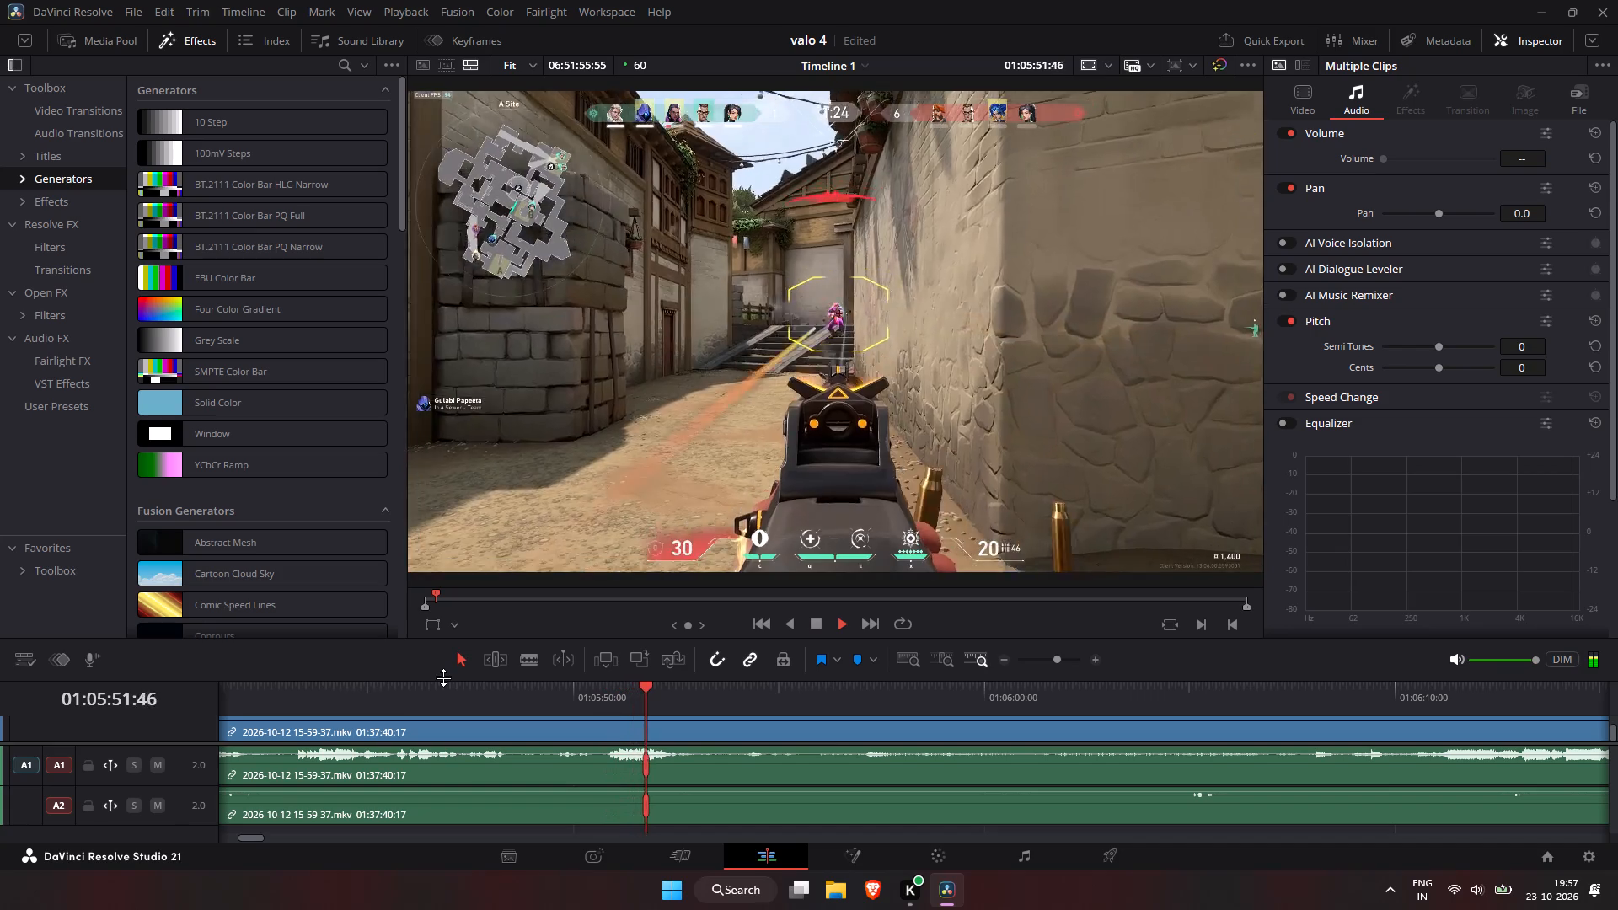
drag(346, 694, 339, 697)
key(space)
key(space)
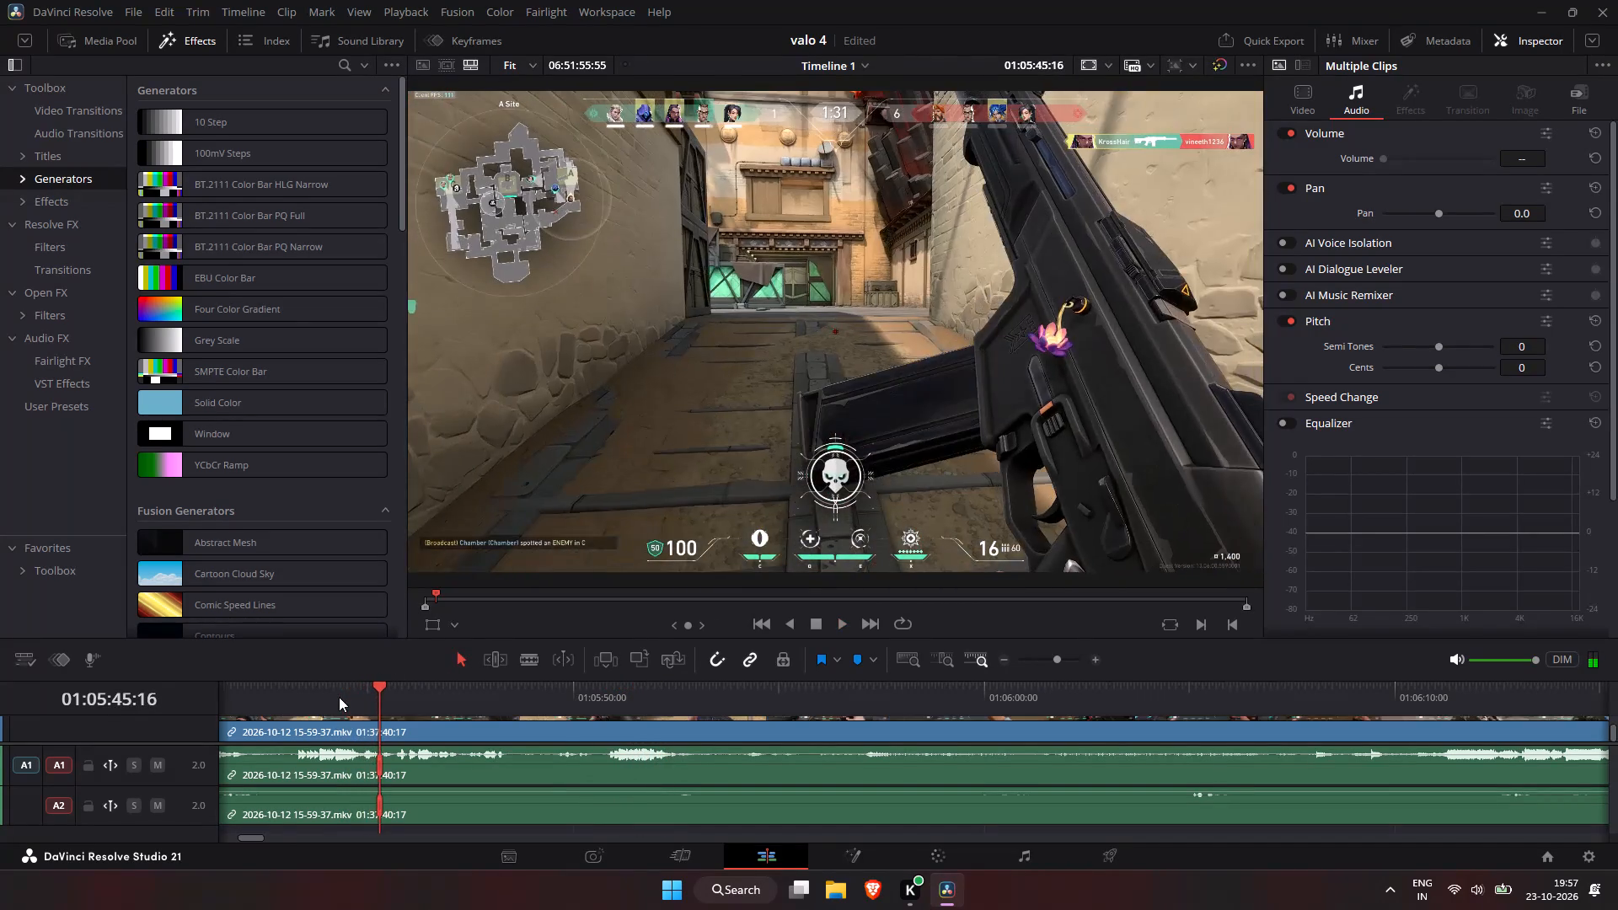
click(264, 698)
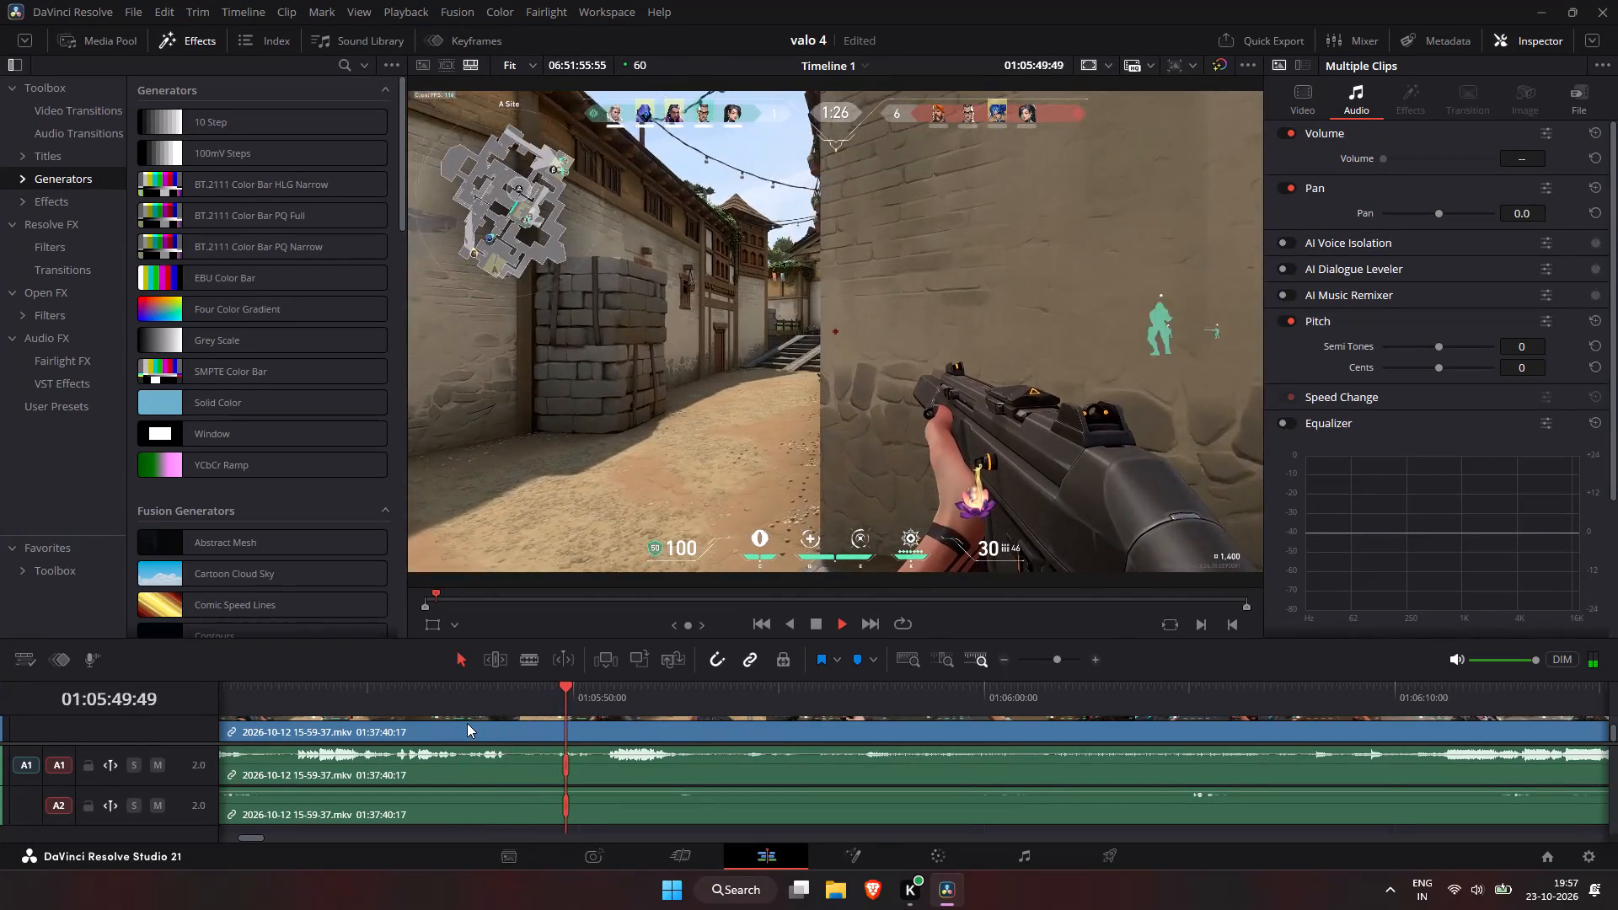
key(space)
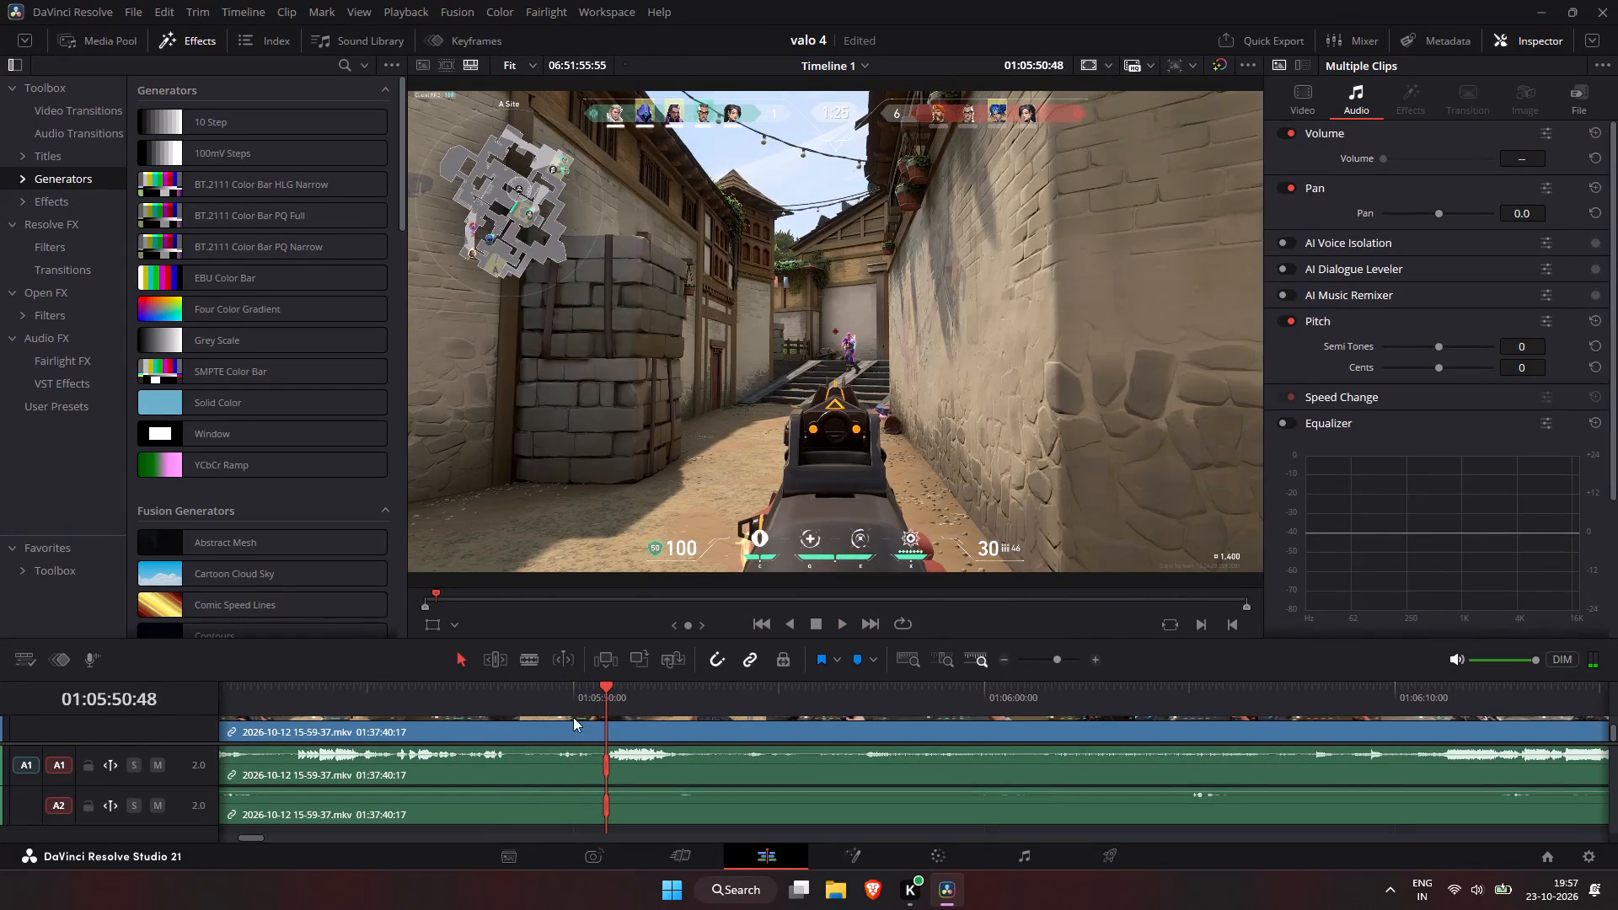
Split the linked clips at about 01:05:49, delete the segment between the 01:00:31 cut and this one, and close the gap.
drag(538, 693, 565, 699)
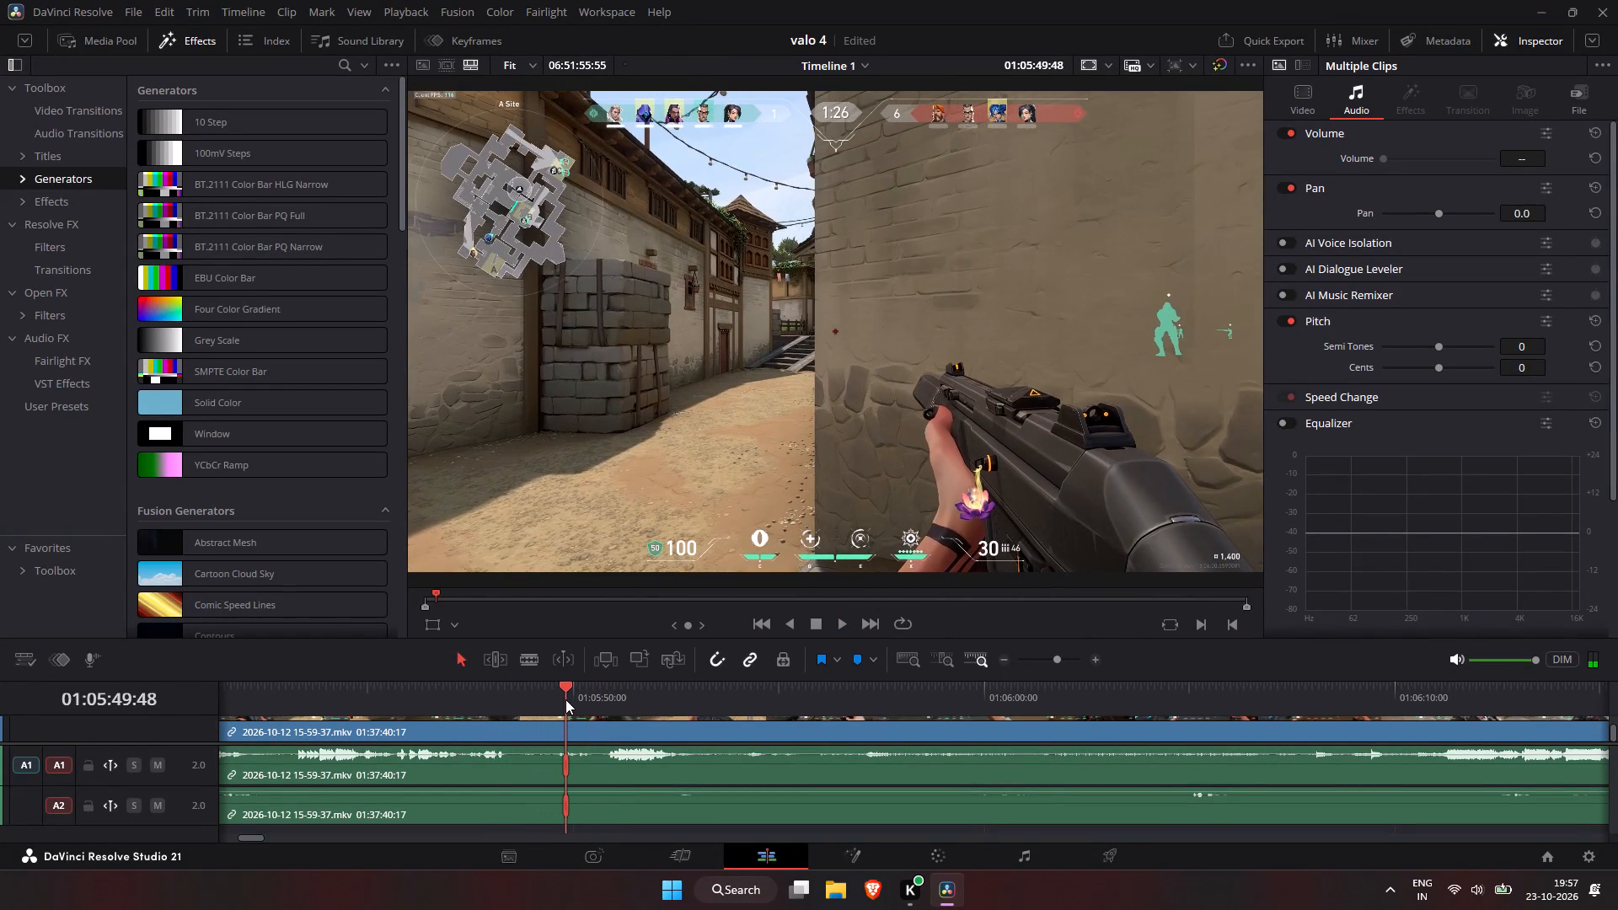
drag(565, 699, 559, 699)
key(ctrl+b)
click(505, 738)
key(Tab)
click(499, 722)
key(Tab)
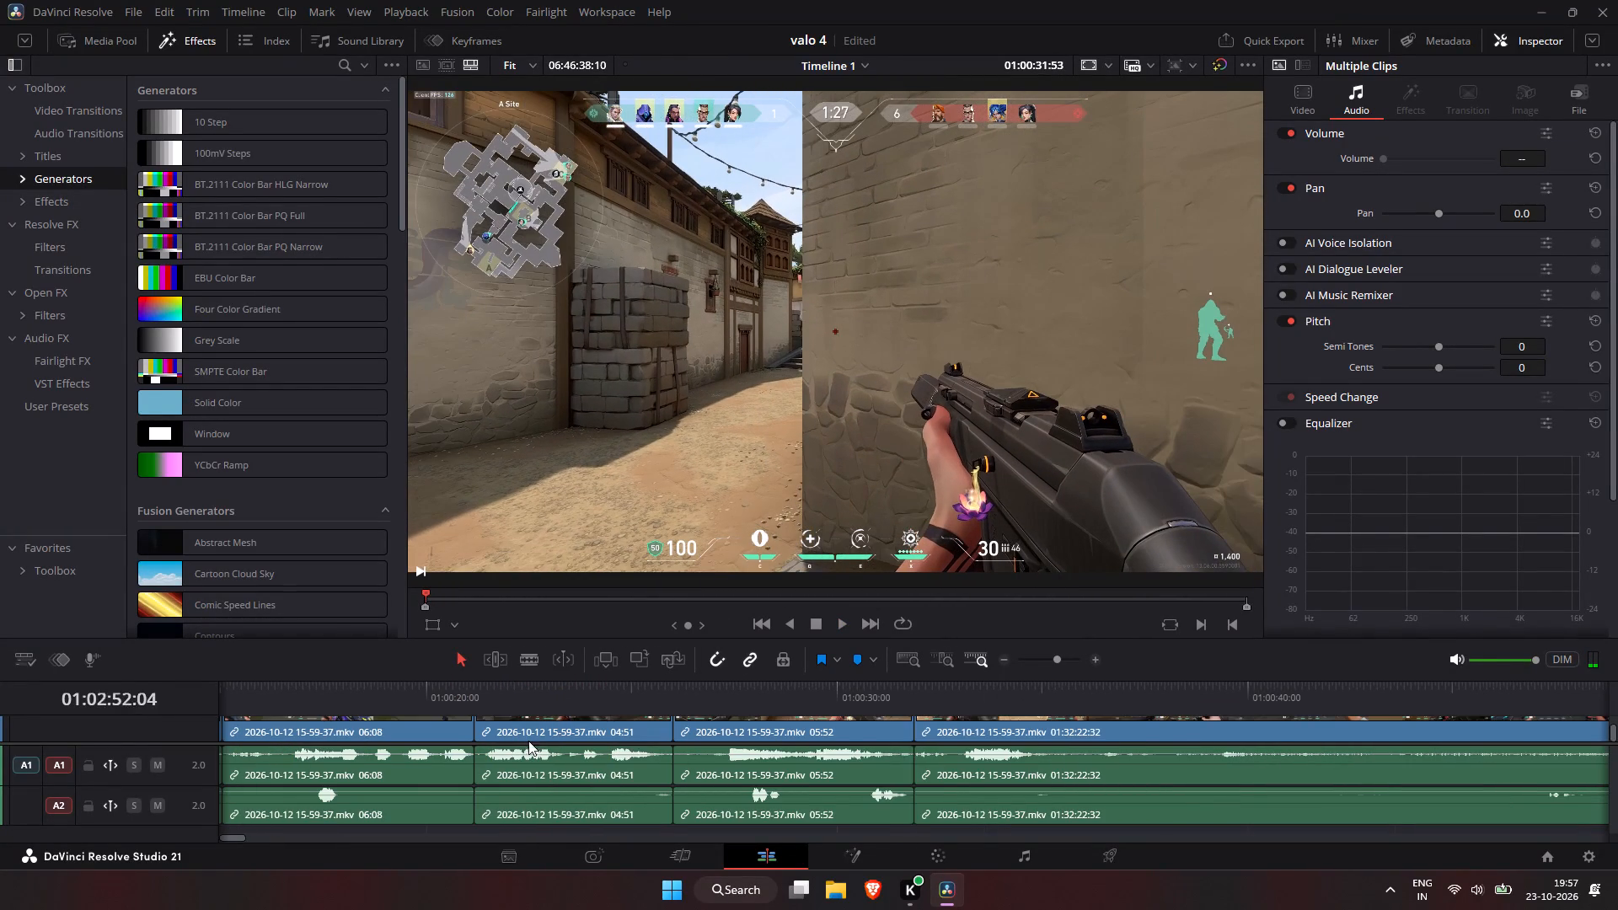
Play back the new join and split the linked clips after the player's death at 01:00:35:29.
click(849, 690)
key(space)
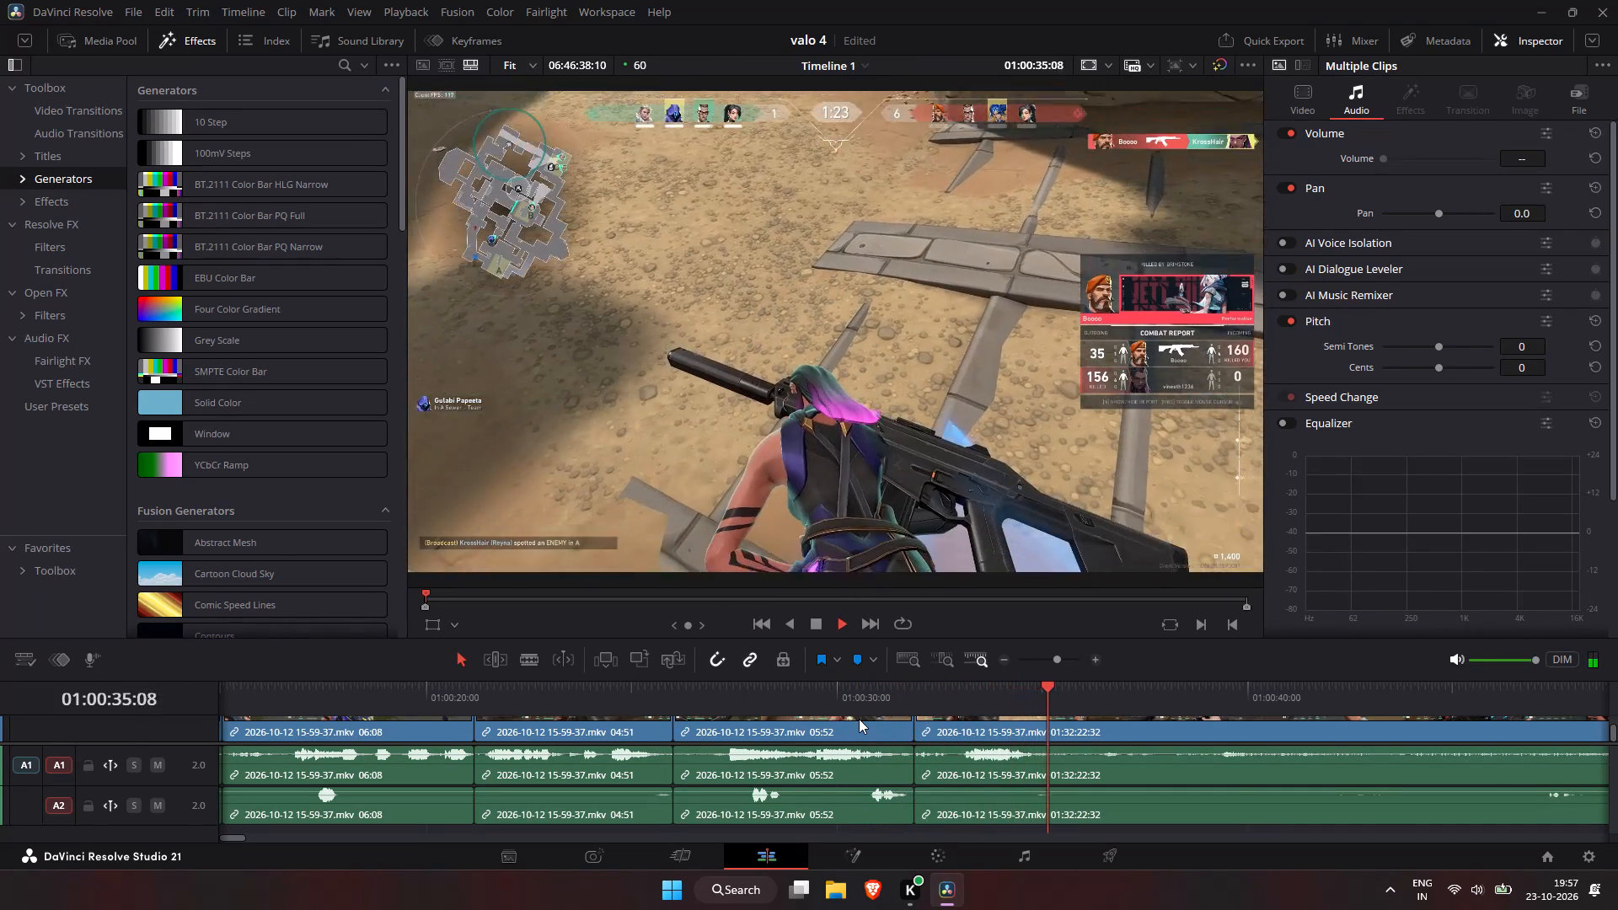
key(space)
key(ctrl+b)
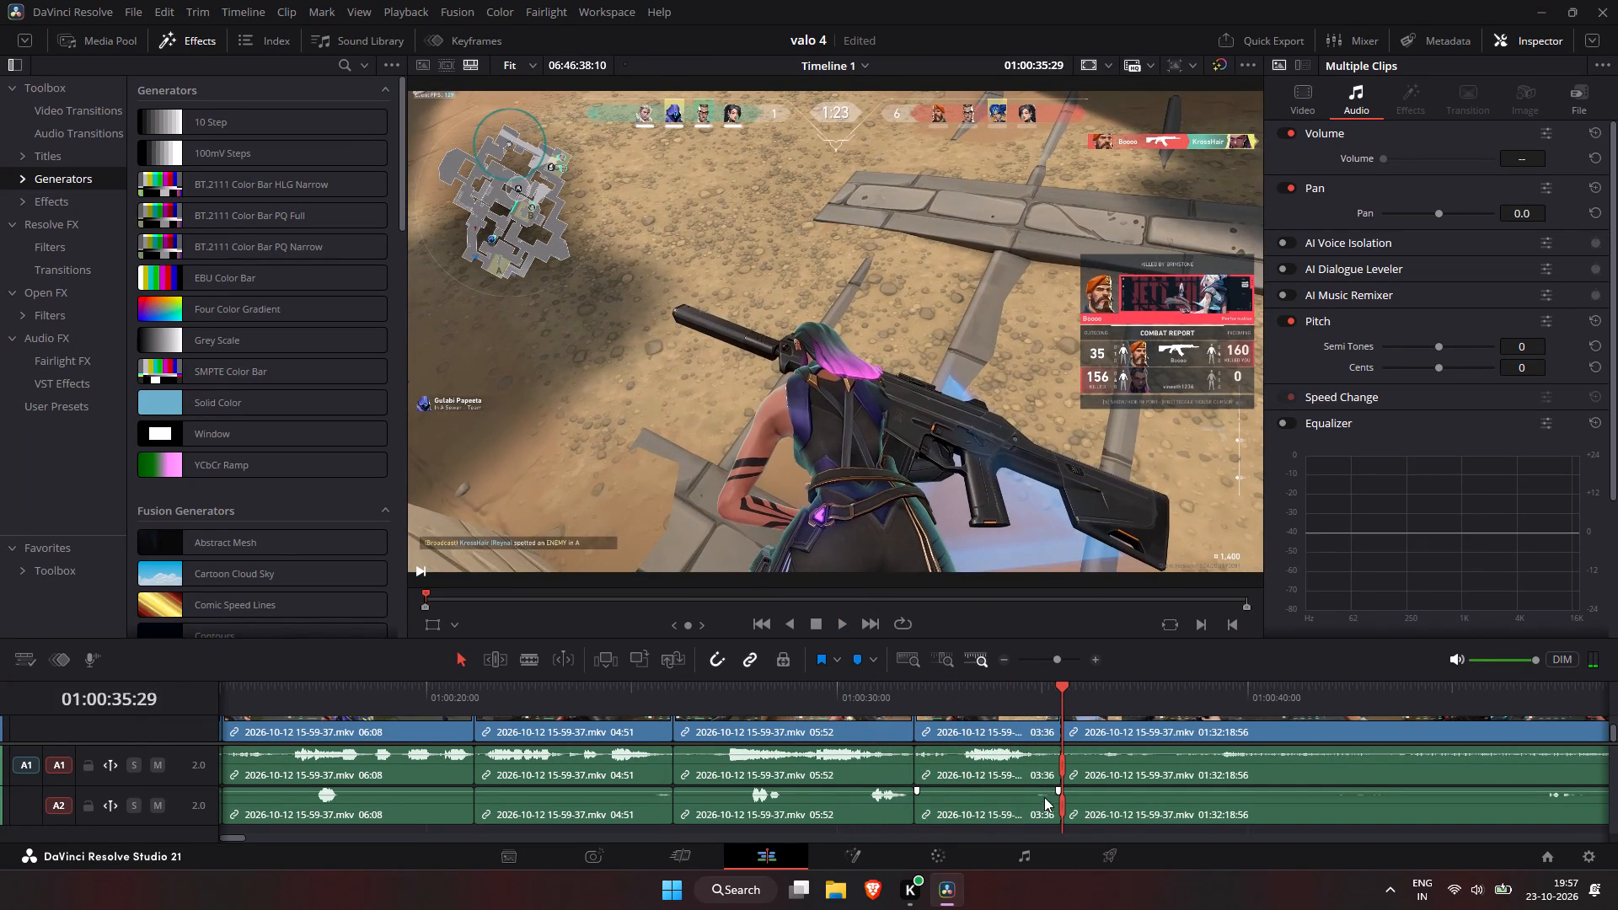
Adjust the second audio track's volume on the short clip between the 01:00:31 and 01:00:35 cuts, checking it by playback.
drag(1044, 792, 1045, 792)
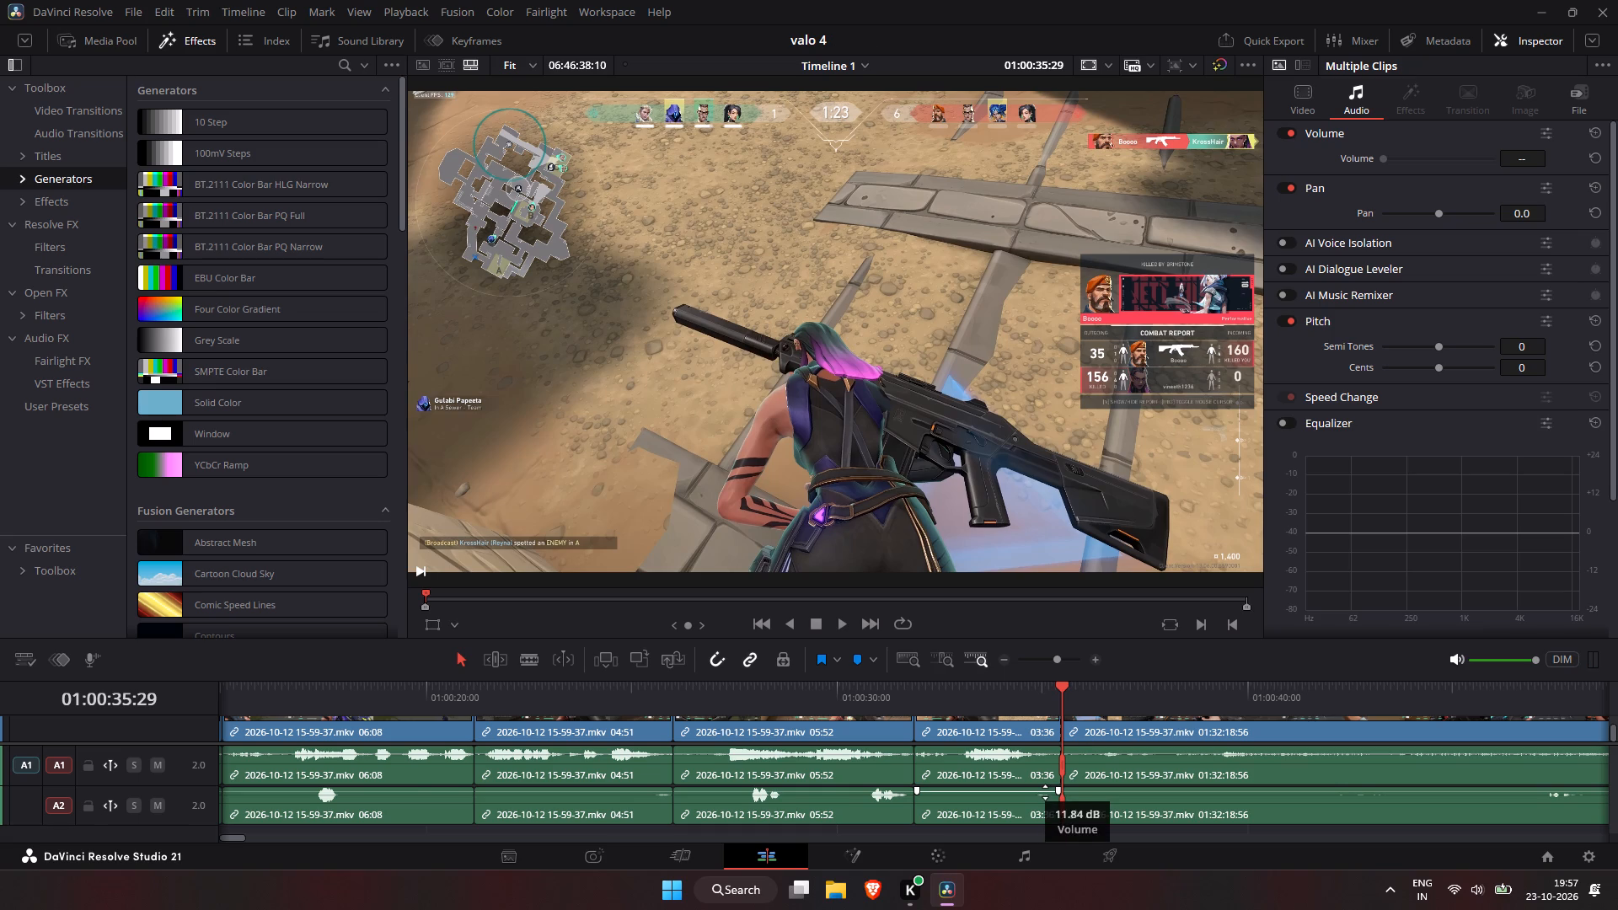
drag(1045, 792, 1045, 780)
click(1015, 693)
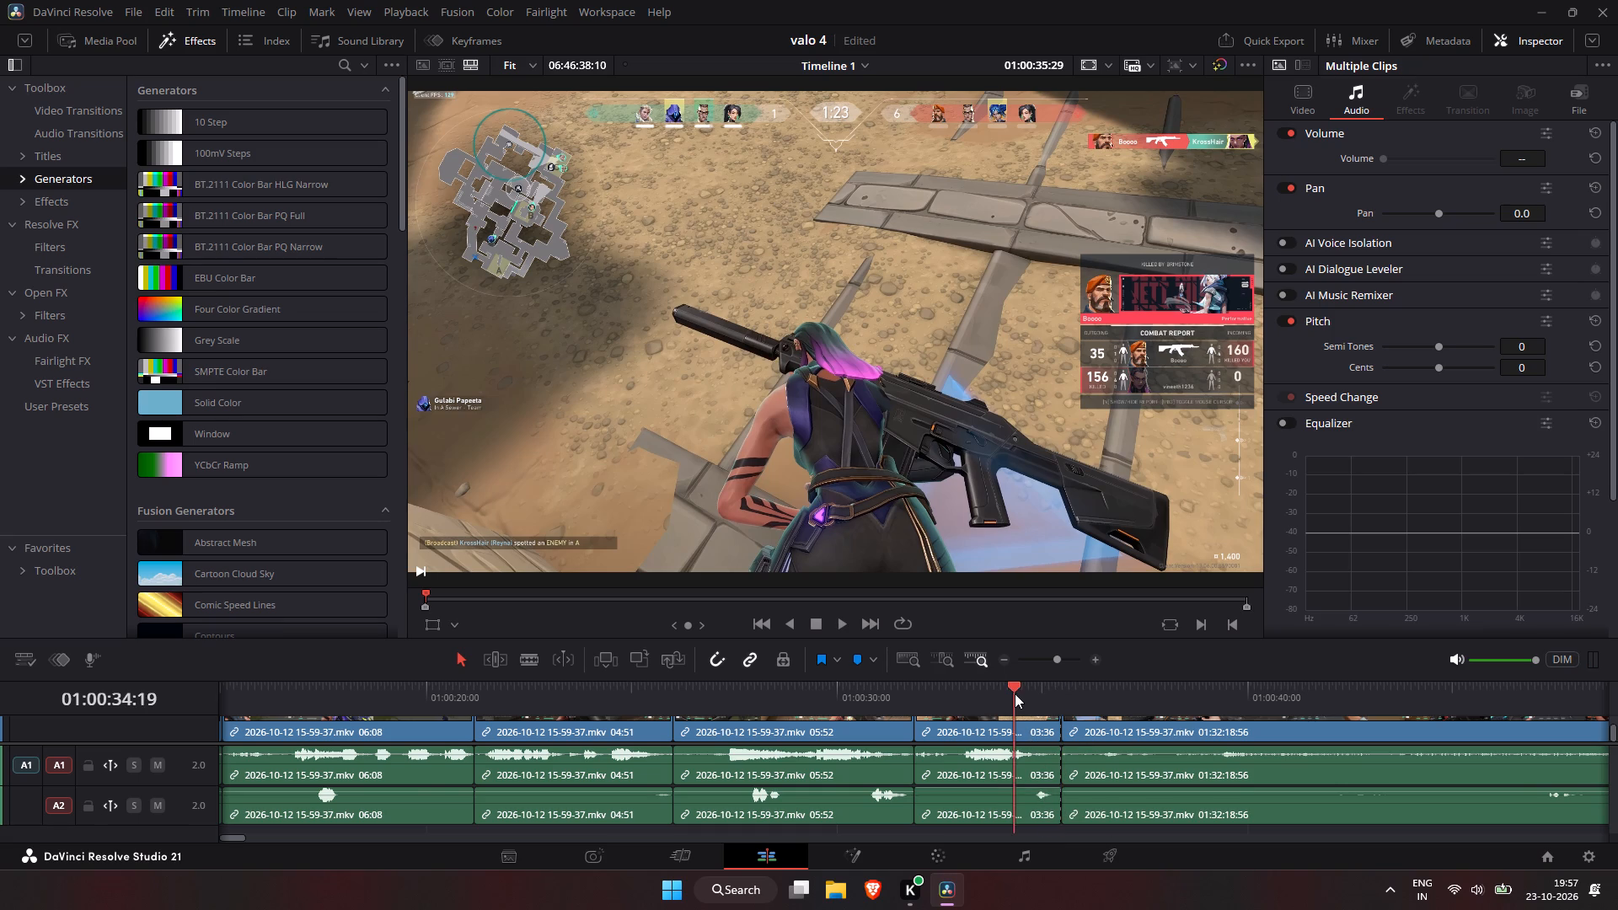
key(space)
key(space)
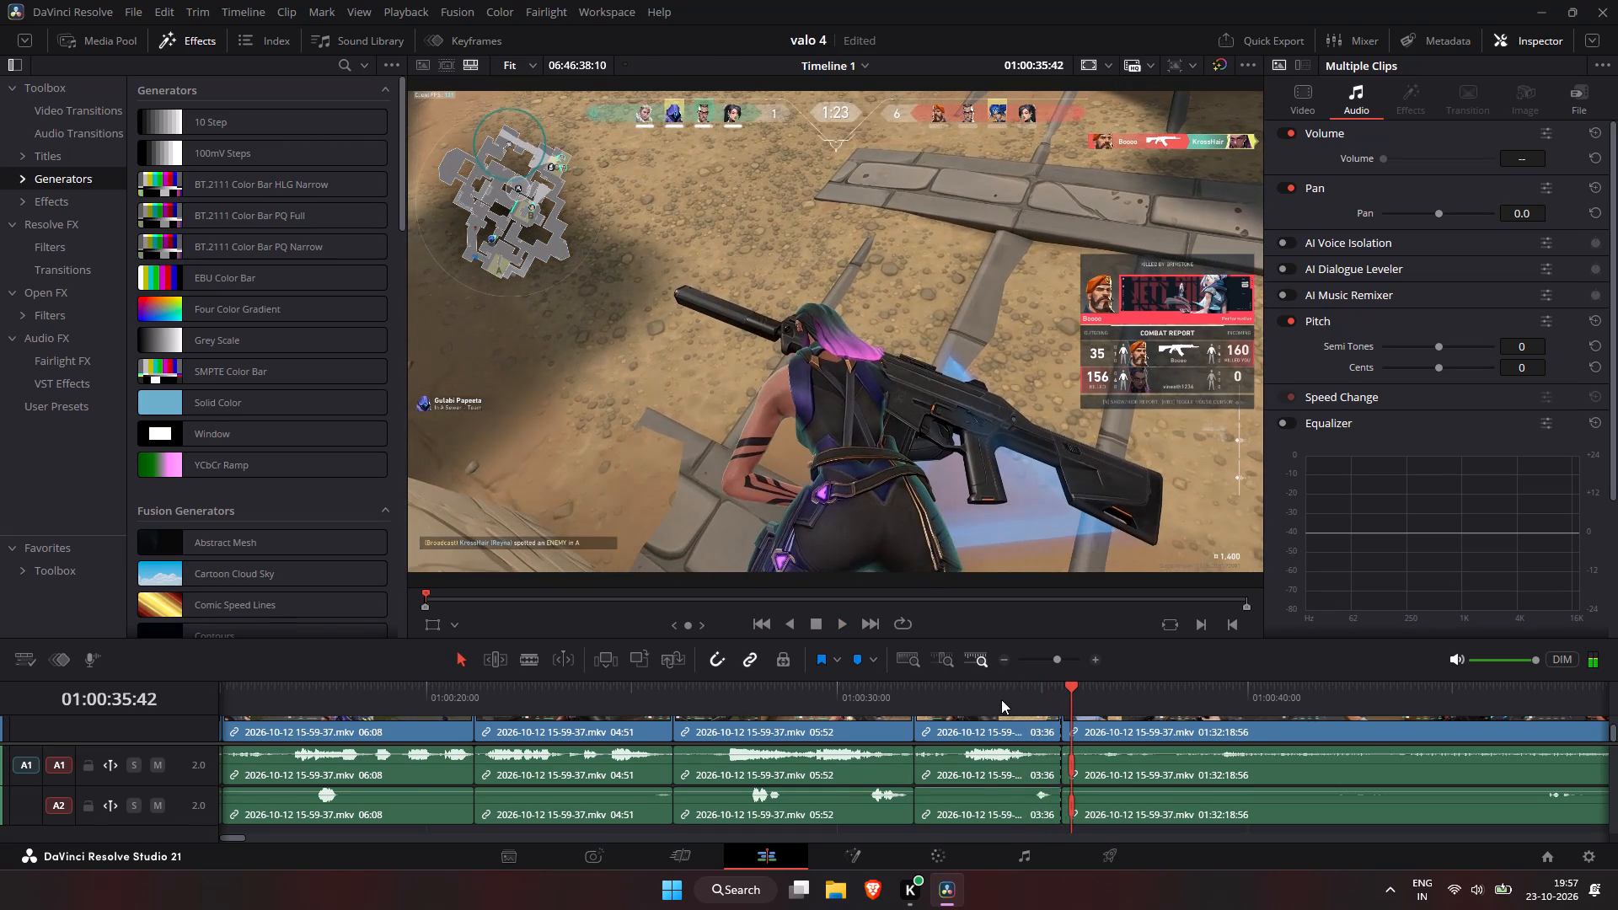
click(1000, 697)
key(space)
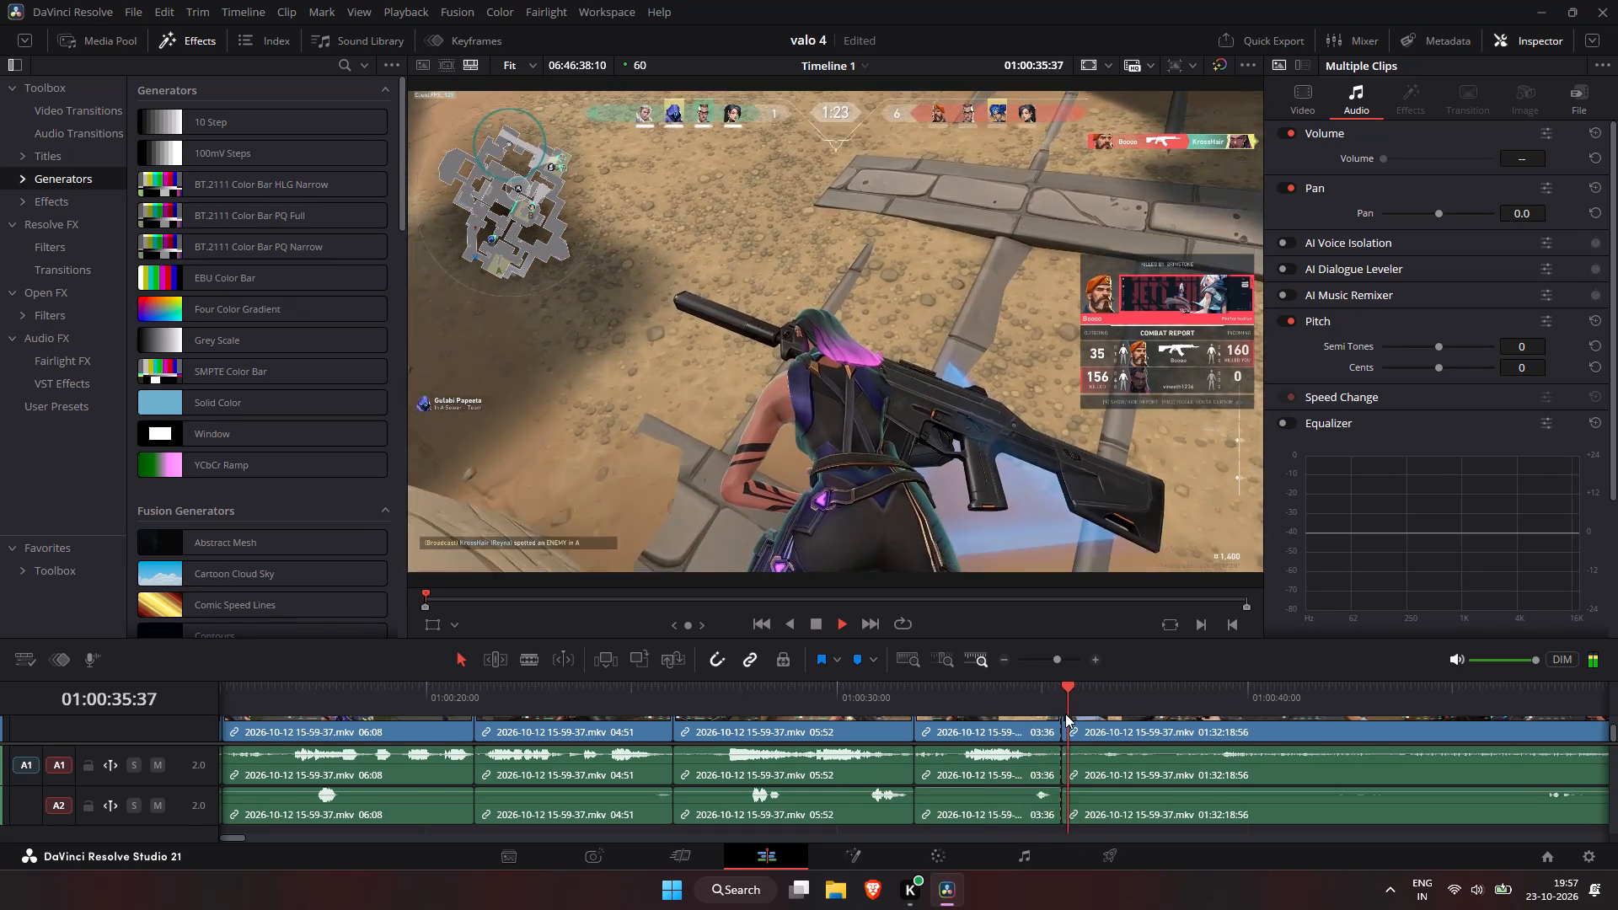
key(space)
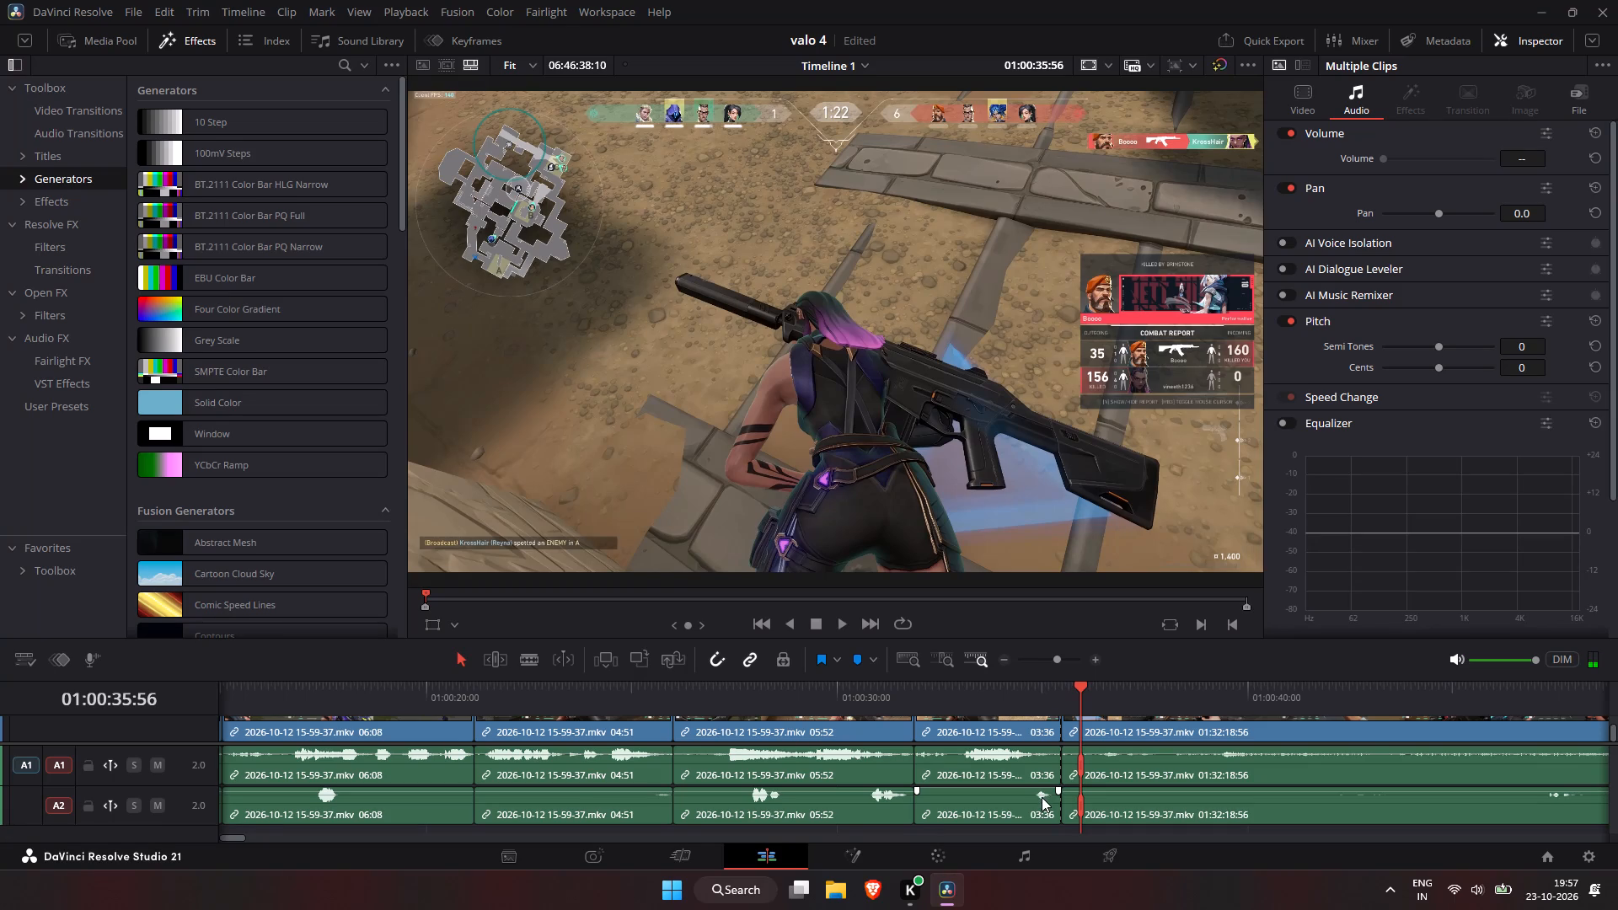
click(1041, 787)
click(1011, 687)
key(space)
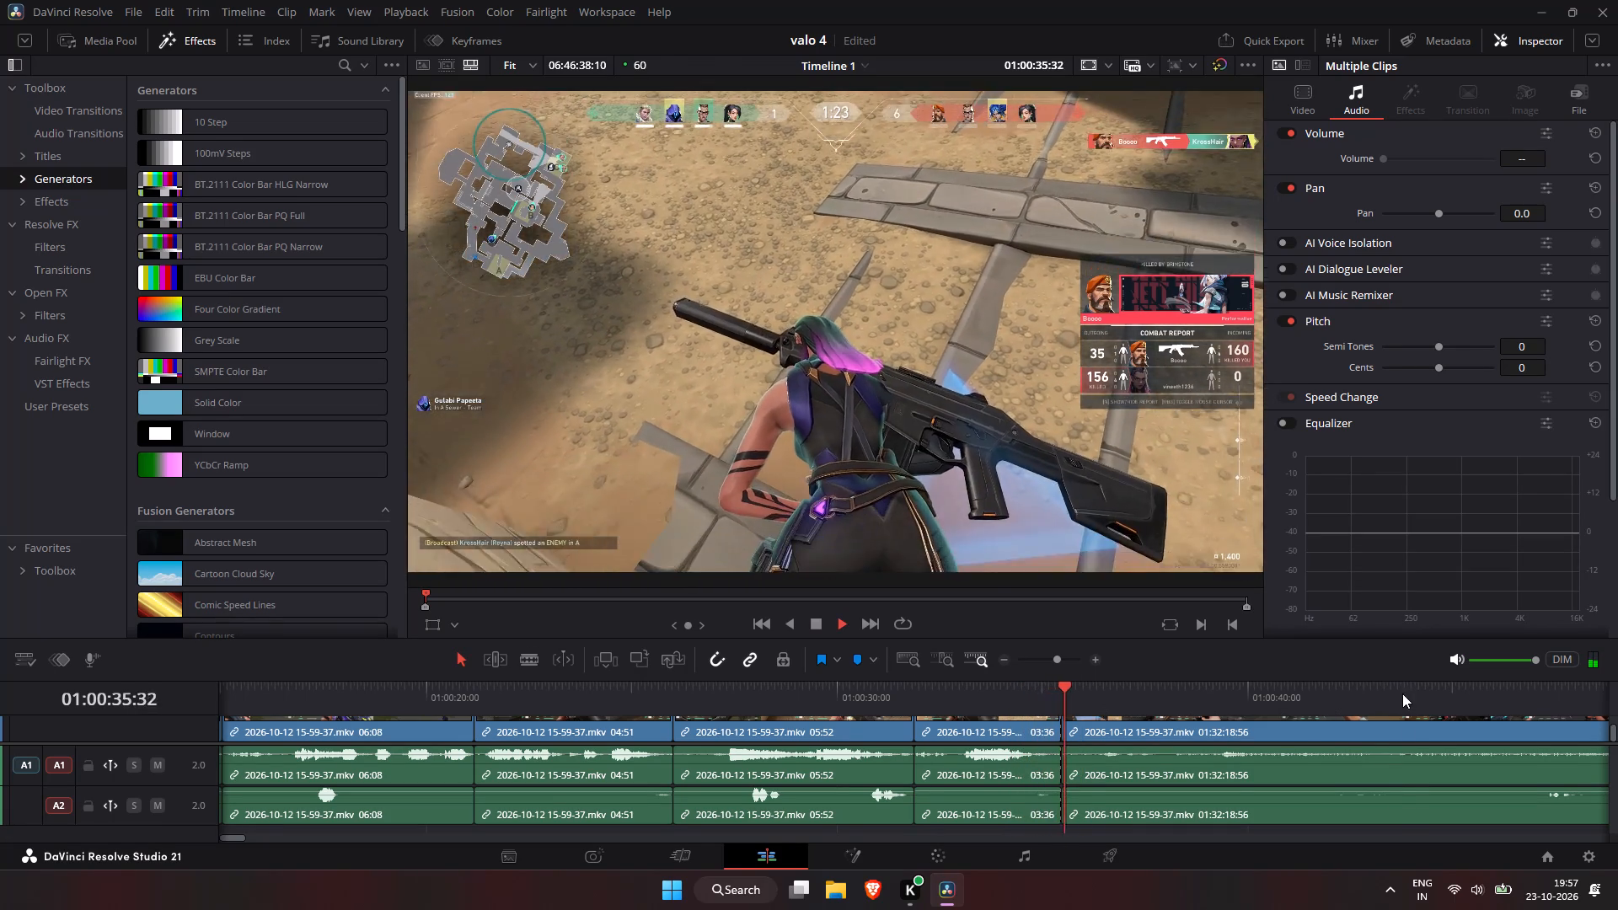
Skim the footage from the 01:00:35 cut to about 01:02:40 for the next fight.
click(1402, 693)
click(1569, 698)
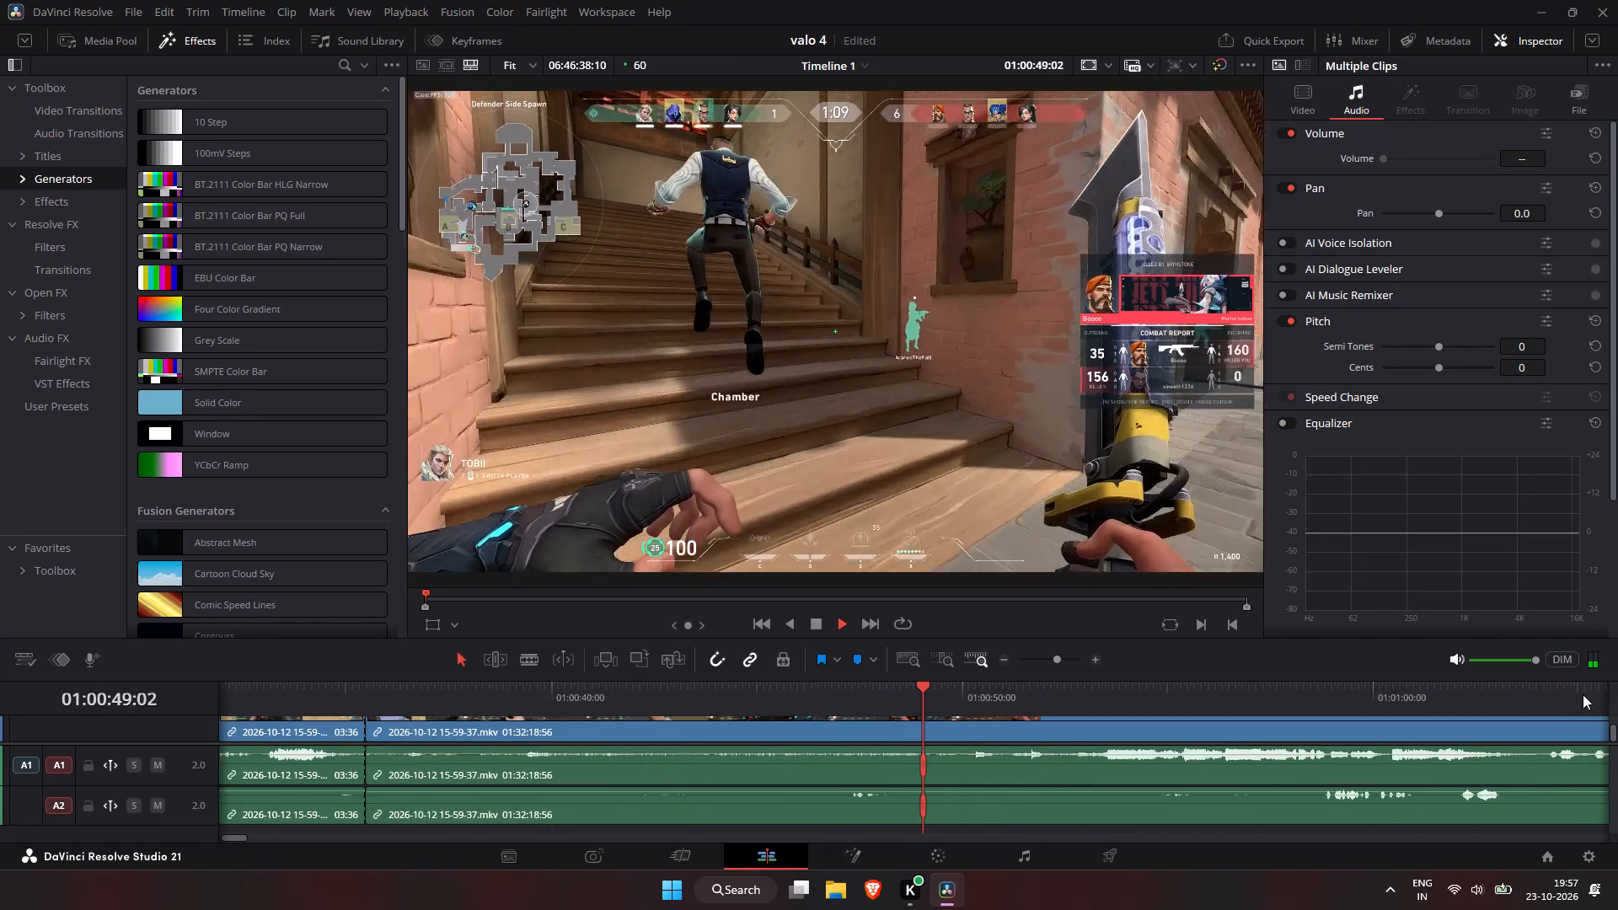
drag(1588, 698, 1617, 709)
click(1616, 704)
click(1610, 698)
click(1608, 697)
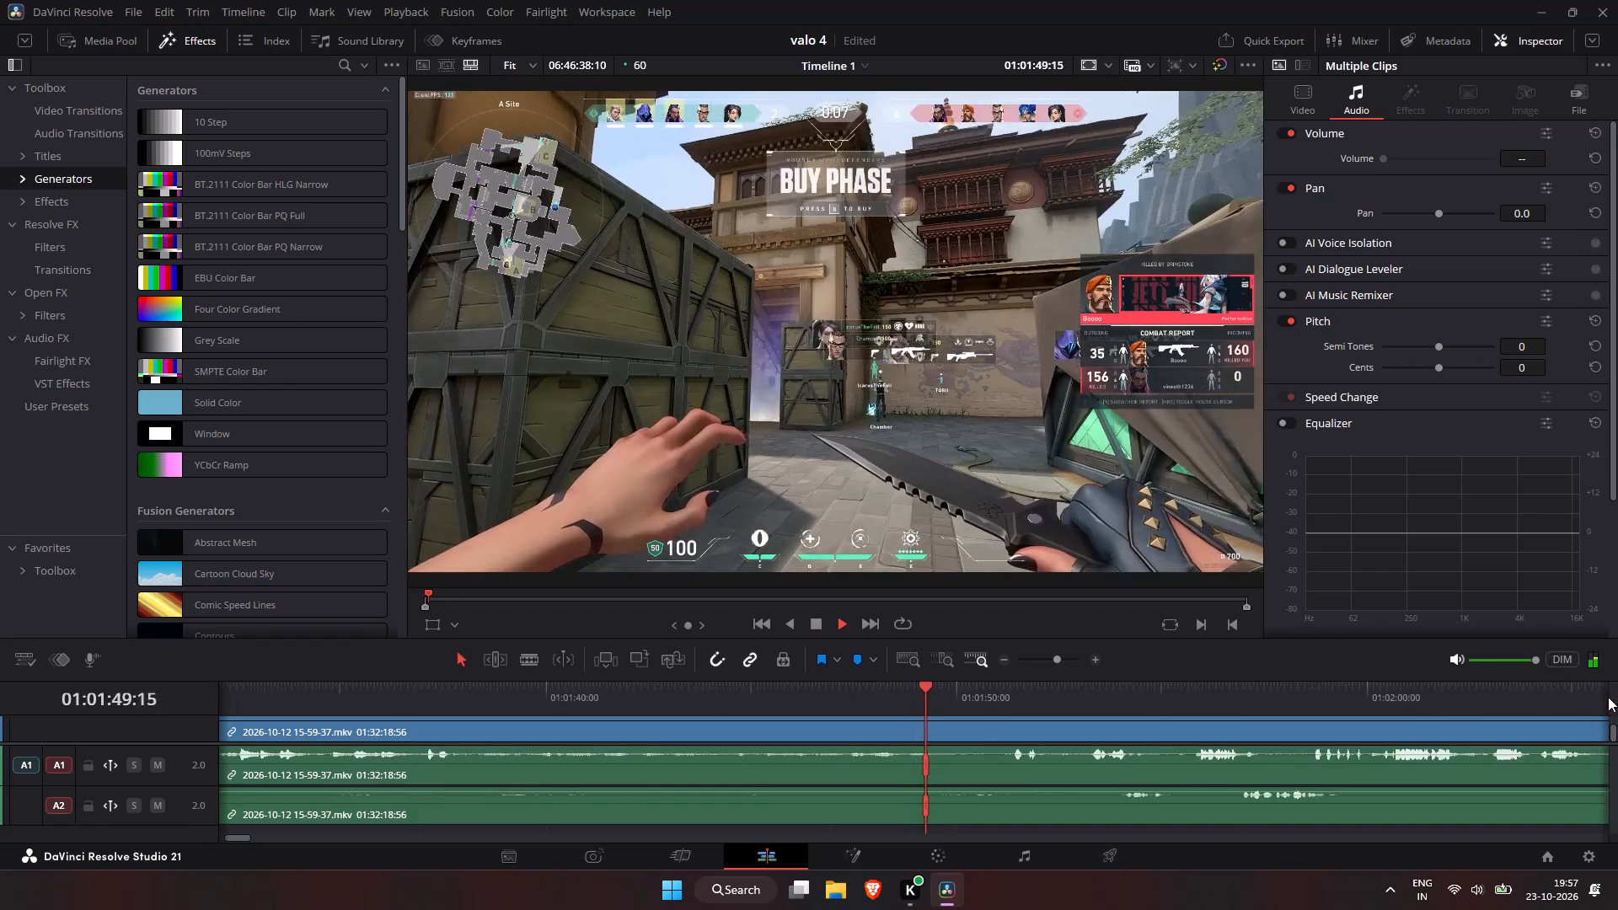
click(1608, 697)
click(1608, 697)
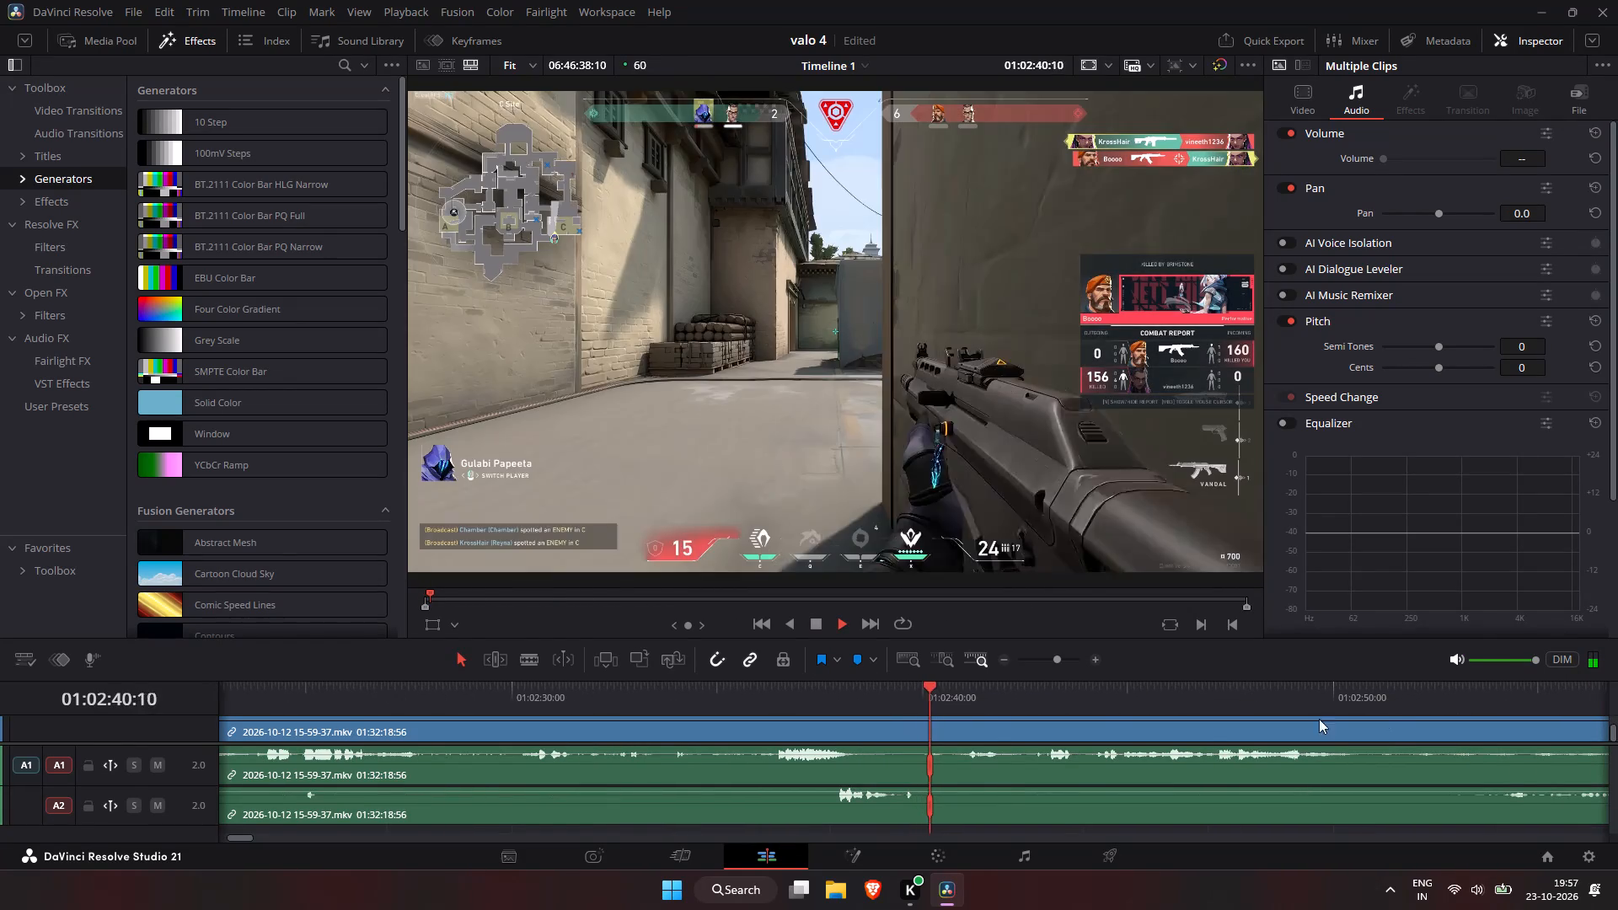
Split the linked clips before the C Lobby fight at 01:02:35:43, delete the segment back to the 01:00:35 cut, and close the gap.
click(685, 699)
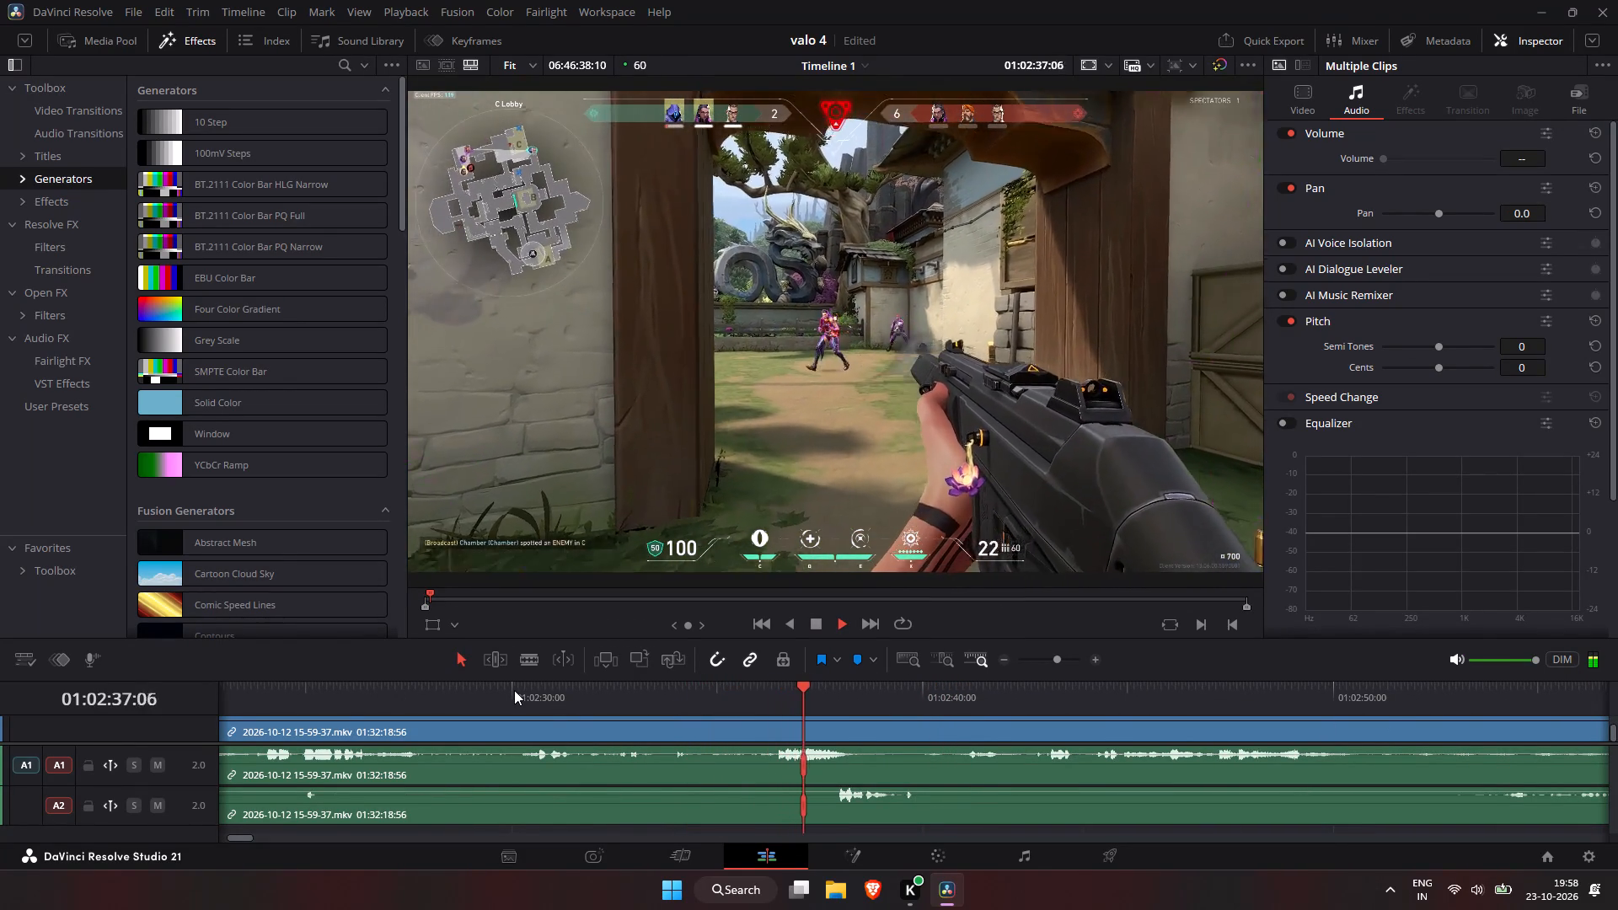
key(space)
click(725, 702)
key(space)
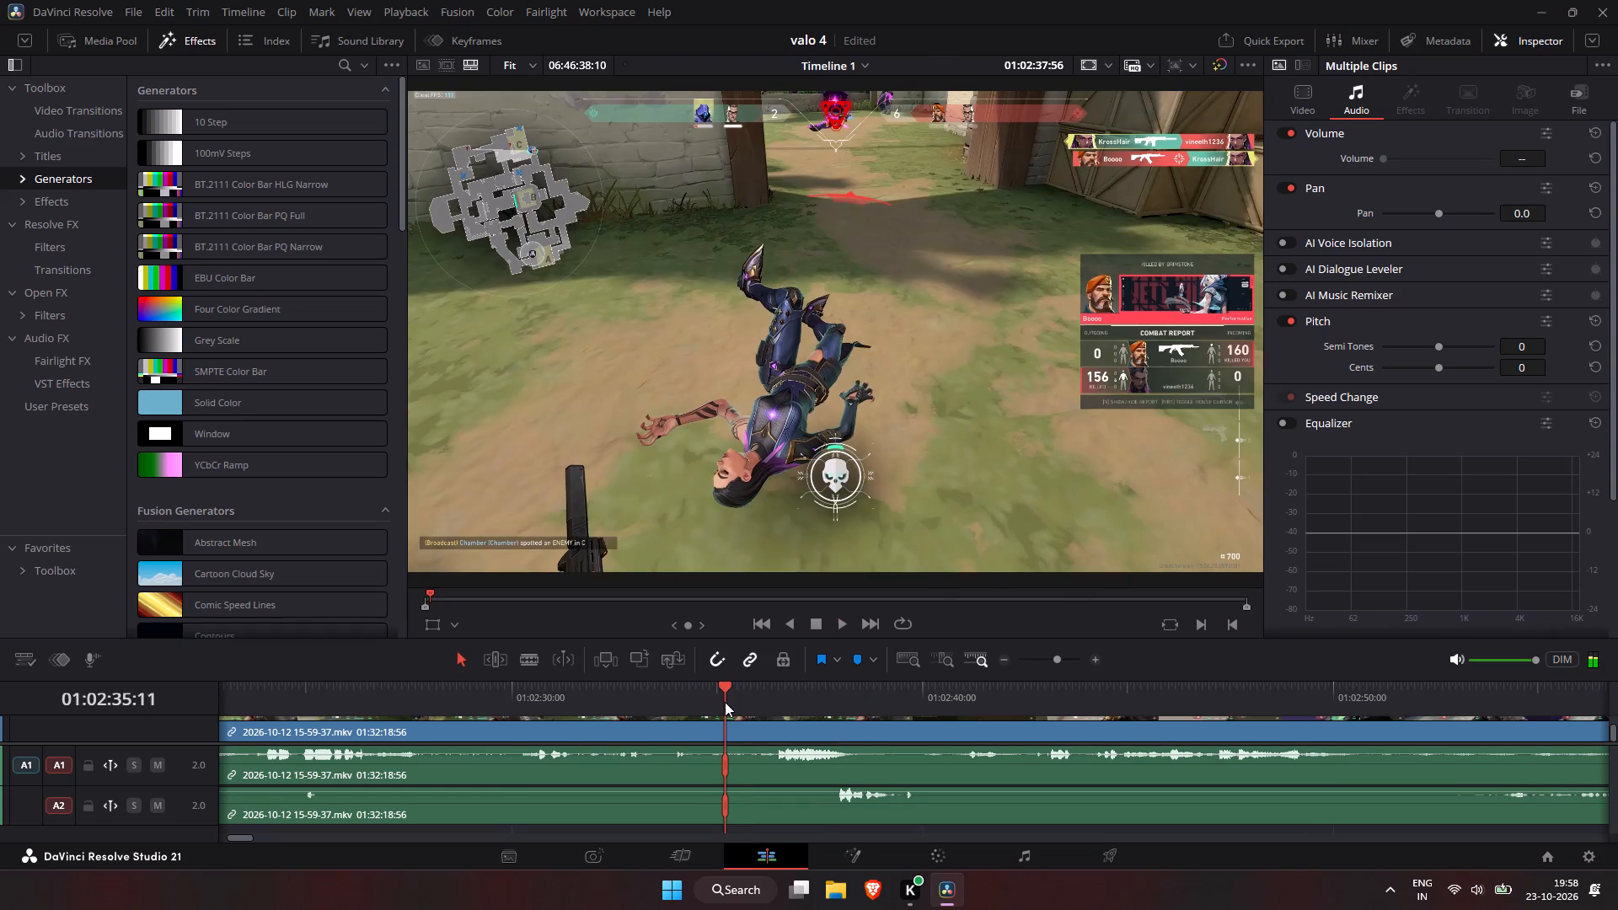
key(space)
key(ctrl+b)
click(717, 719)
key(Tab)
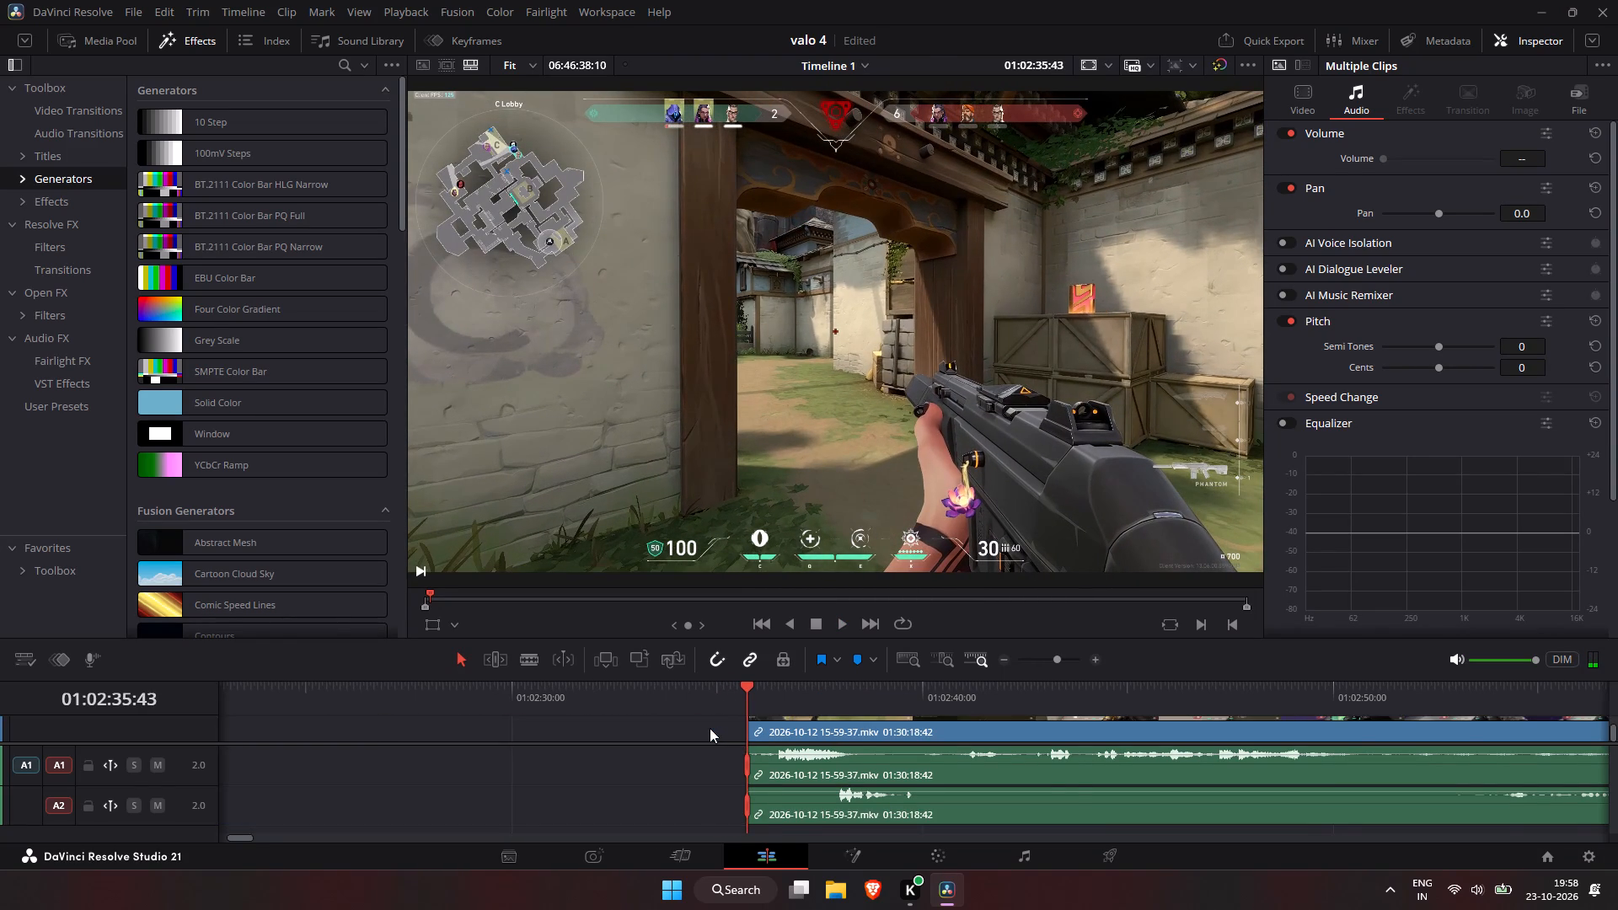
click(710, 728)
key(Tab)
Play back the new join and split the linked clips after the player's death at 01:00:39:48.
click(866, 699)
key(space)
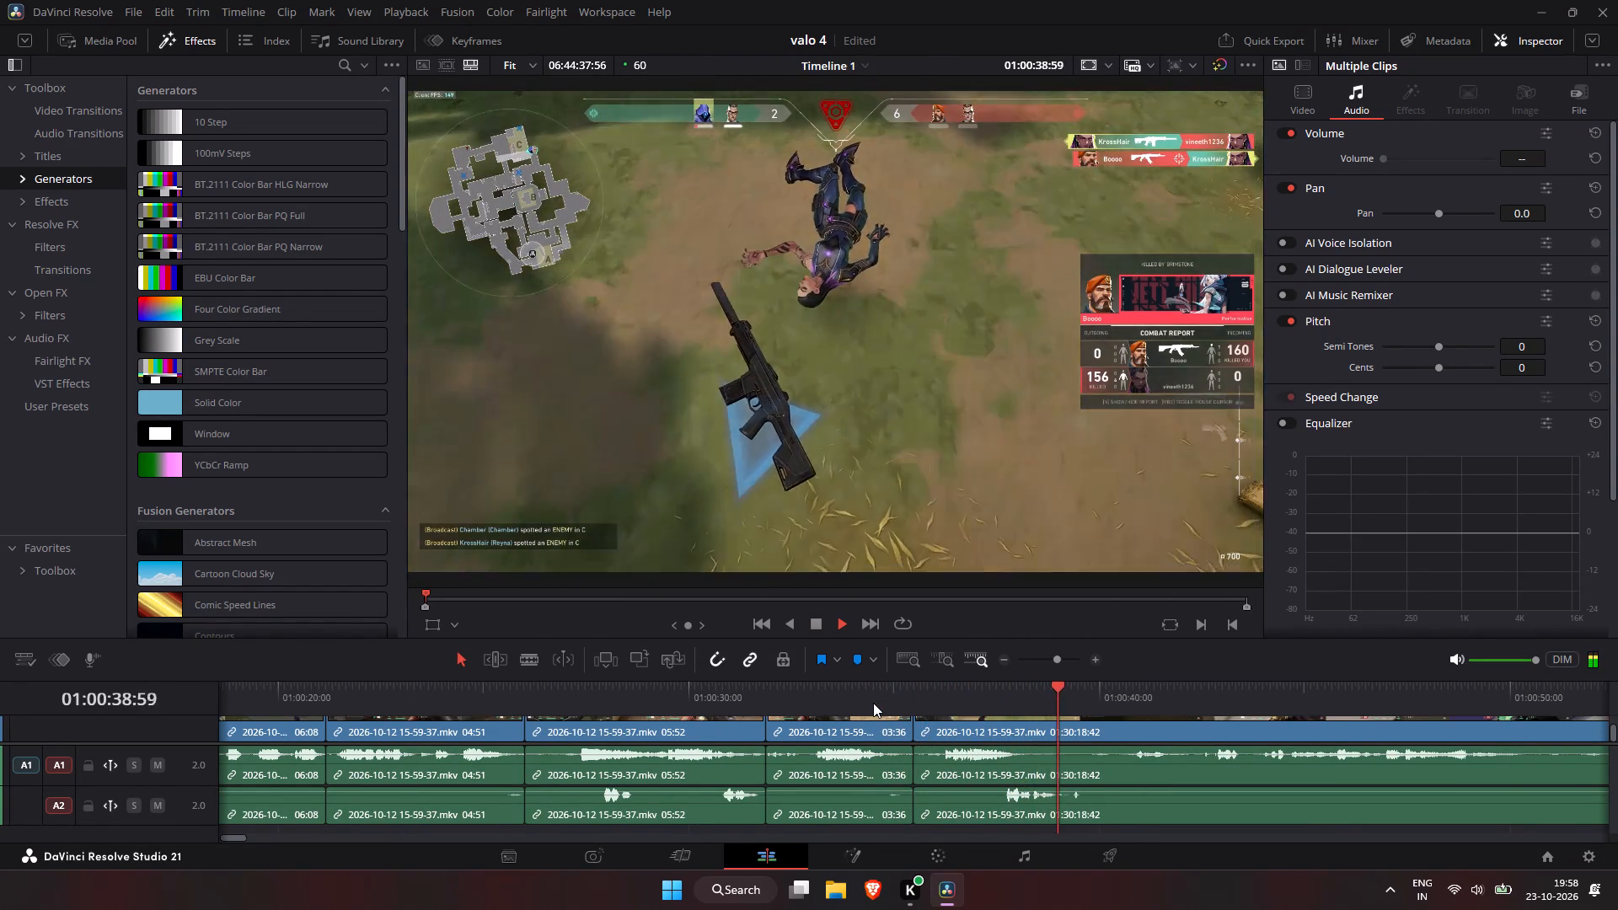
key(space)
key(ctrl+b)
Skim the footage from the 01:00:39 cut to about 01:03:26 for the next fight.
key(space)
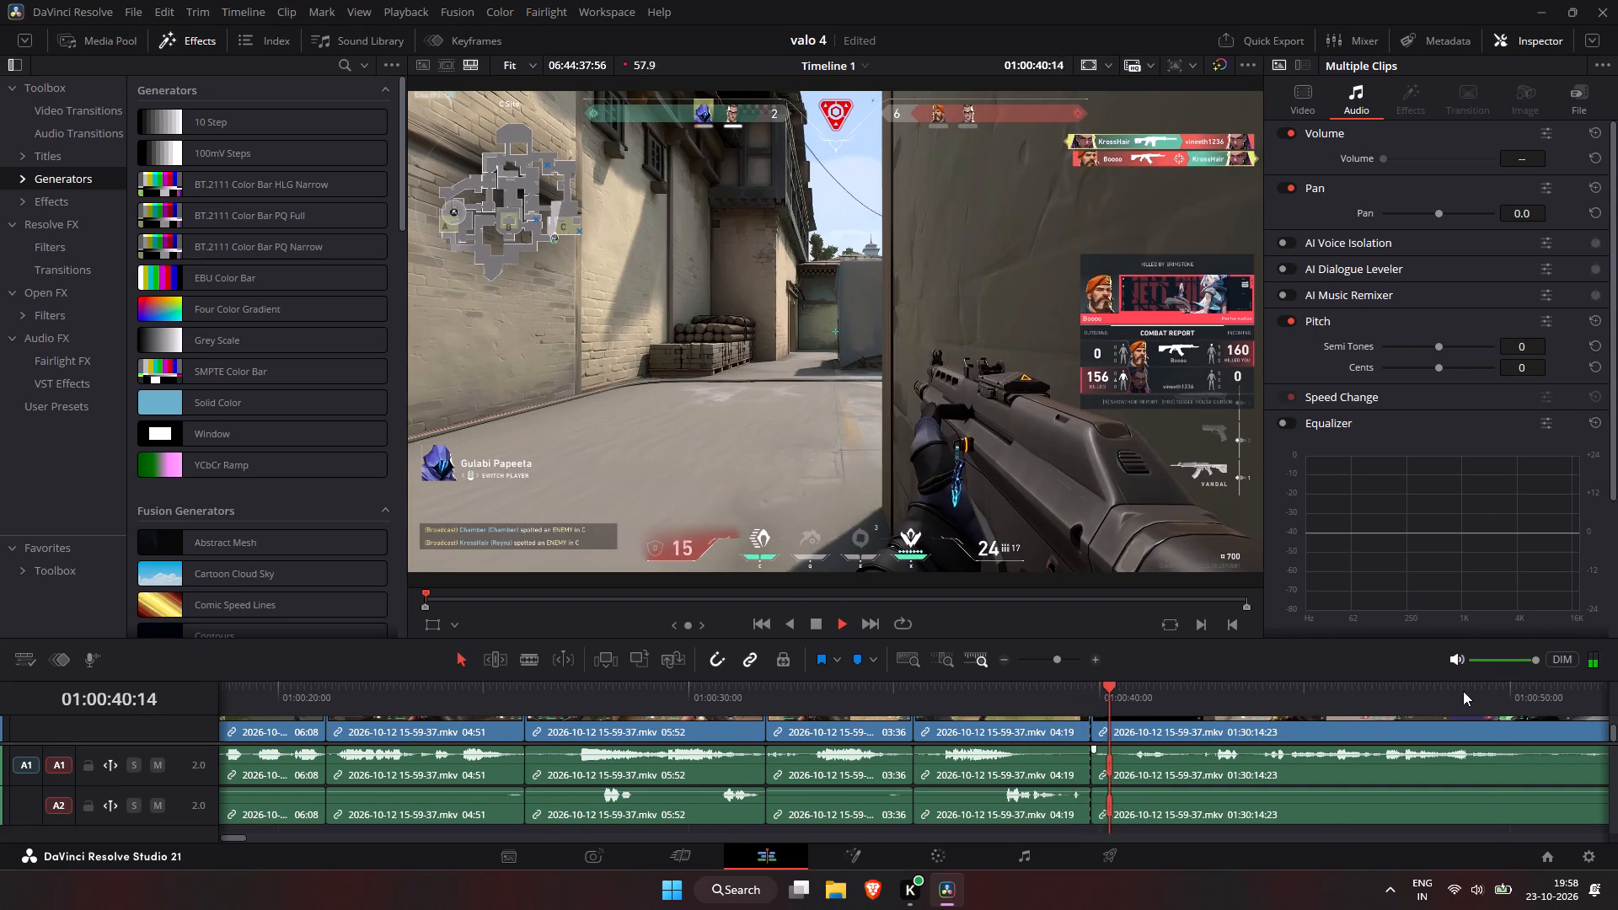
click(1602, 706)
click(1605, 707)
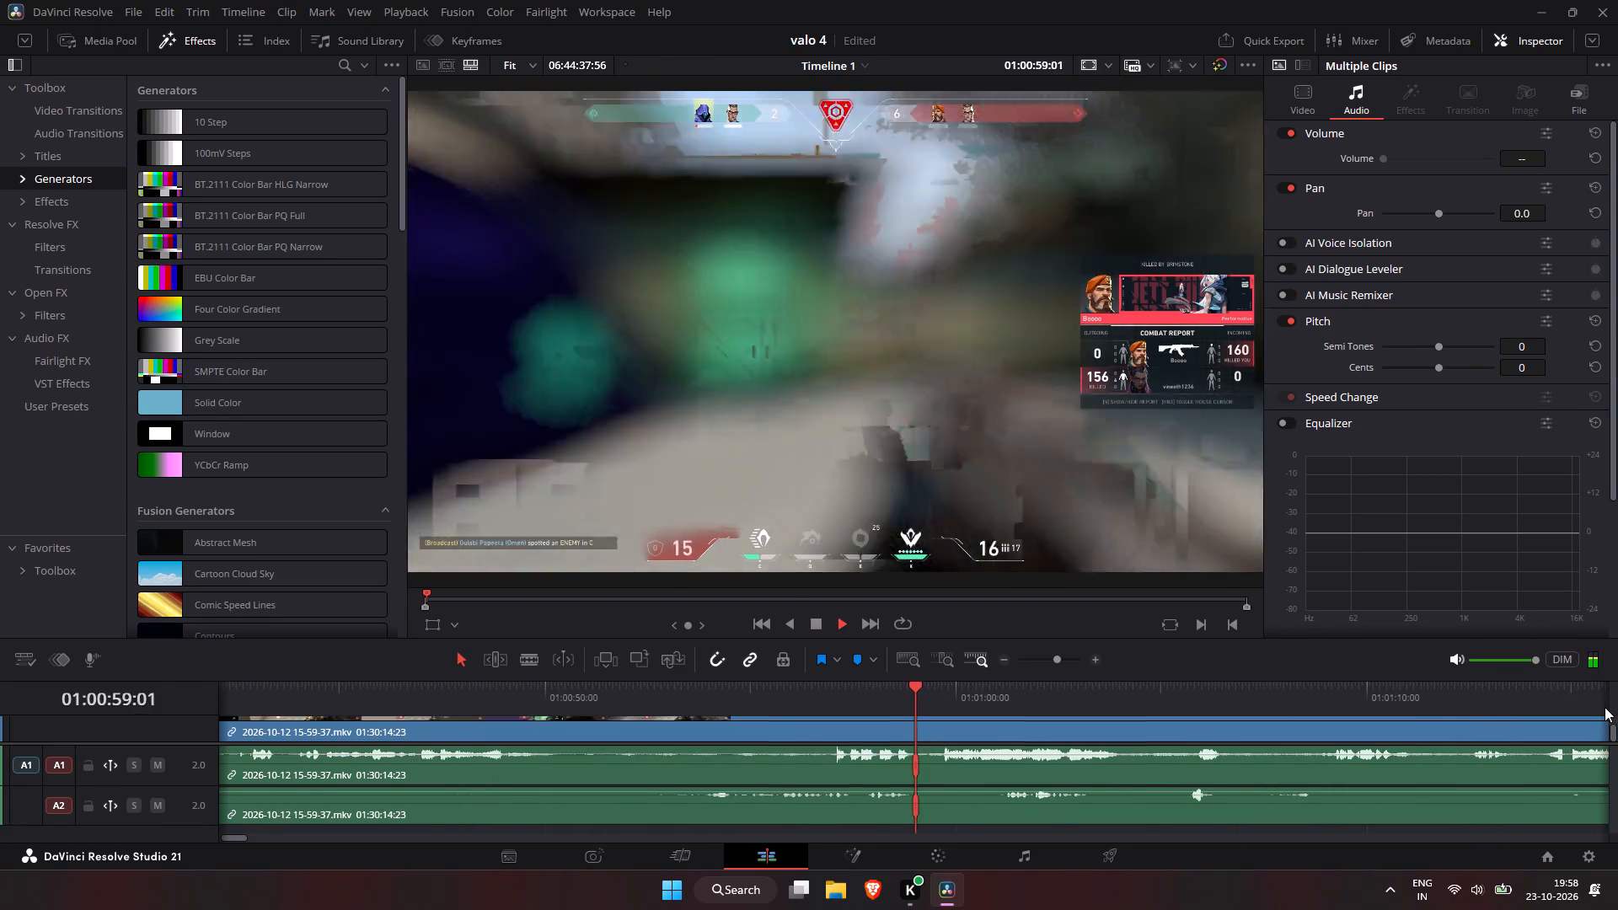
click(1605, 707)
click(1605, 707)
click(1605, 707)
click(1605, 707)
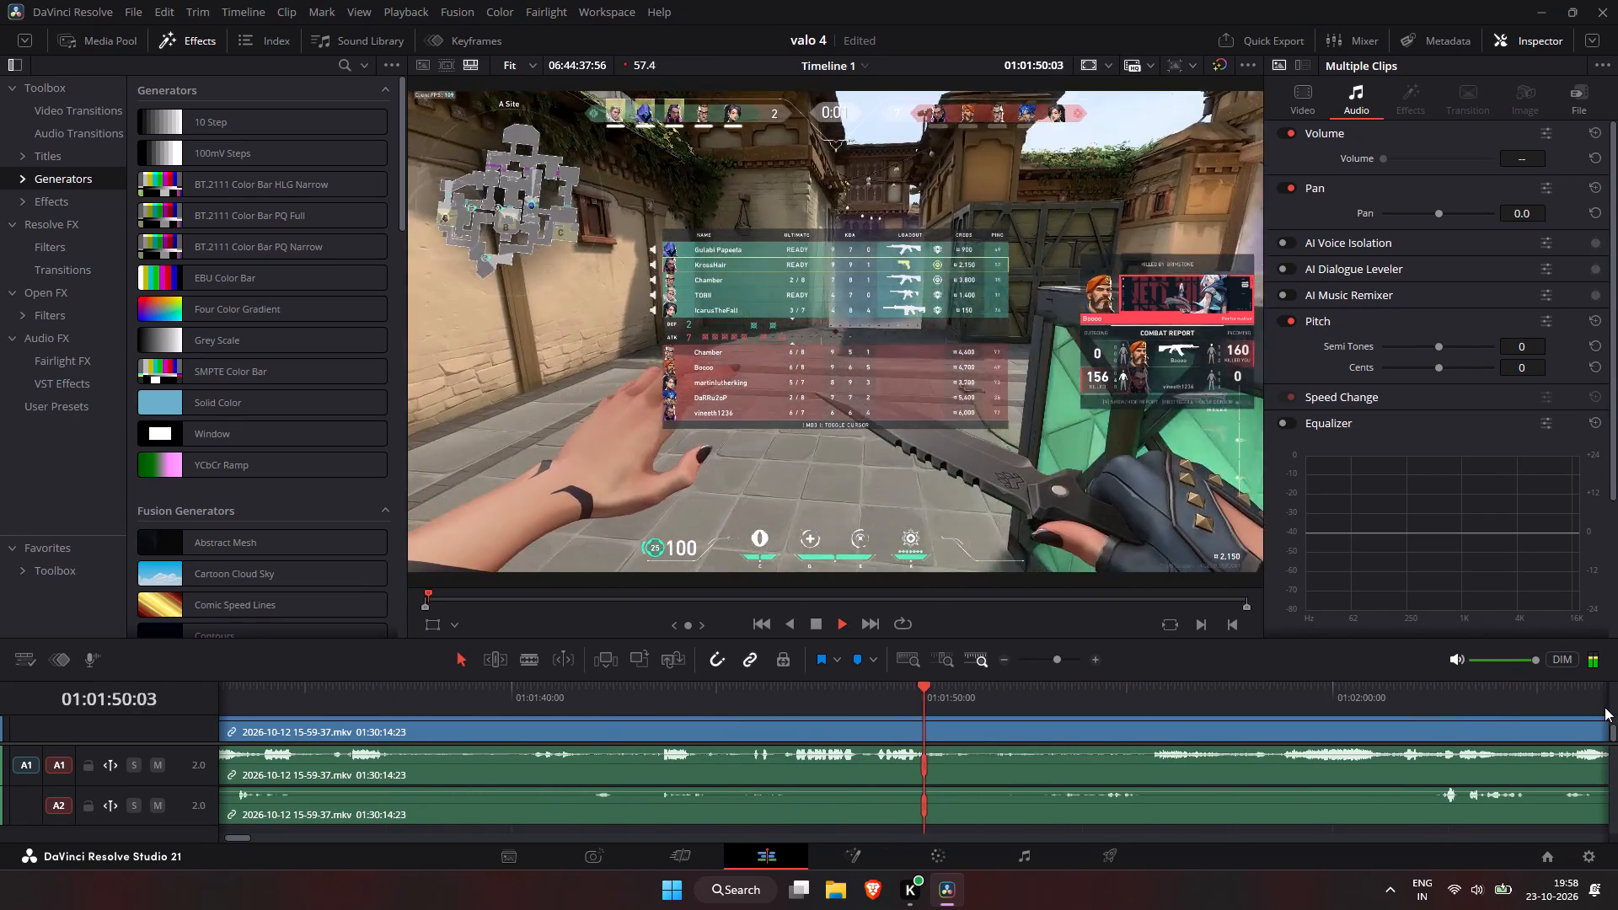
click(1605, 707)
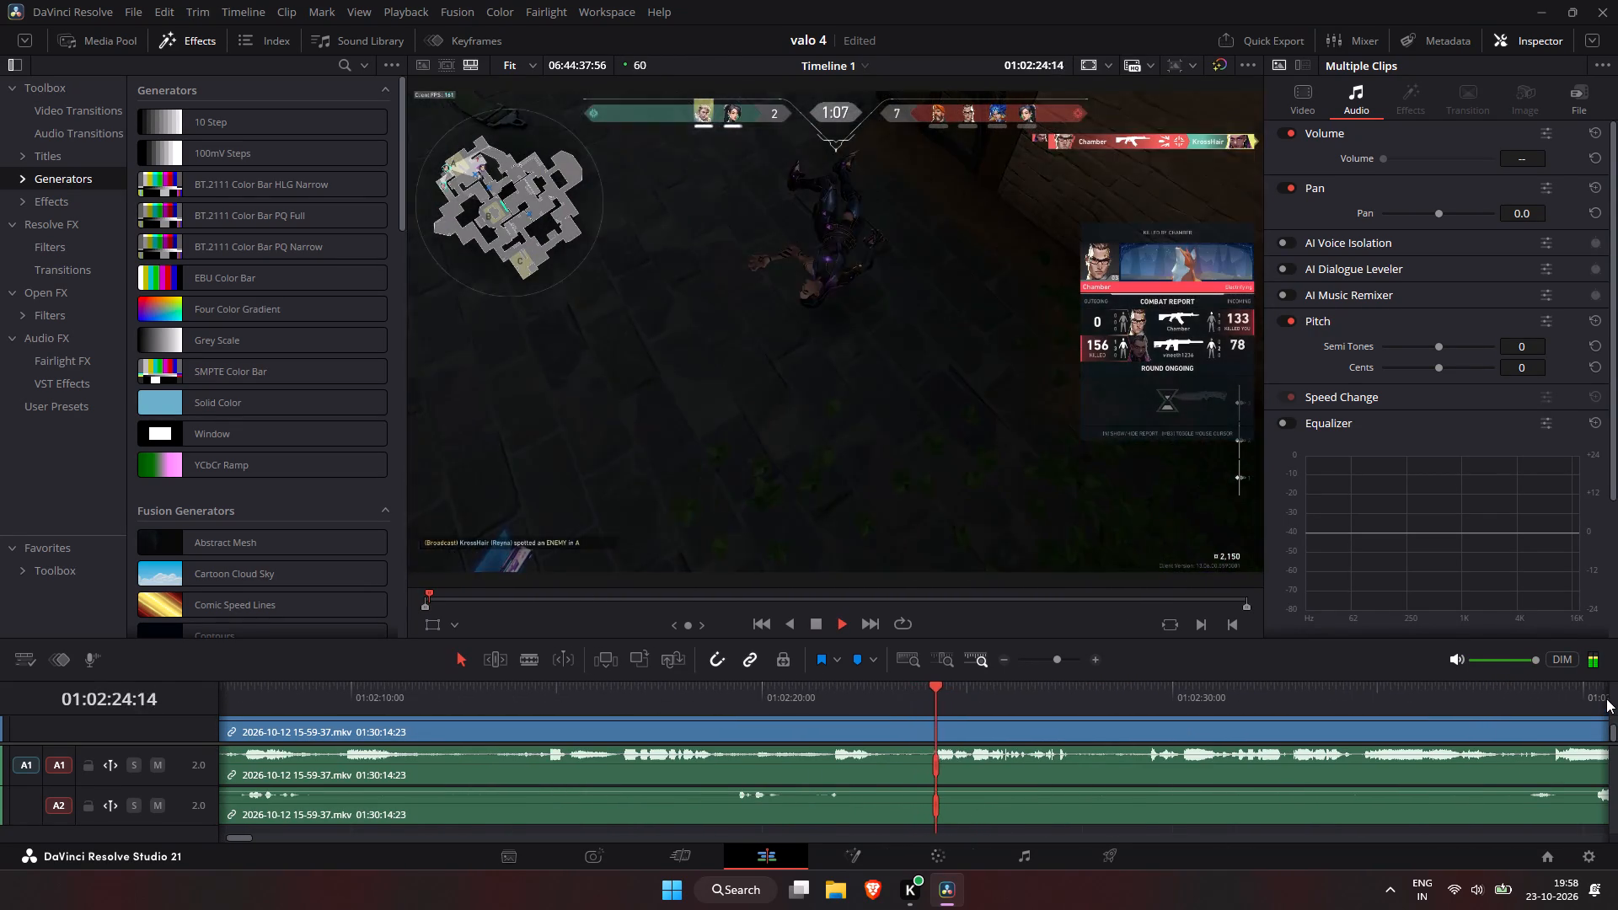
click(1606, 699)
click(1606, 699)
click(1606, 699)
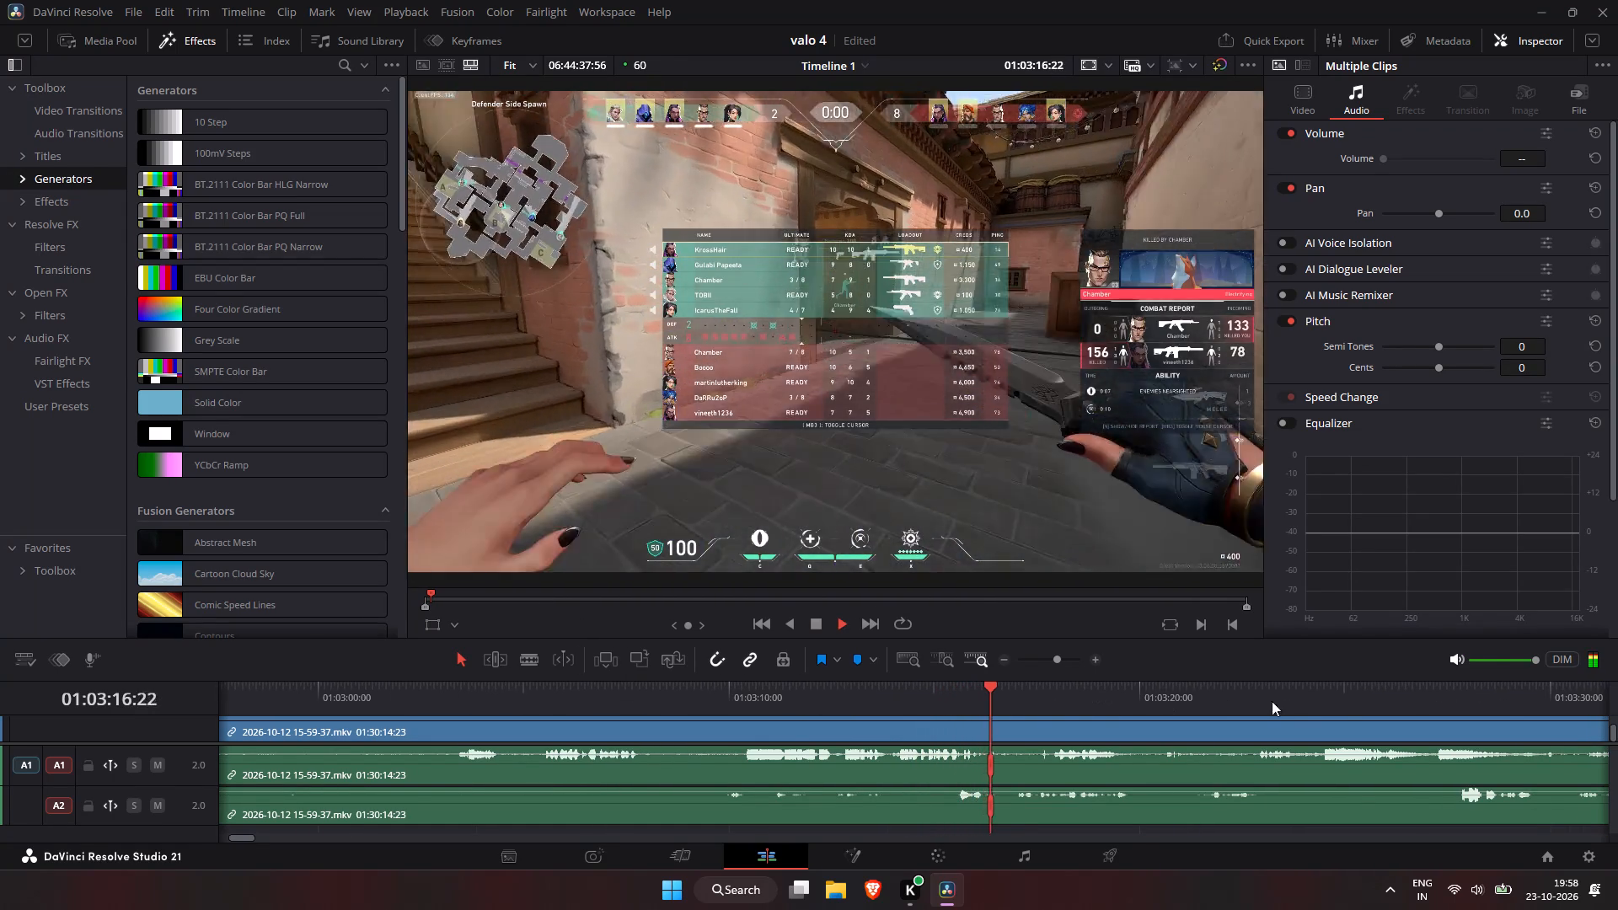
click(1355, 694)
Review the A Site round between about 01:03:18 and 01:03:28 for where its action starts.
key(space)
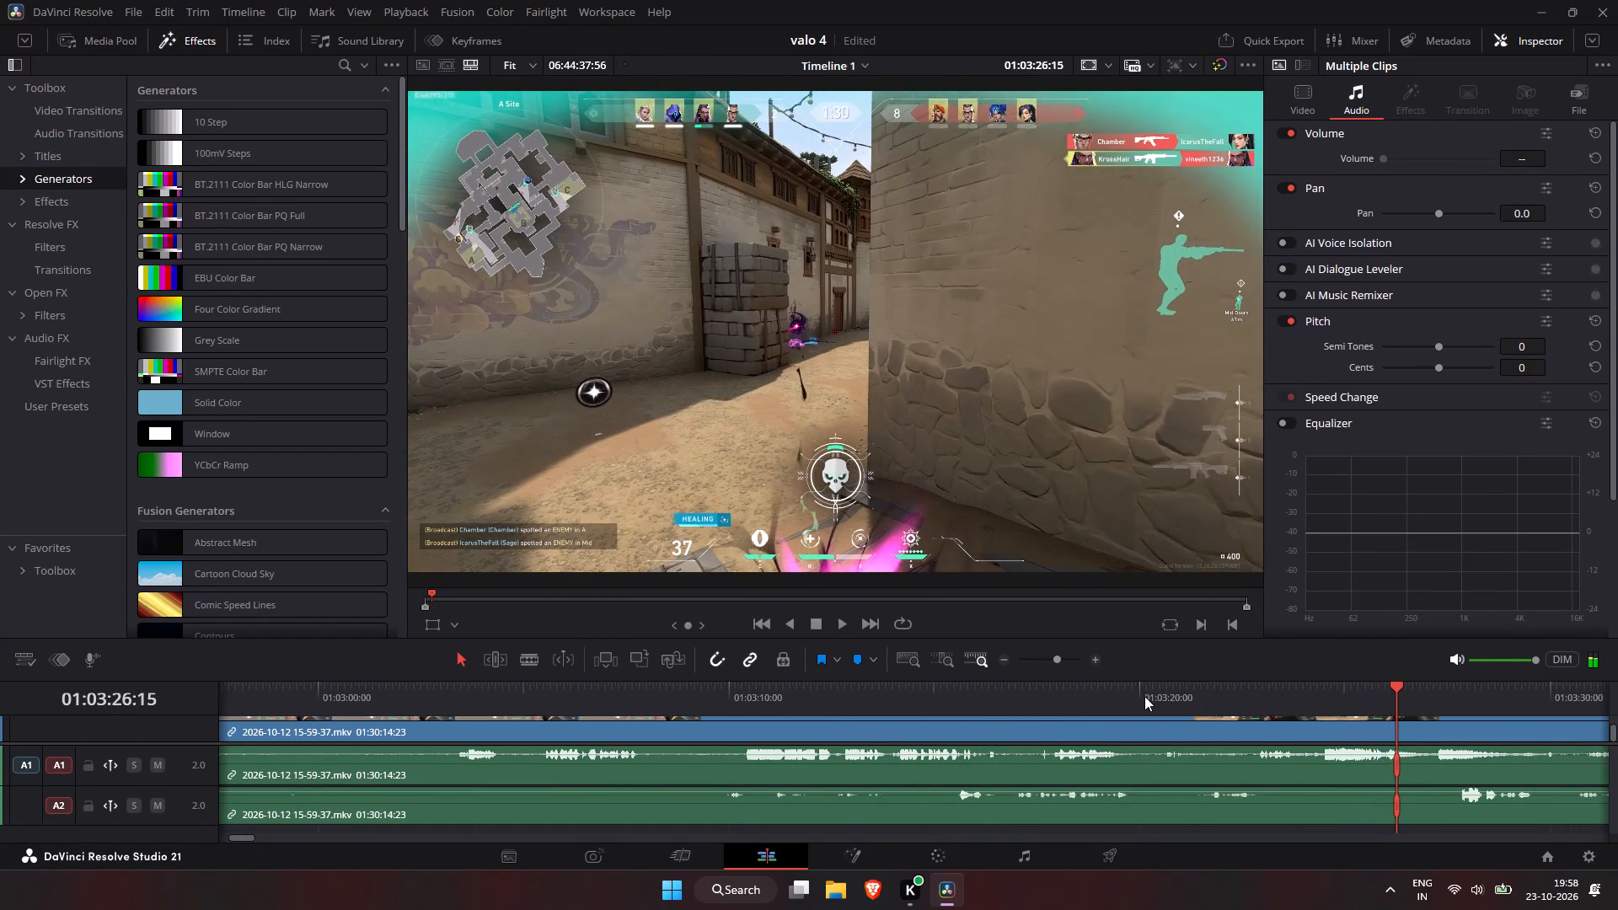
click(1139, 696)
key(space)
drag(1187, 698, 1208, 698)
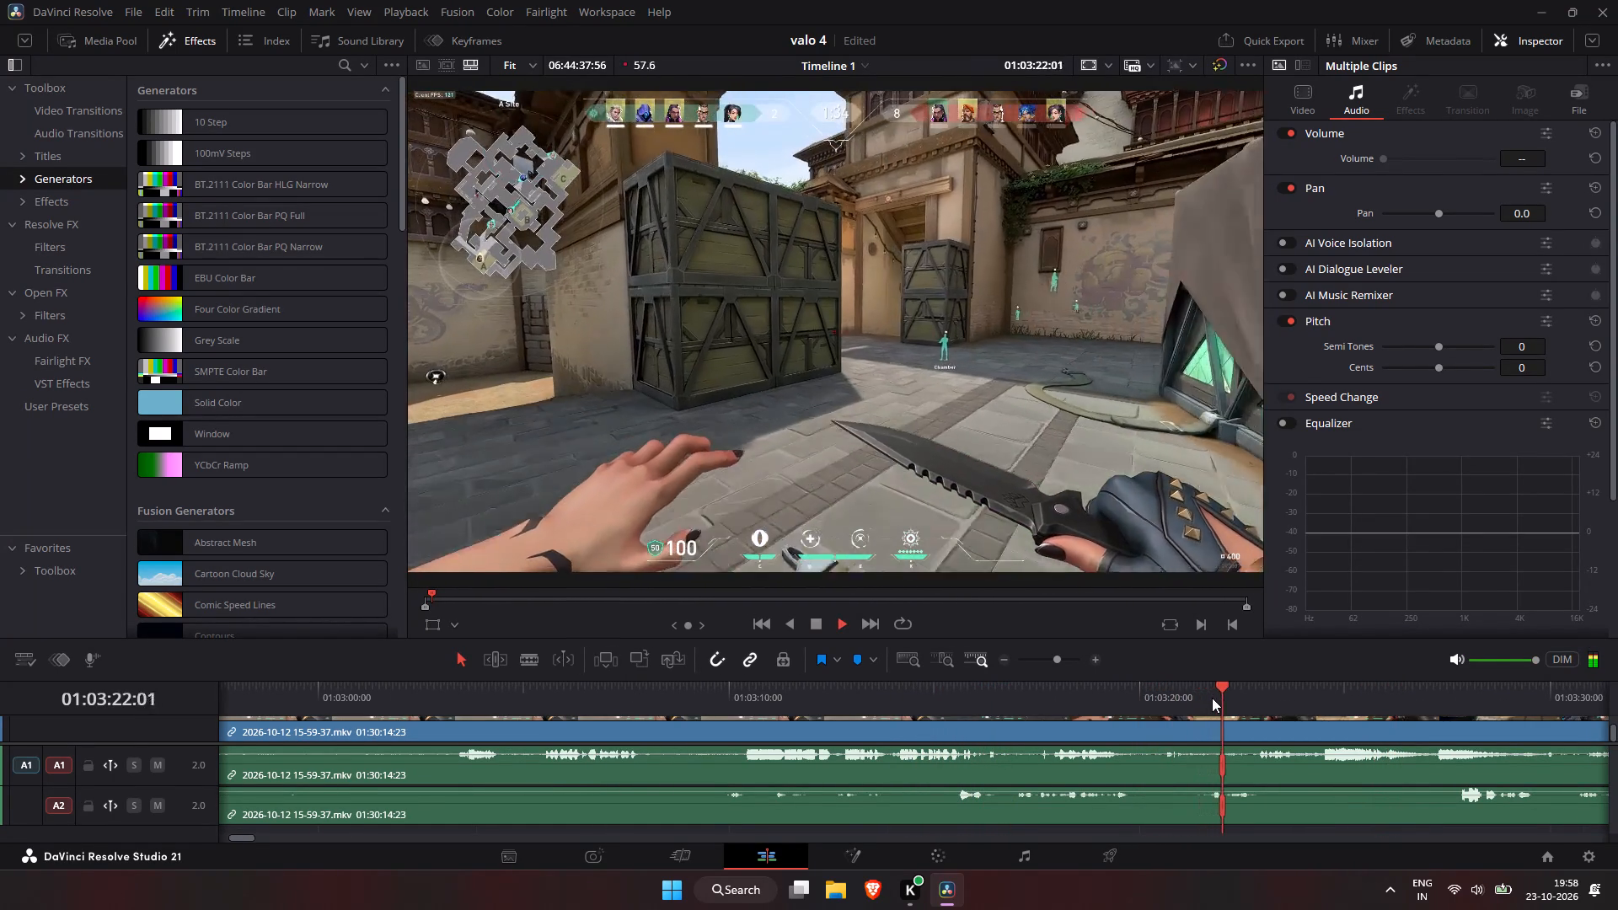
click(1302, 693)
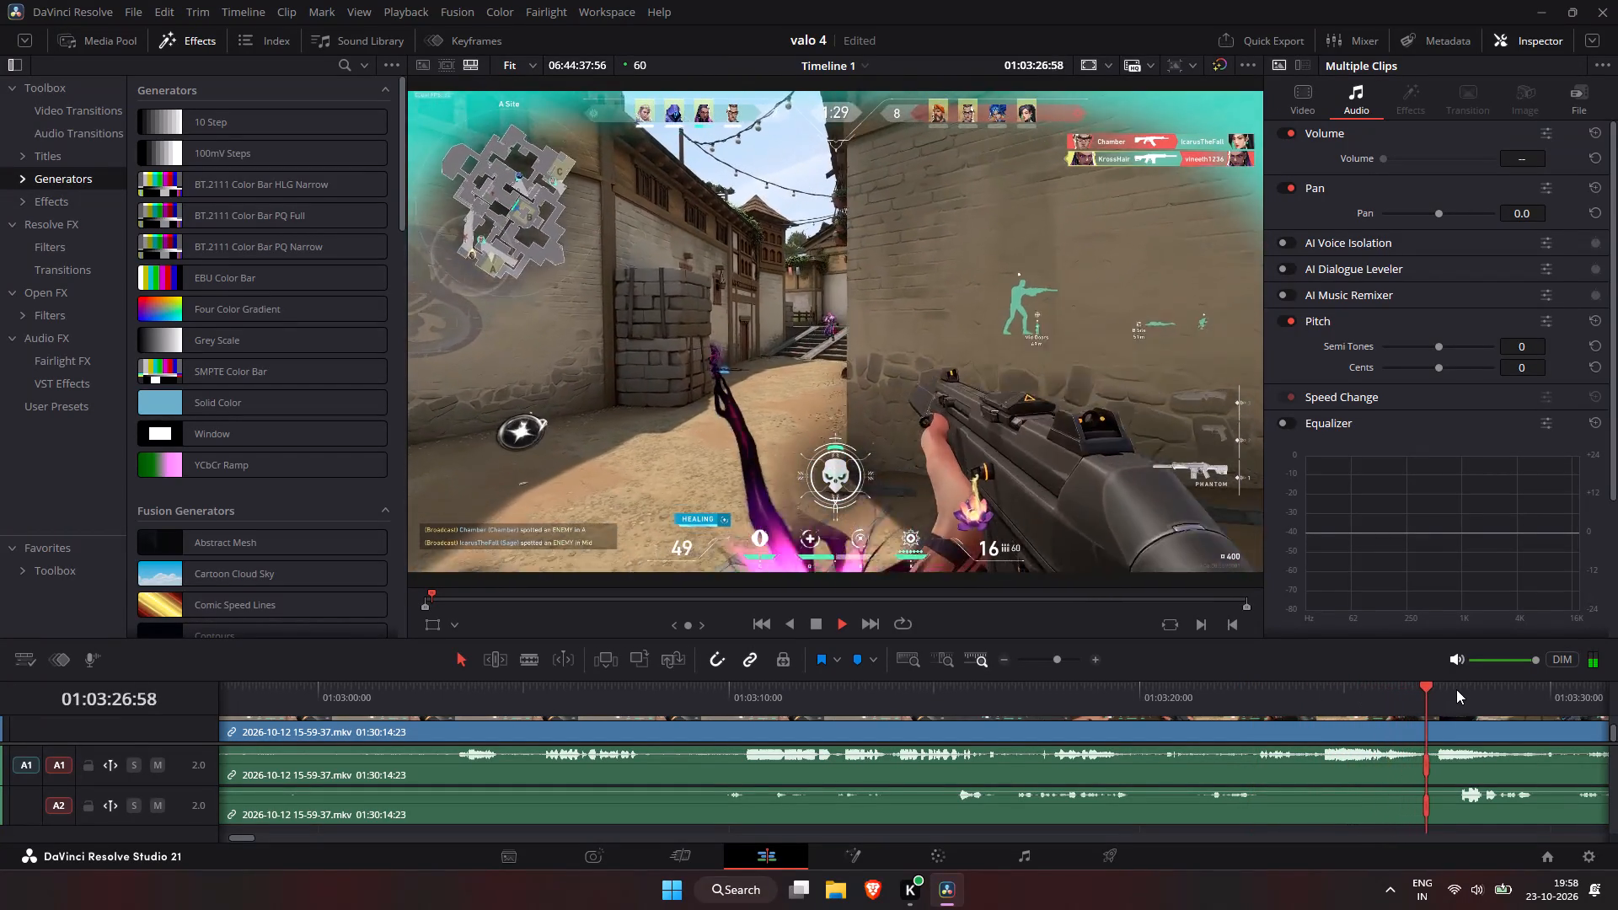
key(space)
click(1098, 696)
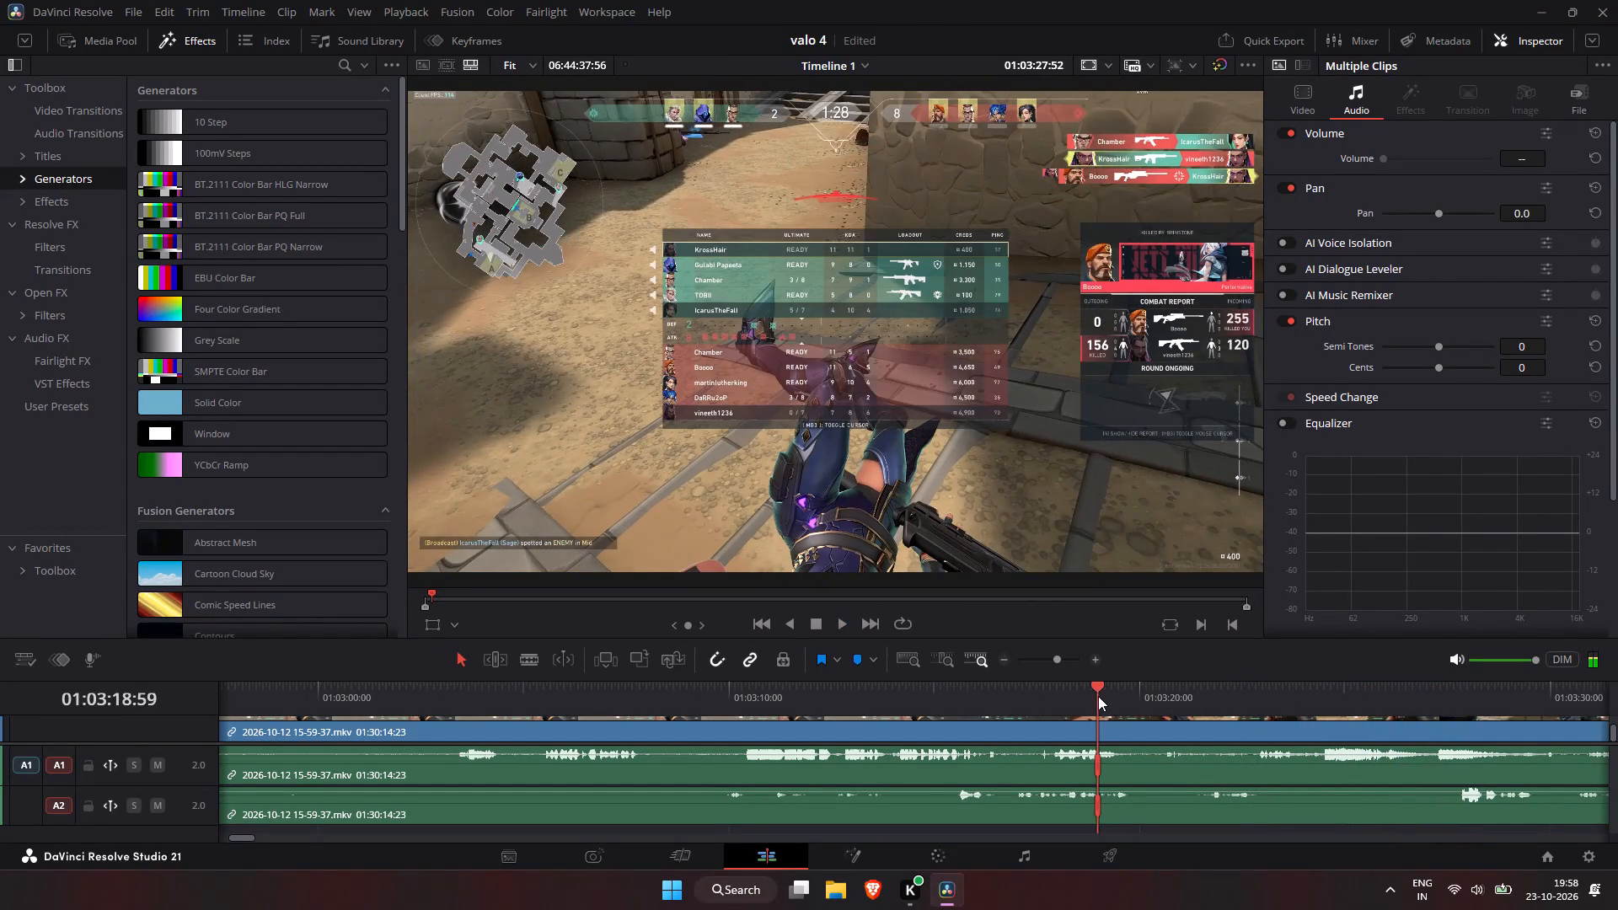
key(space)
key(space)
key(space)
click(1197, 696)
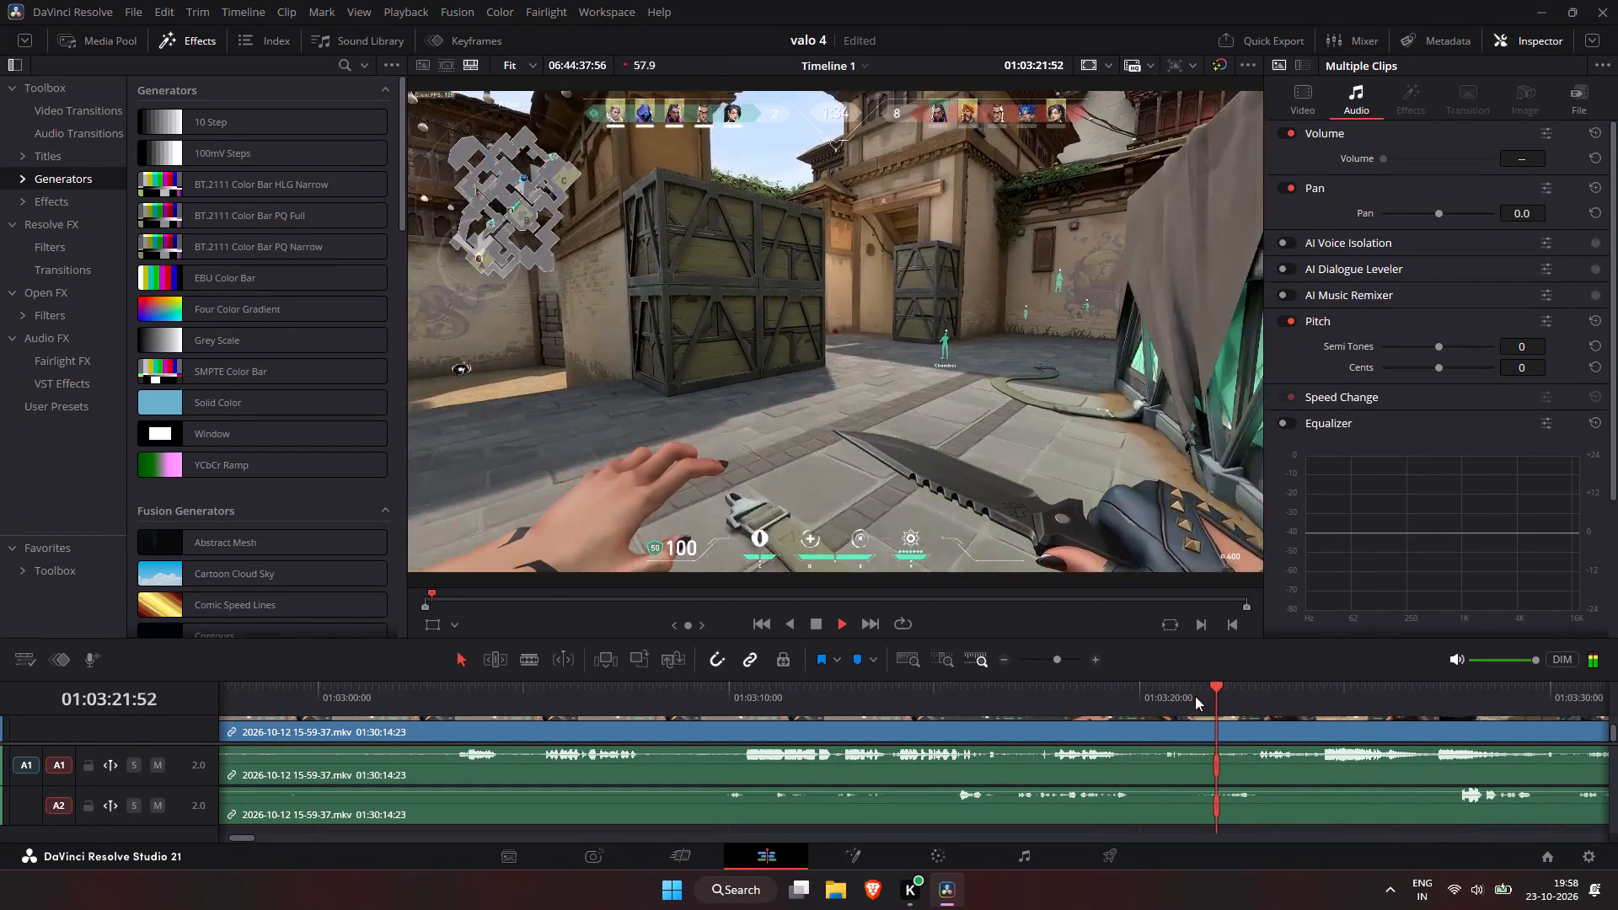
Split the linked clips at 01:03:22:55, delete the segment between the 01:00:39 cut and this one, and close the gap.
key(space)
key(ctrl+b)
key(ctrl+v)
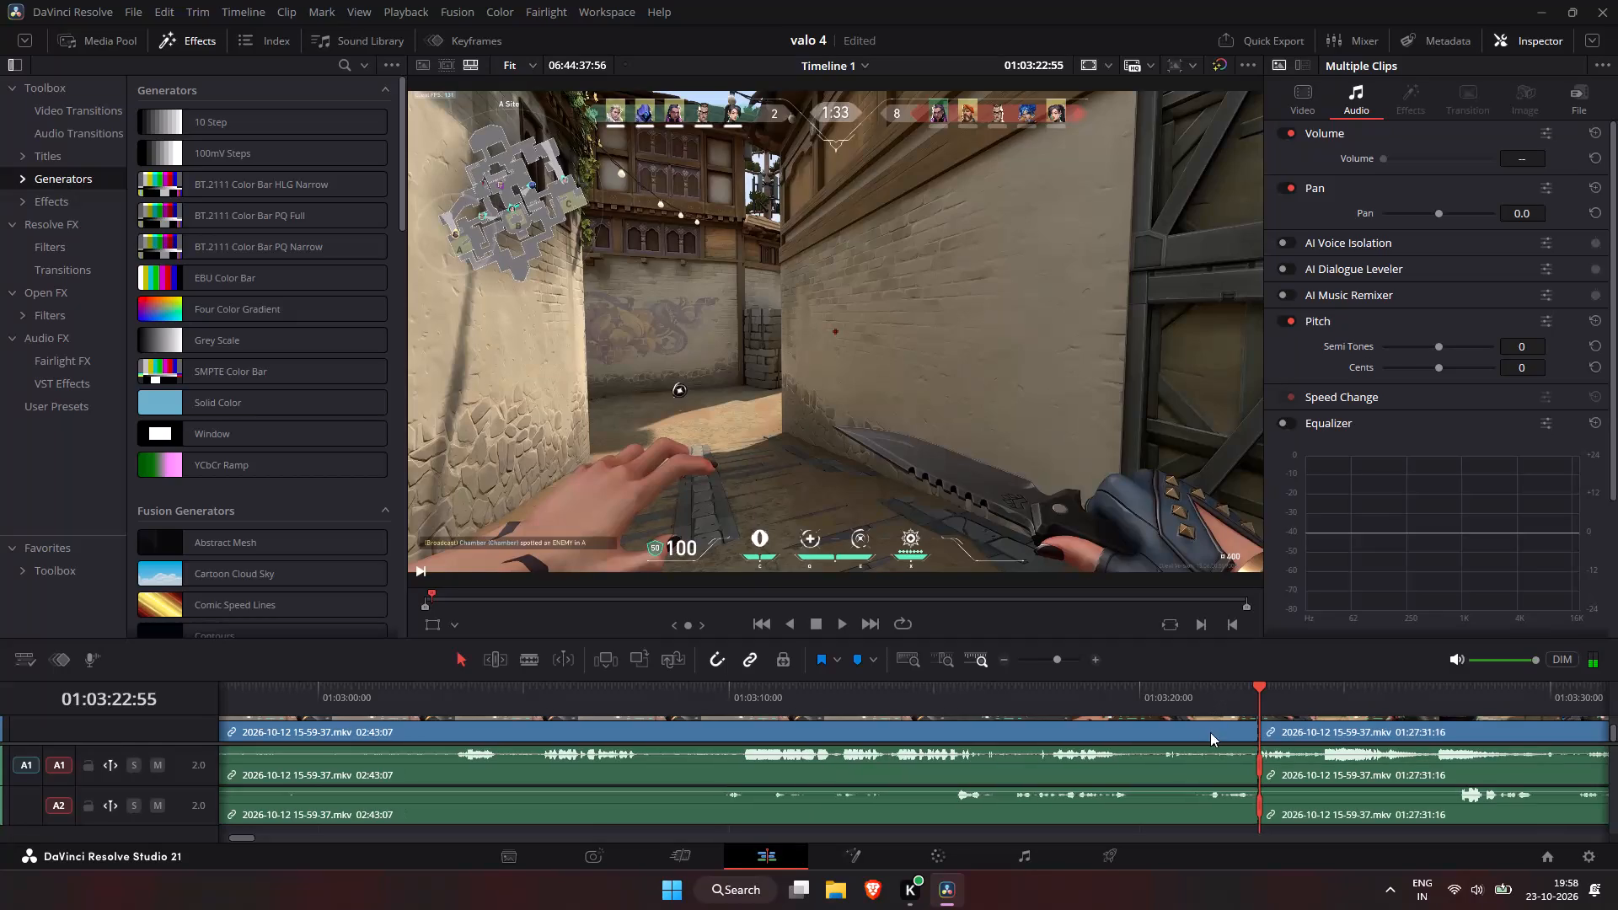
click(1208, 721)
key(Tab)
key(Tab)
click(1204, 723)
key(Tab)
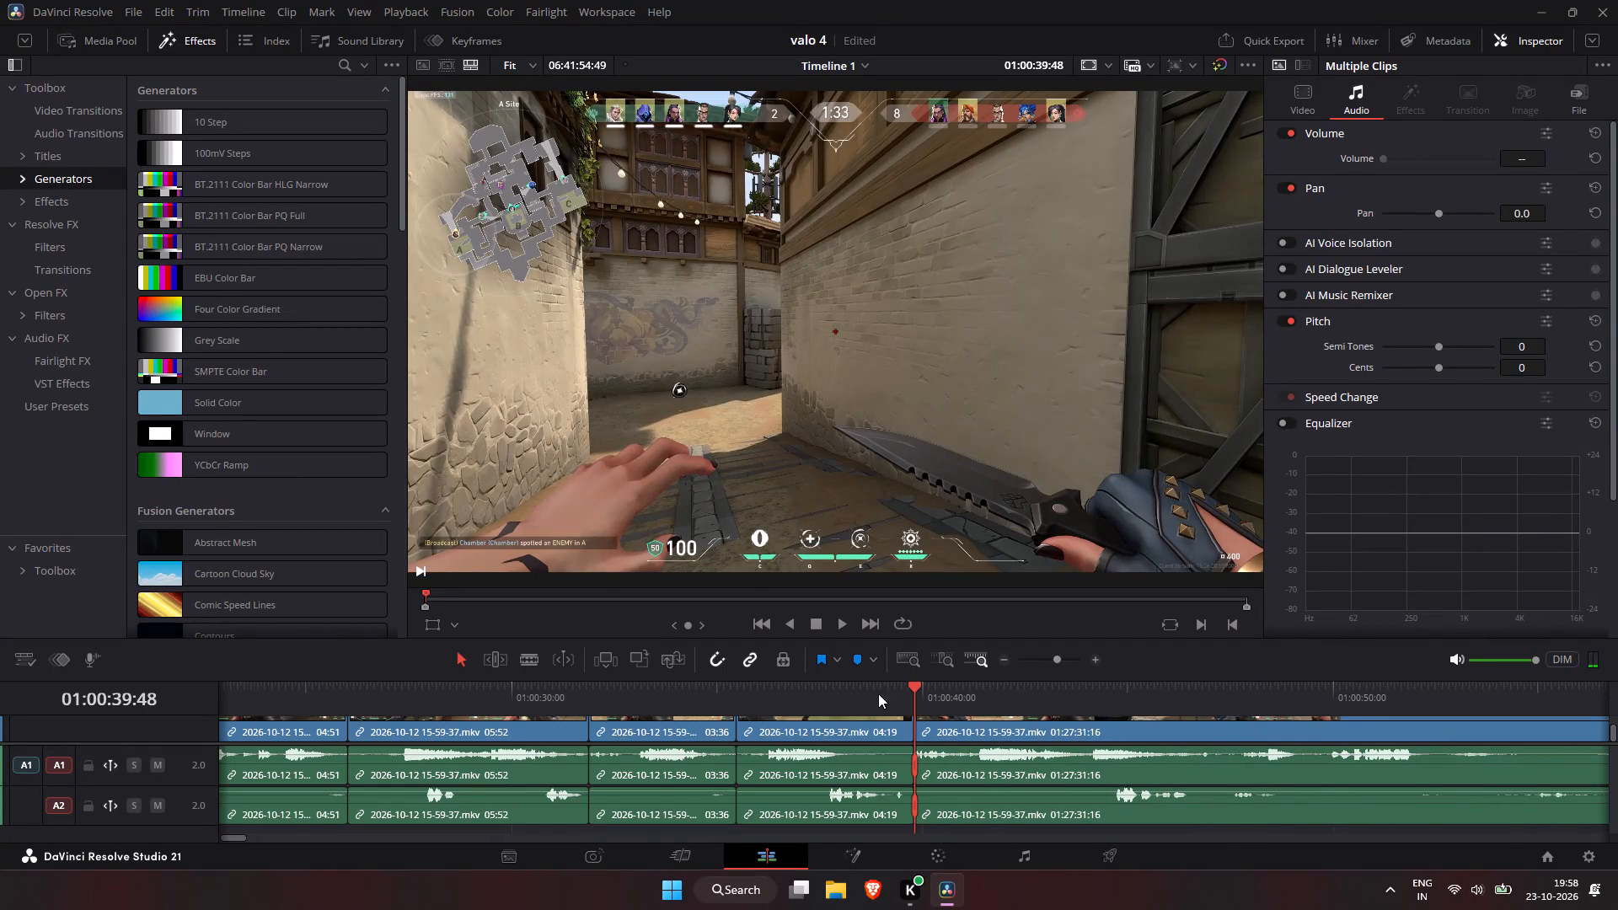
Play back the new A Site join and split the linked clips after the player's death at about 01:00:46.
click(876, 679)
key(space)
click(874, 697)
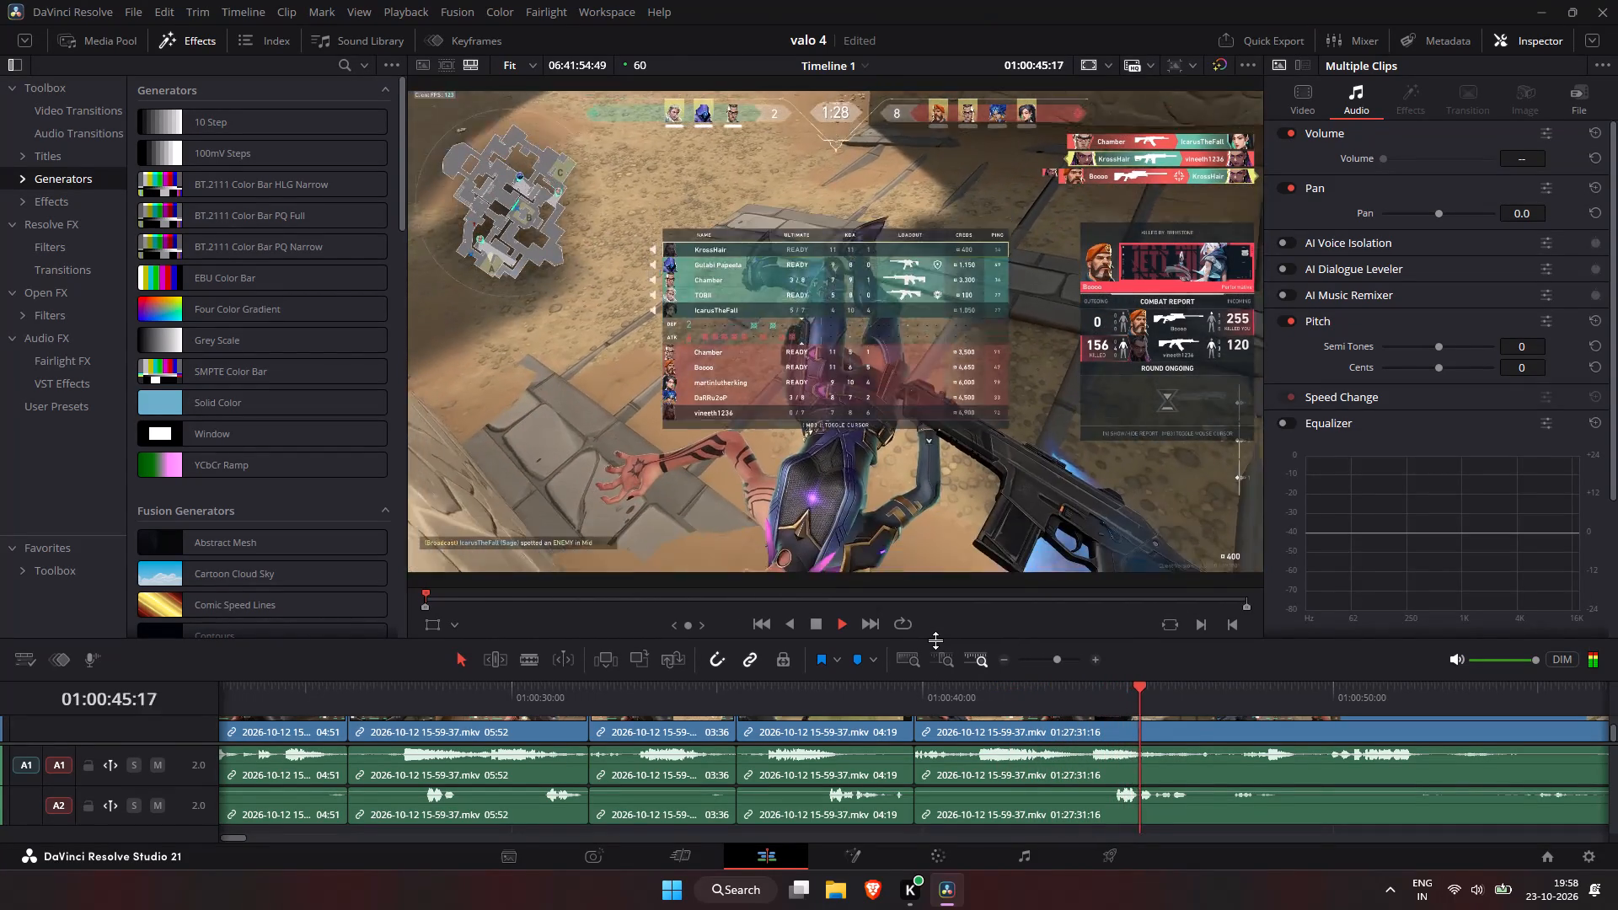
key(space)
key(space)
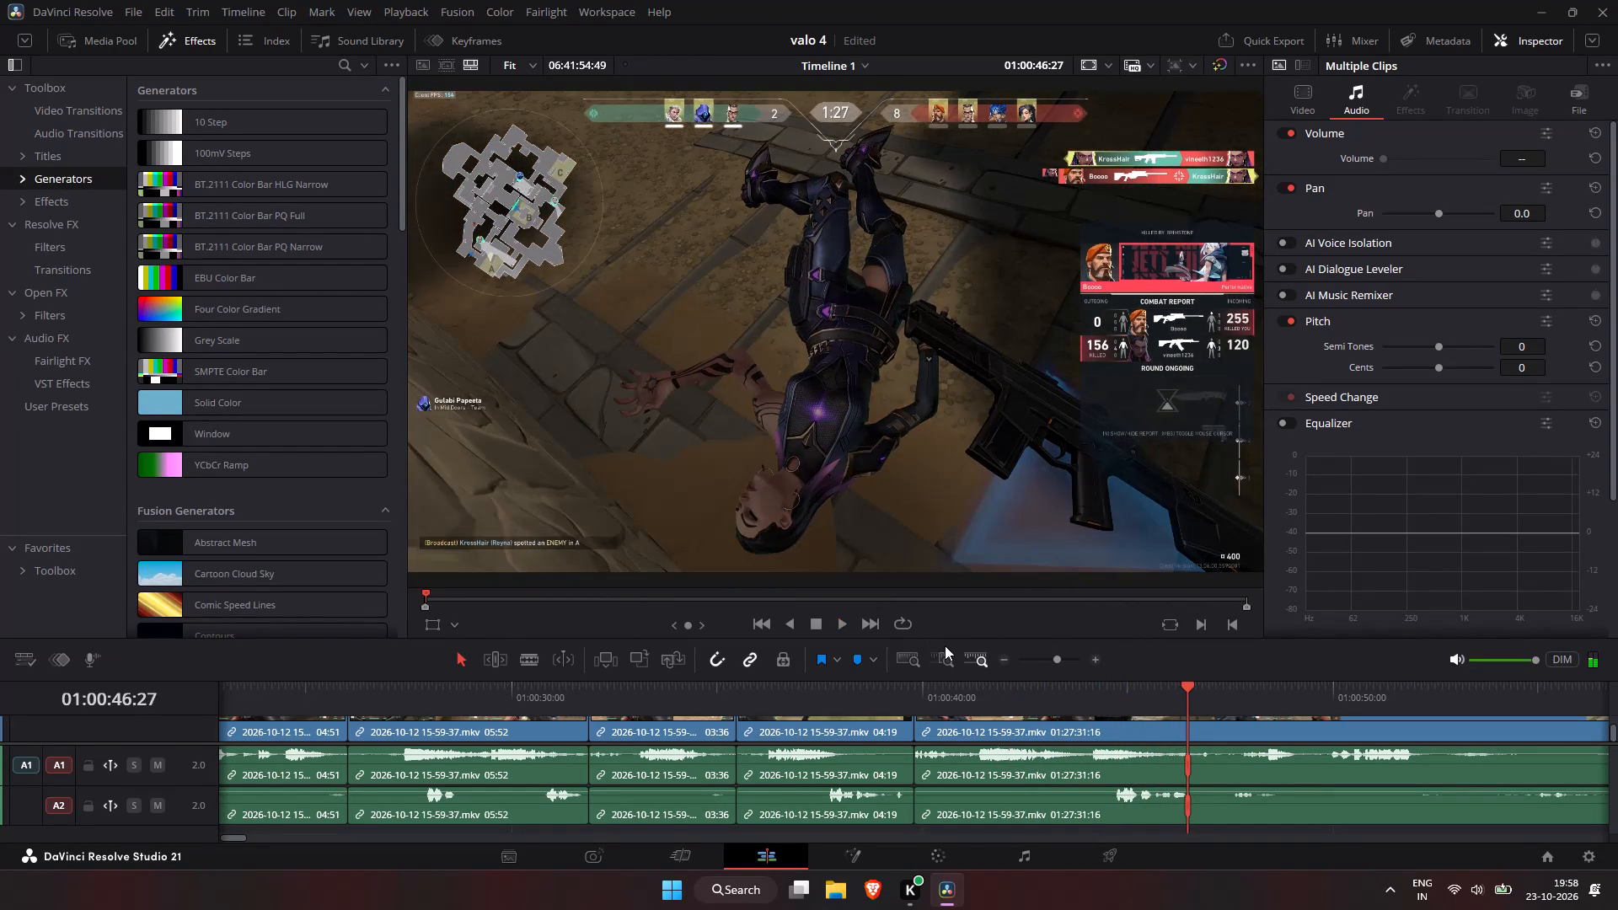
key(space)
click(1155, 694)
key(space)
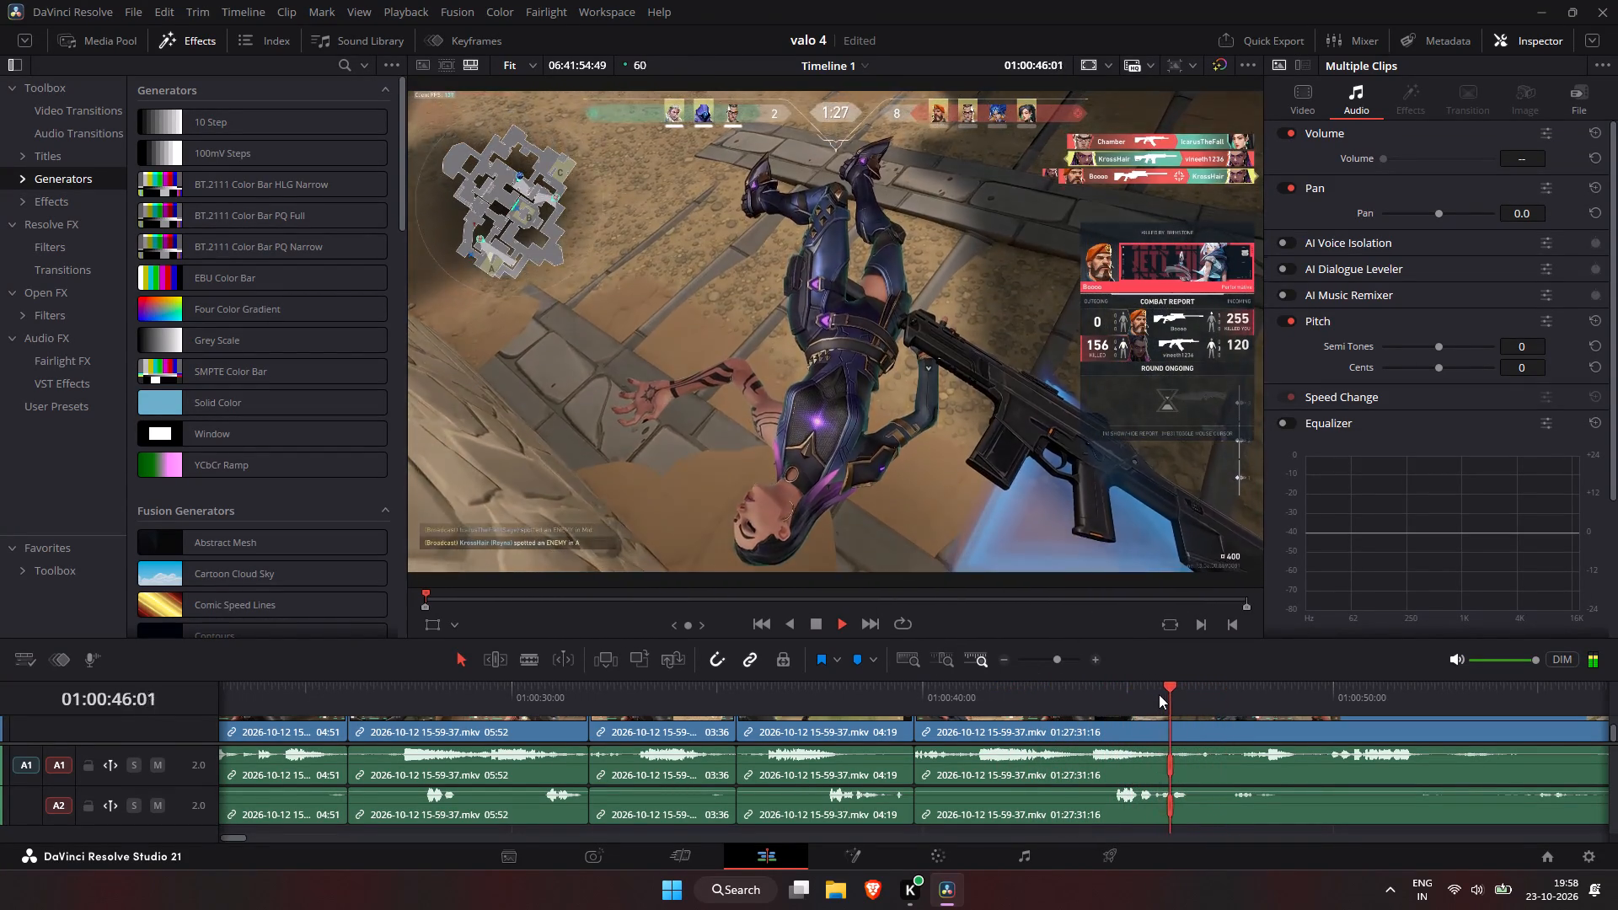
key(space)
key(ctrl+b)
Skim the footage from the 01:00:46 cut to about 01:02:38 for the next fight.
key(space)
click(1617, 695)
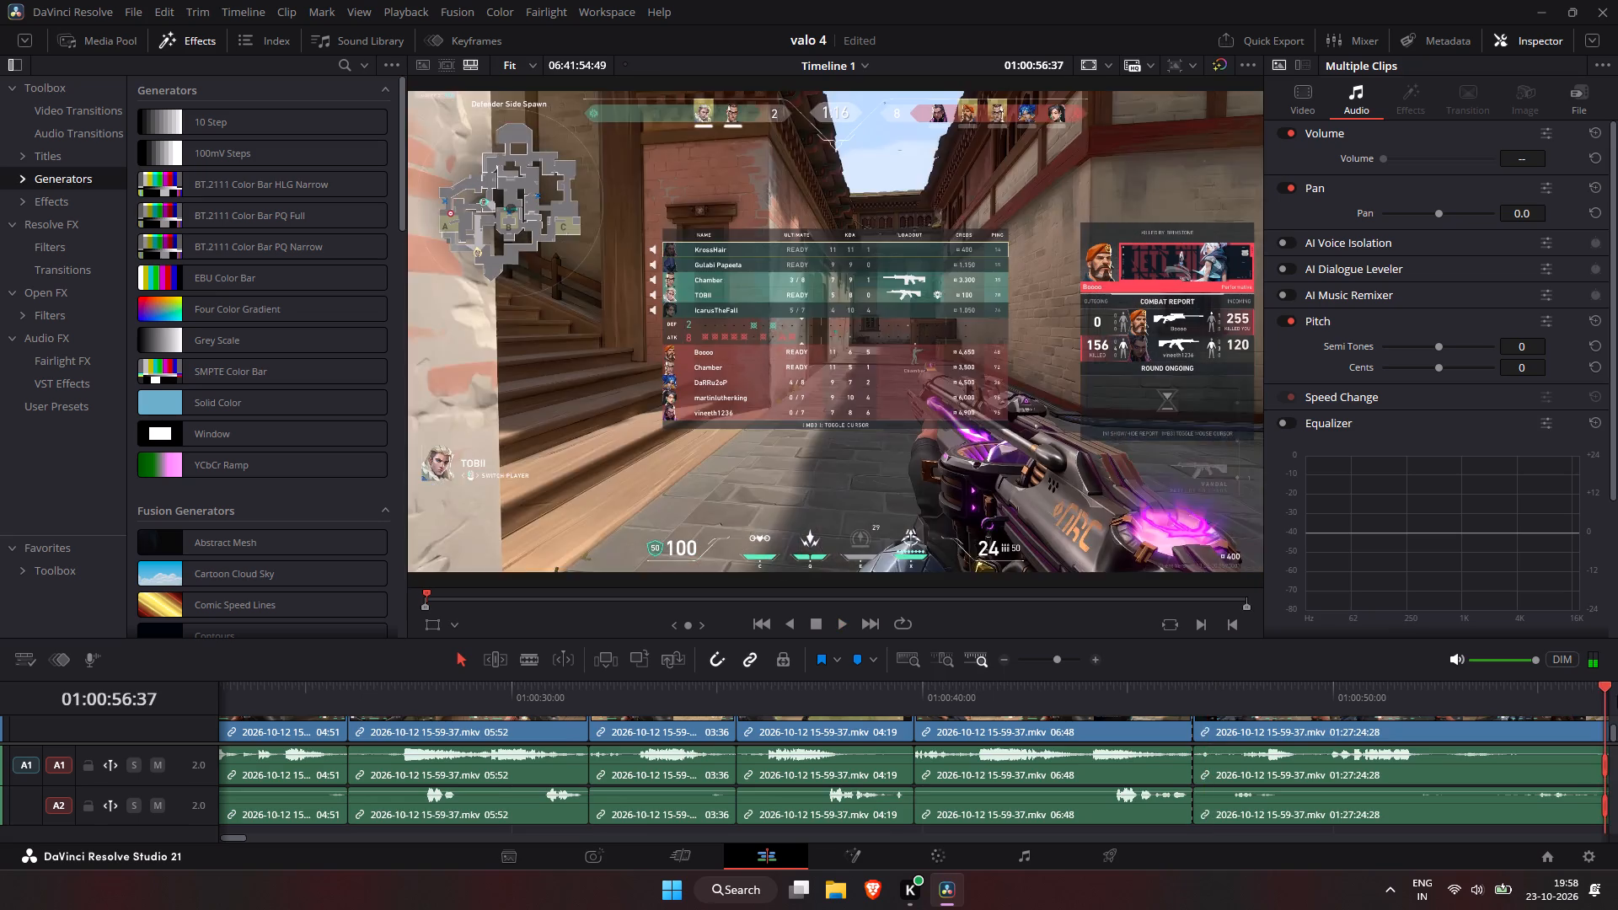
click(1617, 695)
click(1617, 695)
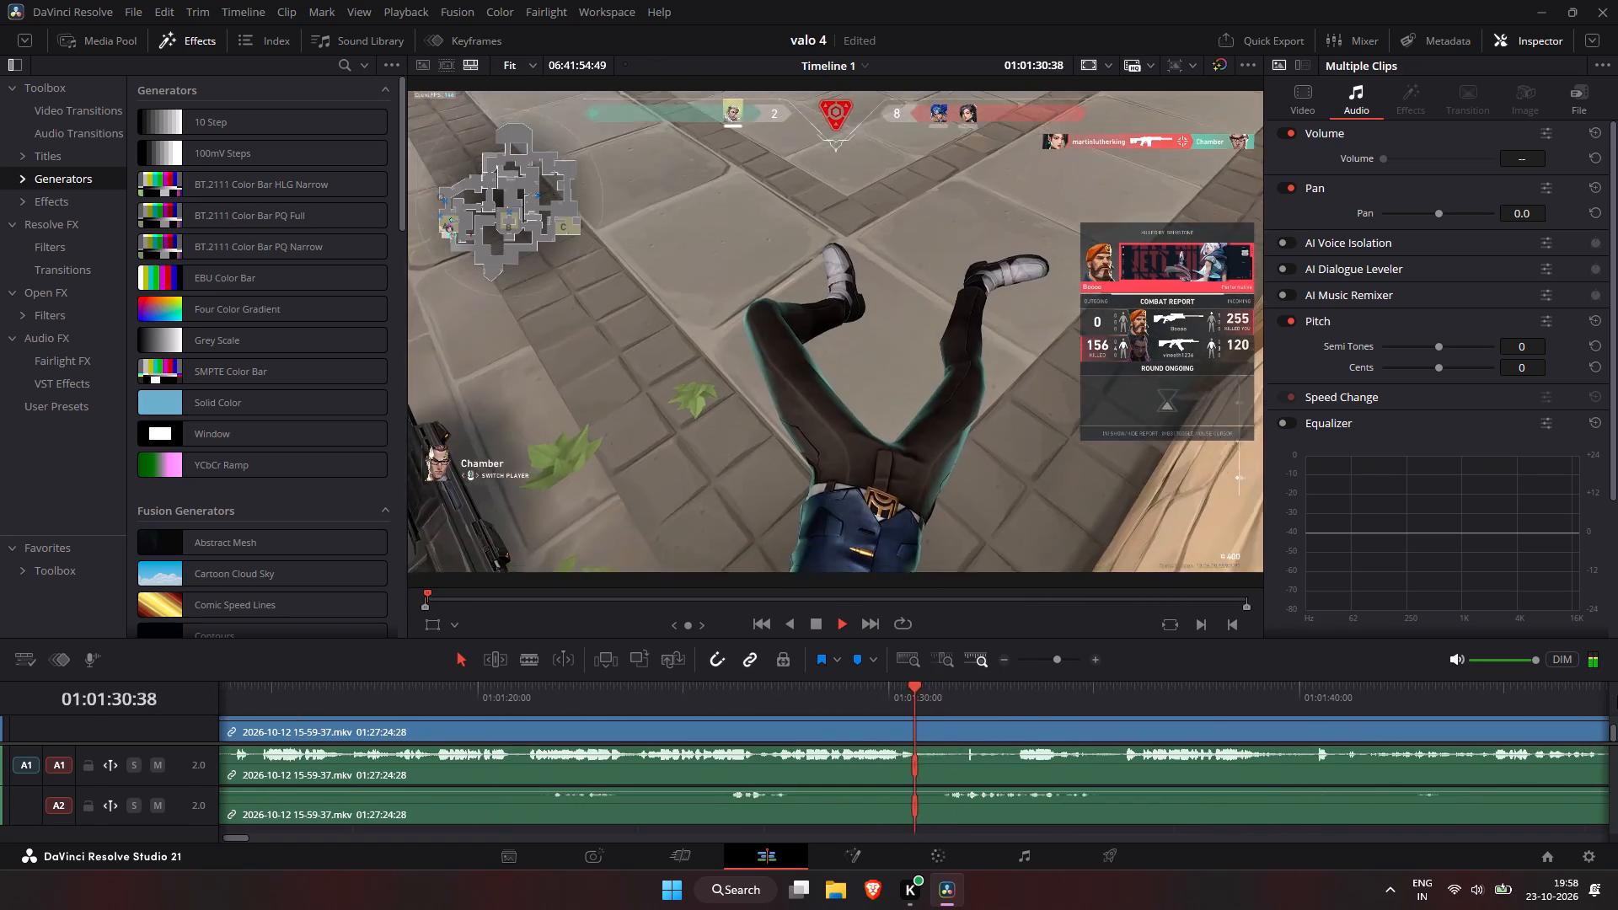
click(1617, 695)
click(1617, 695)
click(1617, 695)
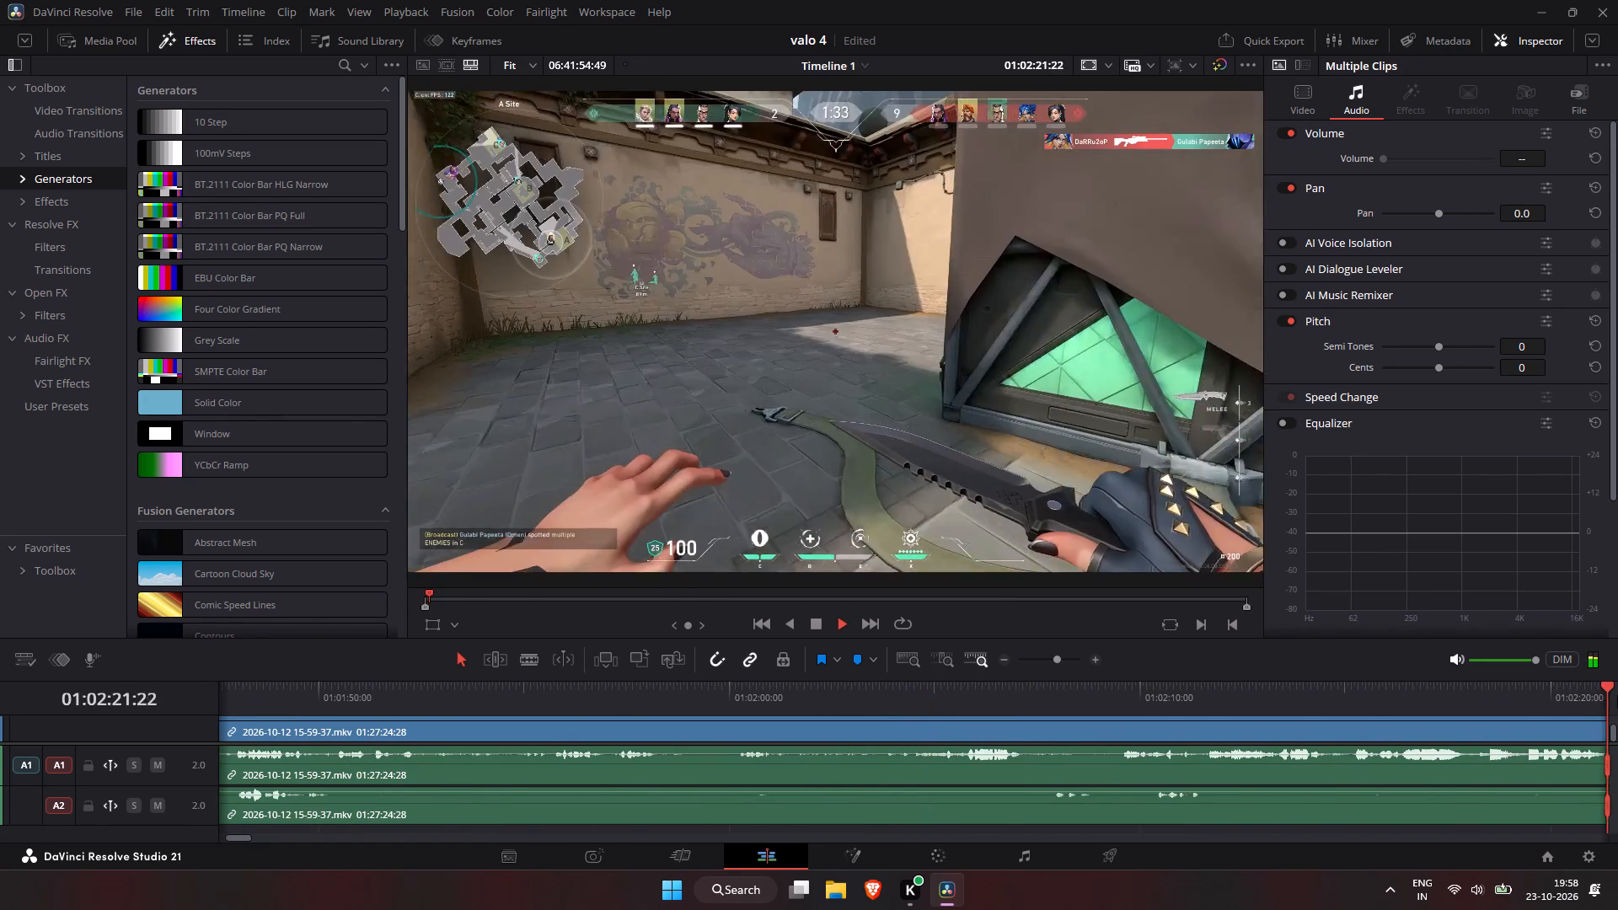
click(1617, 695)
key(space)
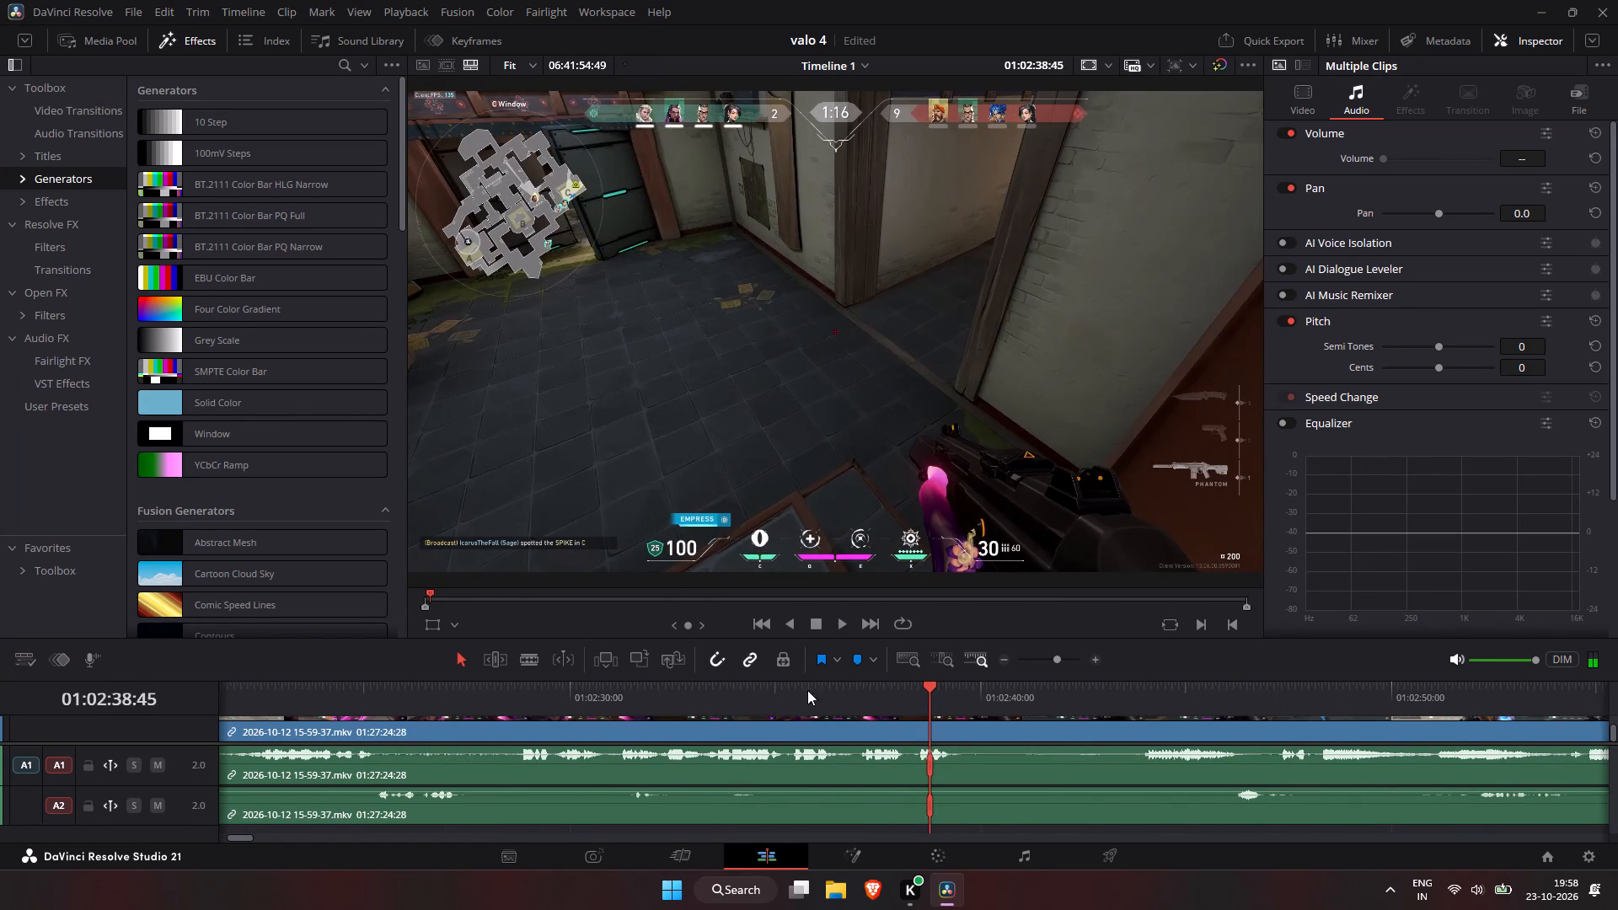
Review the footage between about 01:02:25 and 01:02:46, up to the player's death in C Garage, for where the action starts.
drag(423, 686, 410, 686)
key(space)
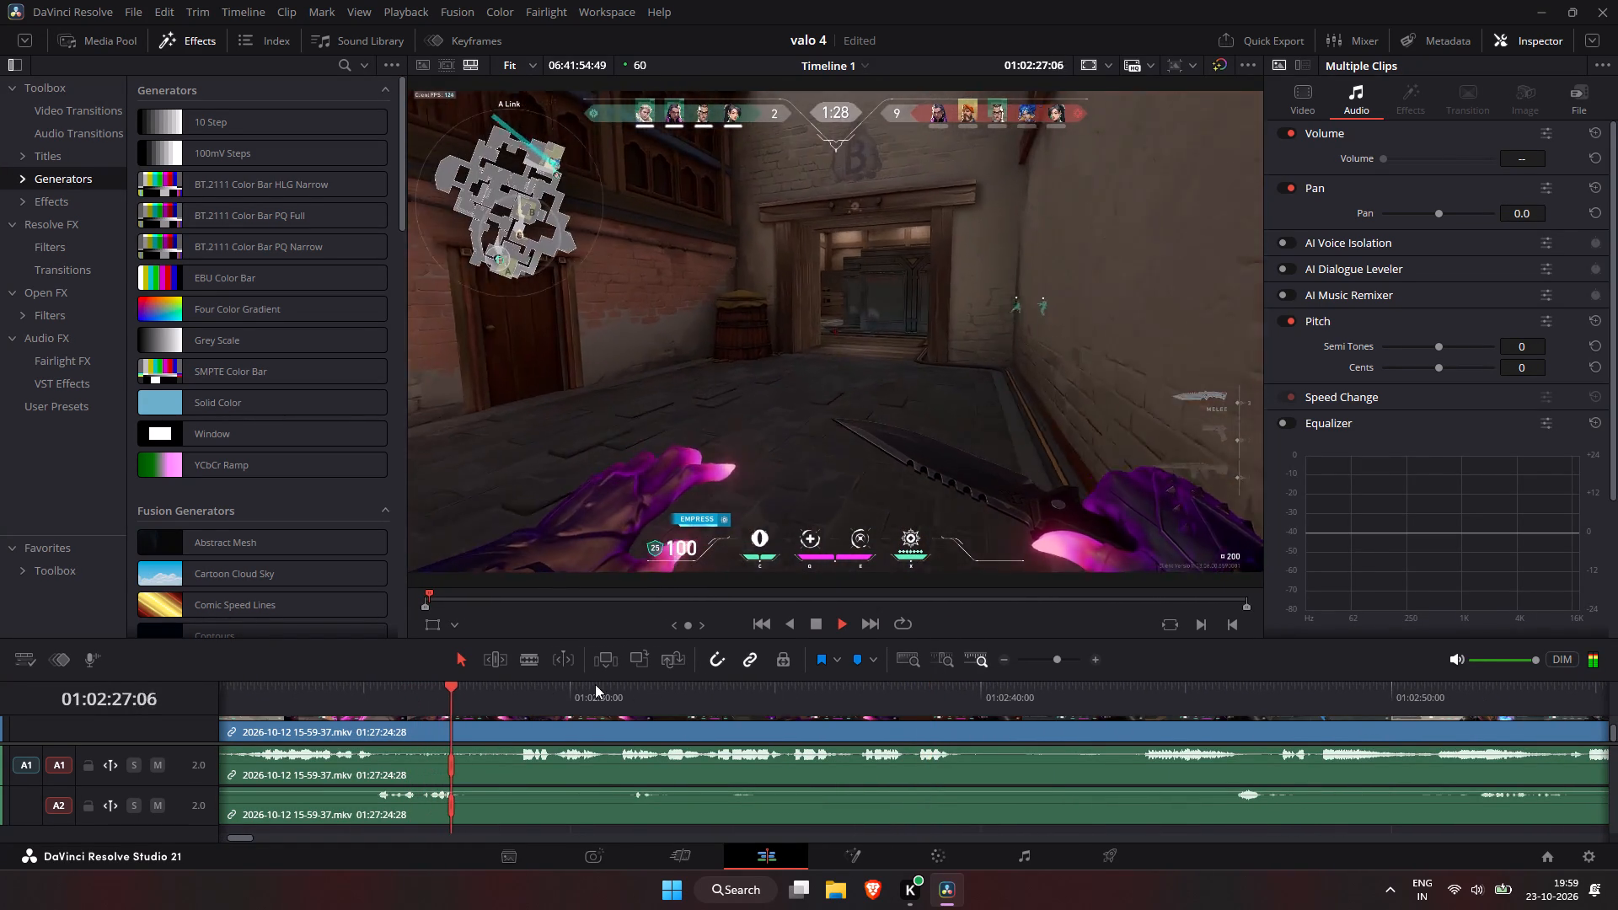
click(621, 697)
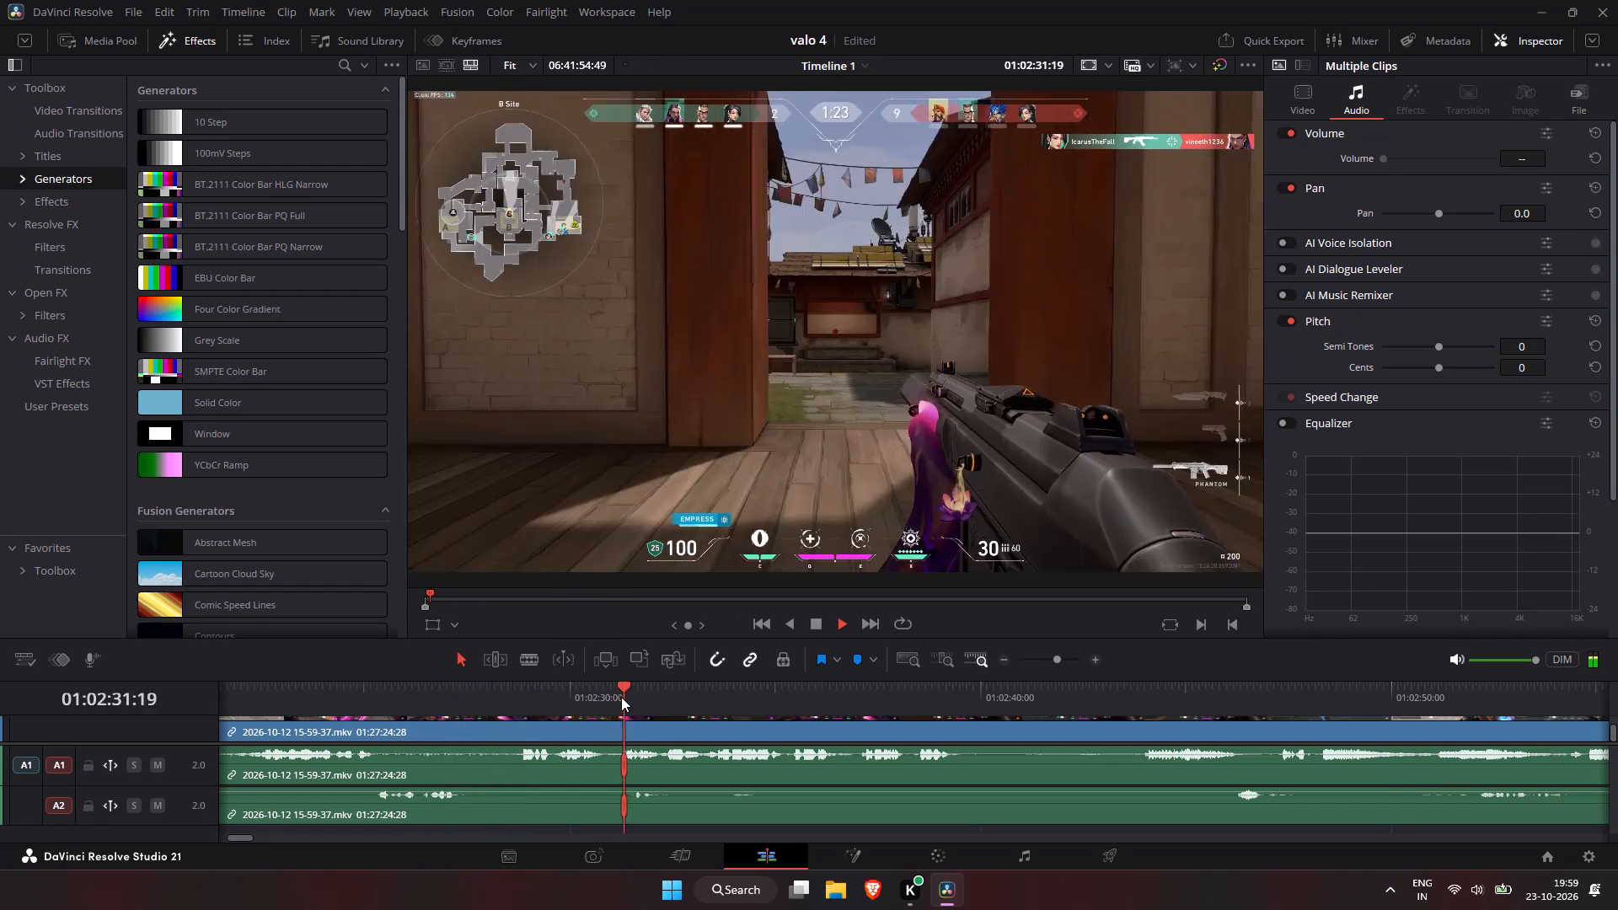
click(745, 682)
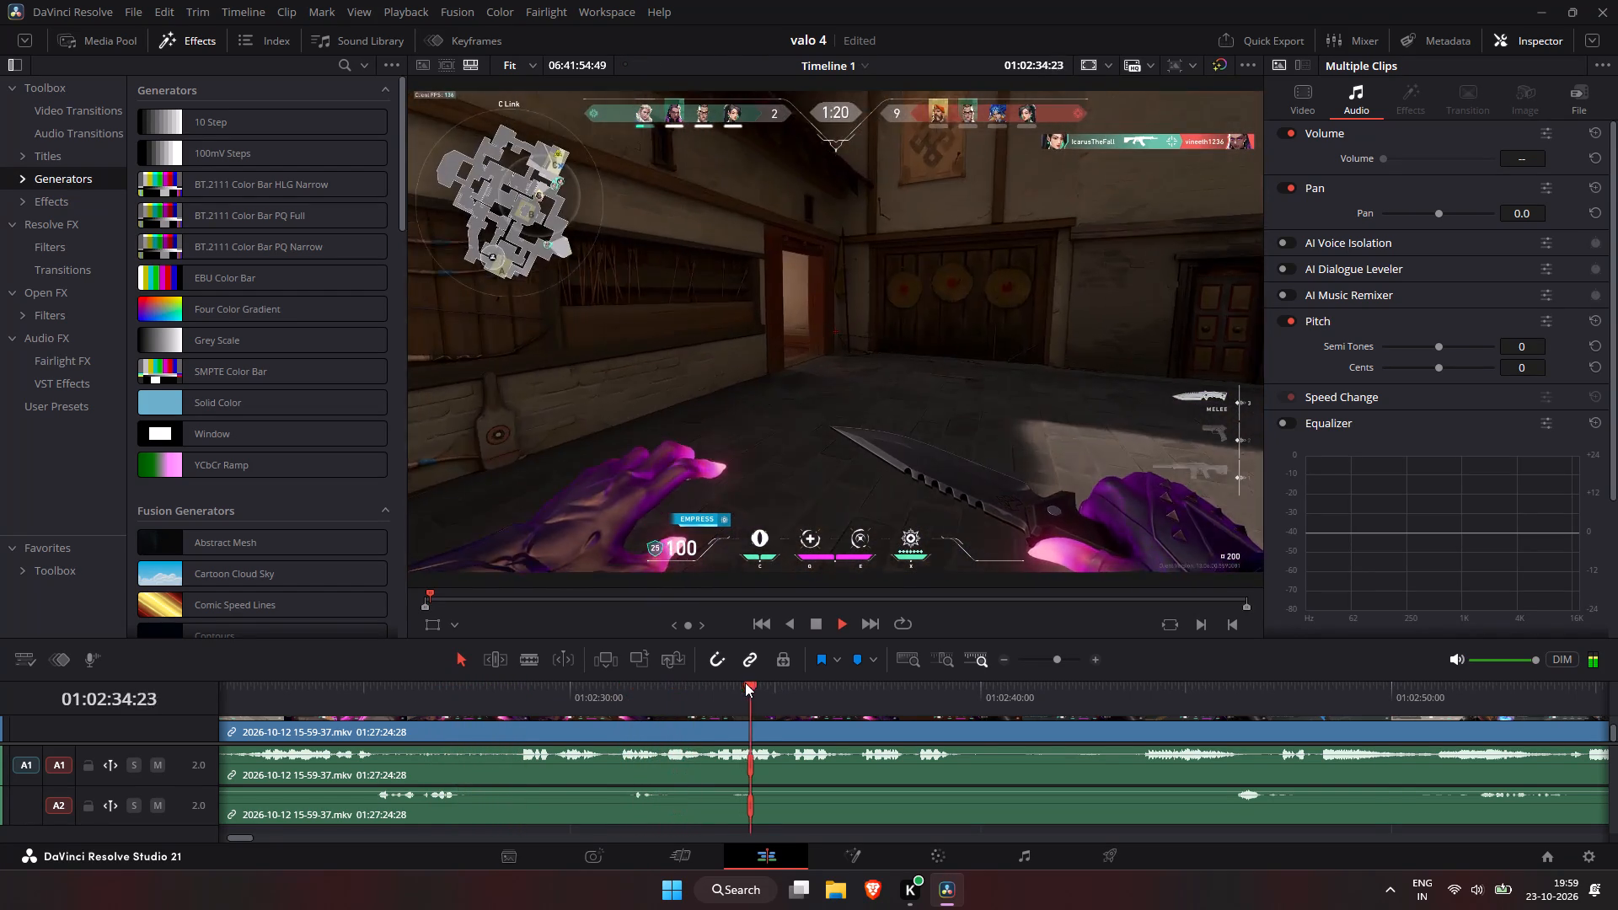
click(824, 693)
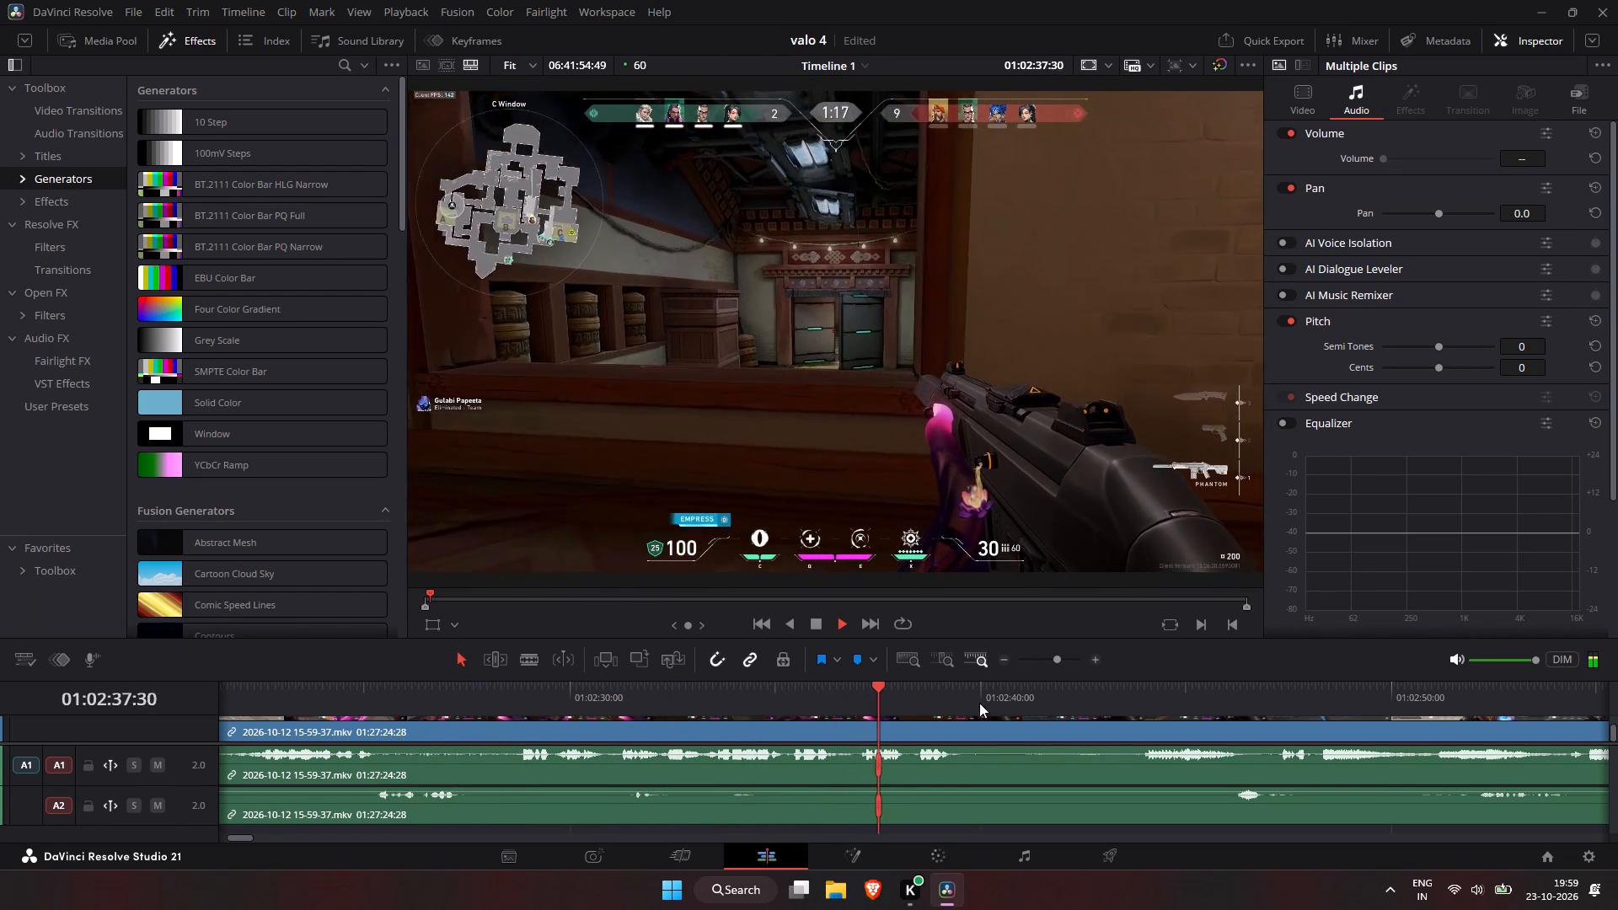
click(987, 684)
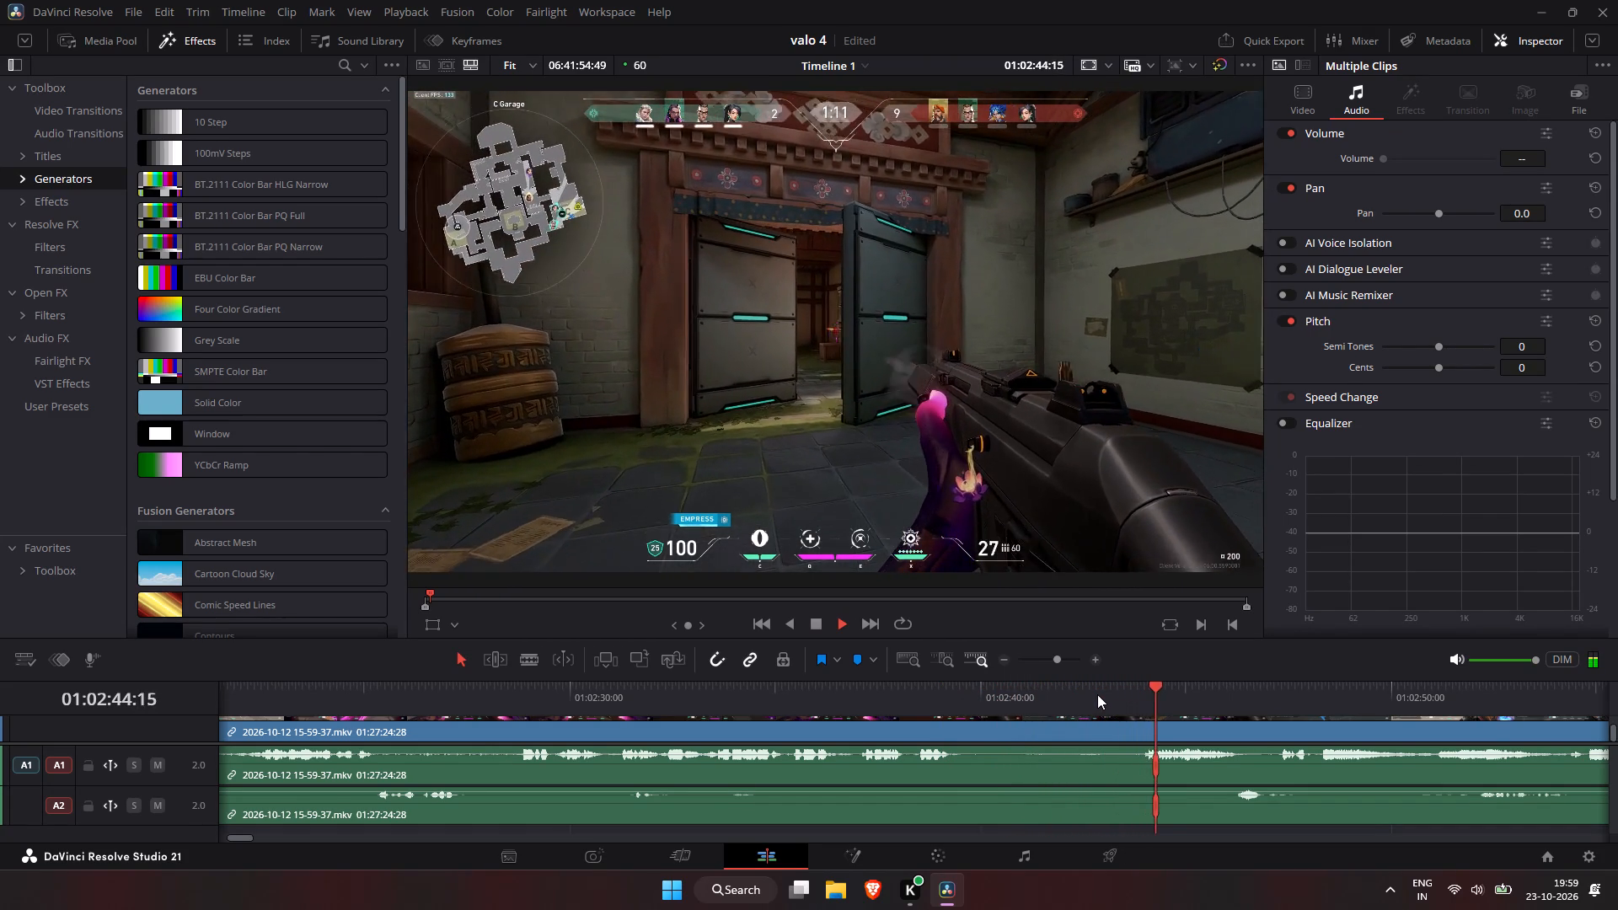
key(space)
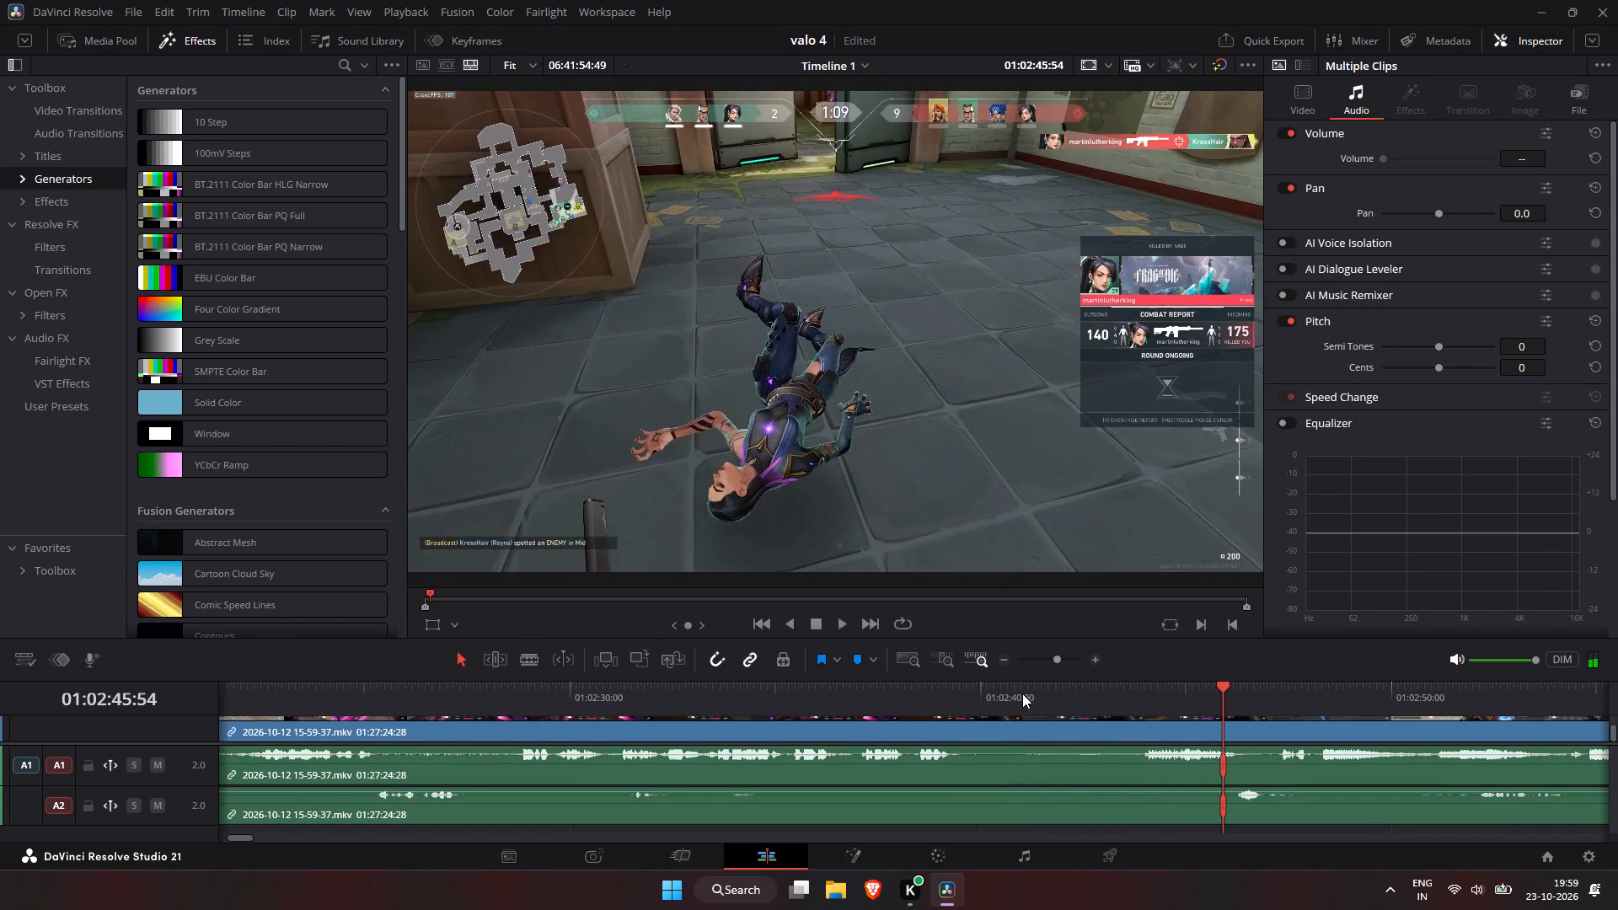
Split the linked clips at 01:02:42:05 before the C Garage fight, delete the segment back to the 01:00:46 cut, and close the gap.
click(1026, 690)
key(space)
key(space)
key(ctrl+b)
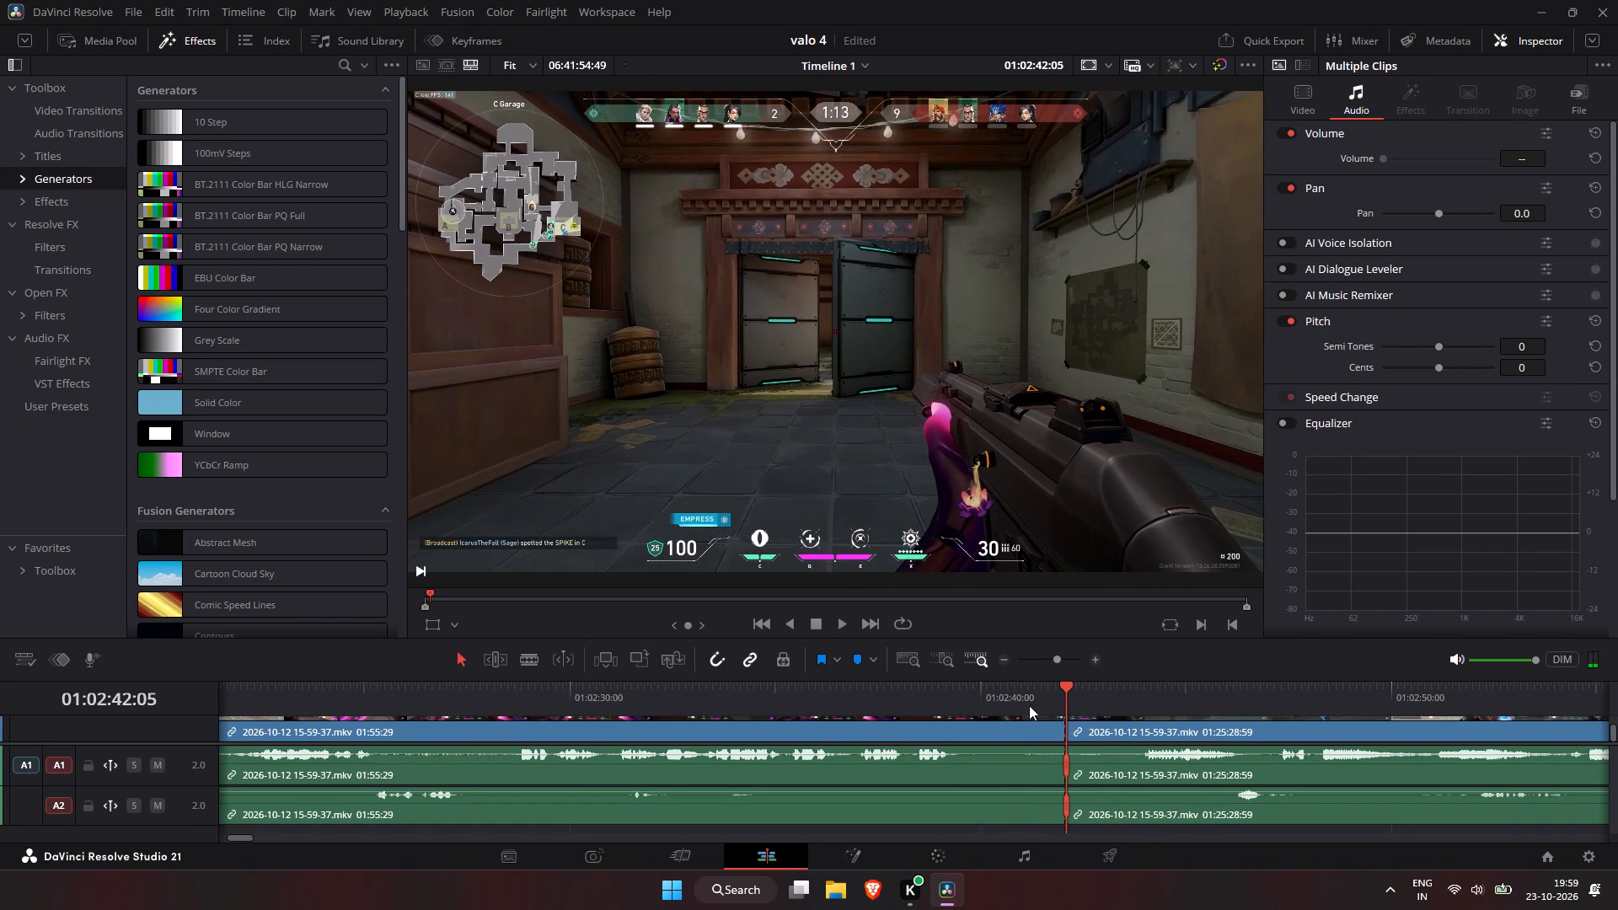
click(1008, 711)
key(Tab)
click(1000, 722)
key(Tab)
click(1000, 722)
click(957, 728)
key(Tab)
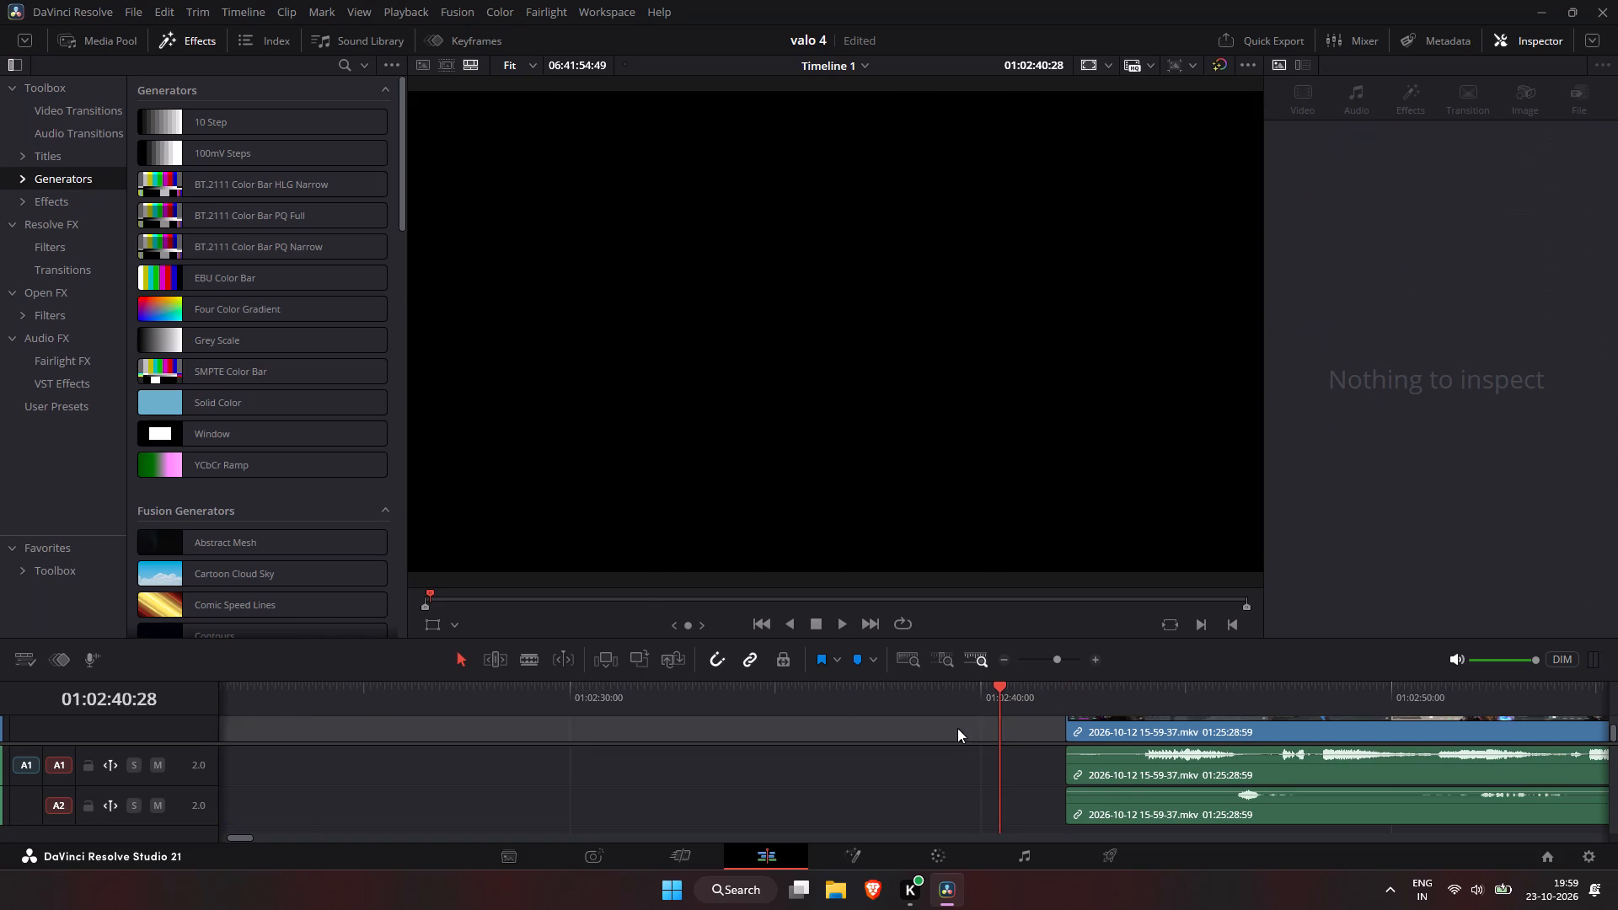
Play back the new C Garage join and split the linked clips after the player's death at 01:00:52:40.
click(873, 696)
key(space)
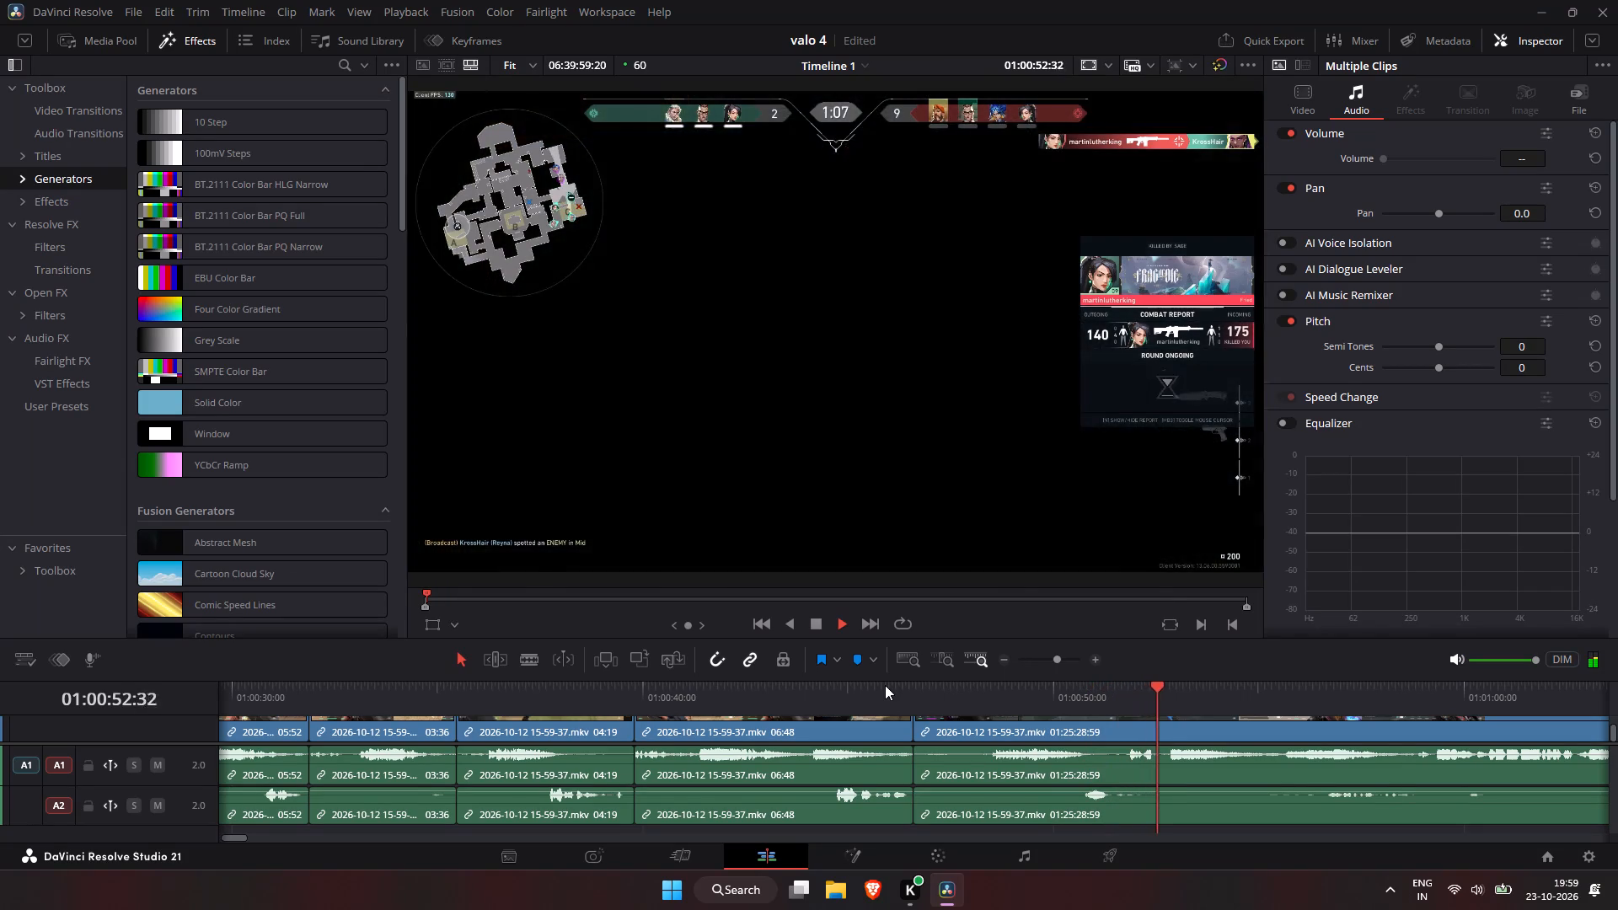
key(space)
click(1164, 704)
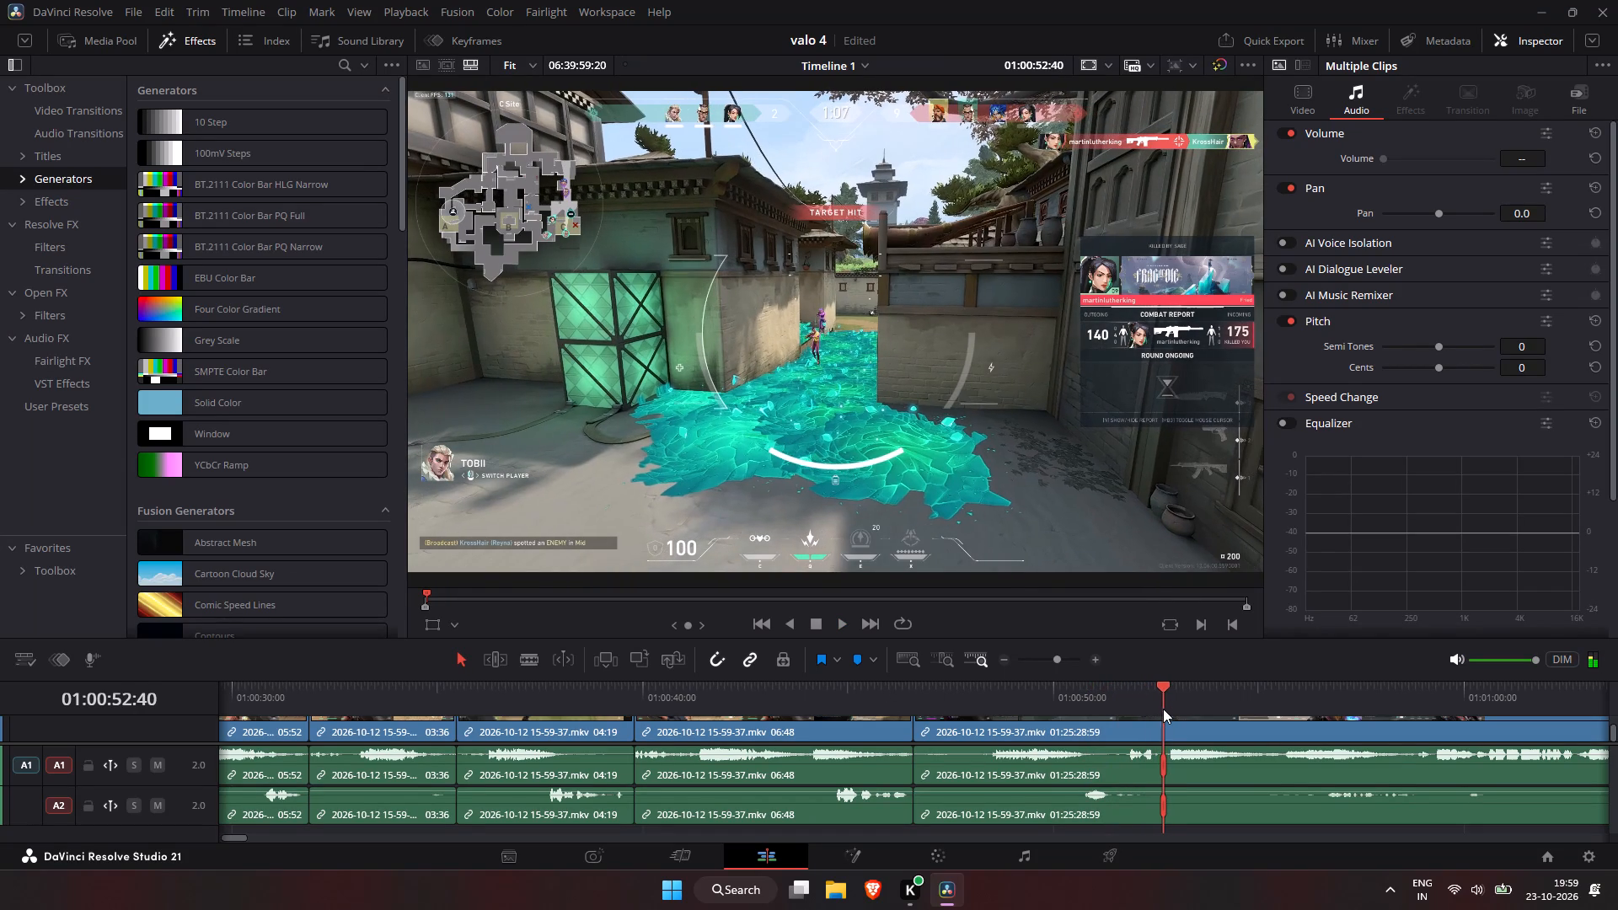
key(ctrl+b)
Skim the footage from the 01:00:52 cut to about 01:02:41 for the next fight.
click(1421, 697)
key(space)
click(1617, 687)
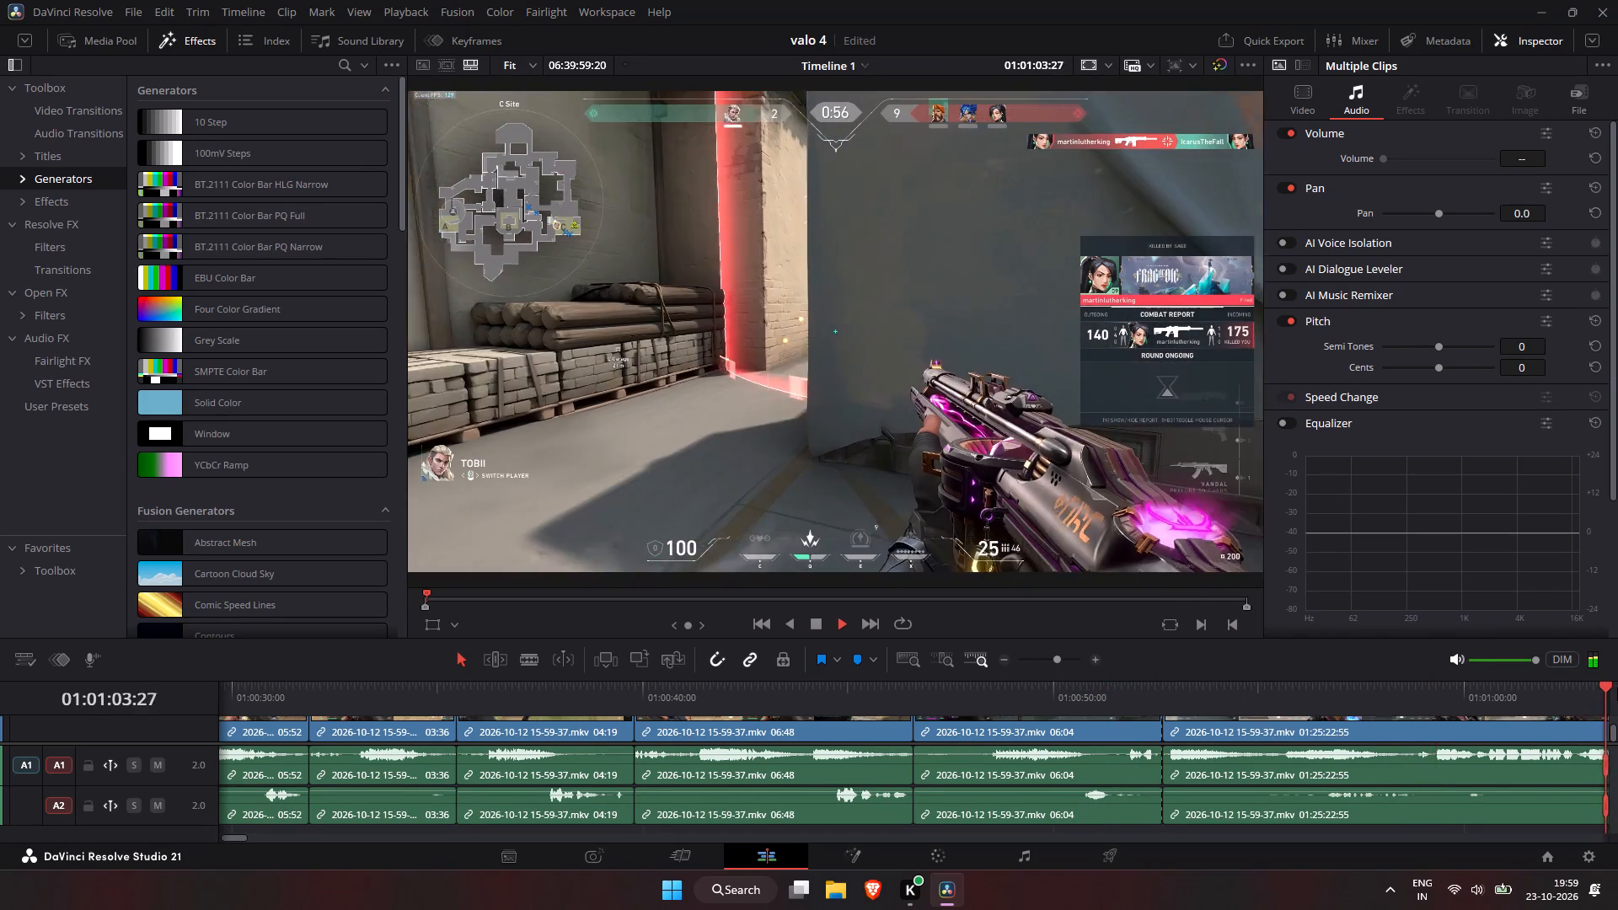
click(1617, 691)
click(1617, 691)
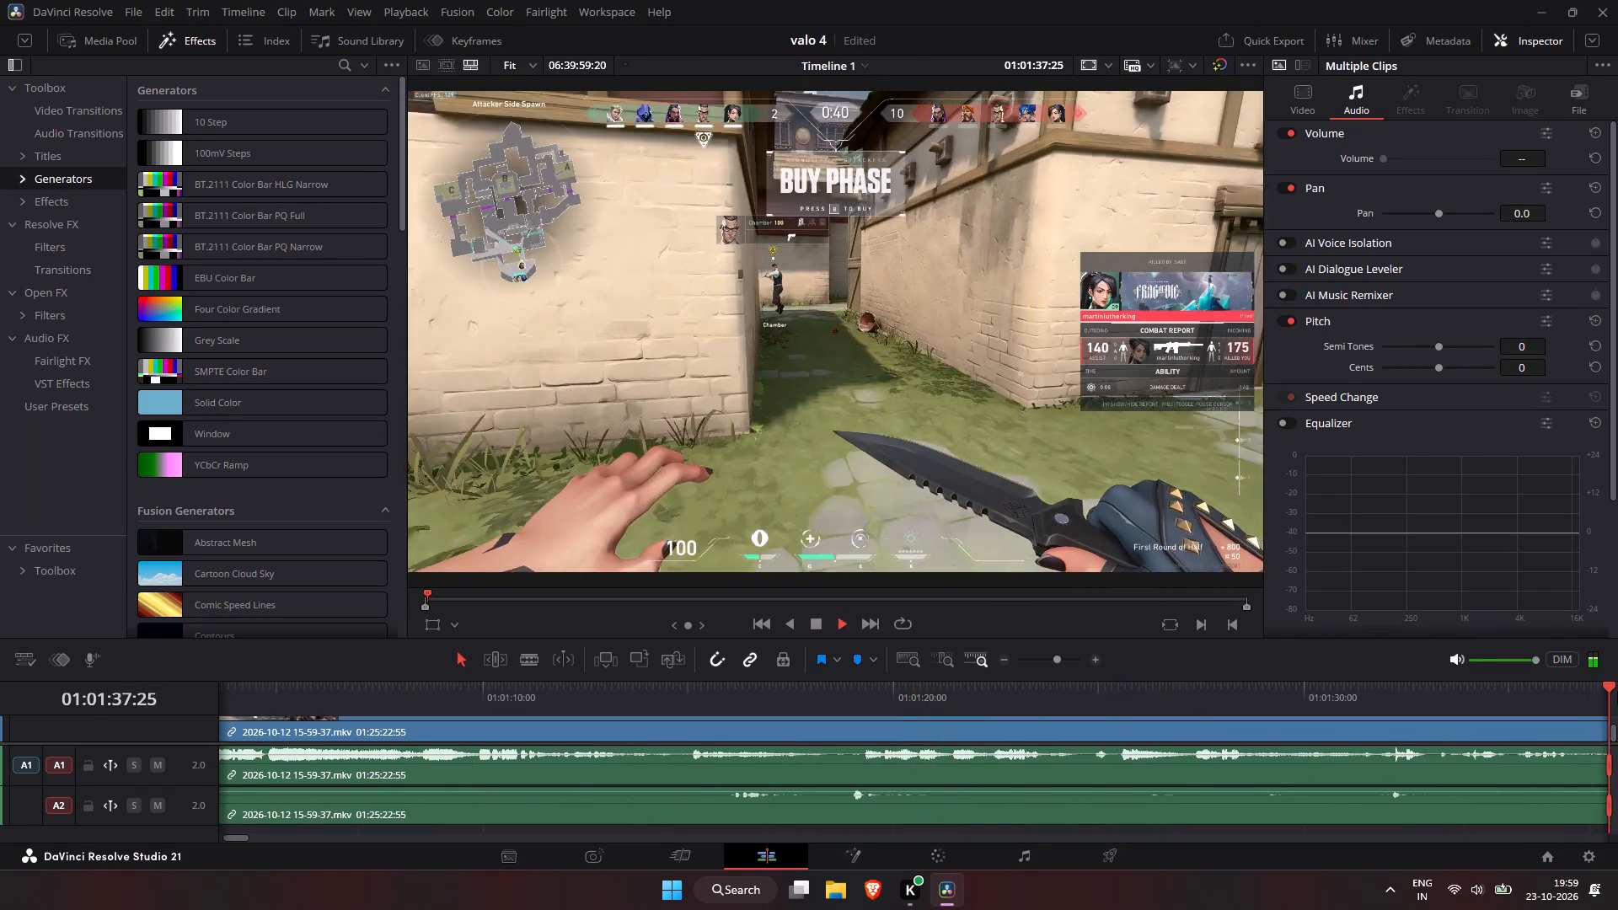
click(1617, 691)
click(1617, 691)
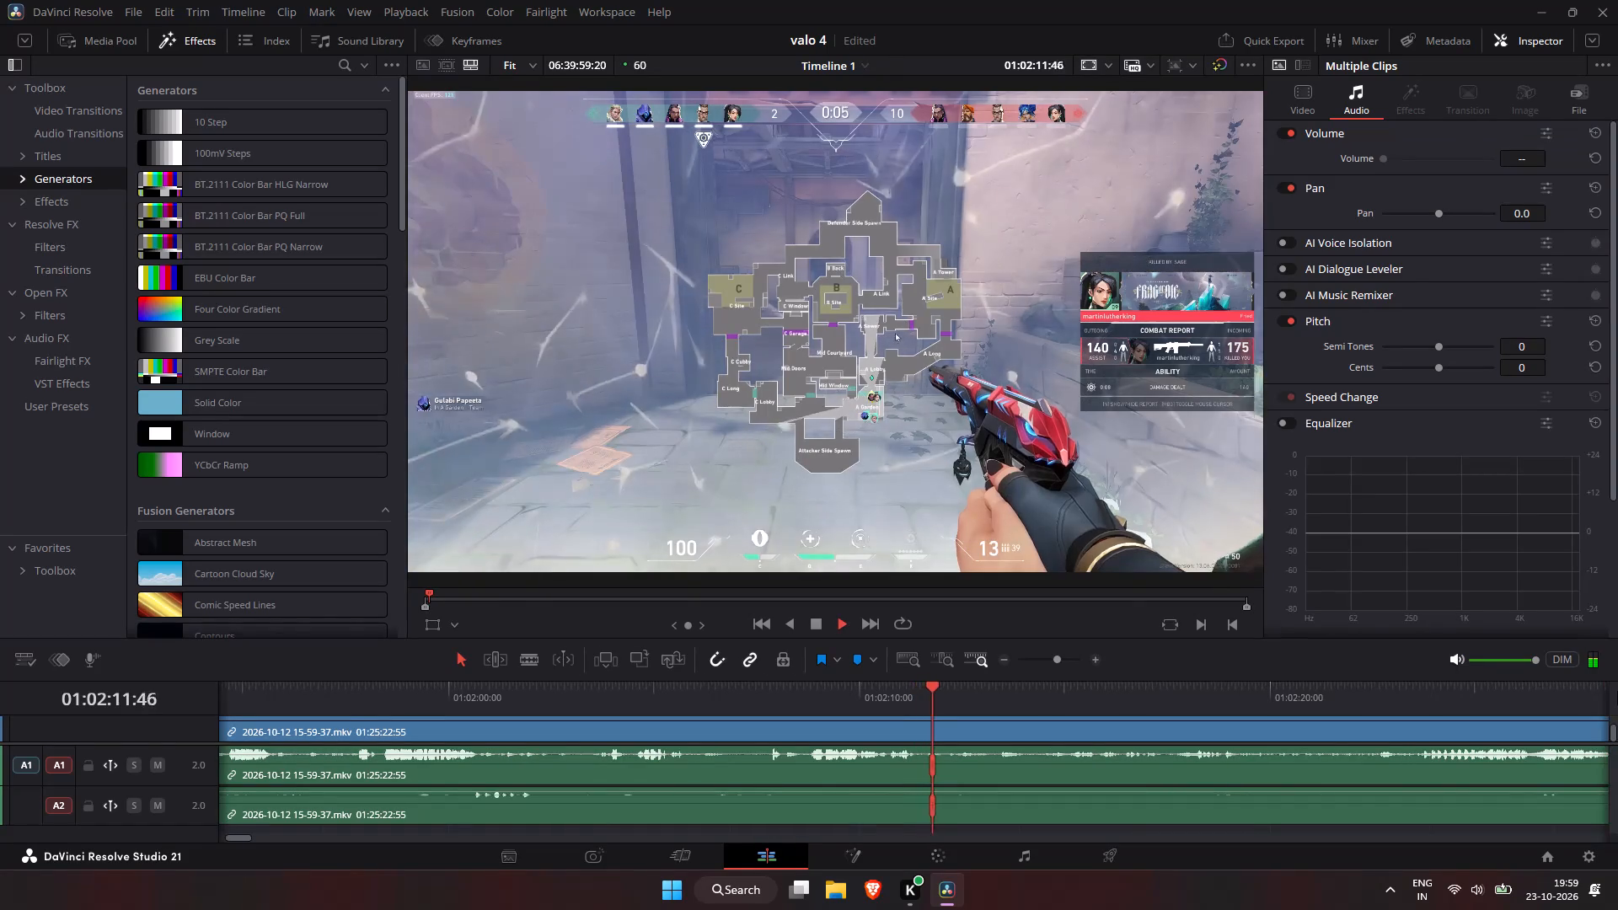
click(1617, 691)
click(804, 703)
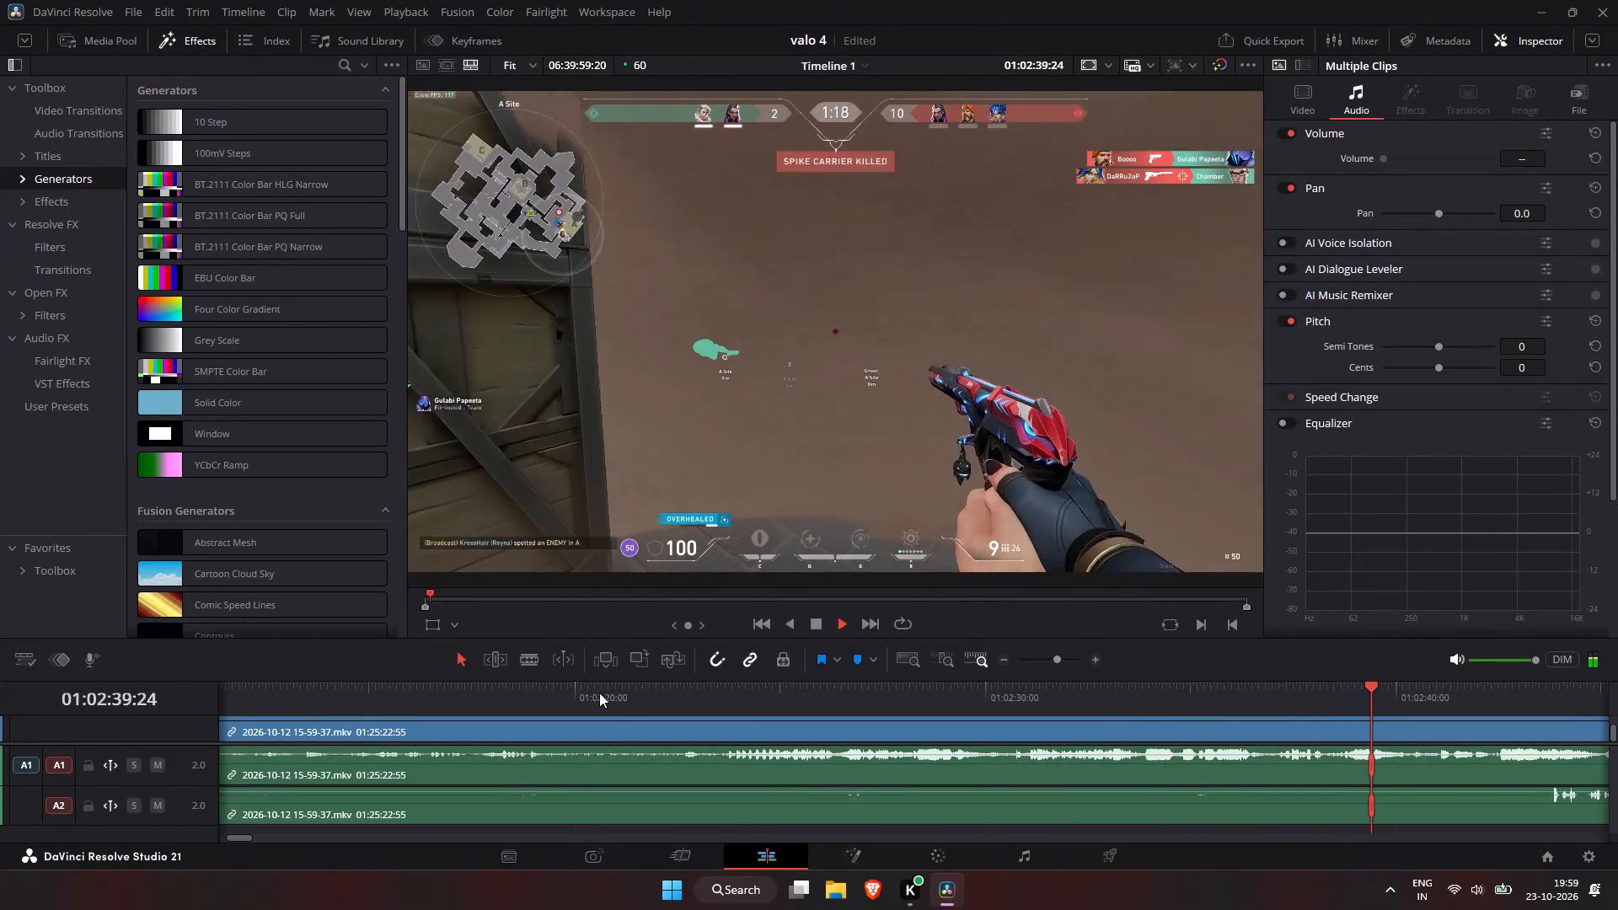
key(space)
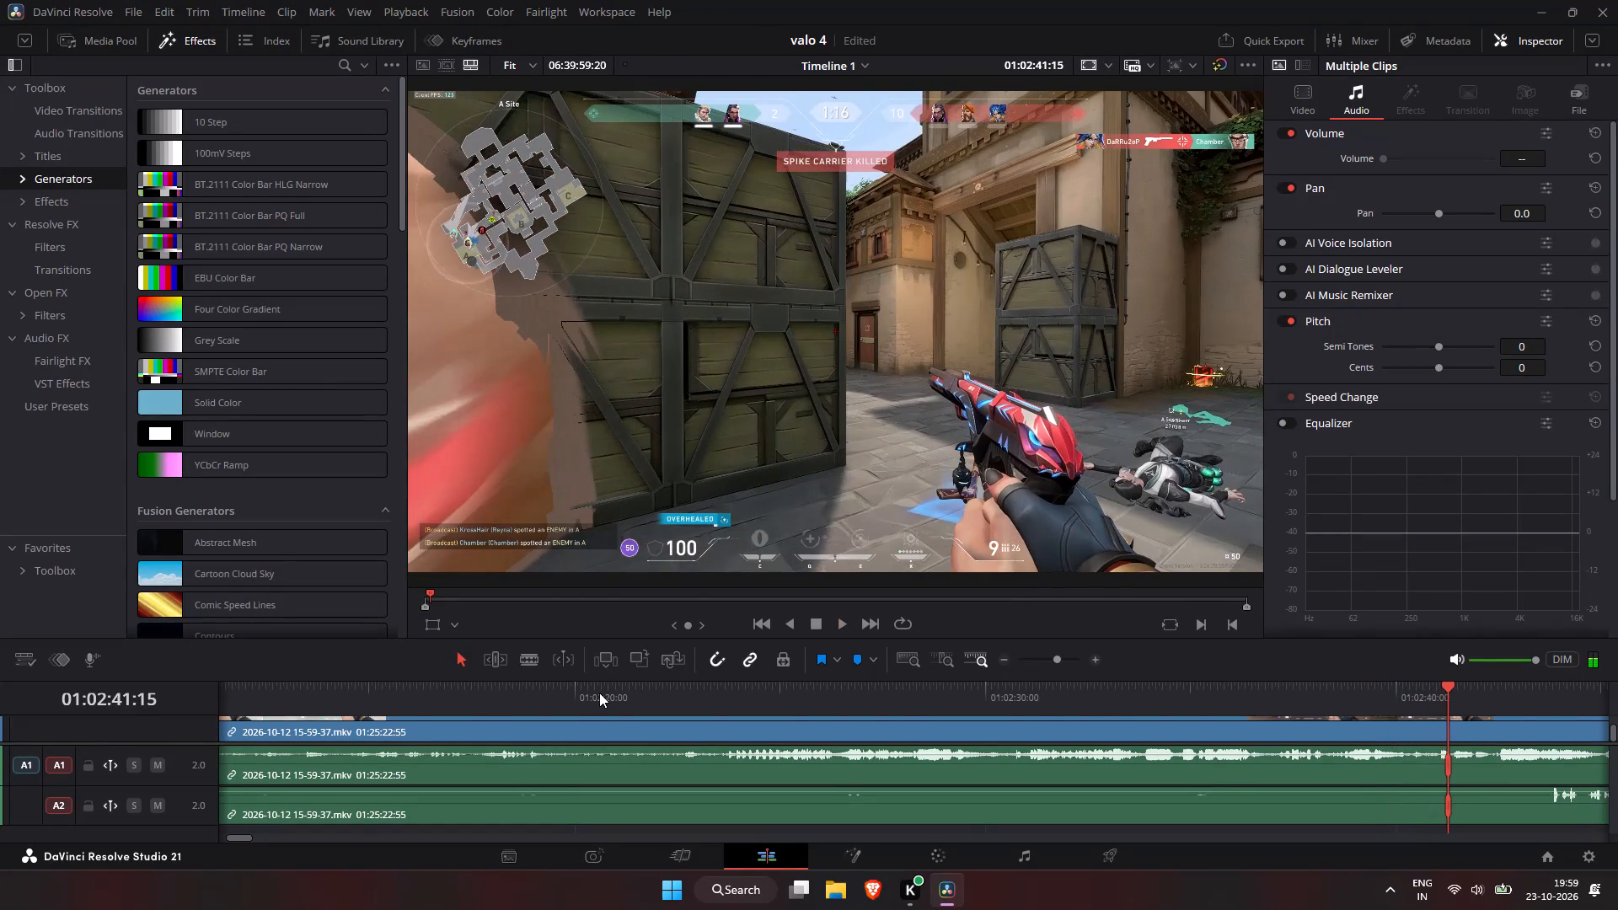
Split the linked clips at 01:02:40:26 before the A Site fight, delete the segment back to the 01:00:52:40 cut, and close the gap.
drag(1256, 693, 1299, 703)
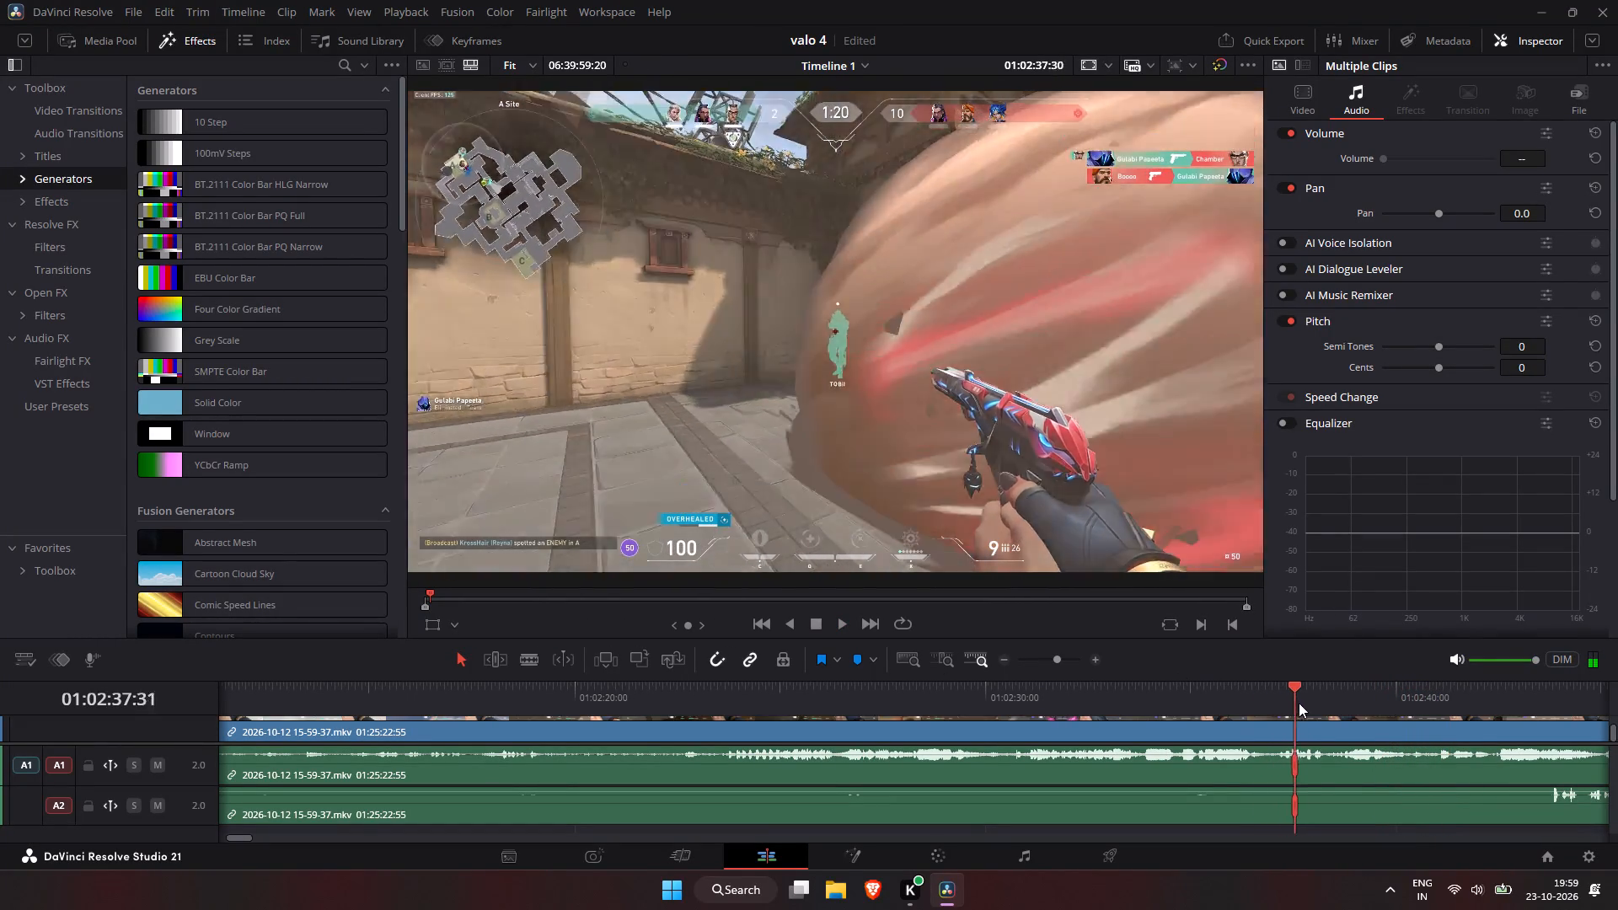
drag(1299, 703, 1425, 725)
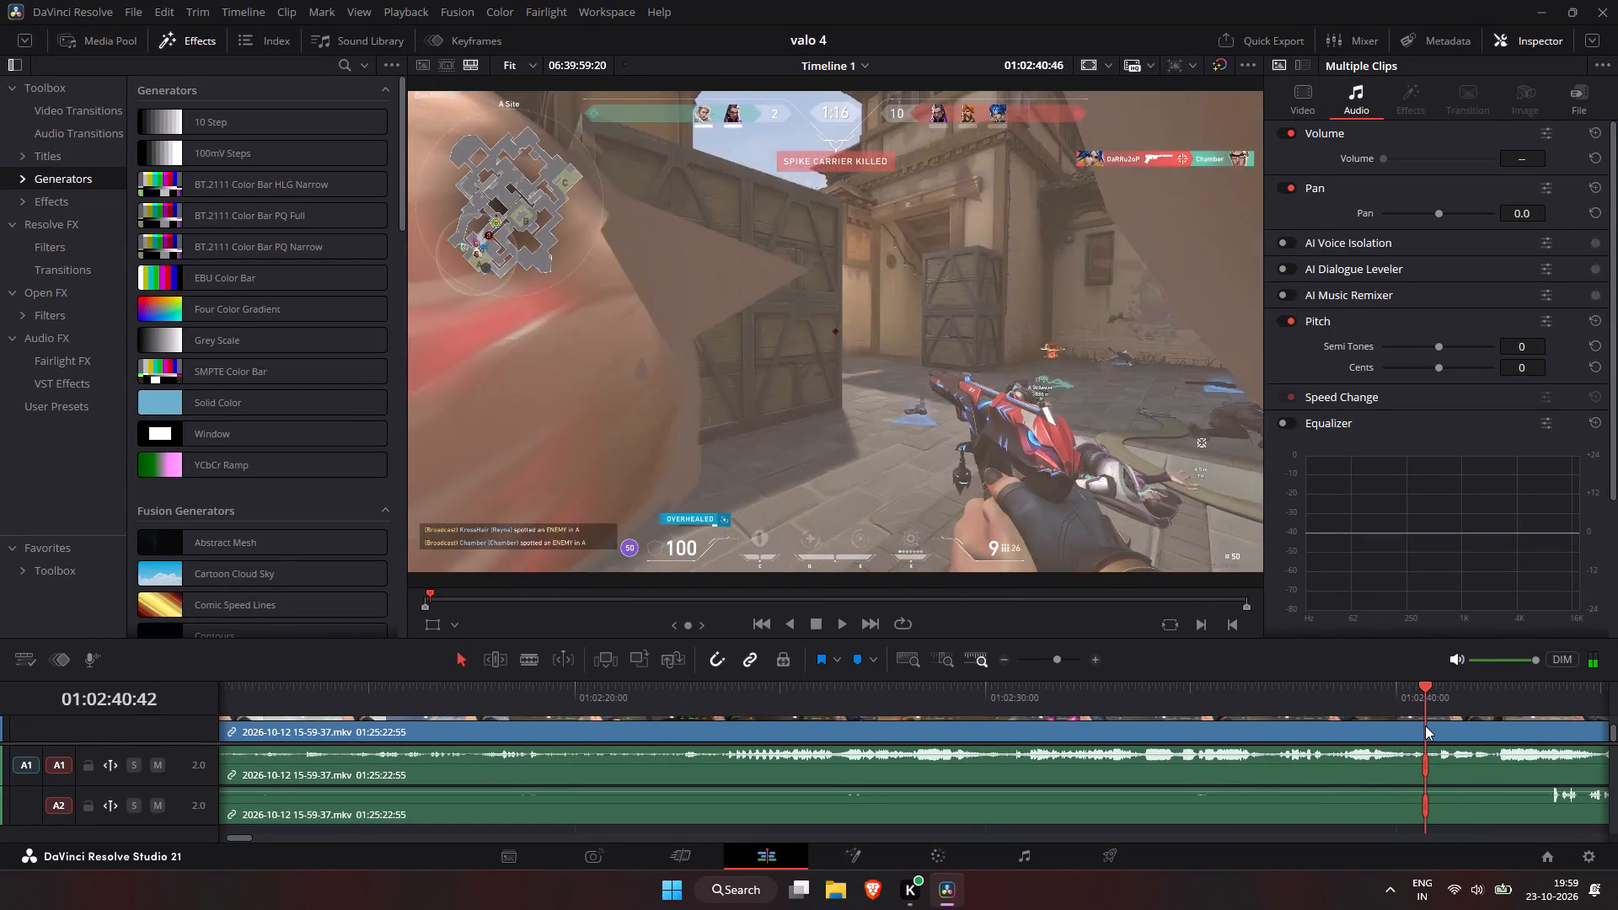
drag(1425, 725, 1415, 725)
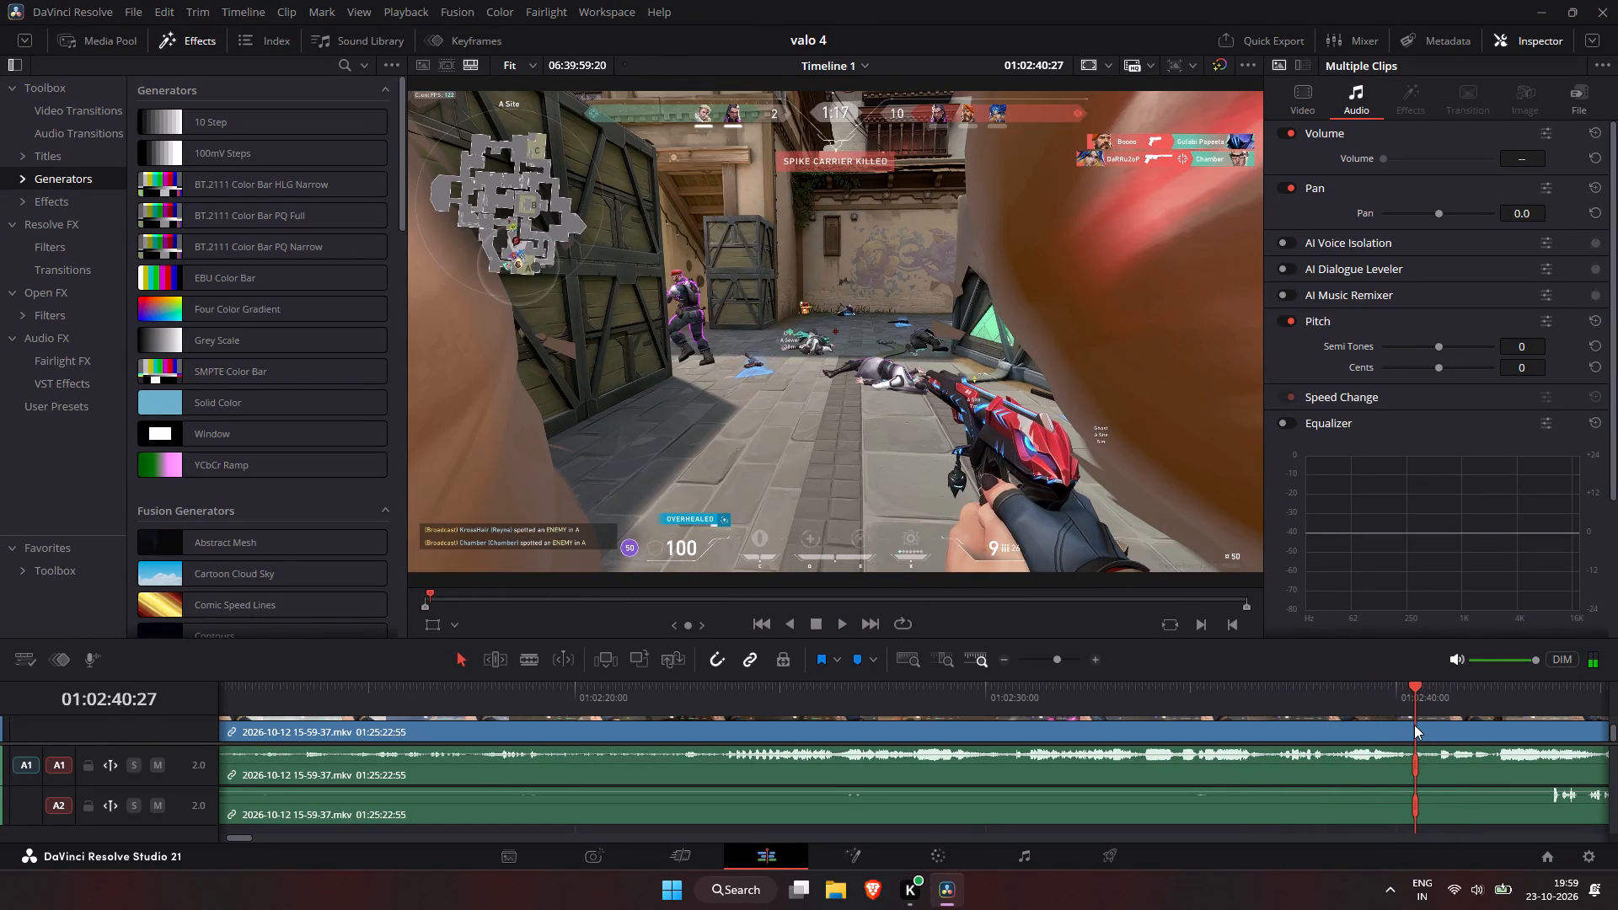
click(1411, 722)
click(1418, 704)
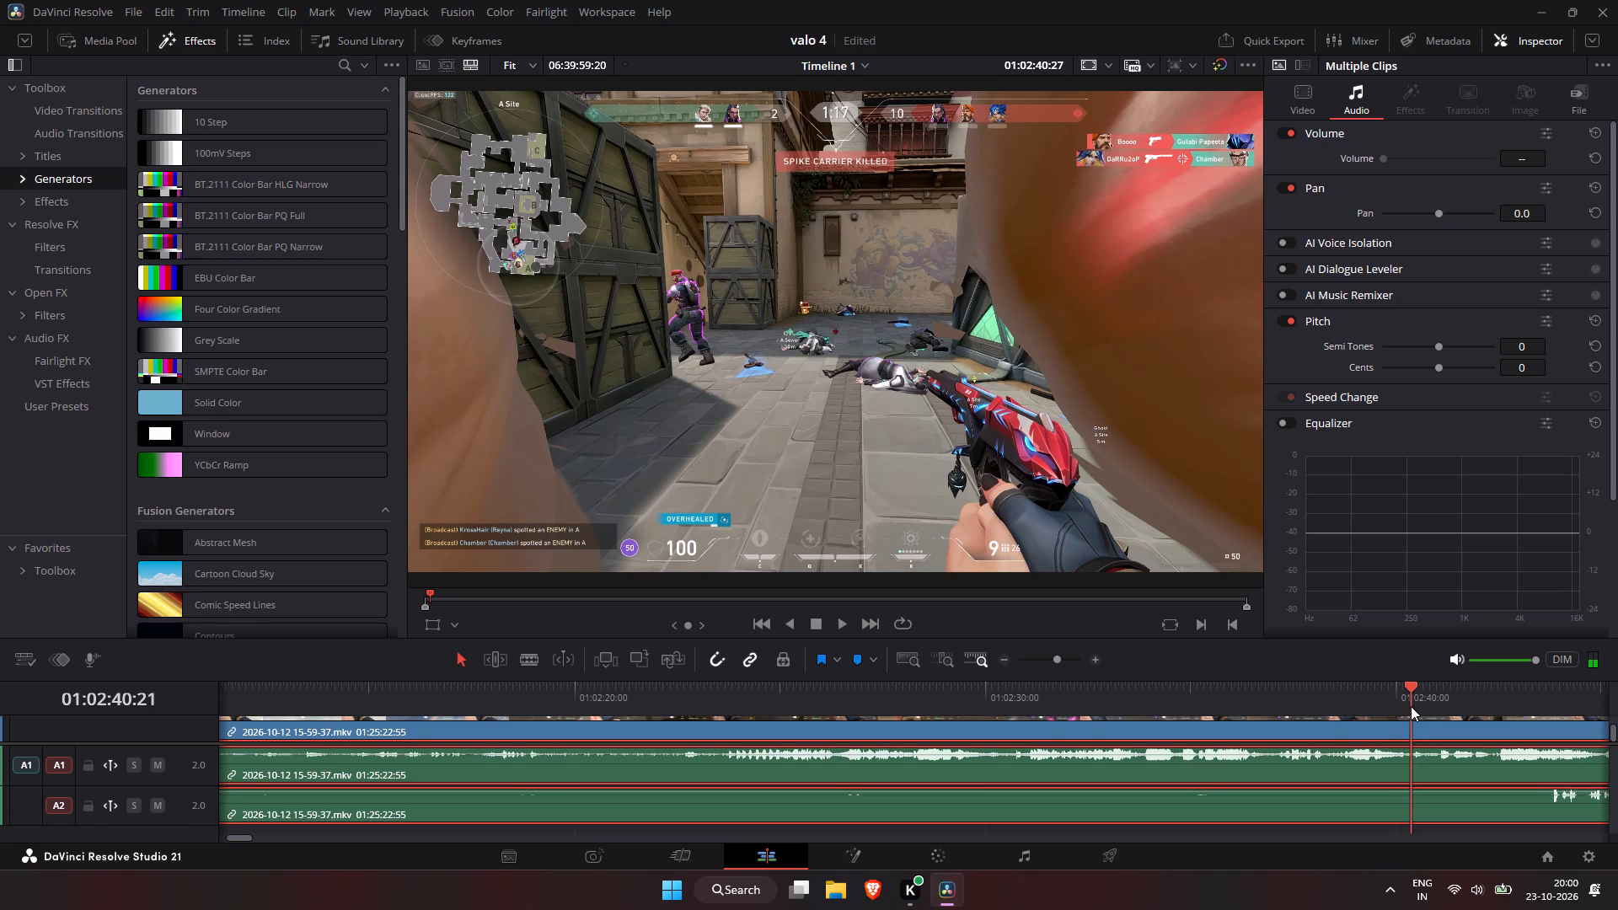
key(ctrl+b)
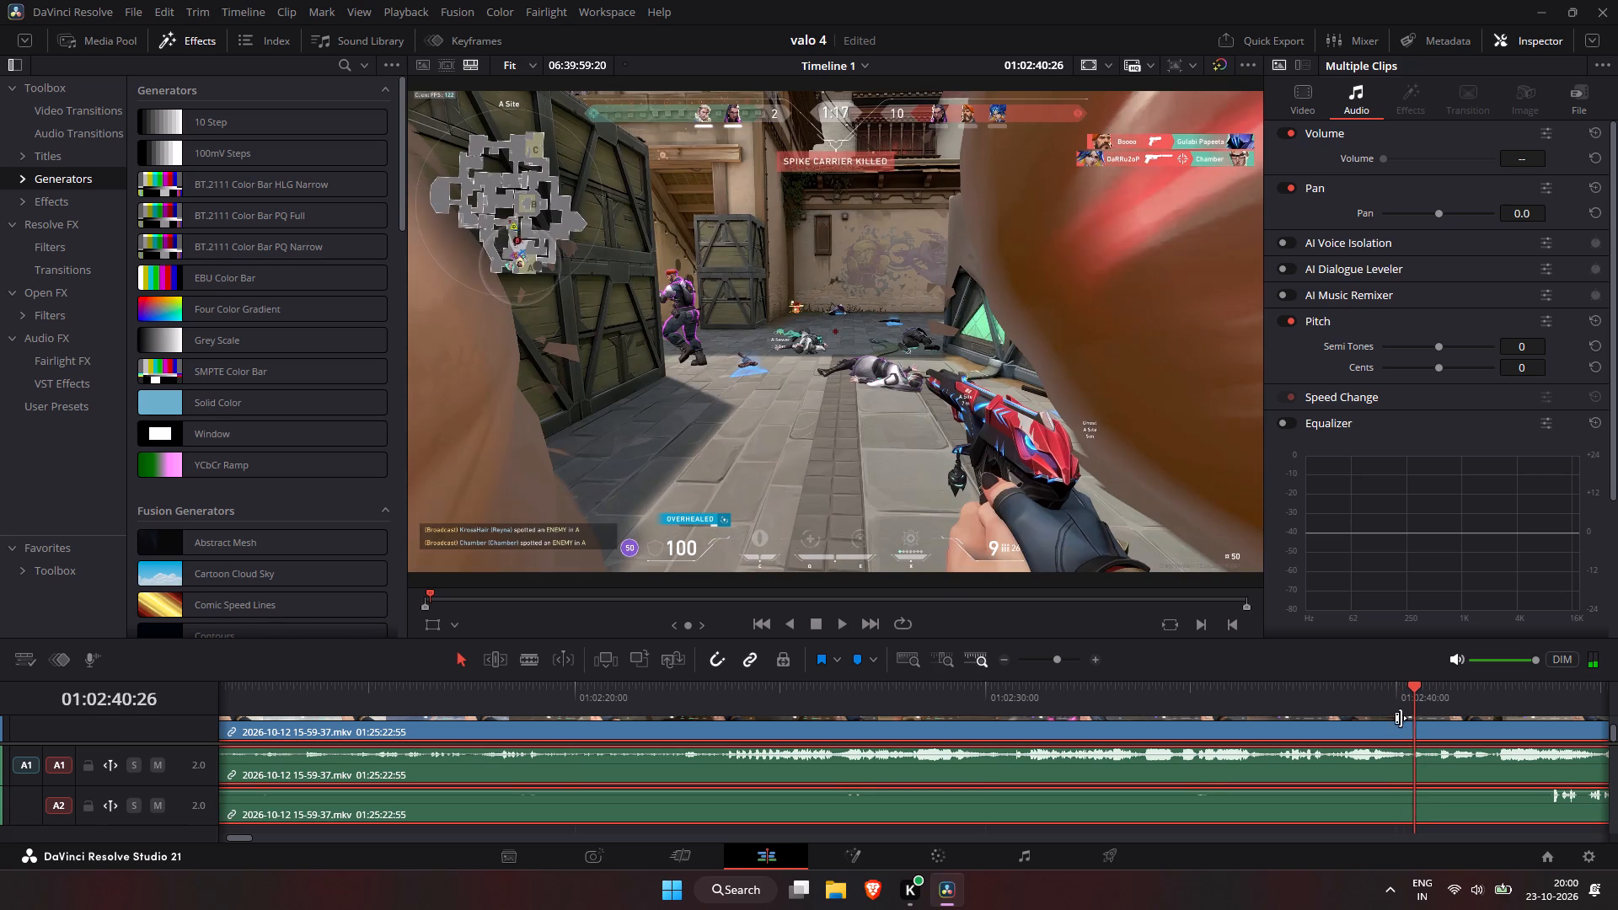
click(1363, 736)
key(Tab)
click(1358, 736)
key(Tab)
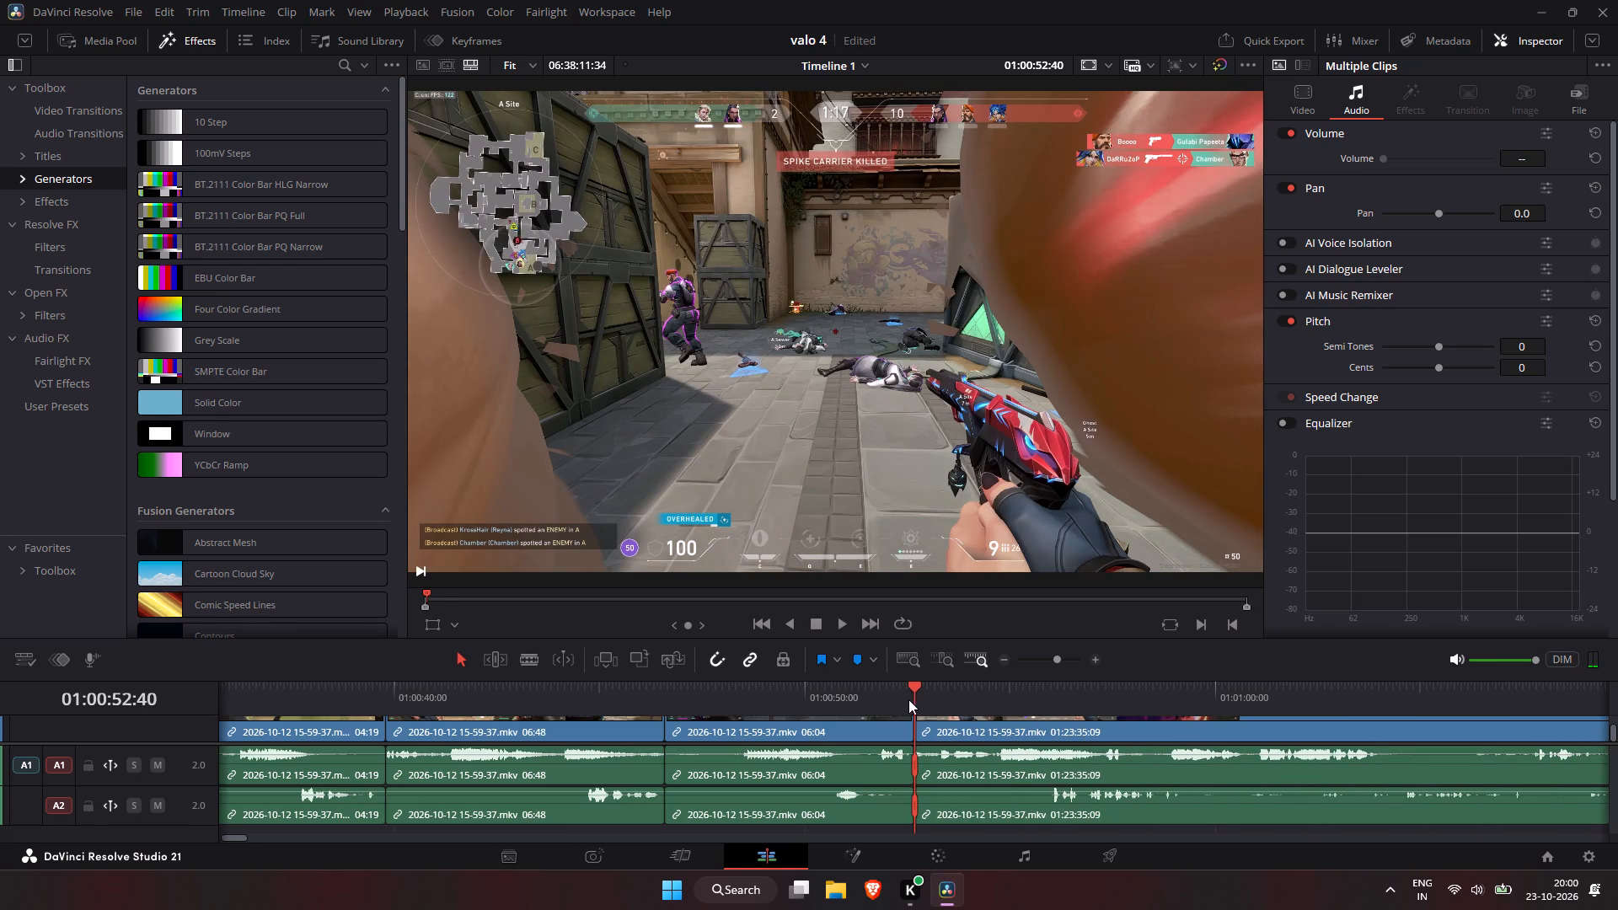
Play back the new A Site join and split the linked clips after the player's death at 01:00:58:40.
click(866, 697)
key(space)
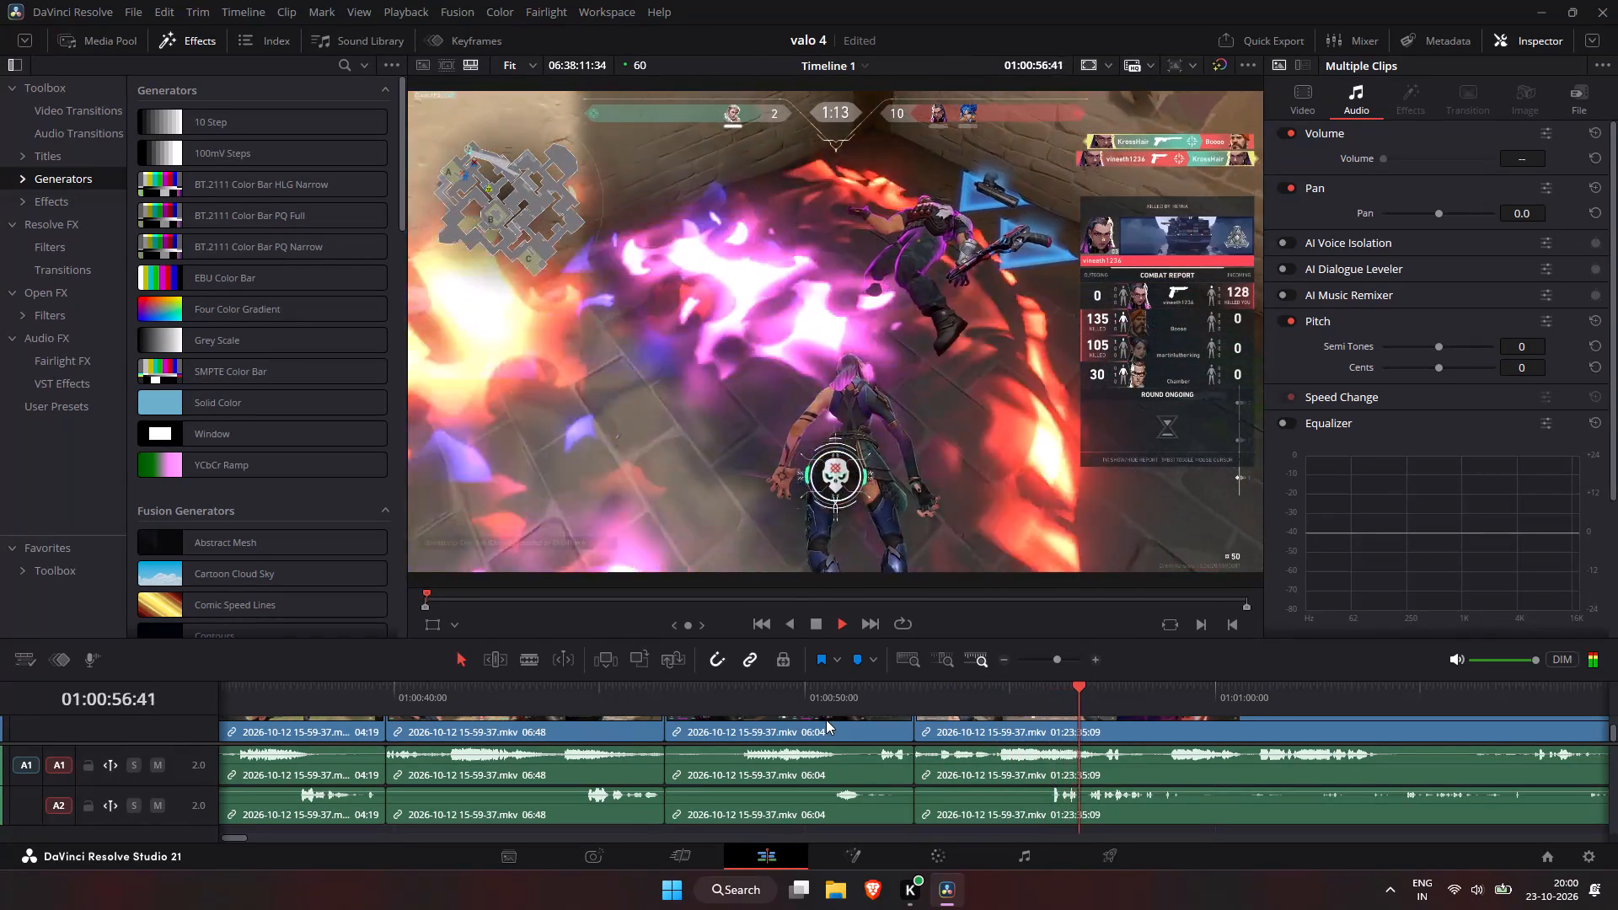
key(space)
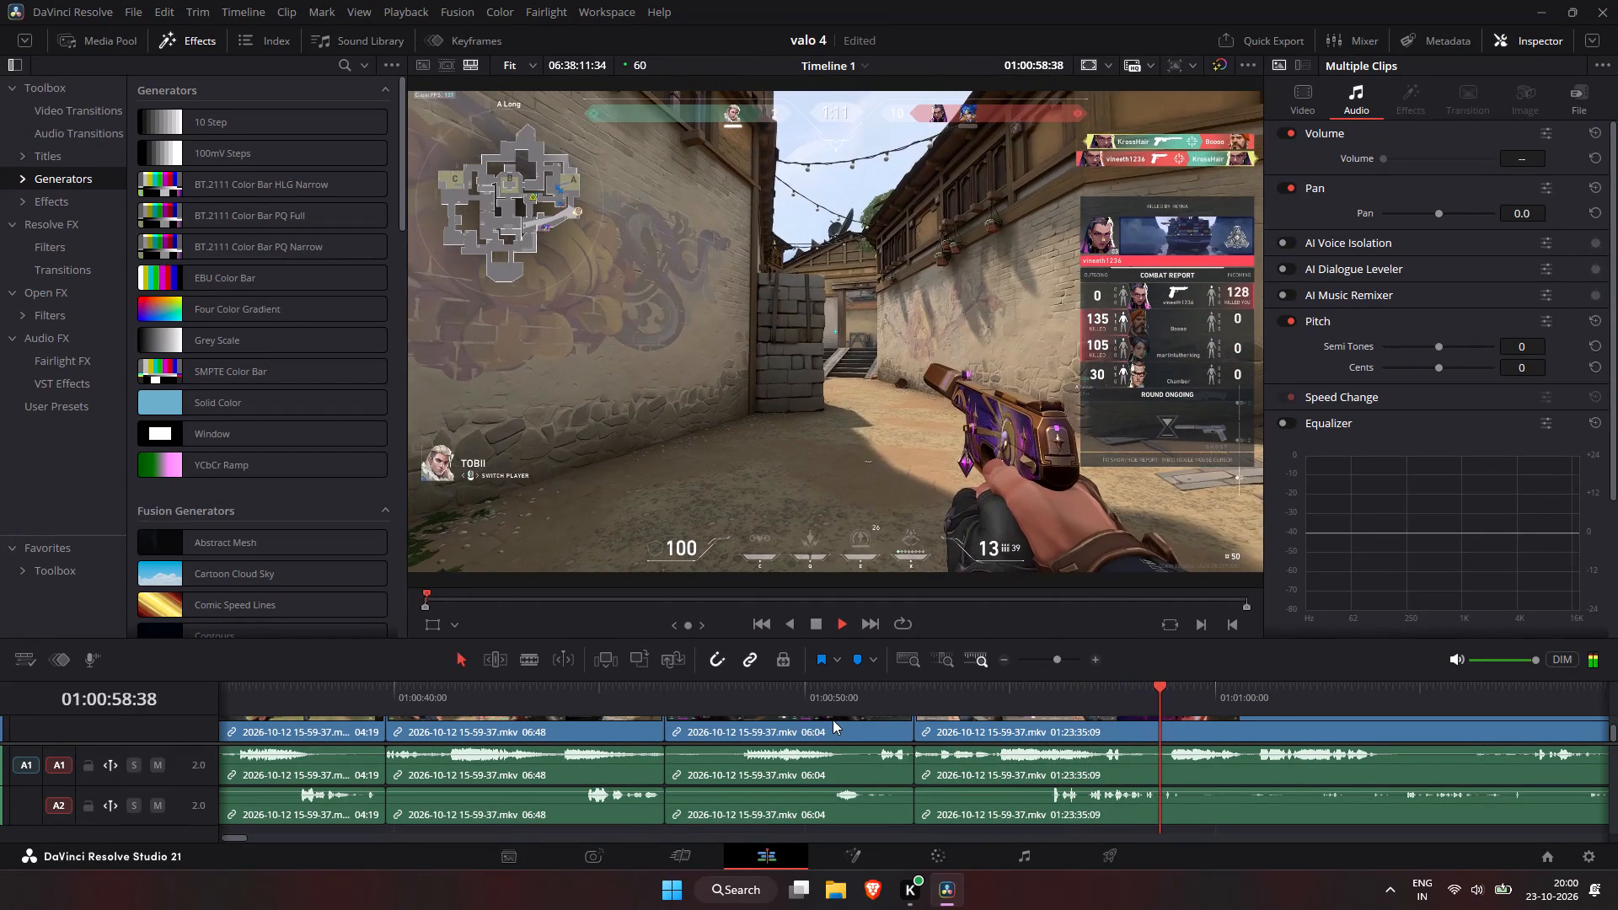
key(ctrl+b)
Skim the footage from the 01:00:58 cut to about 01:02:19 for the player's next fight.
key(space)
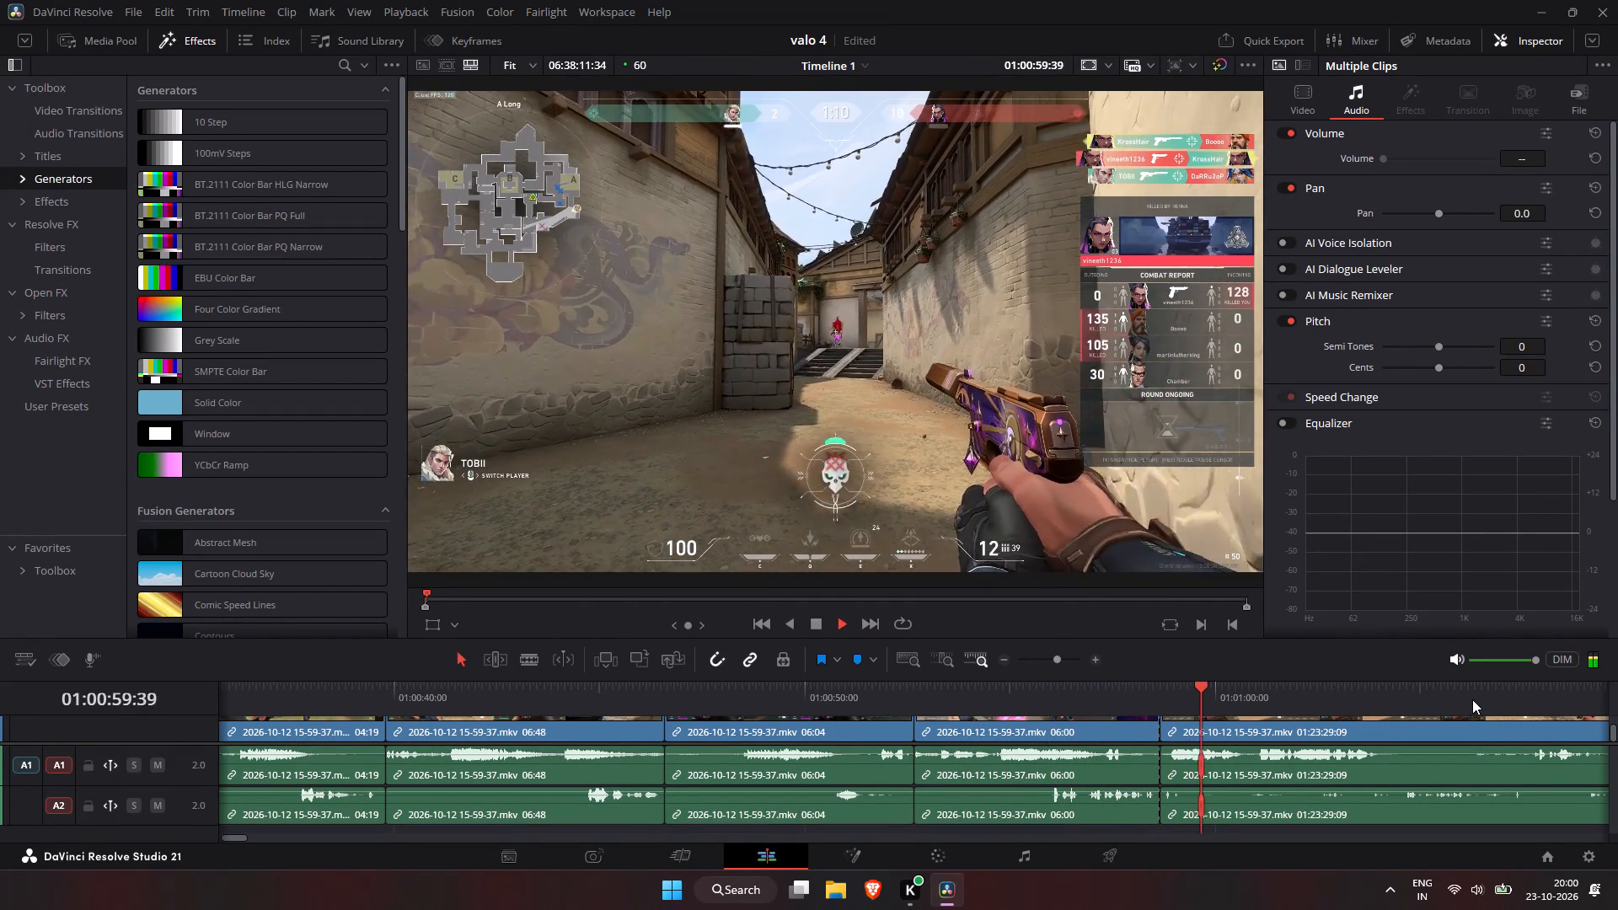
click(1562, 702)
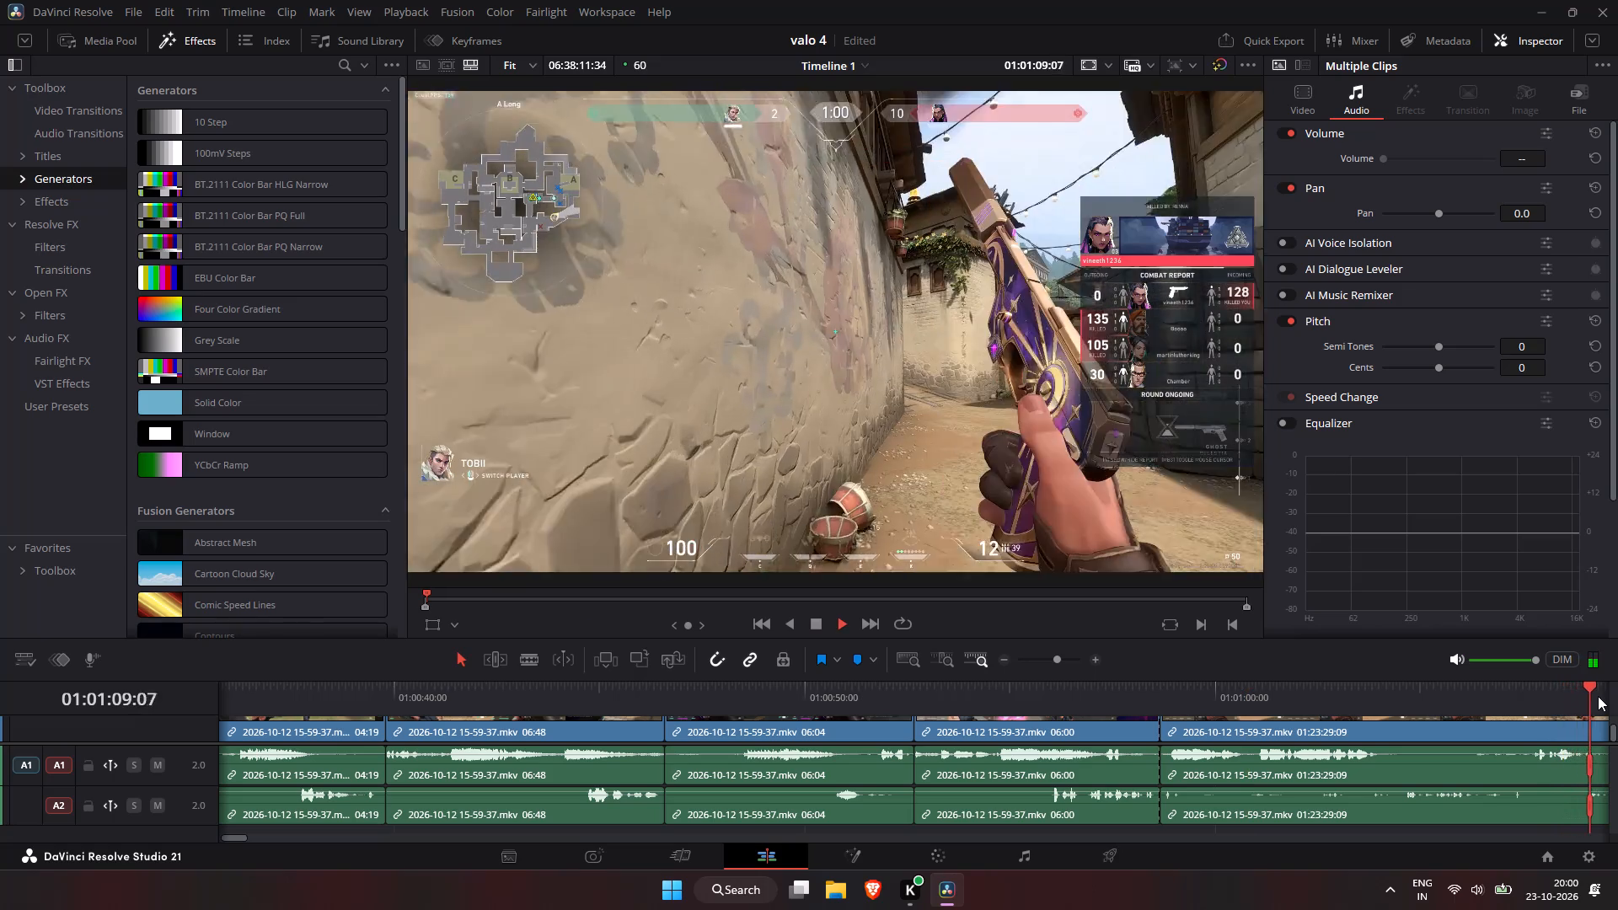
click(1598, 696)
click(1598, 696)
click(1598, 696)
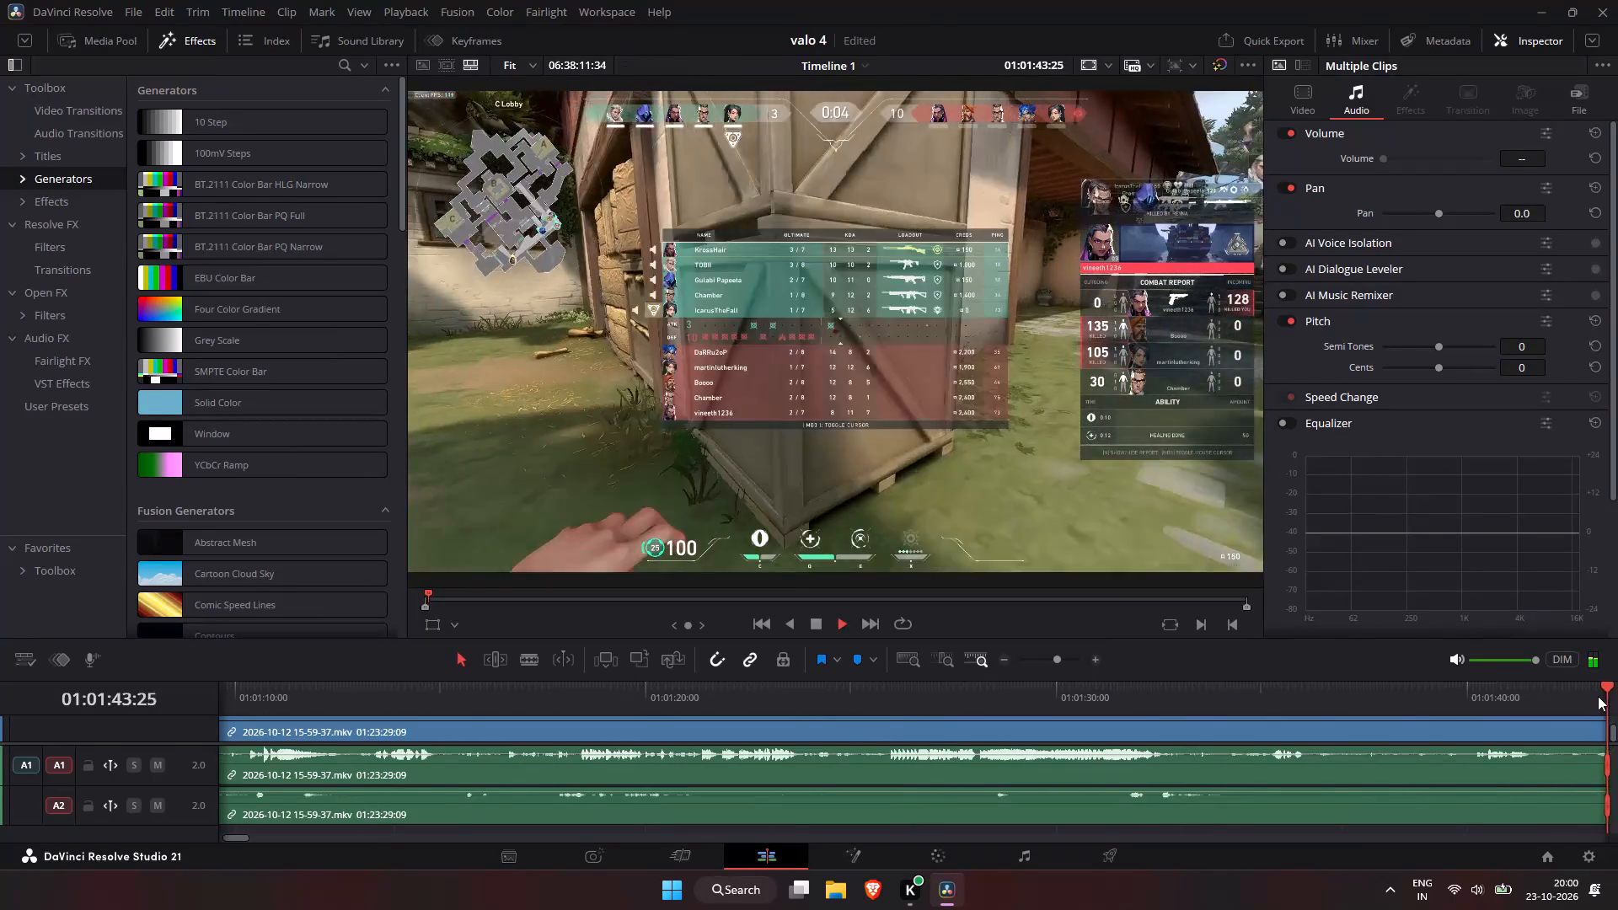
click(1598, 696)
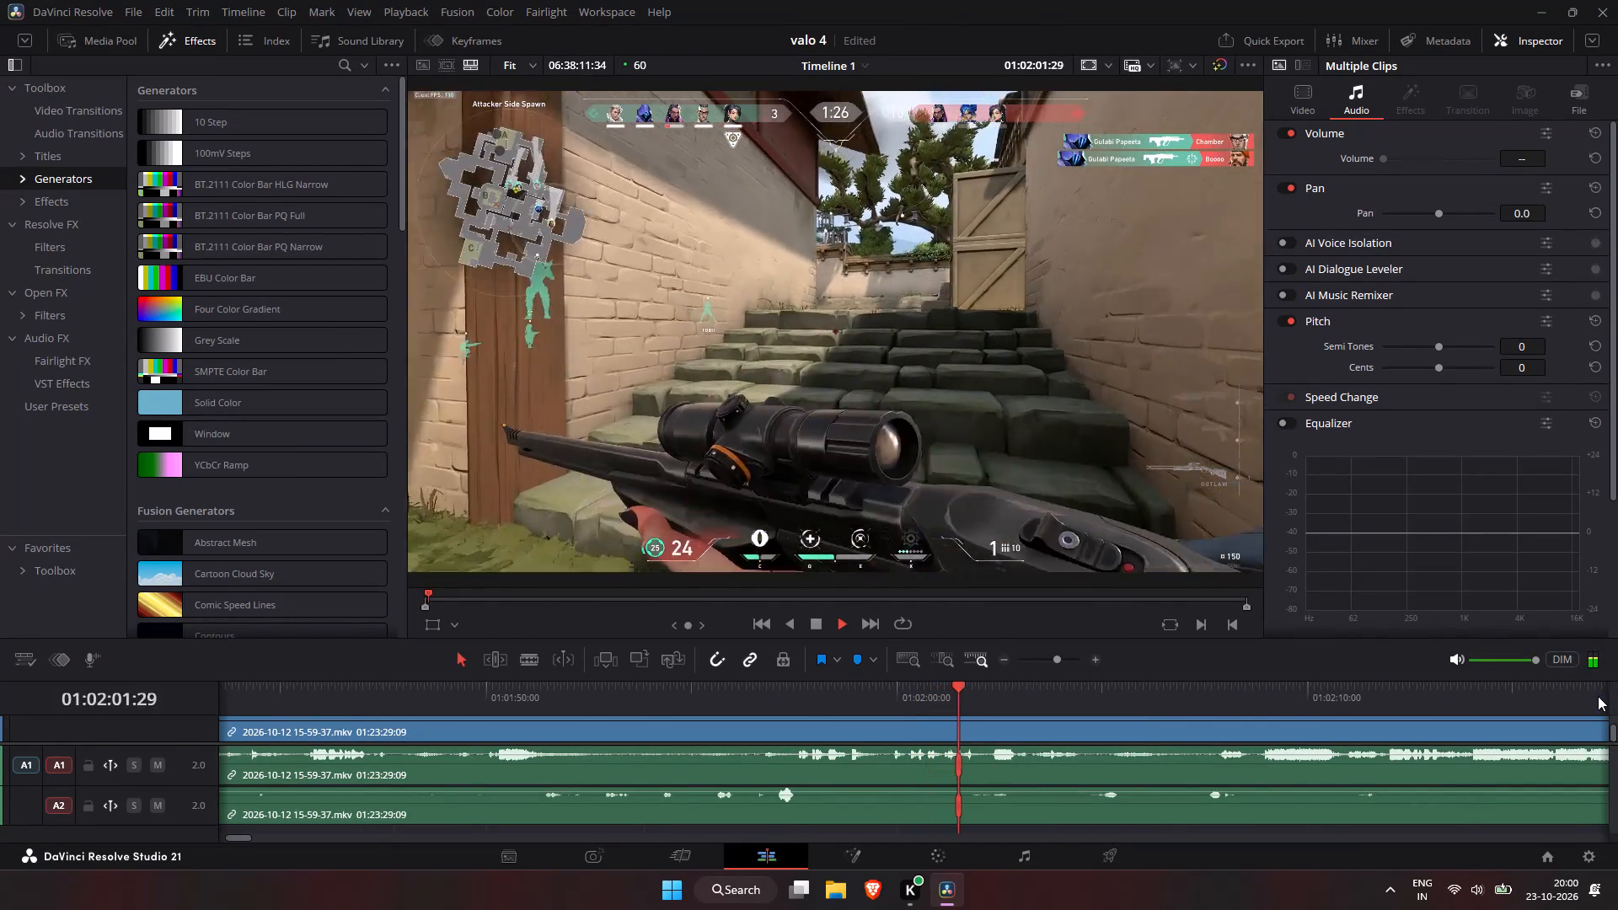
click(1598, 696)
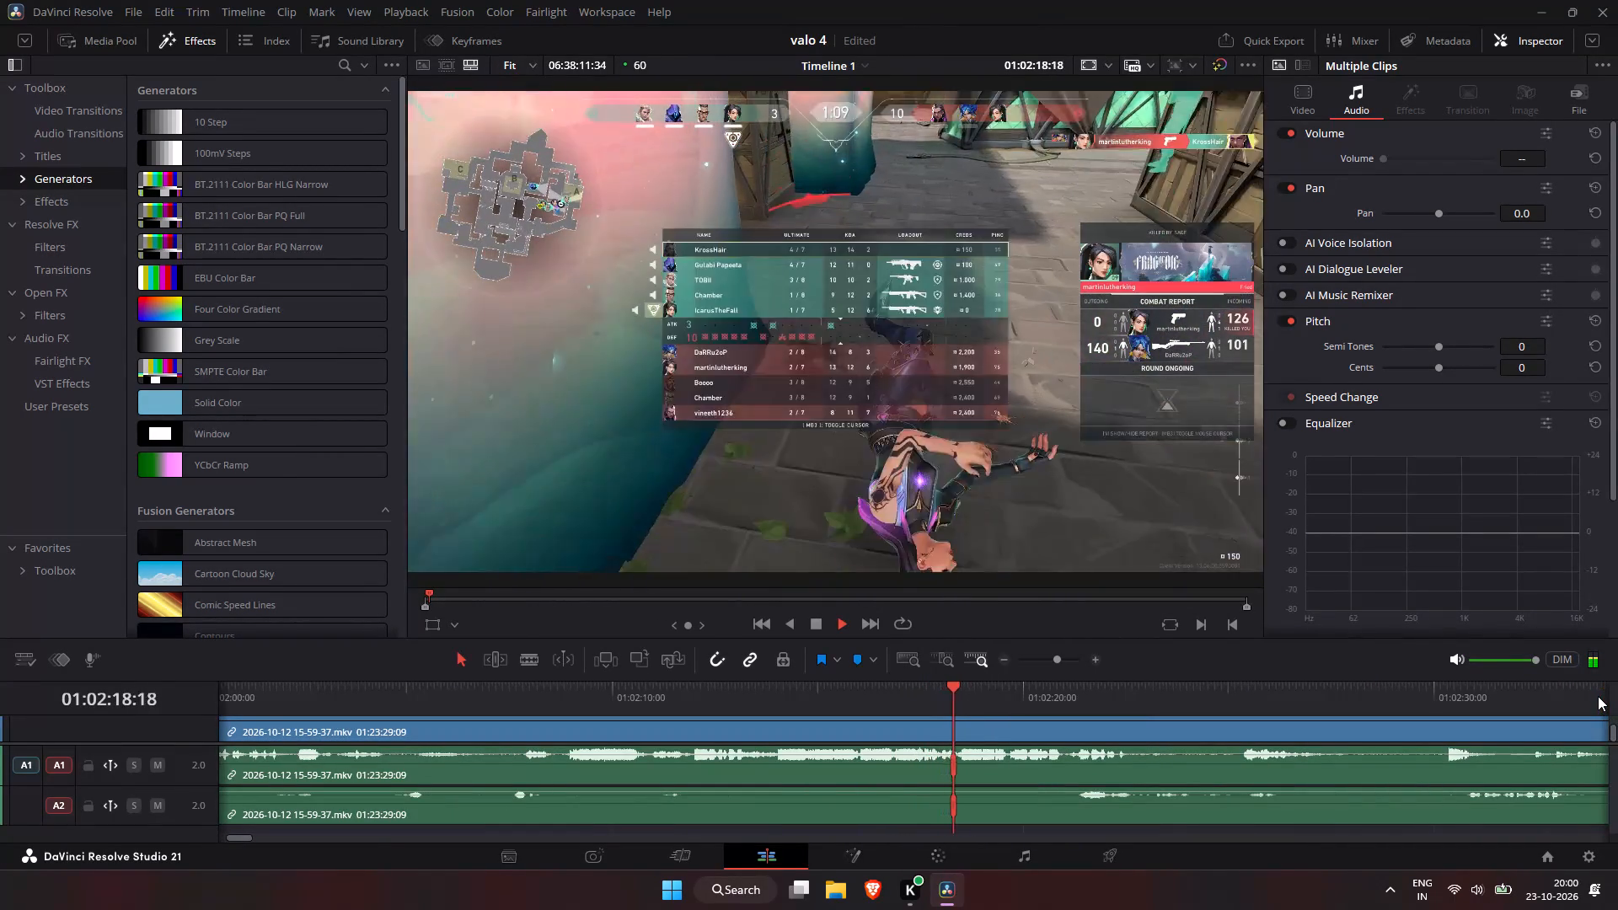
click(739, 697)
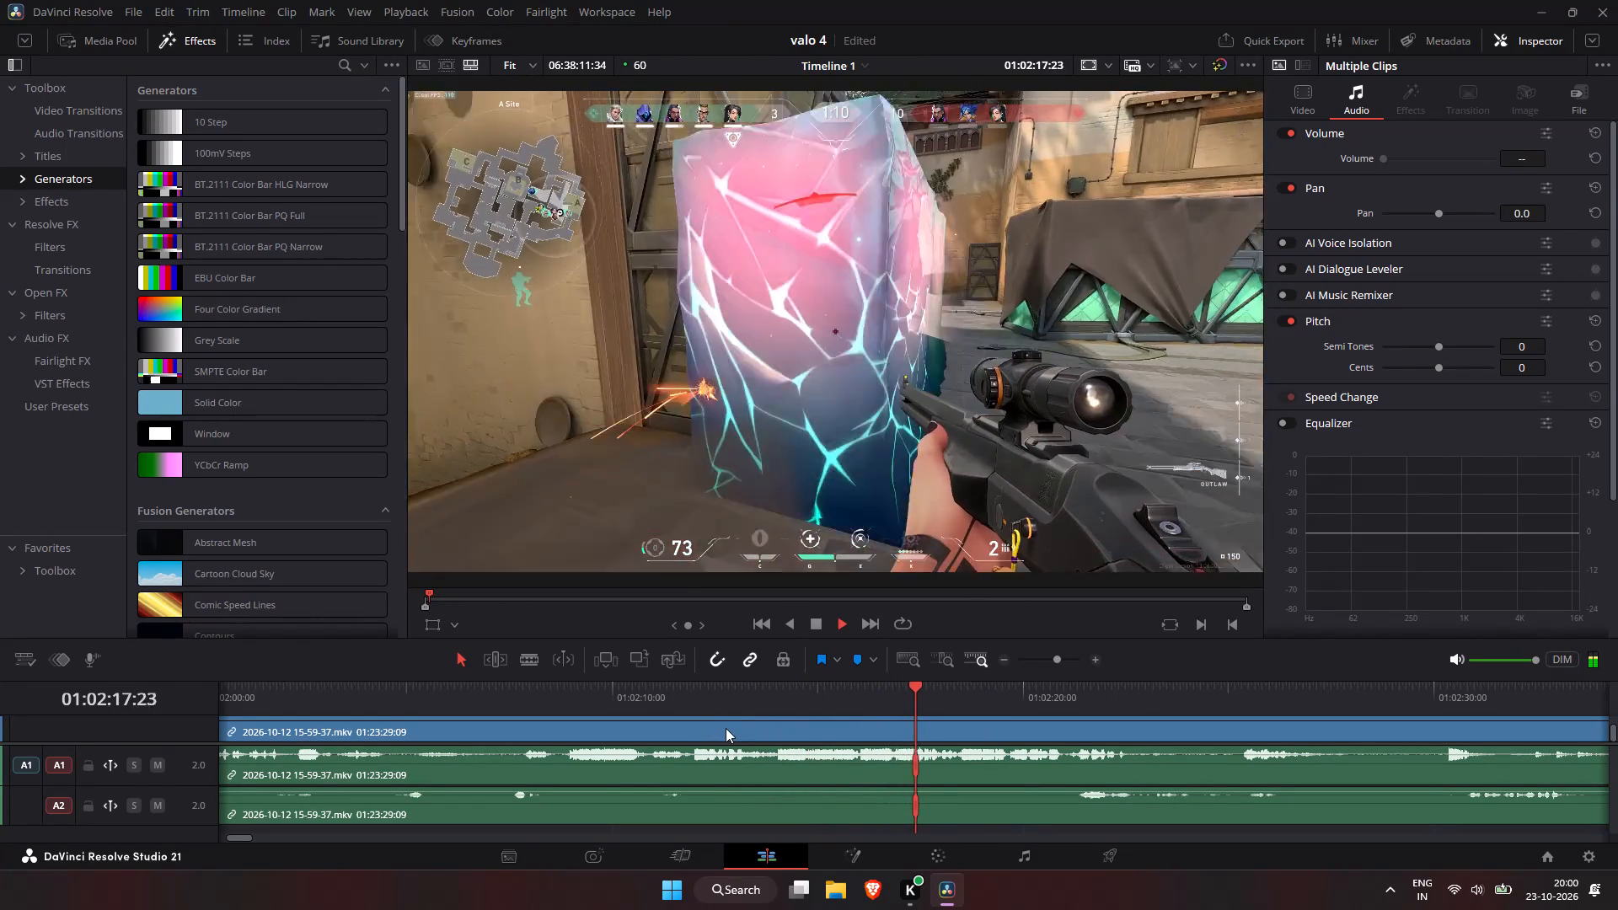
key(space)
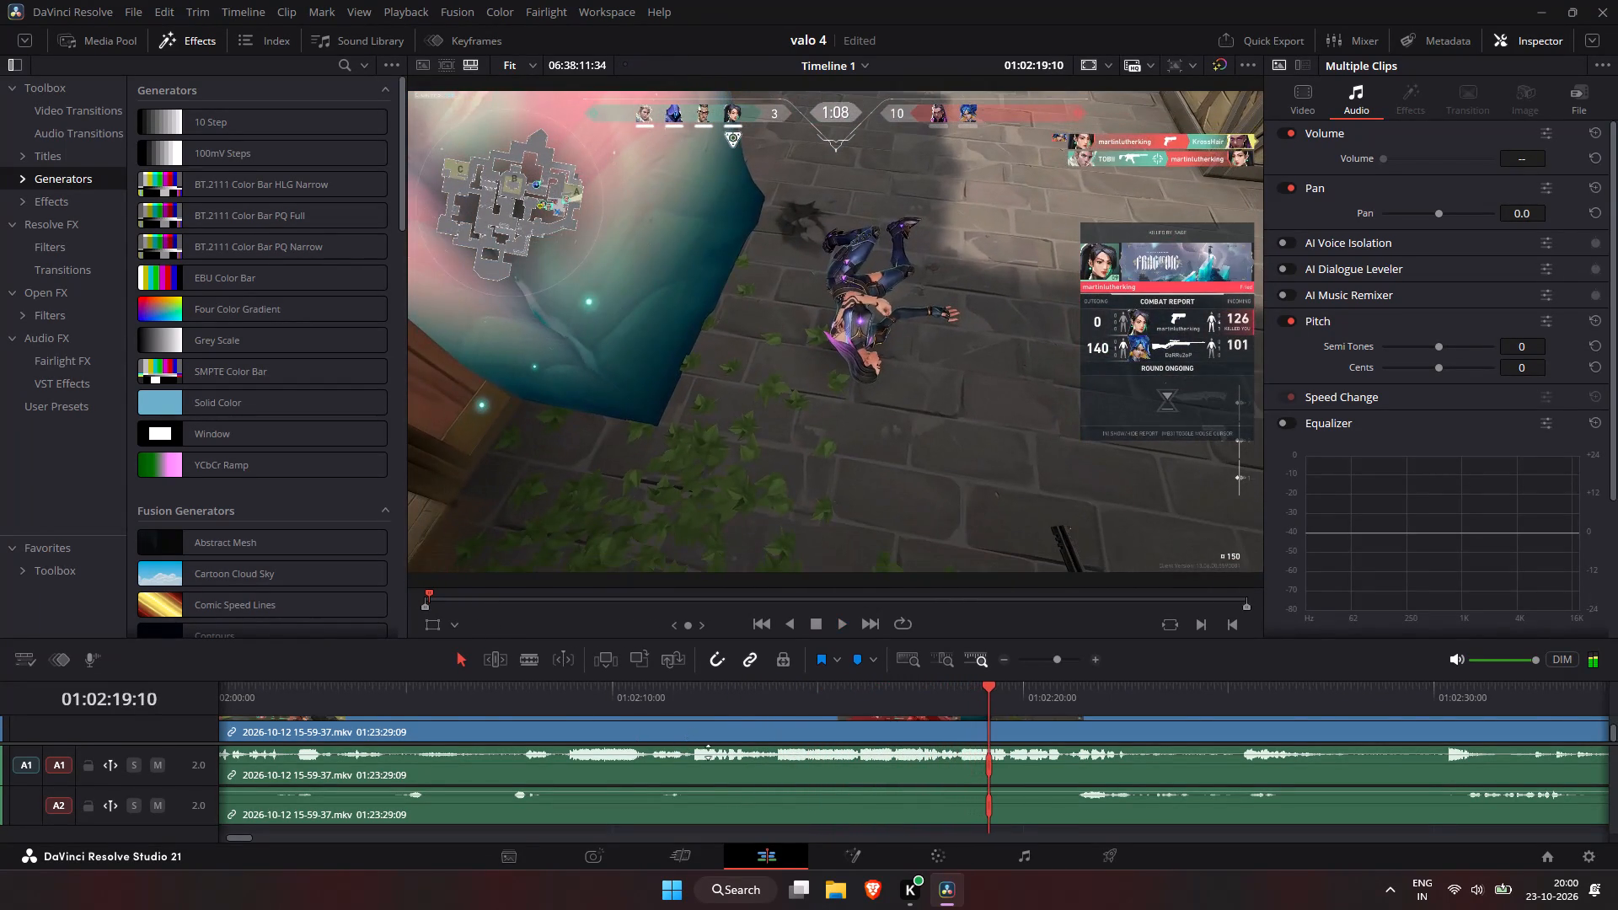
Split the linked clips at 01:02:13:51 in A Sewer, delete the segment back to the 01:00:58:40 cut, and close the gap.
click(637, 710)
key(space)
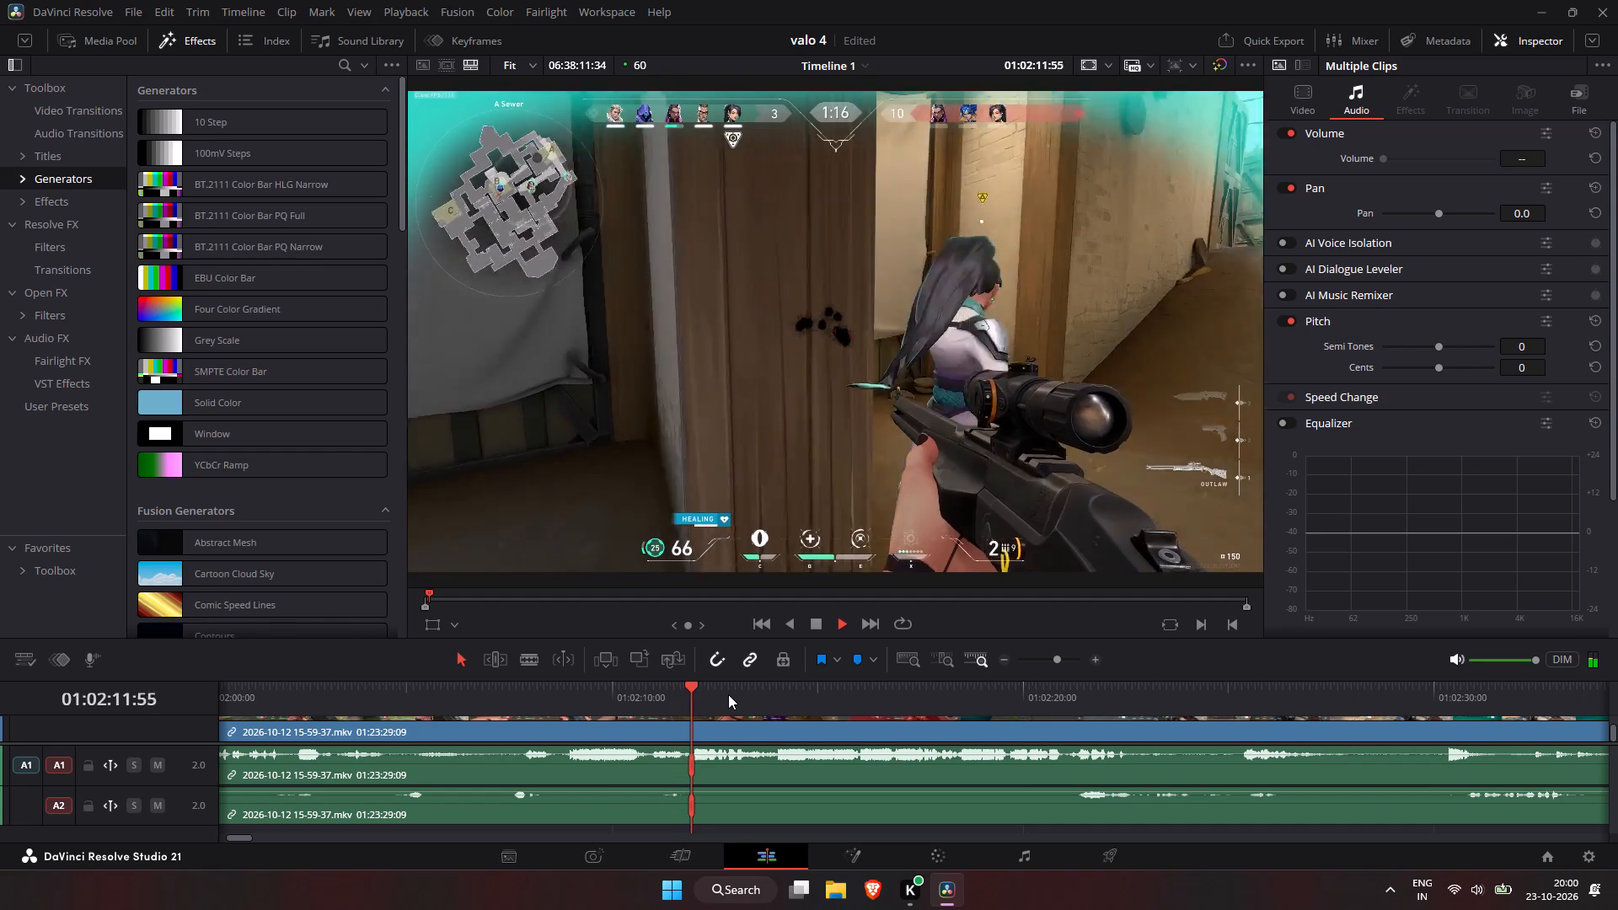
click(765, 693)
key(space)
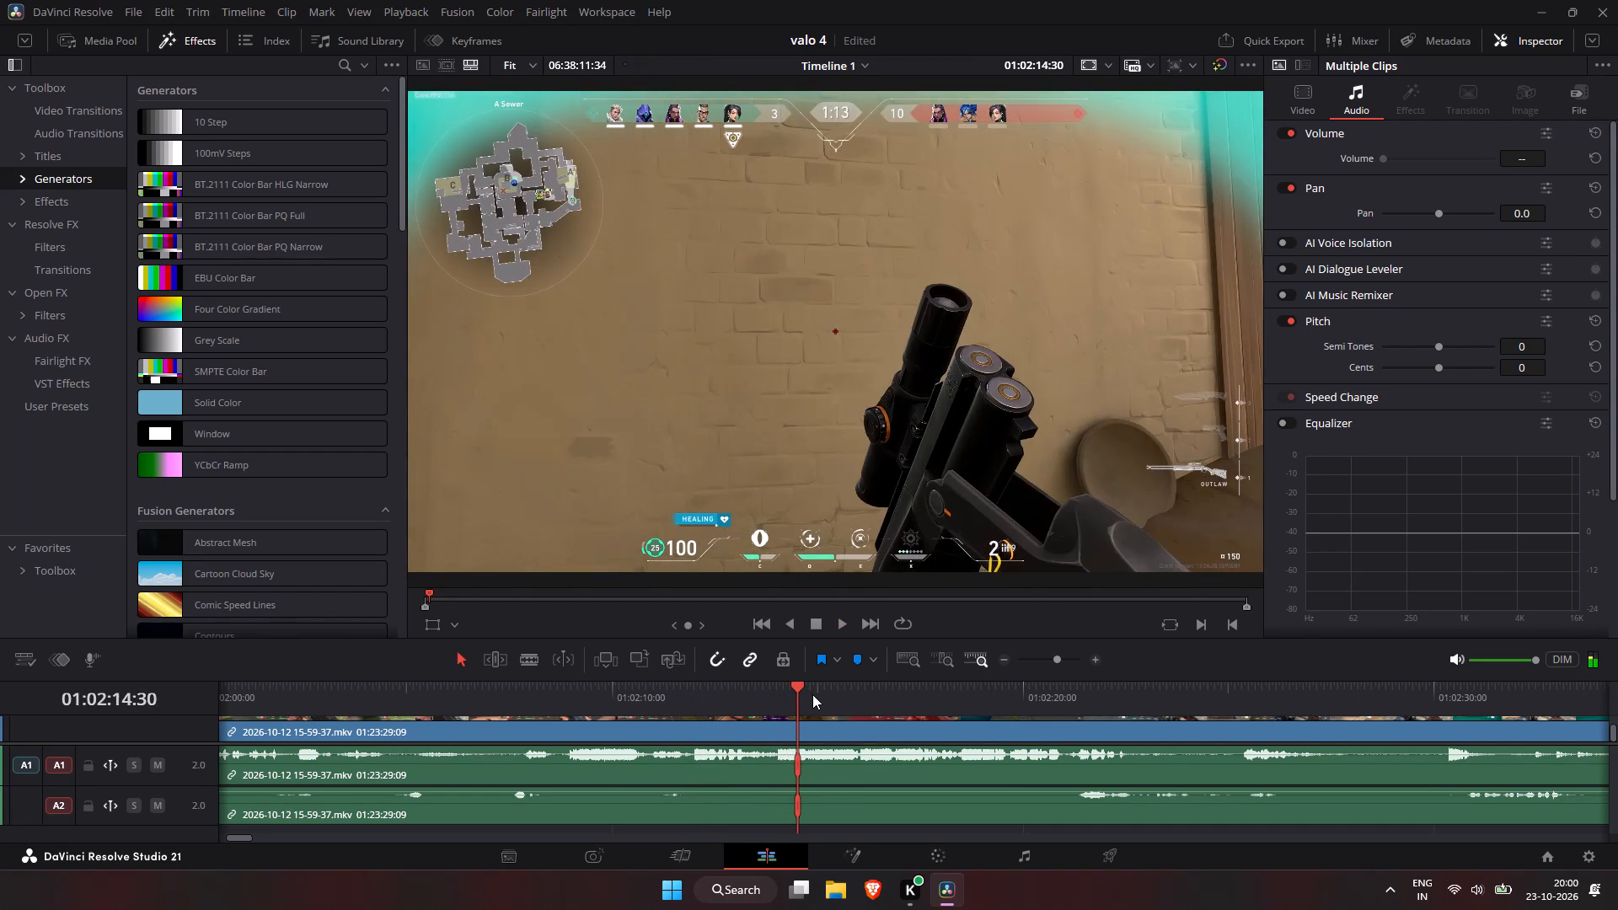
click(771, 699)
key(ctrl+b)
click(706, 730)
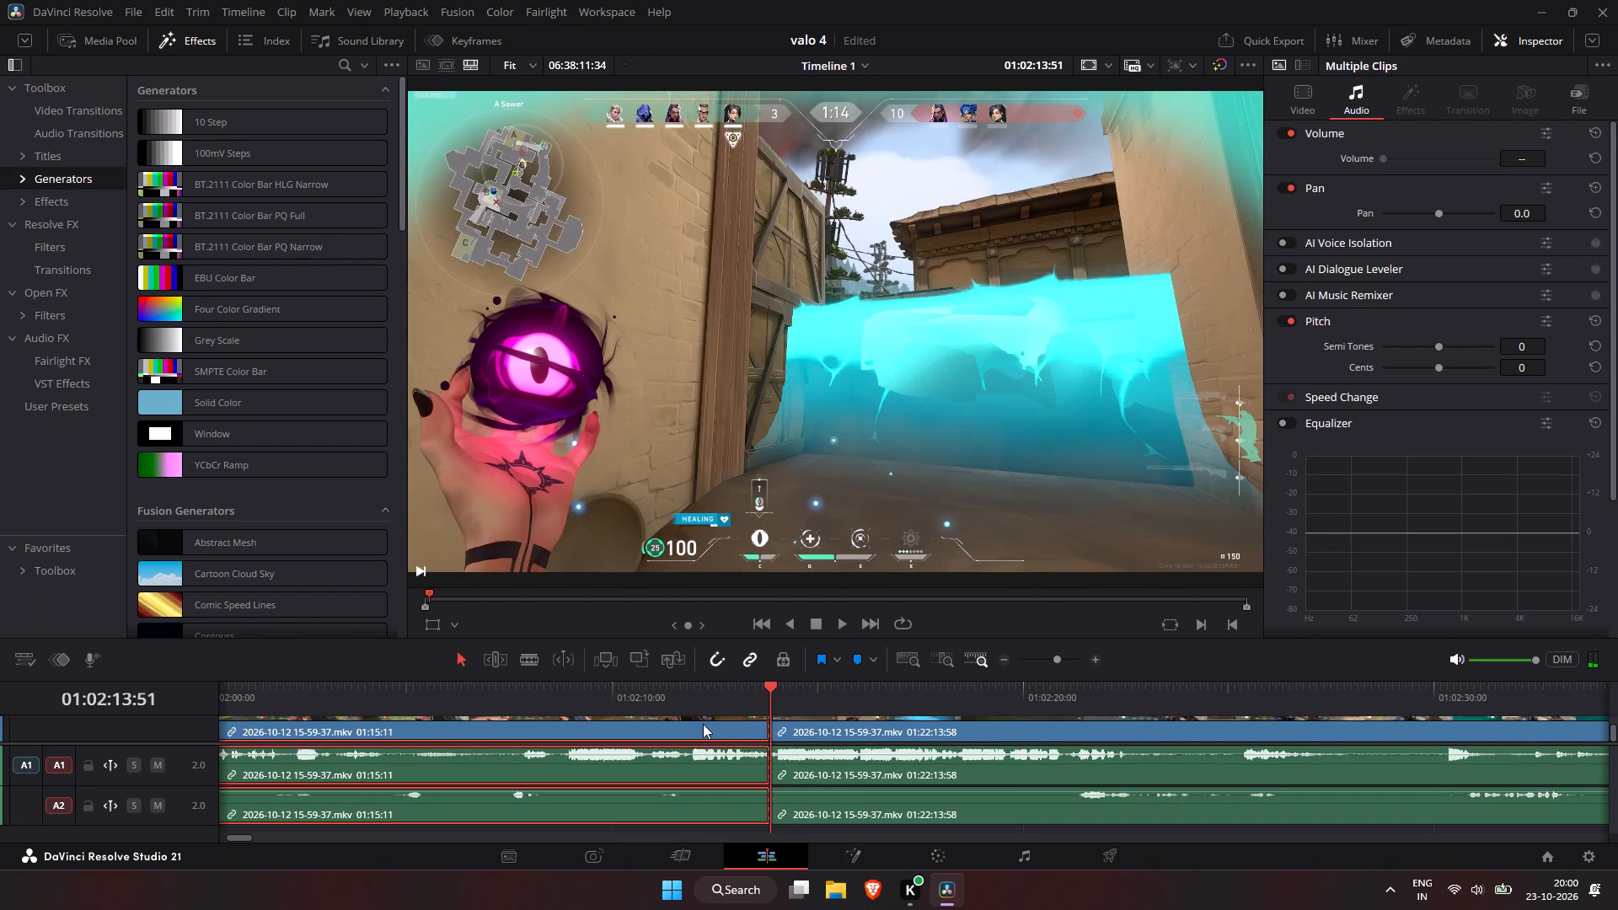
key(Tab)
click(703, 725)
key(Tab)
Play back the new A Sewer join and split the linked clips after the player's death at about 01:01:05:48.
drag(849, 689, 860, 699)
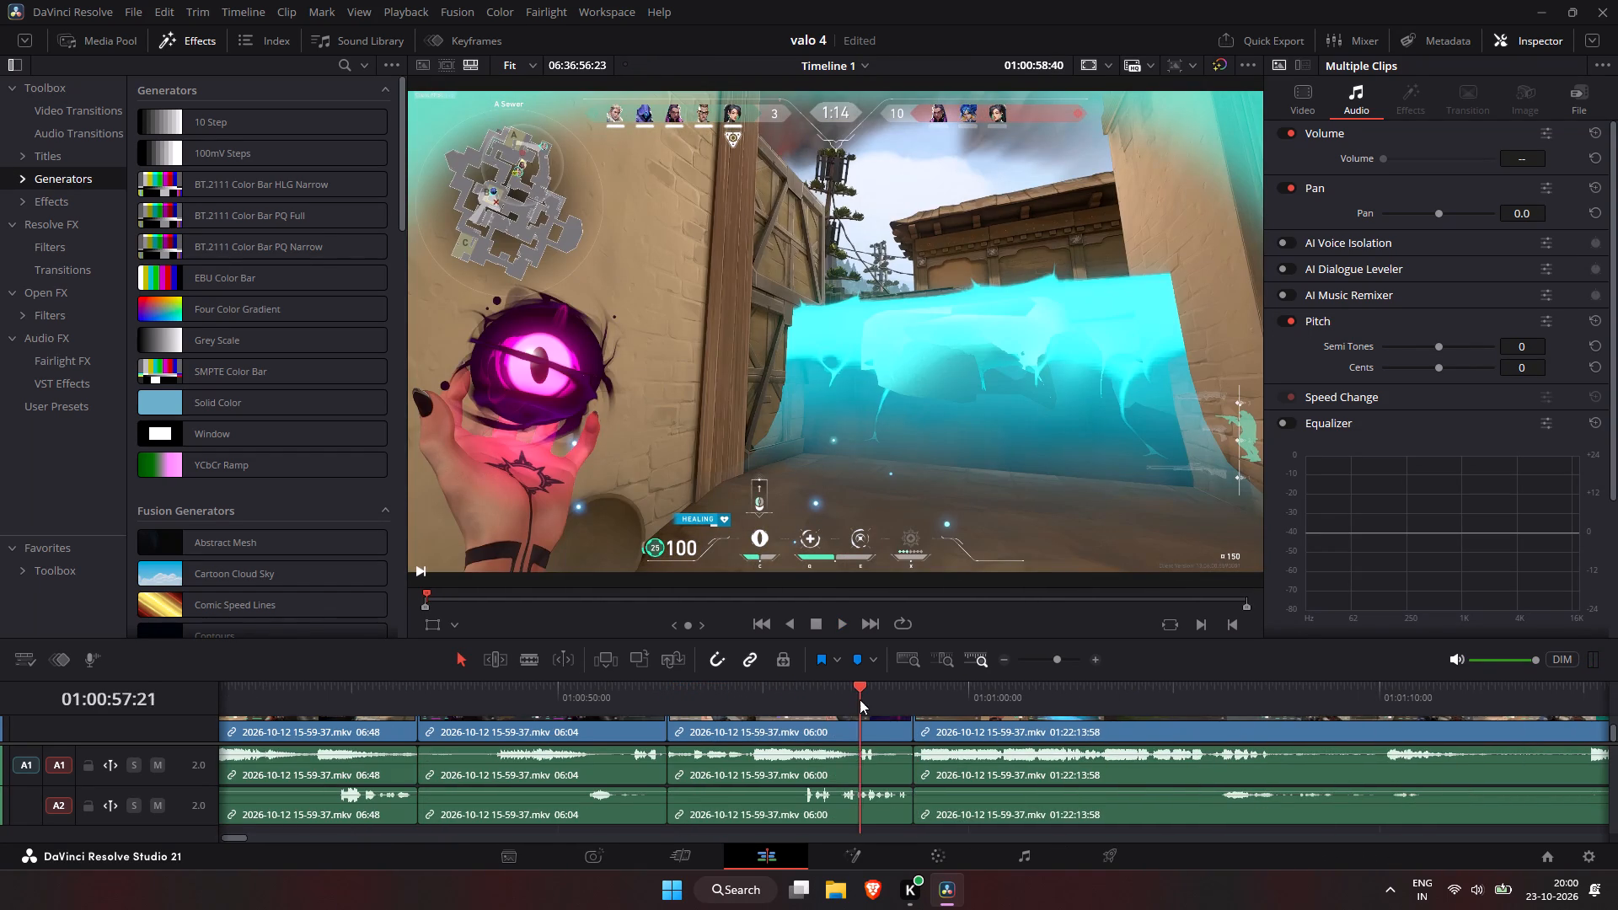
key(space)
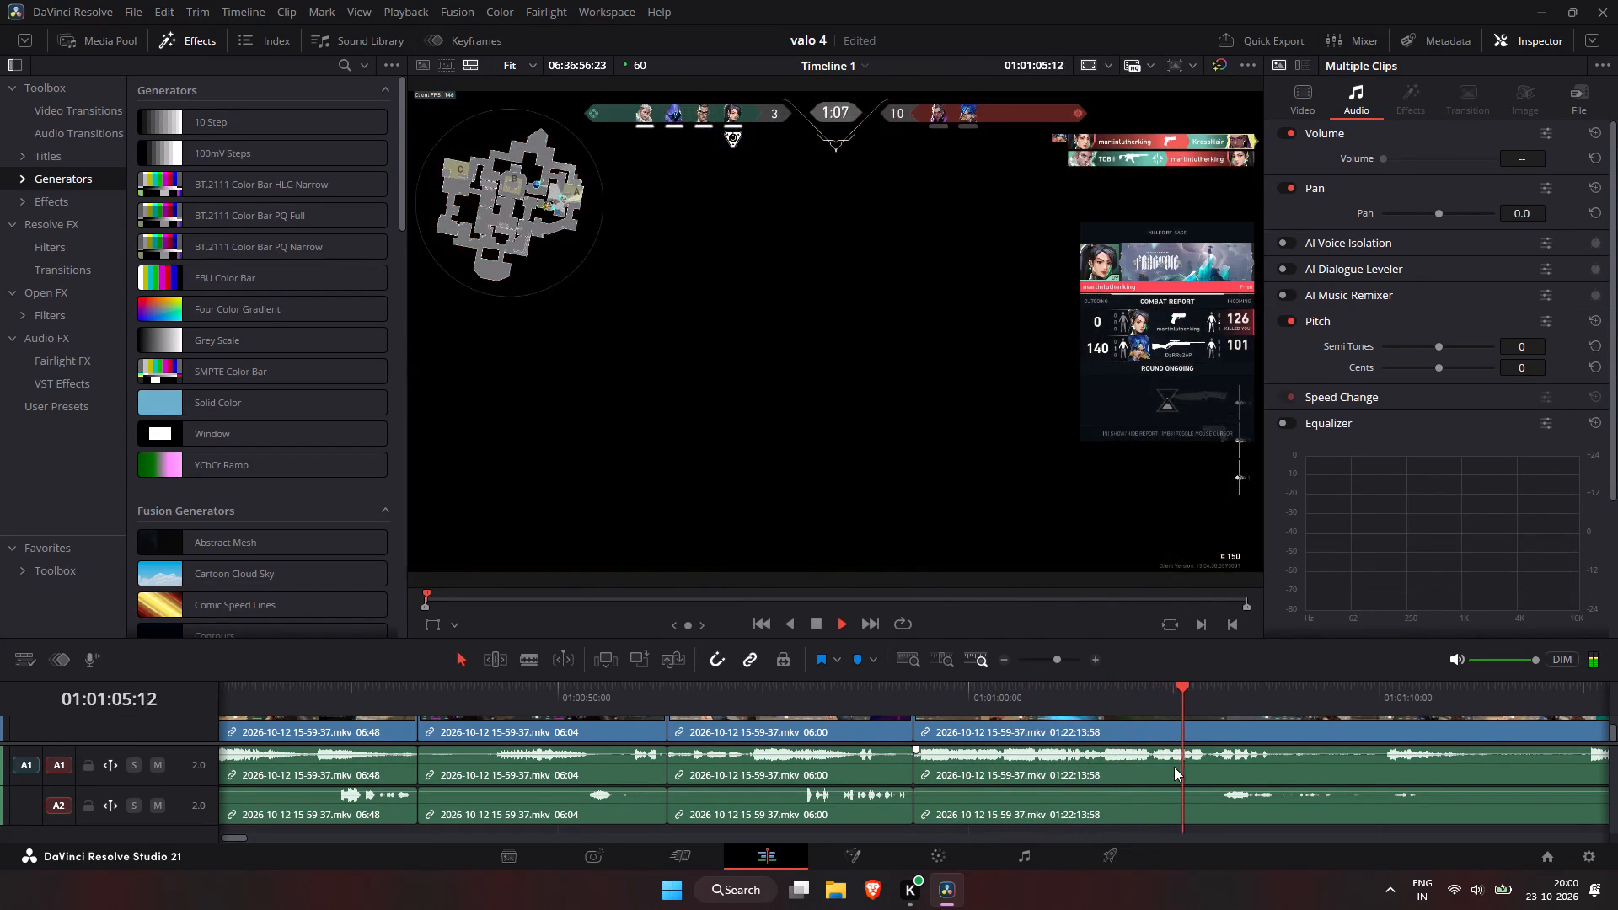
key(space)
key(space)
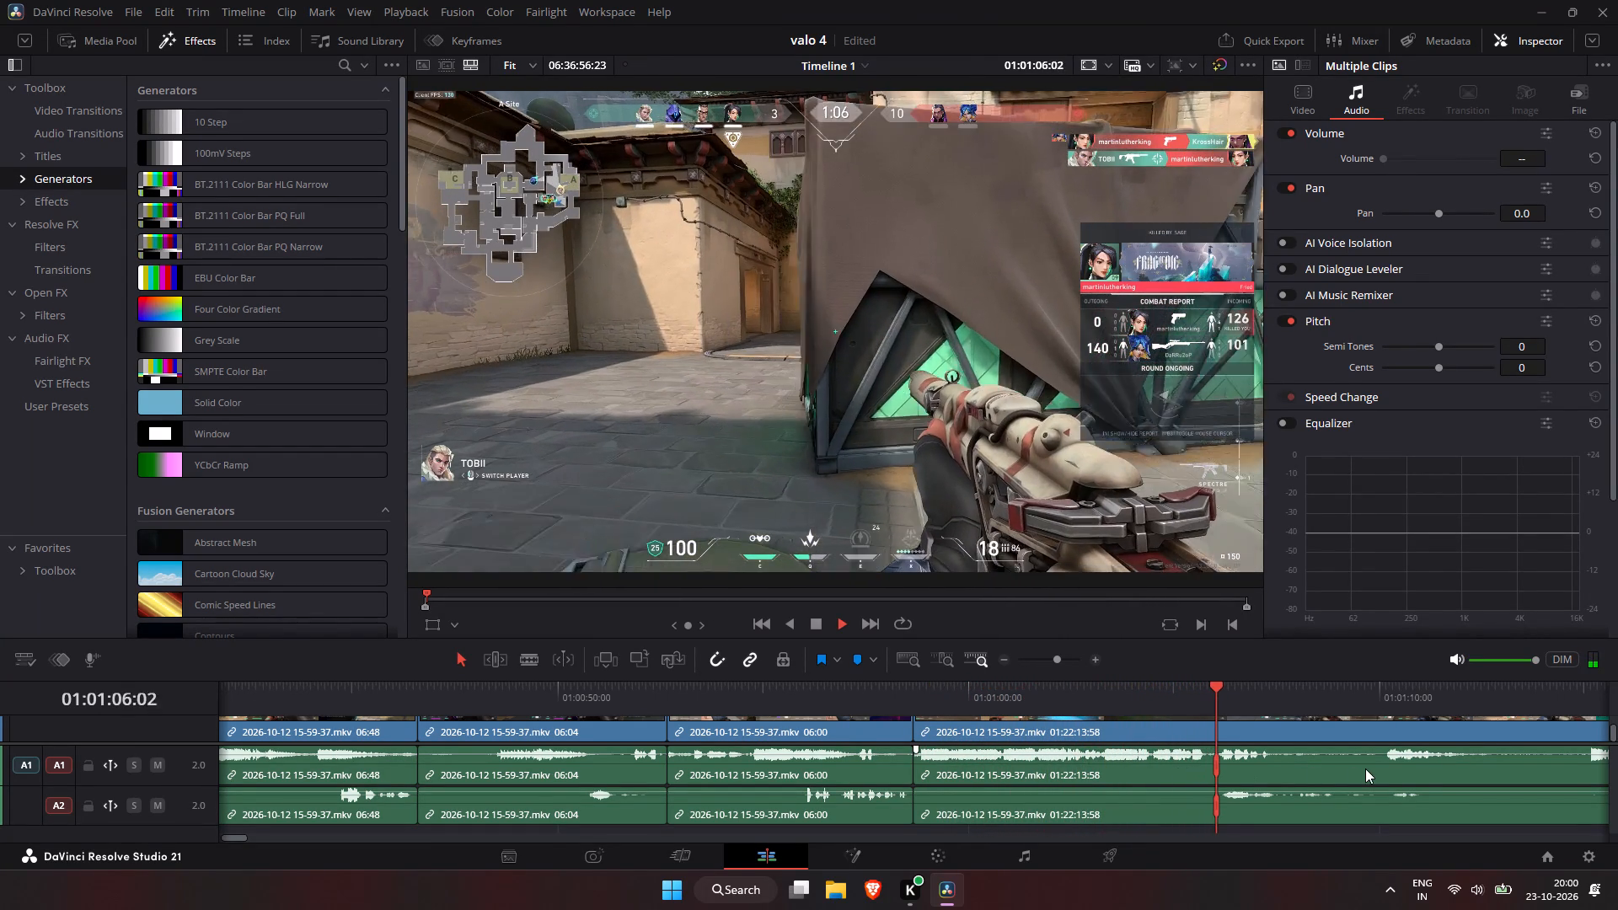
key(space)
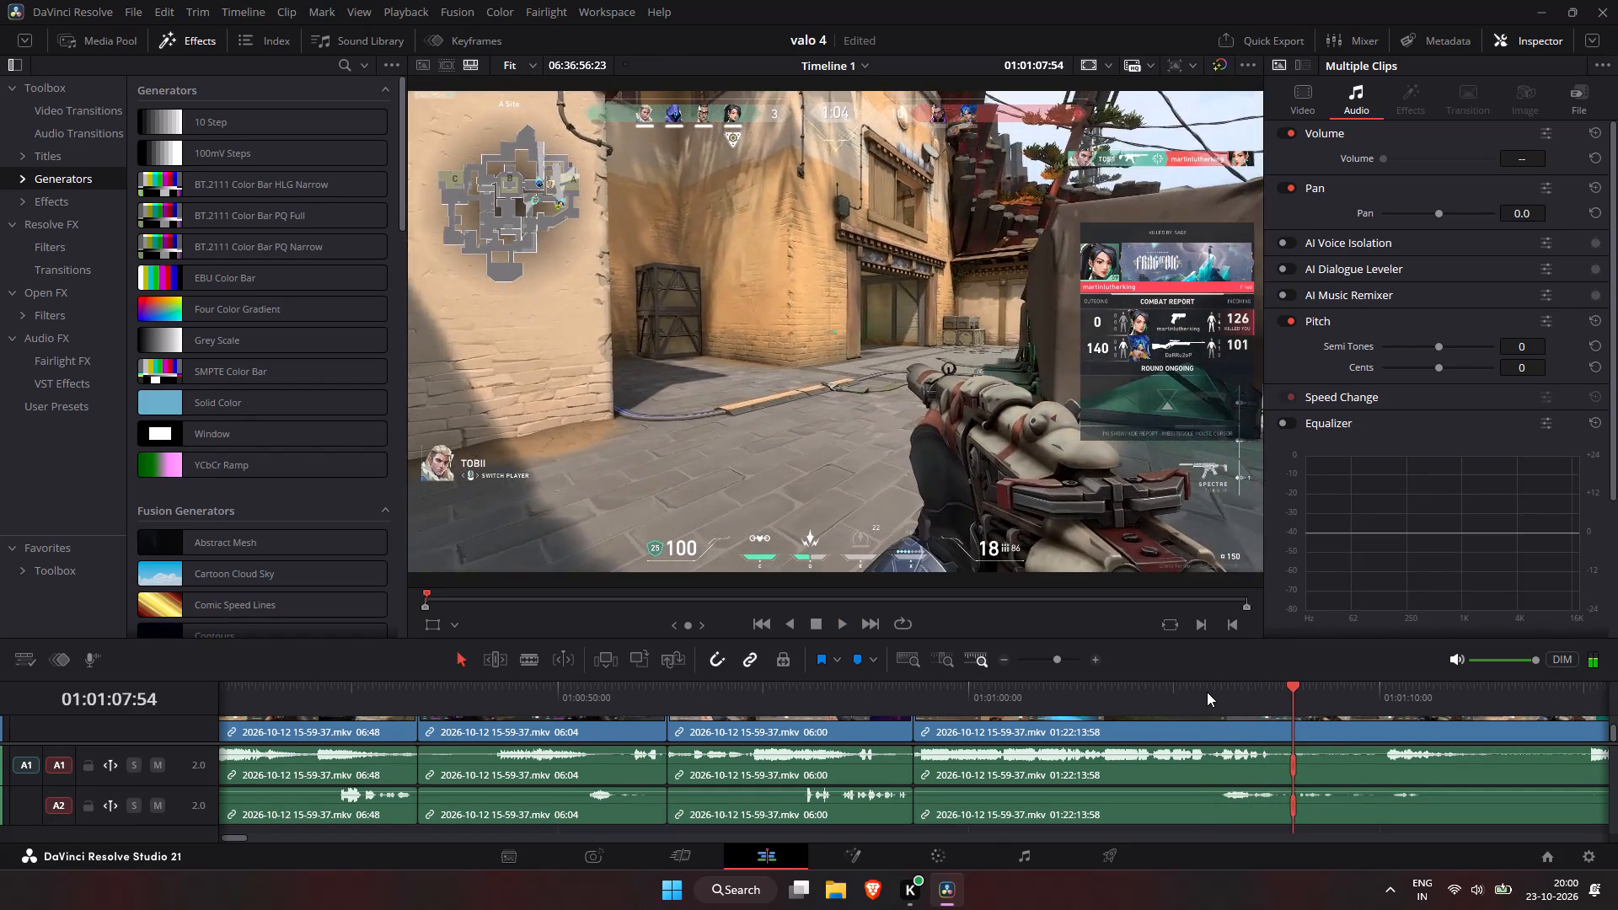
click(1207, 692)
key(ctrl+b)
Skim the footage from the 01:01:05 cut to about 01:03:15 for the next fight.
key(space)
click(1396, 696)
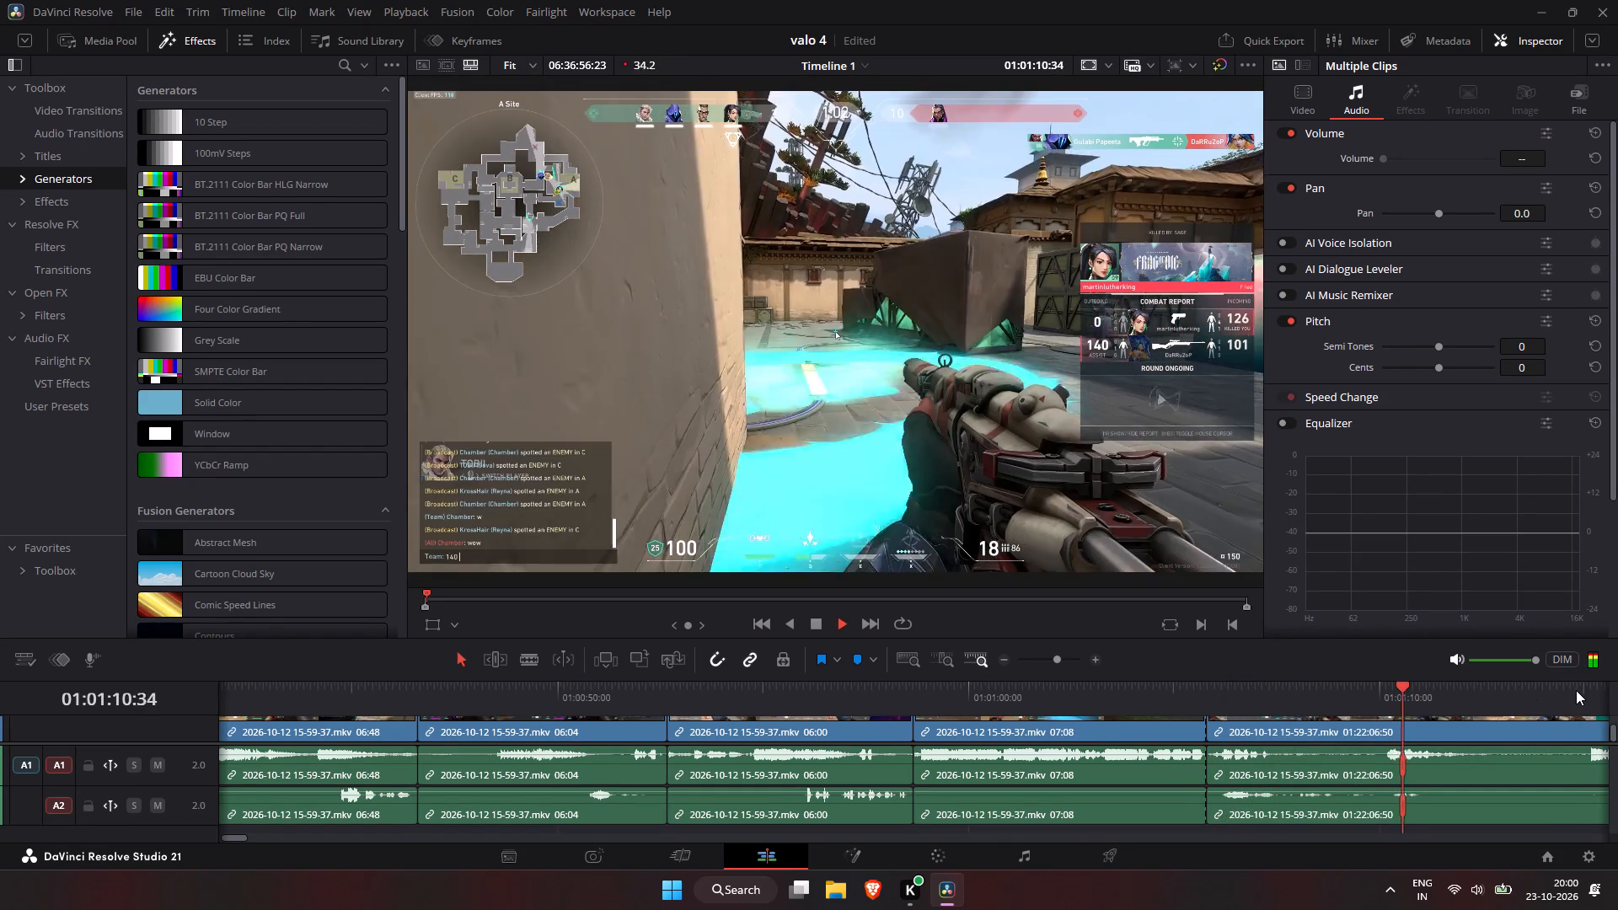
click(1577, 690)
click(1577, 690)
click(1592, 699)
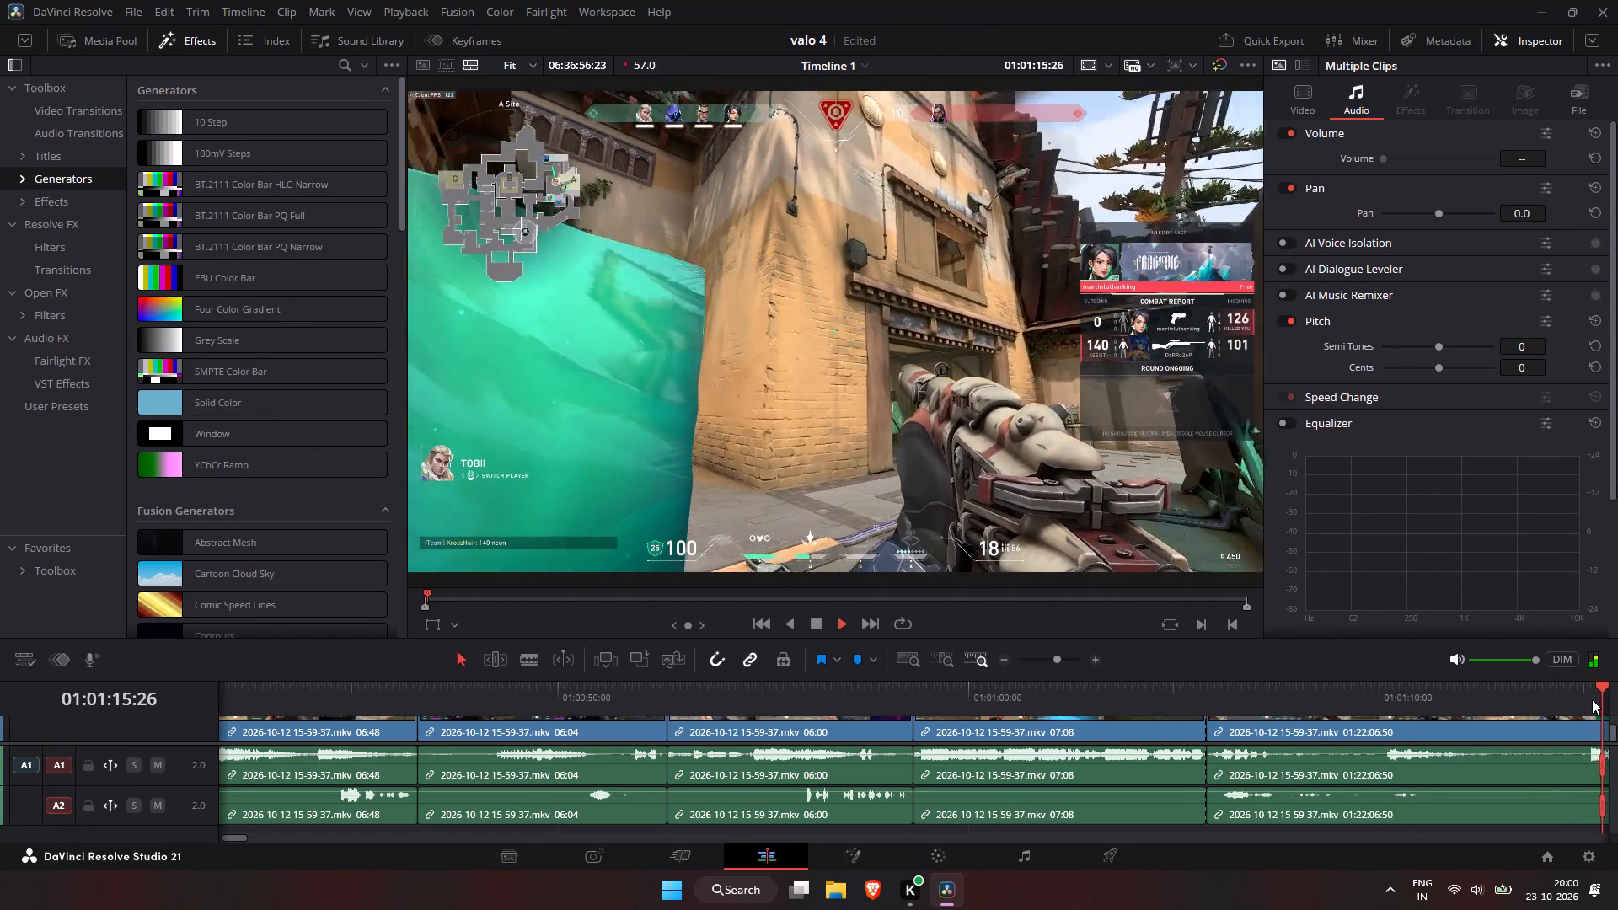
click(1592, 699)
click(1599, 698)
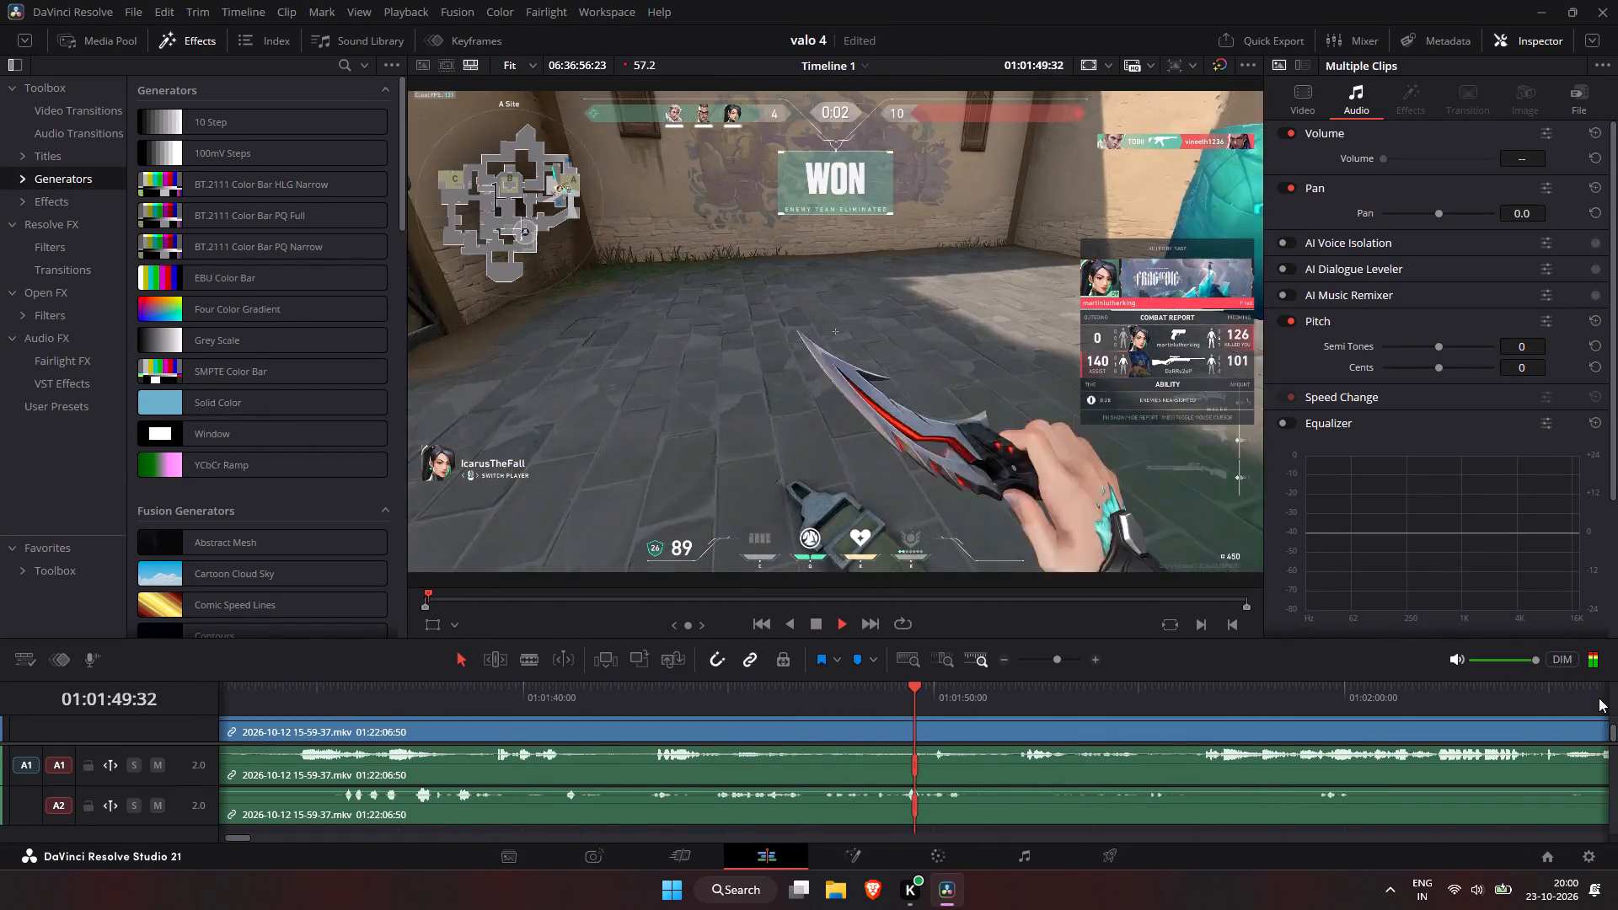
click(1599, 698)
click(1599, 698)
click(1599, 698)
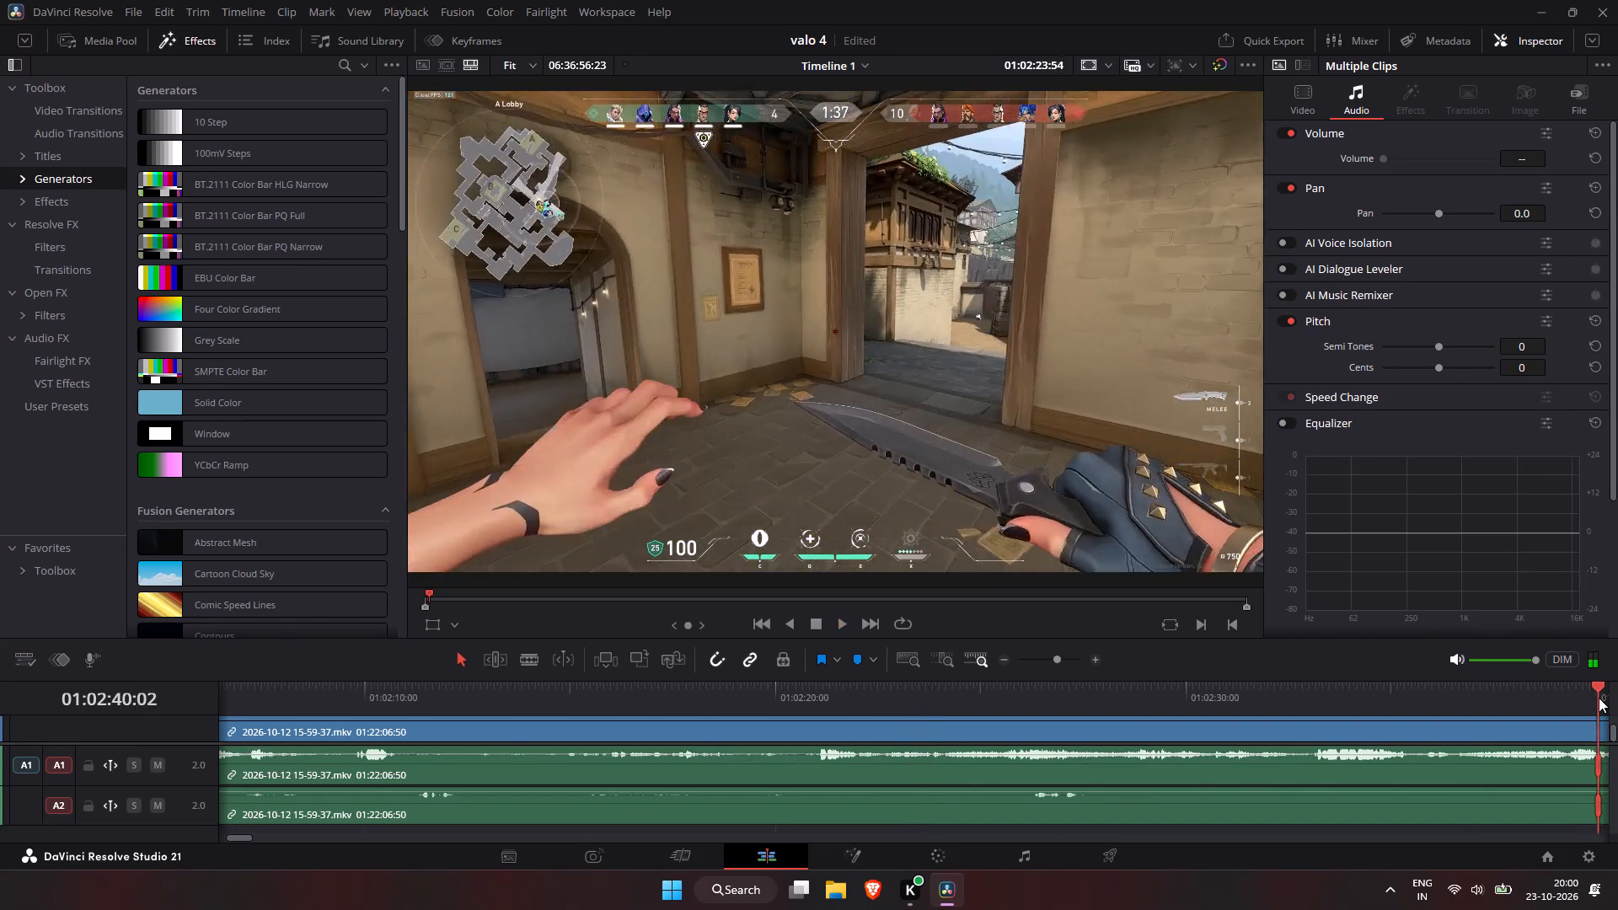
click(1599, 698)
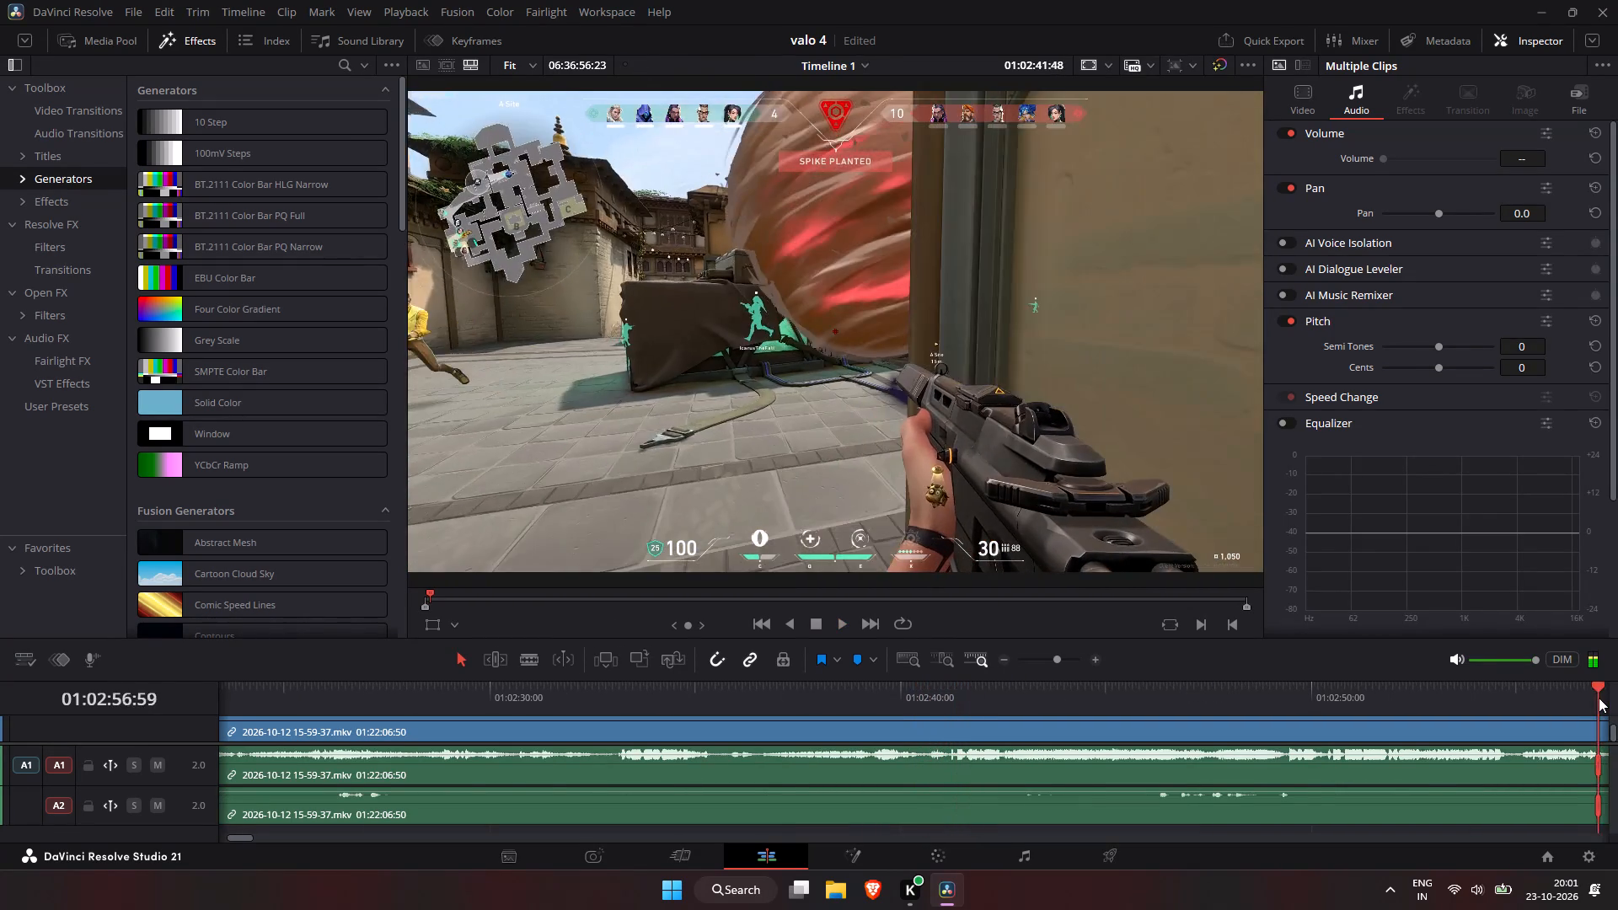
click(1599, 698)
key(space)
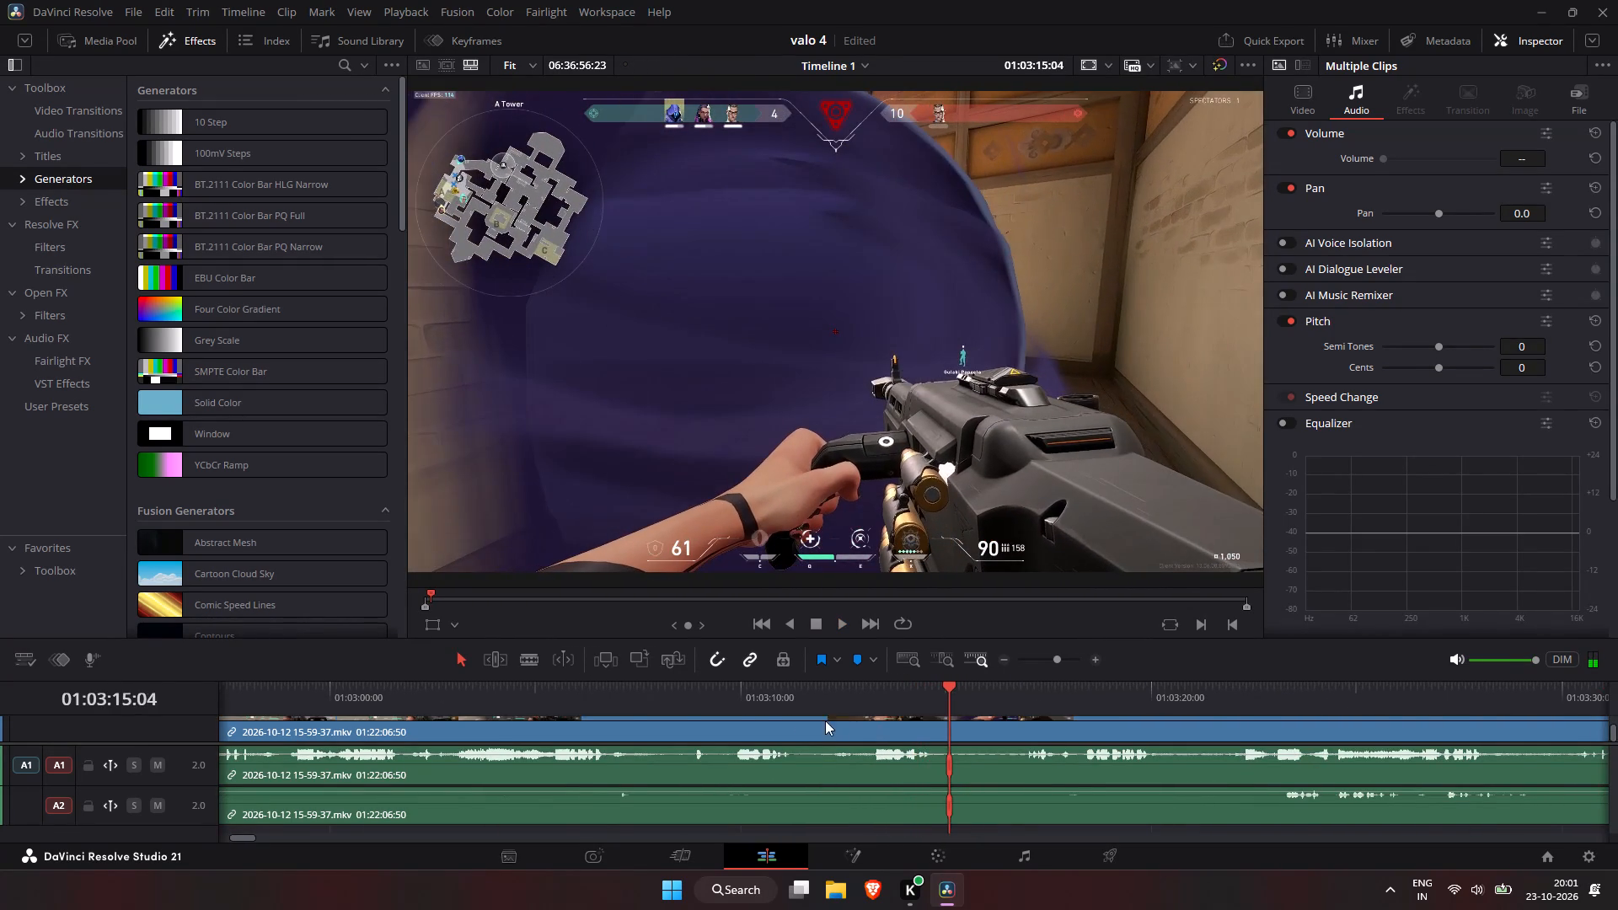
Review the footage between about 01:03:00 and 01:03:06 to find where the player's fight on A Site begins.
click(573, 701)
drag(432, 681, 372, 681)
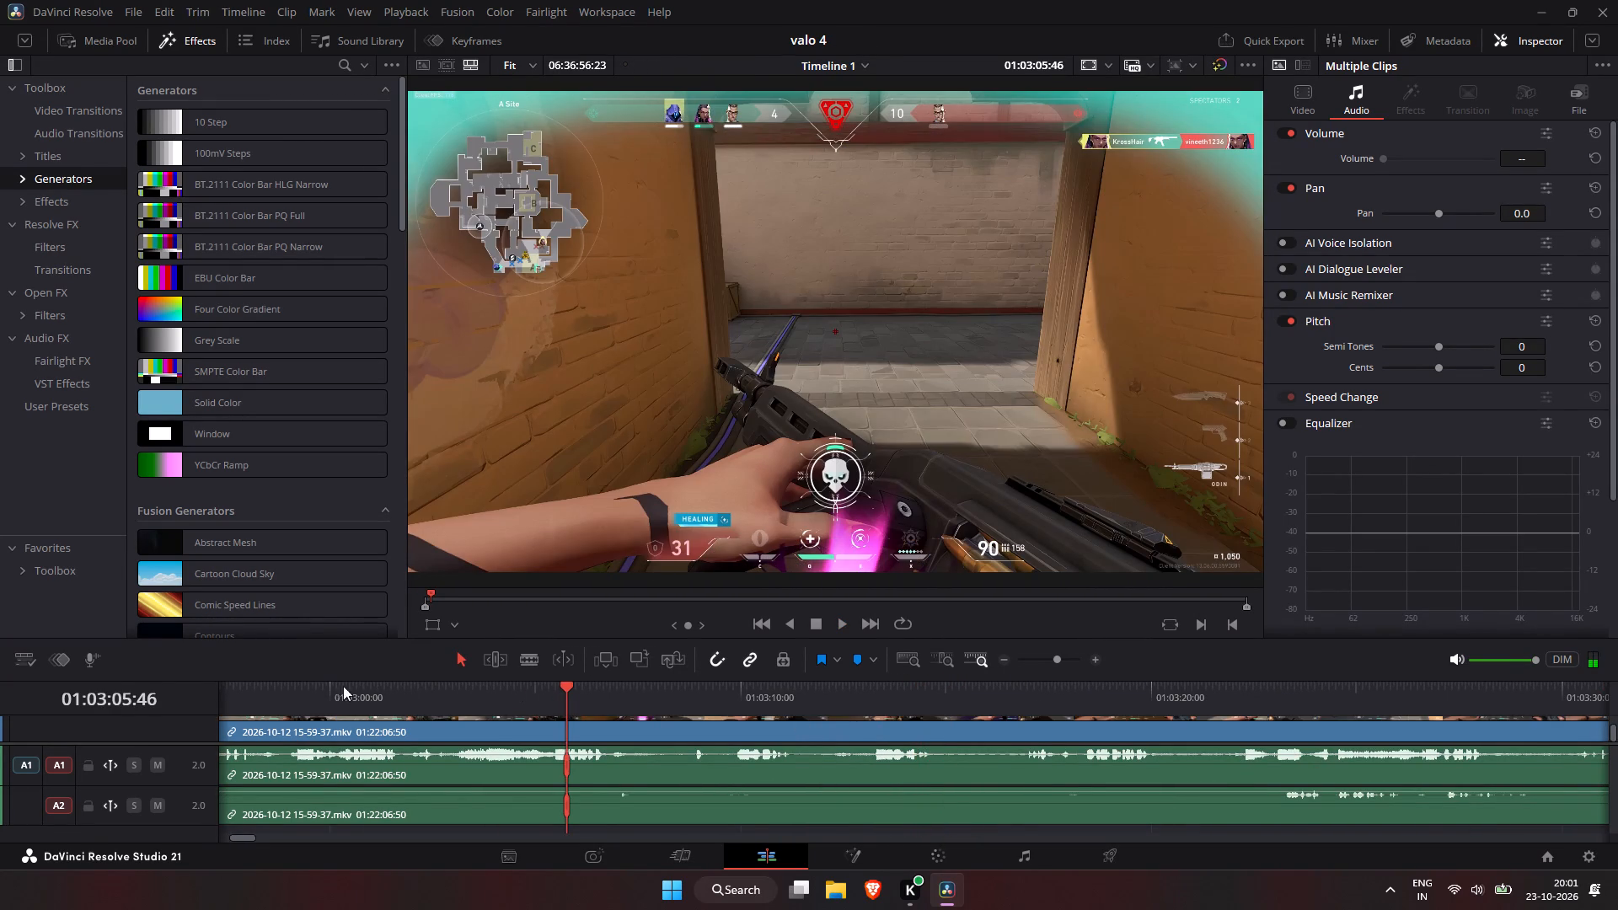
click(317, 691)
key(space)
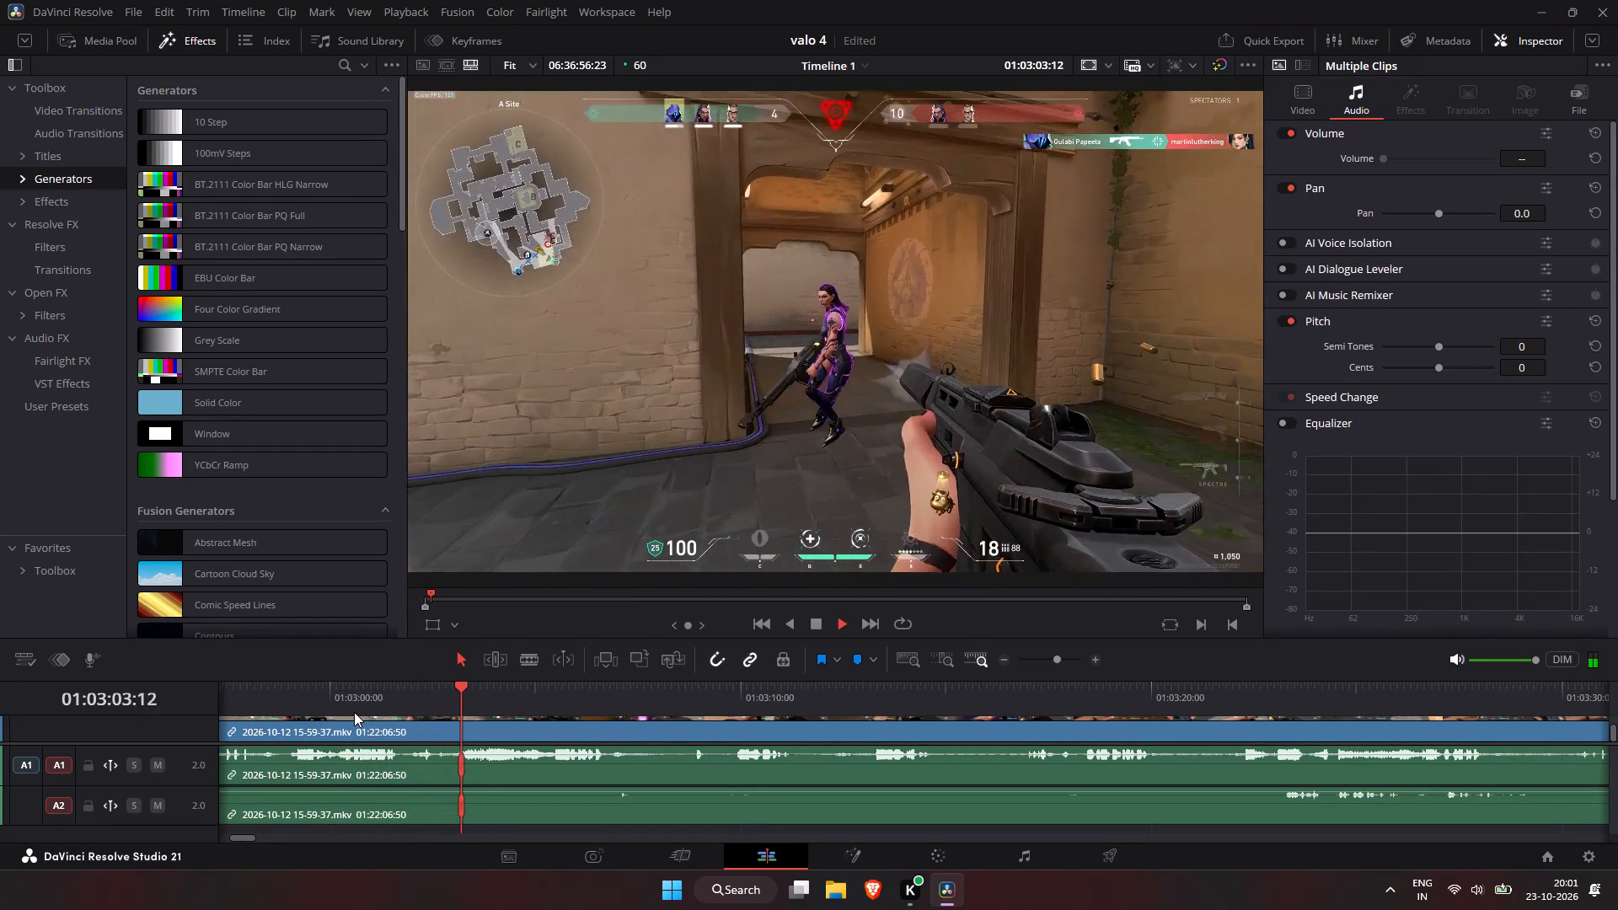
key(space)
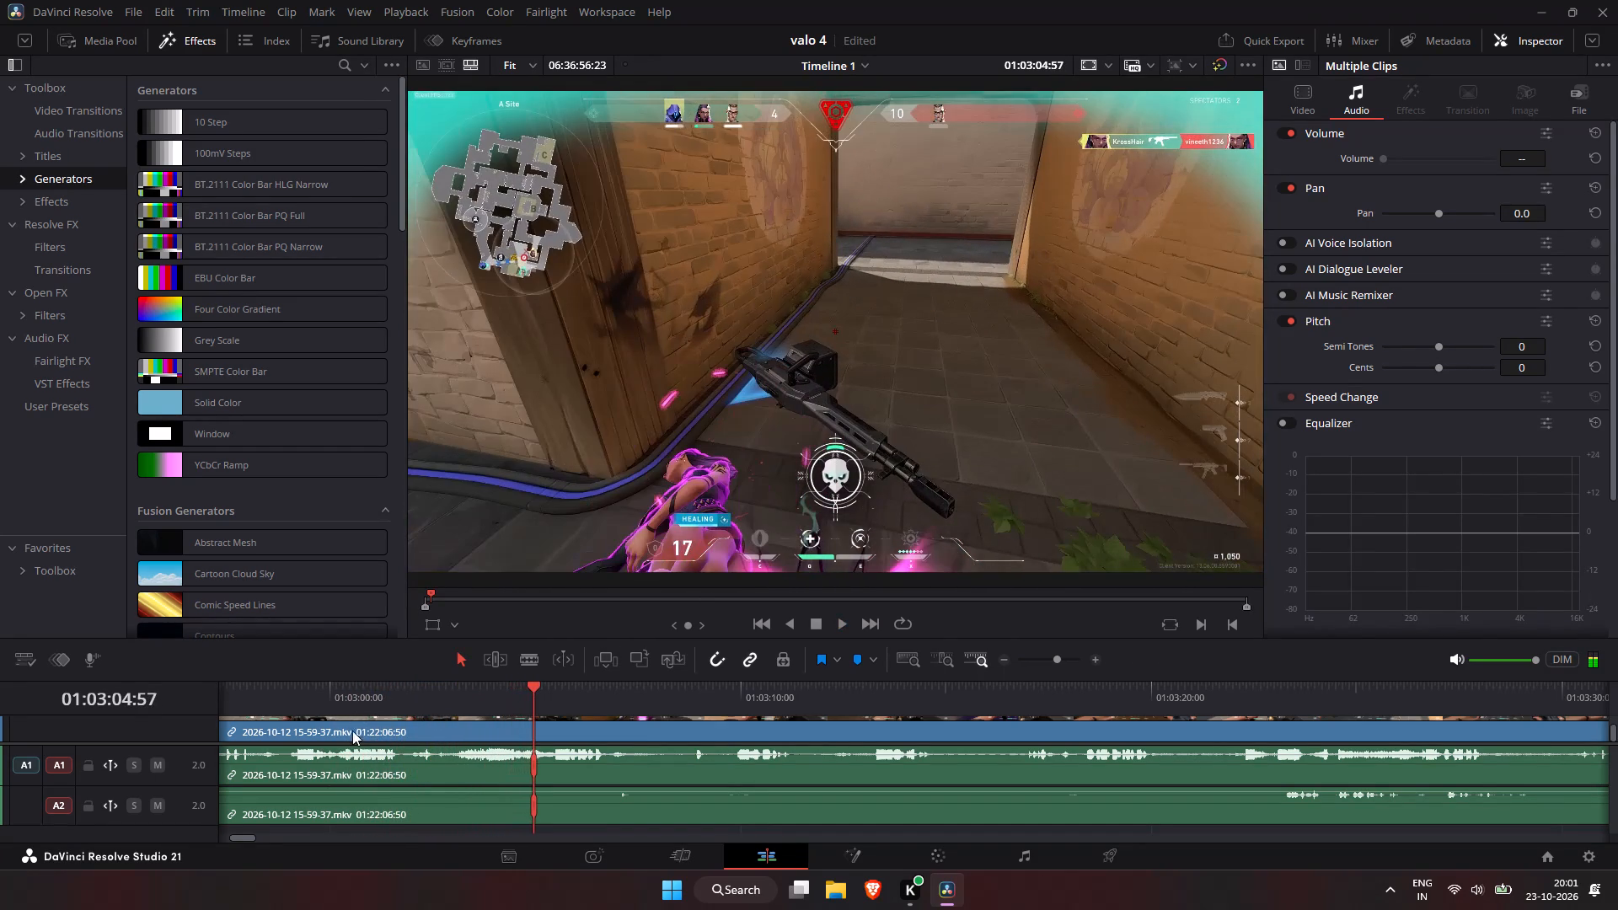
click(397, 689)
key(space)
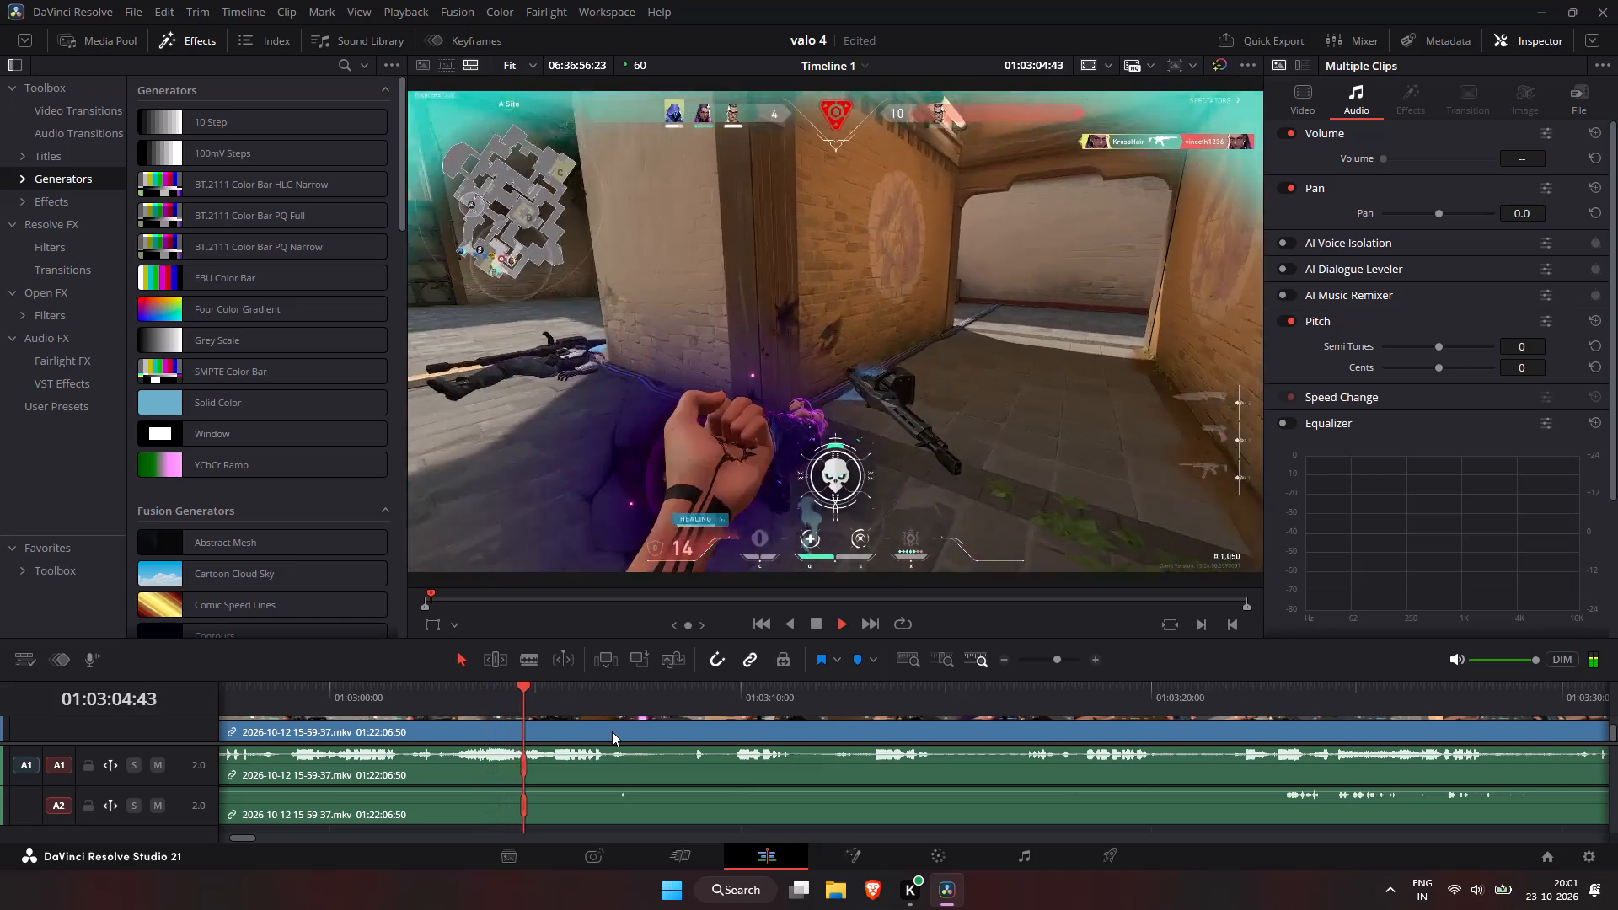
key(space)
click(416, 709)
key(space)
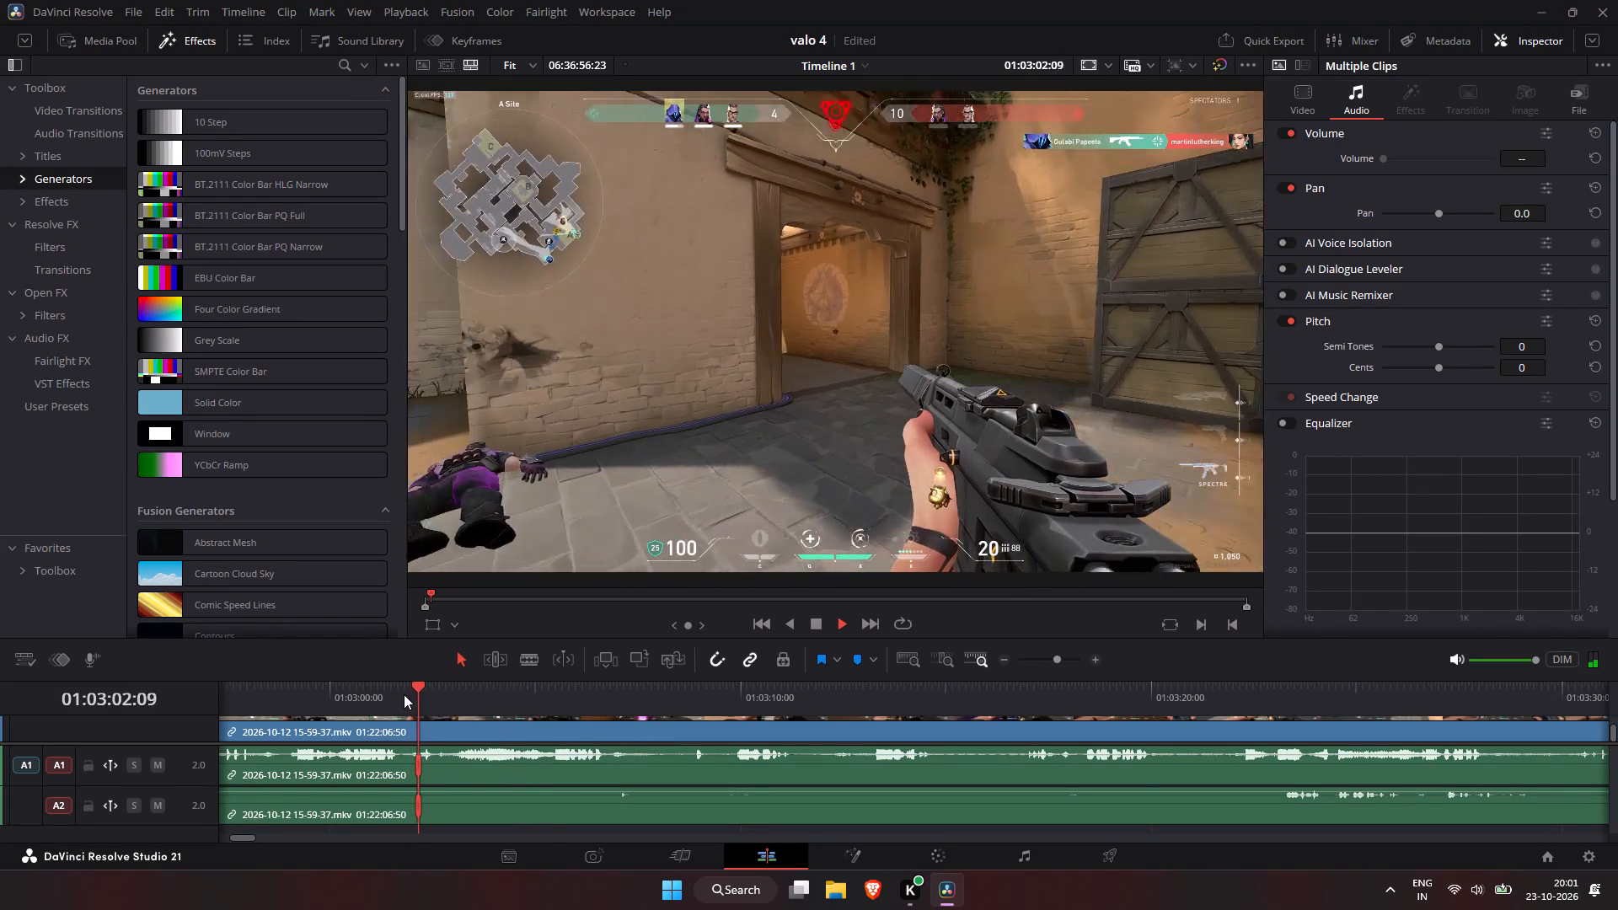
key(space)
Split the linked clips at 01:03:02:34, delete the segment back to the 01:01:05:48 cut, and close the gap.
drag(409, 695, 278, 685)
key(space)
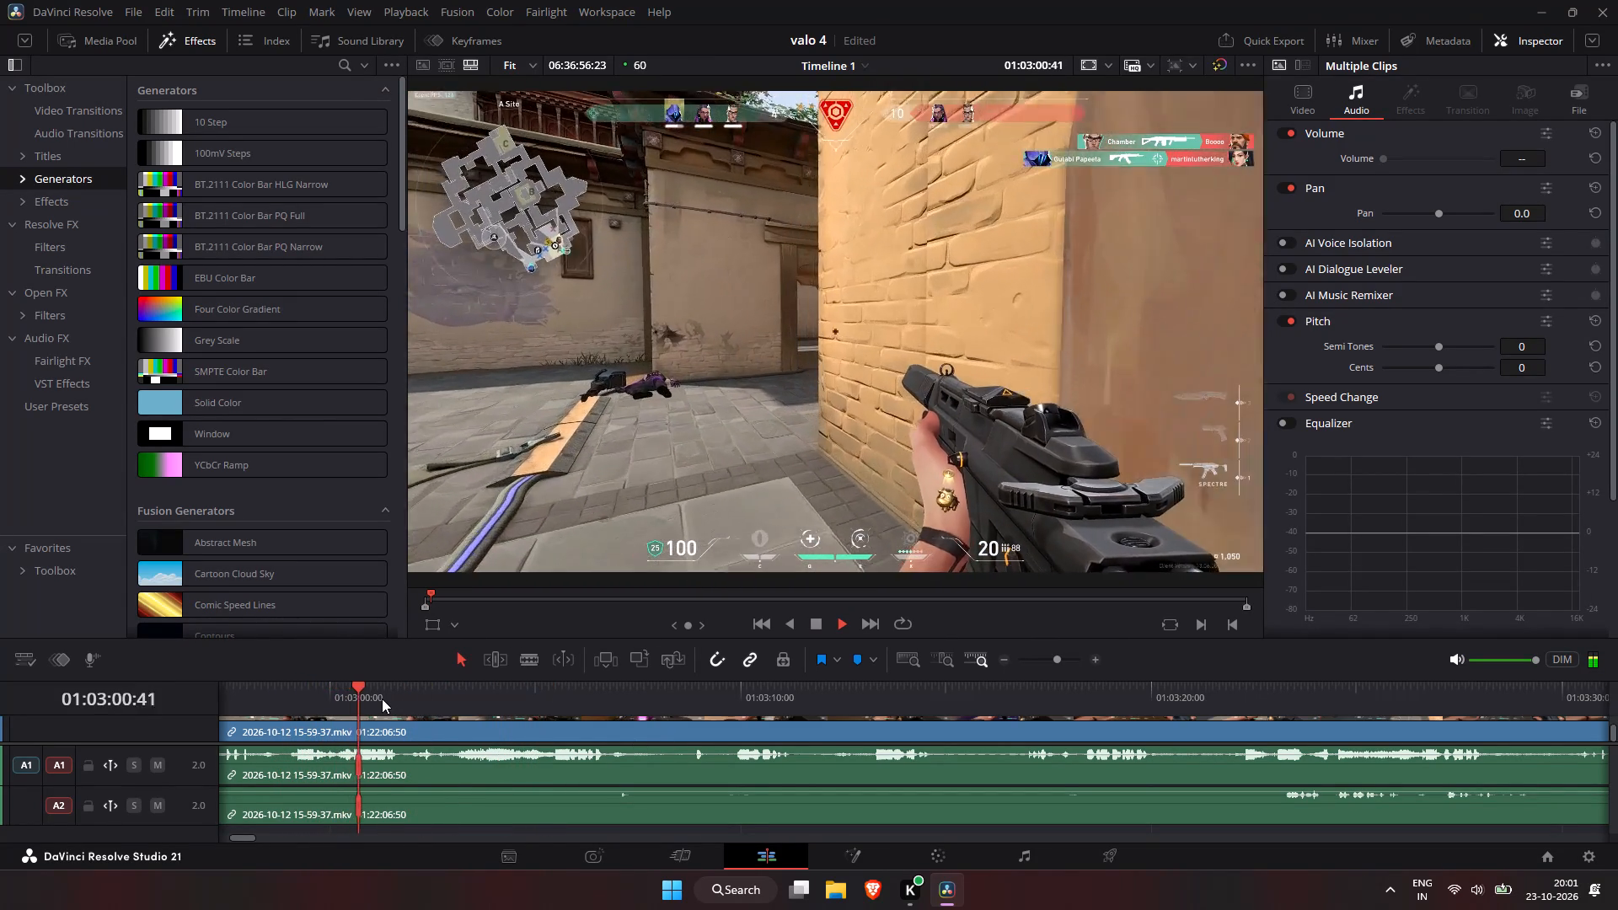
key(space)
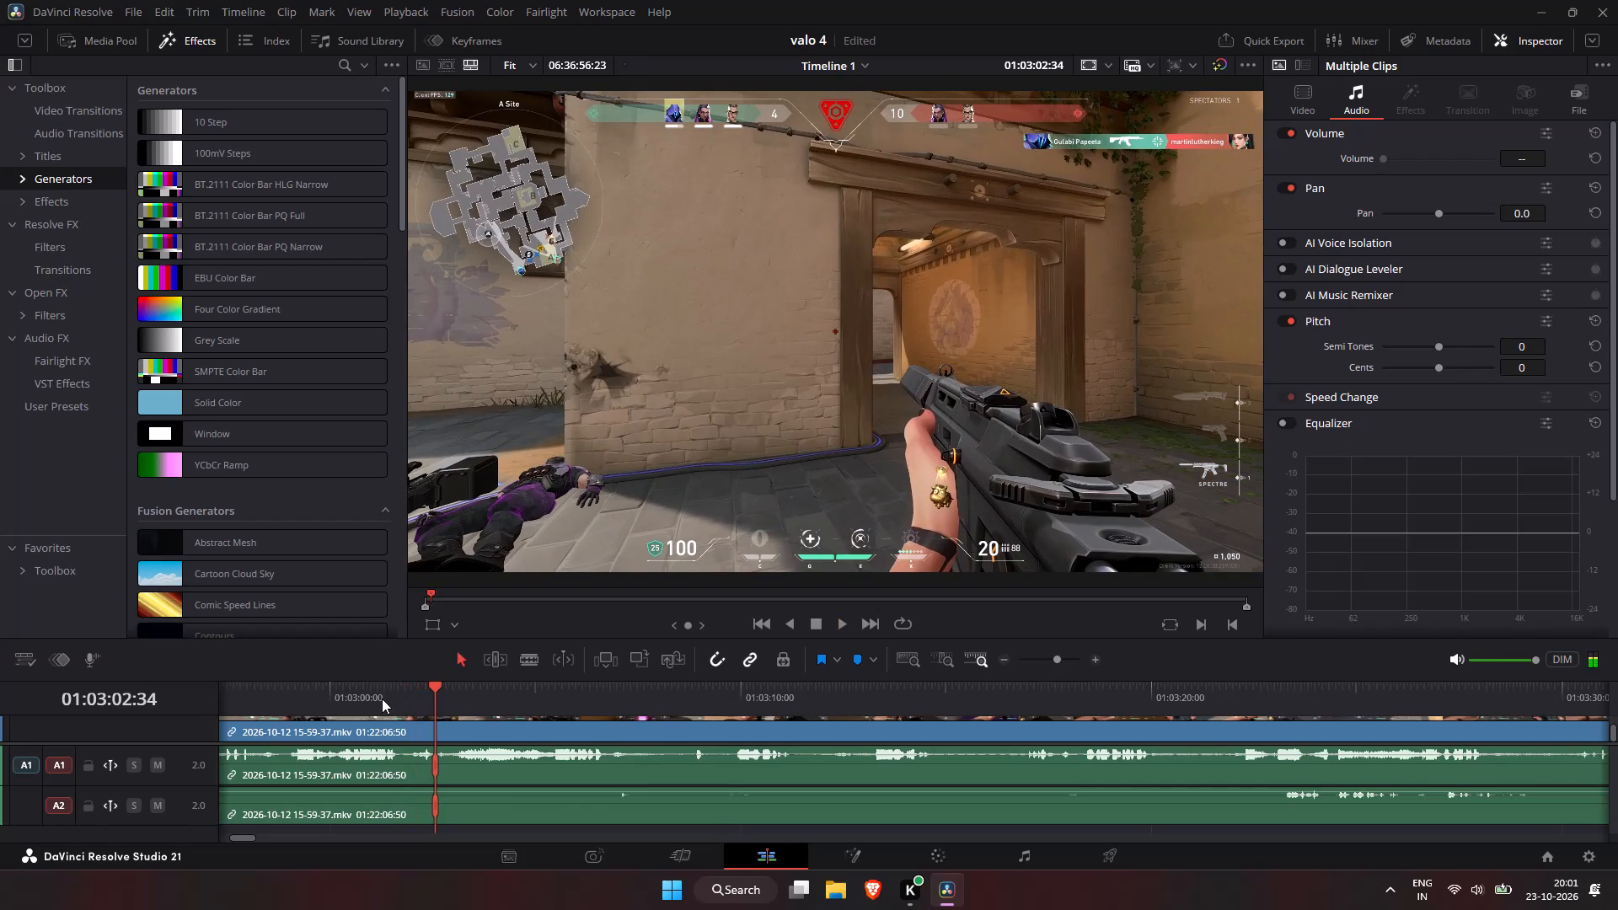
key(ctrl+b)
click(386, 724)
key(Tab)
click(386, 724)
key(Tab)
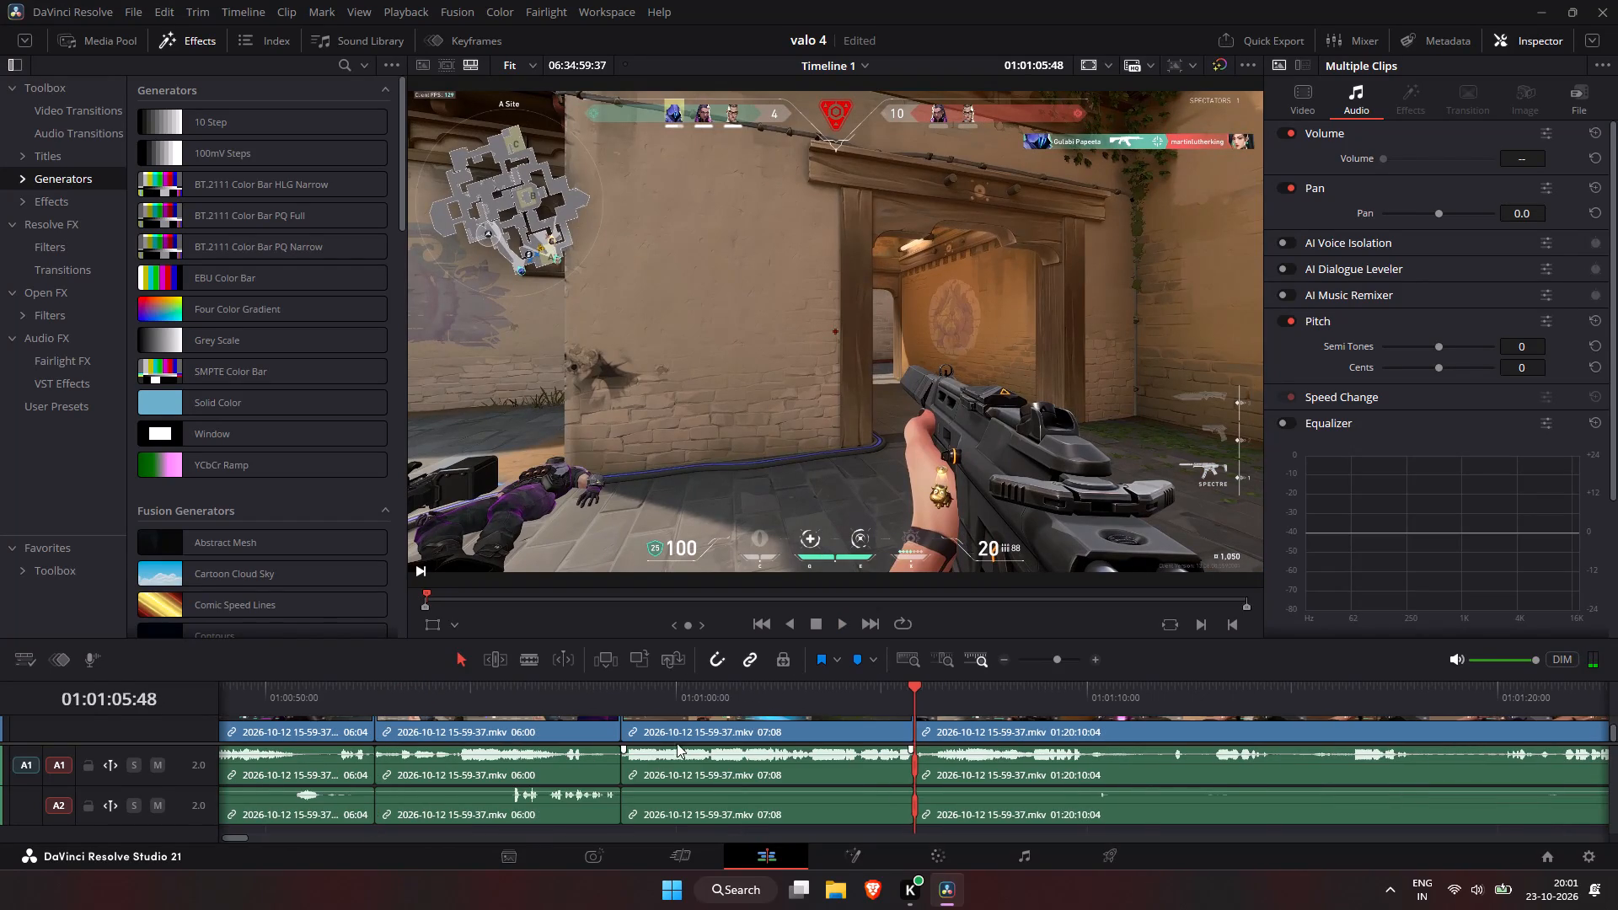
Play back the new 01:01:05:48 join and split the linked clips after the kill at 01:01:08:30.
click(885, 691)
key(space)
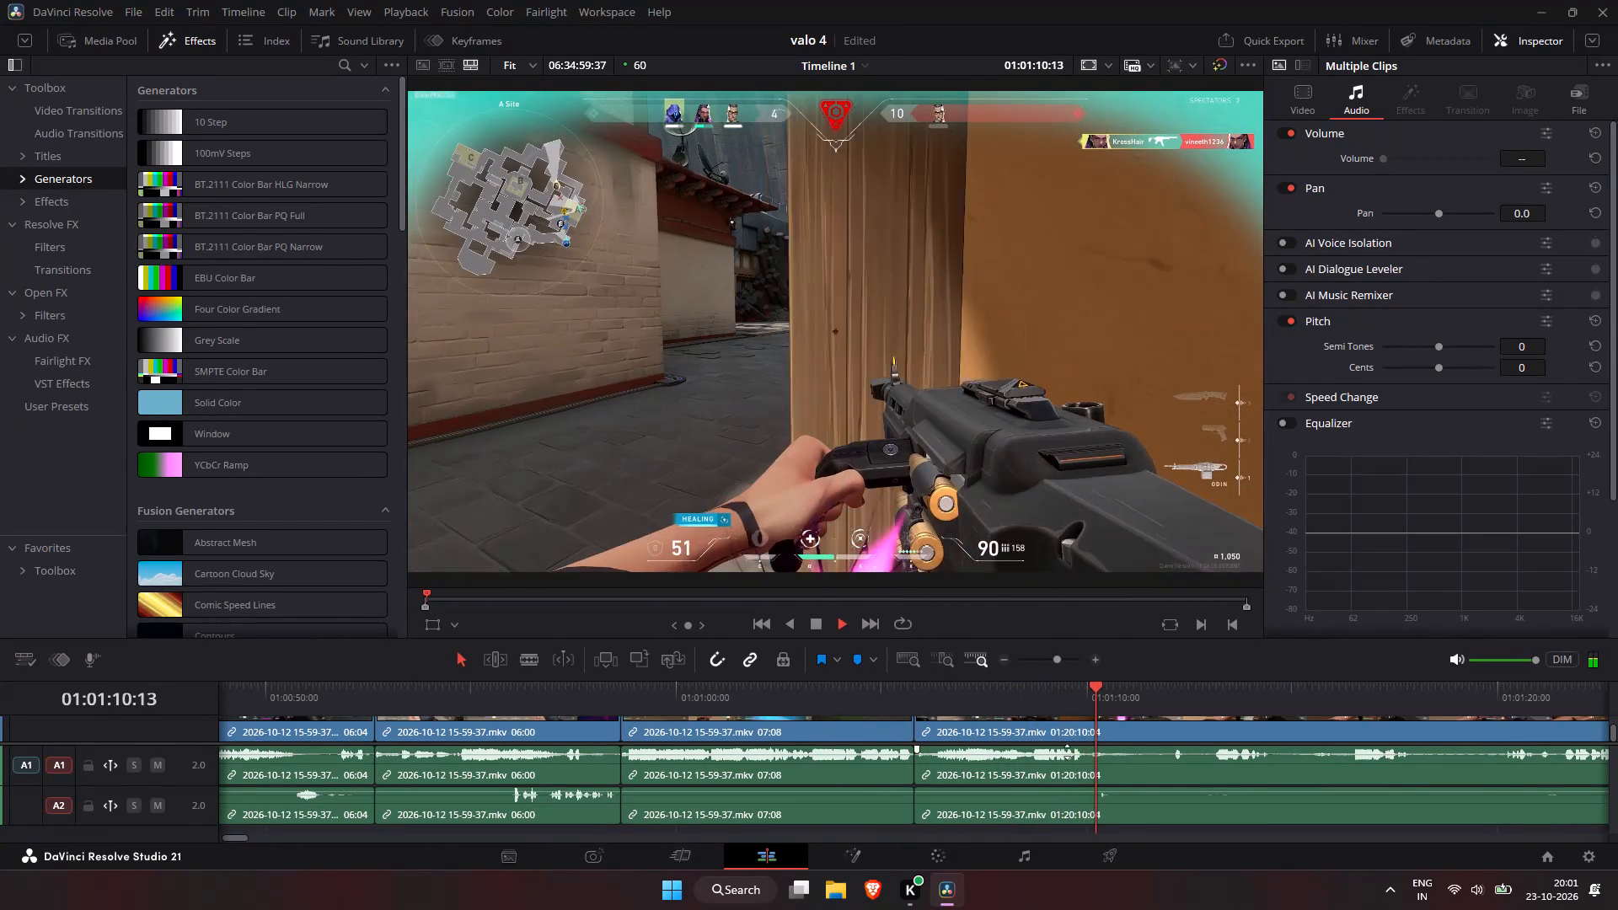
key(space)
click(990, 693)
key(space)
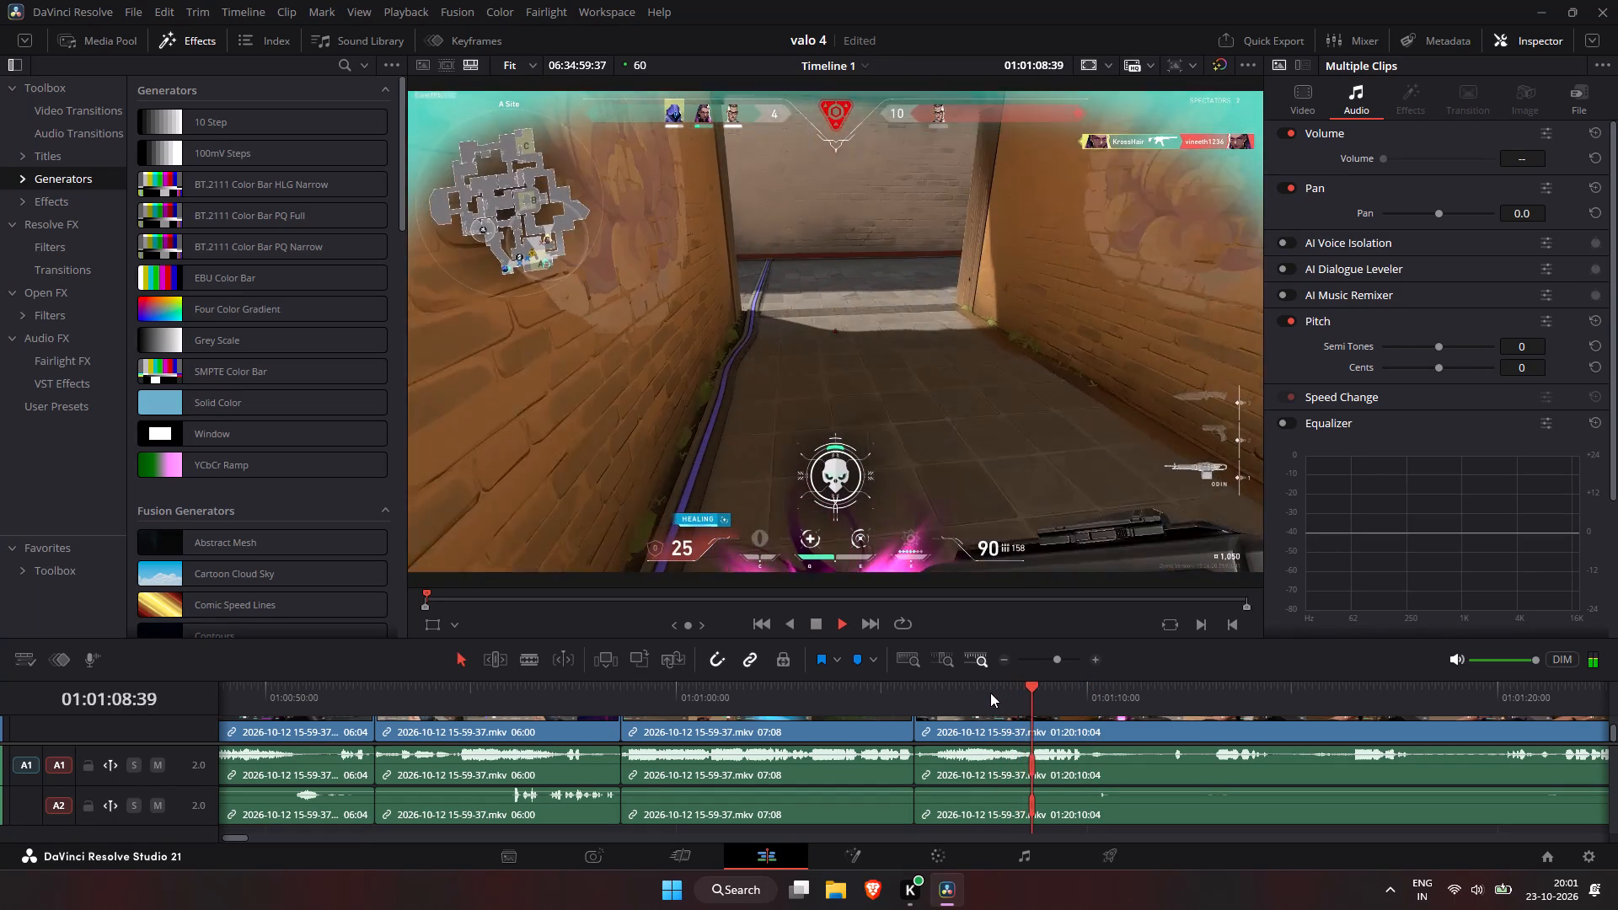
key(space)
click(1026, 691)
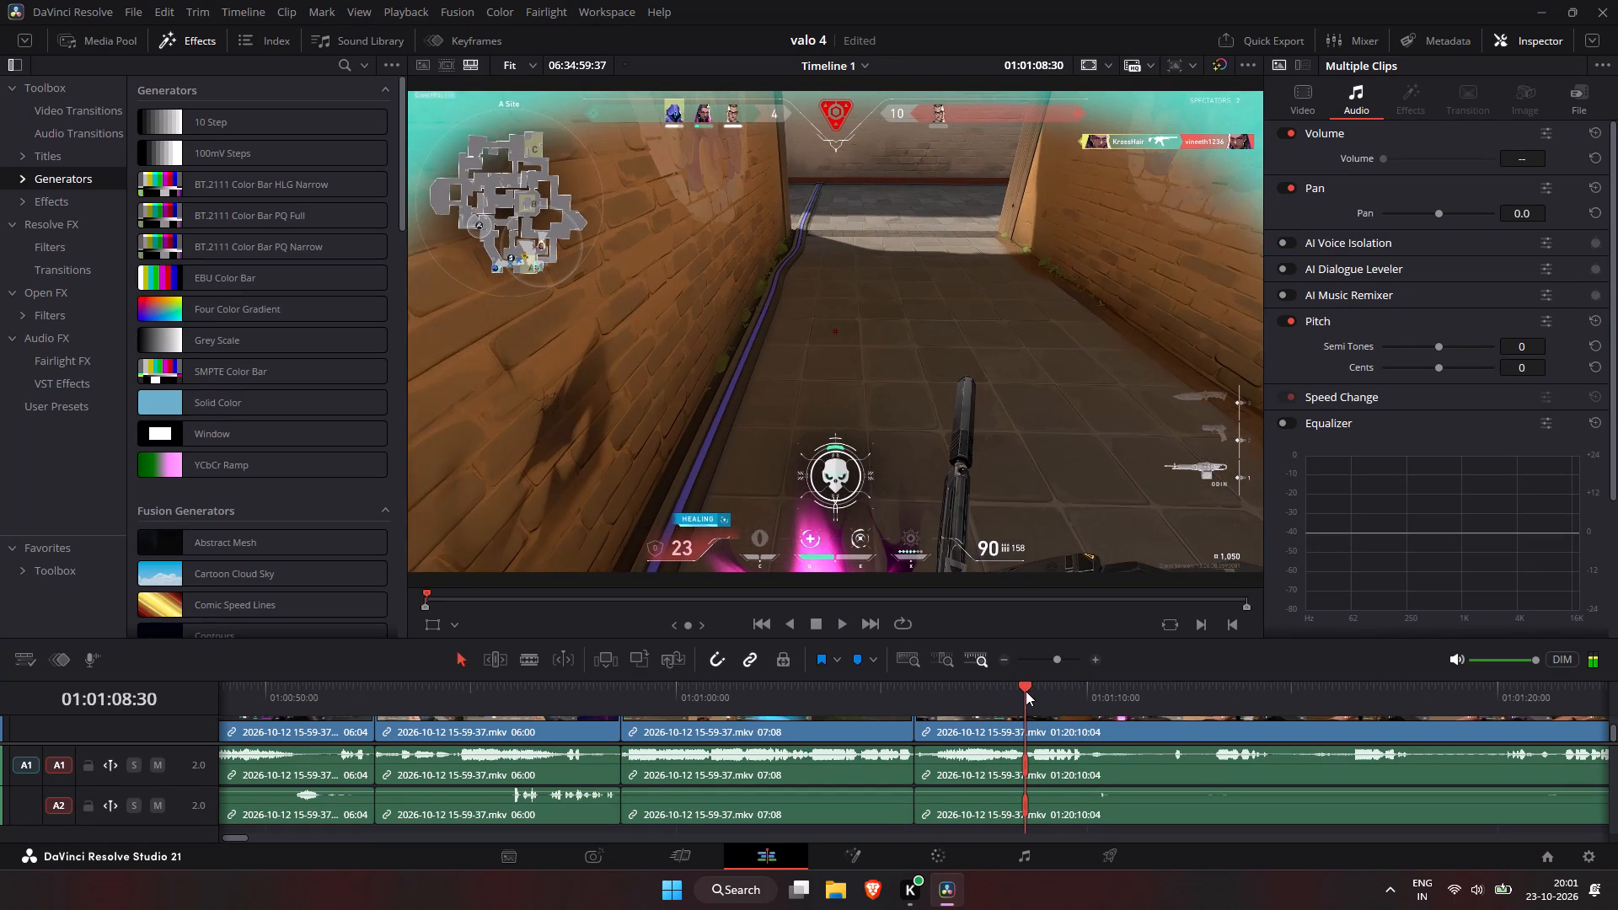
key(ctrl+b)
Skim the footage from the 01:01:08:30 cut to about 01:02:34 for the player's next fight.
key(space)
click(1240, 695)
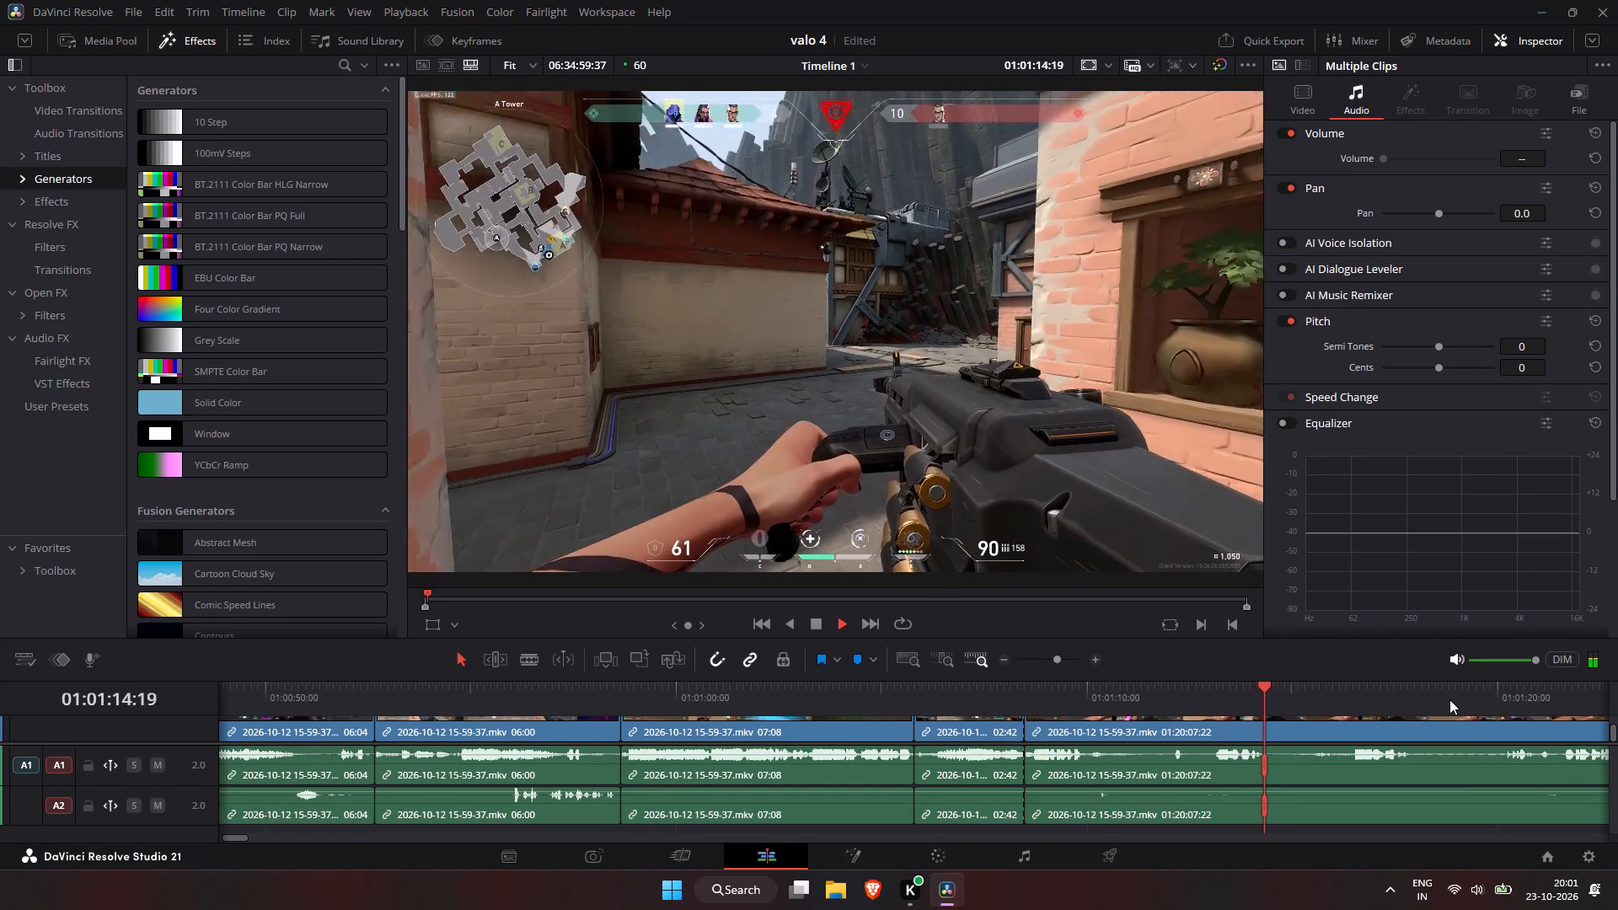
click(1449, 699)
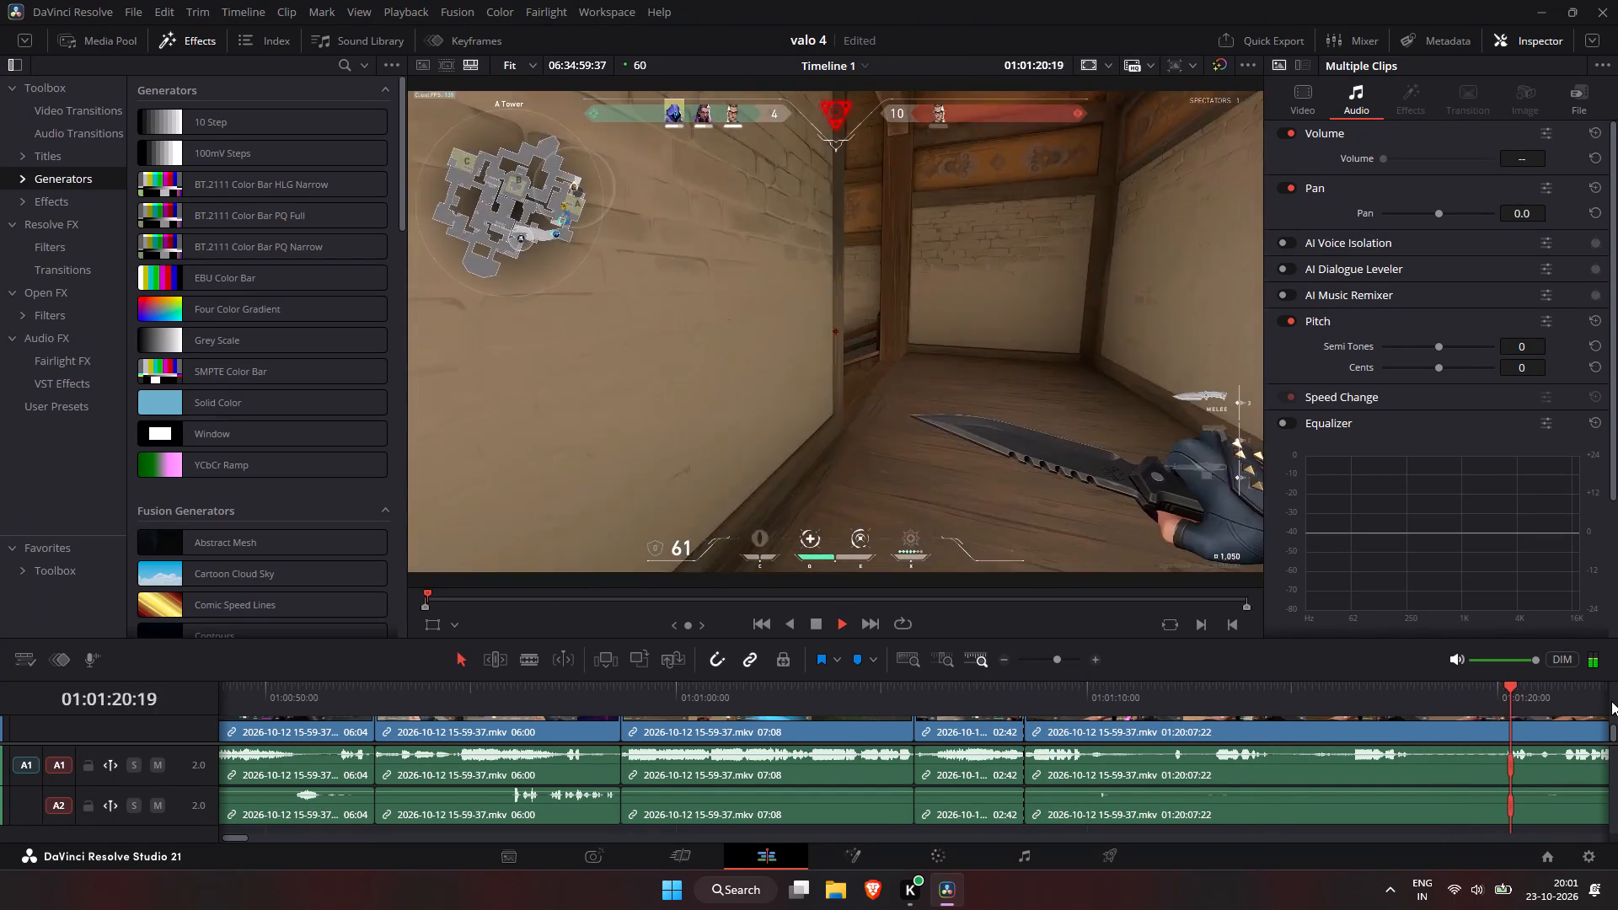
click(1607, 699)
click(1605, 697)
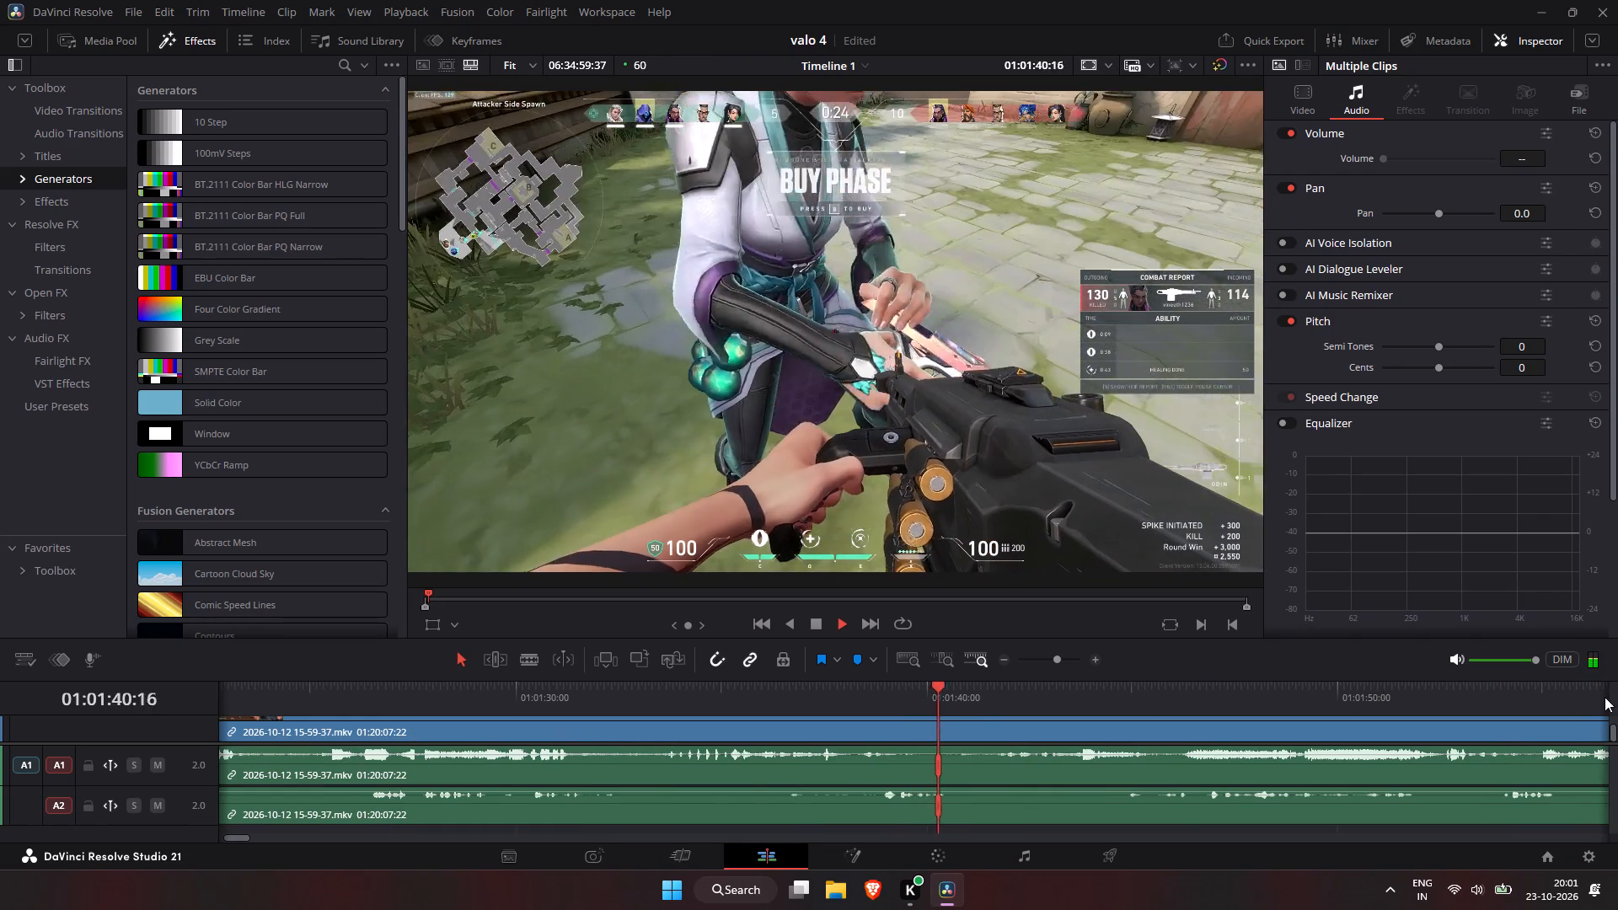
click(1605, 697)
click(1604, 697)
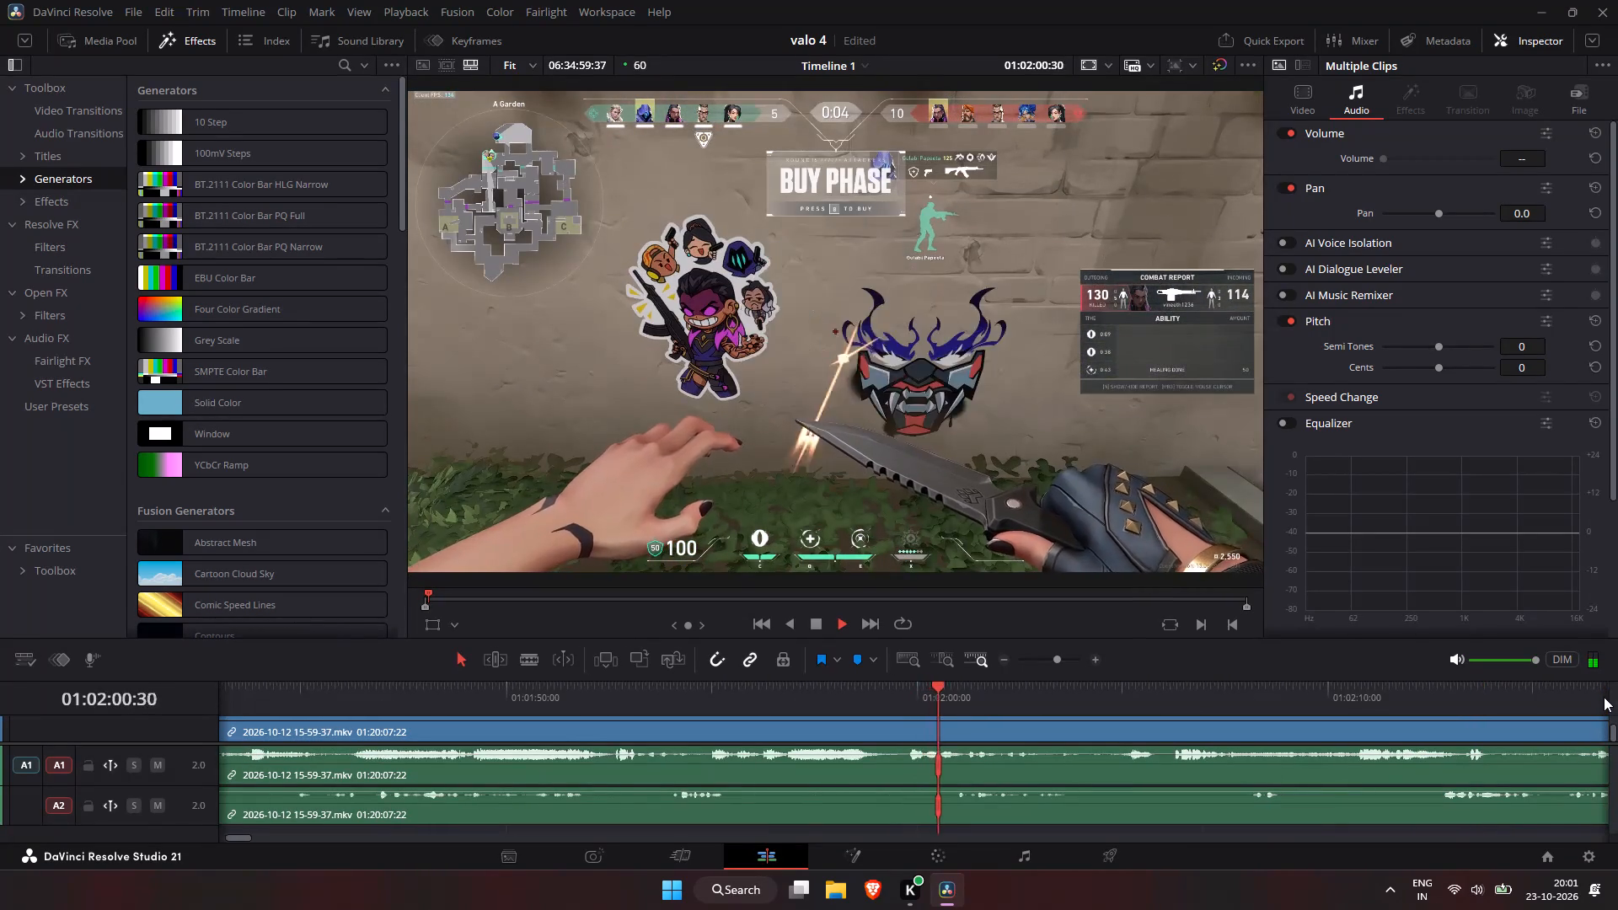
click(1604, 697)
click(1604, 697)
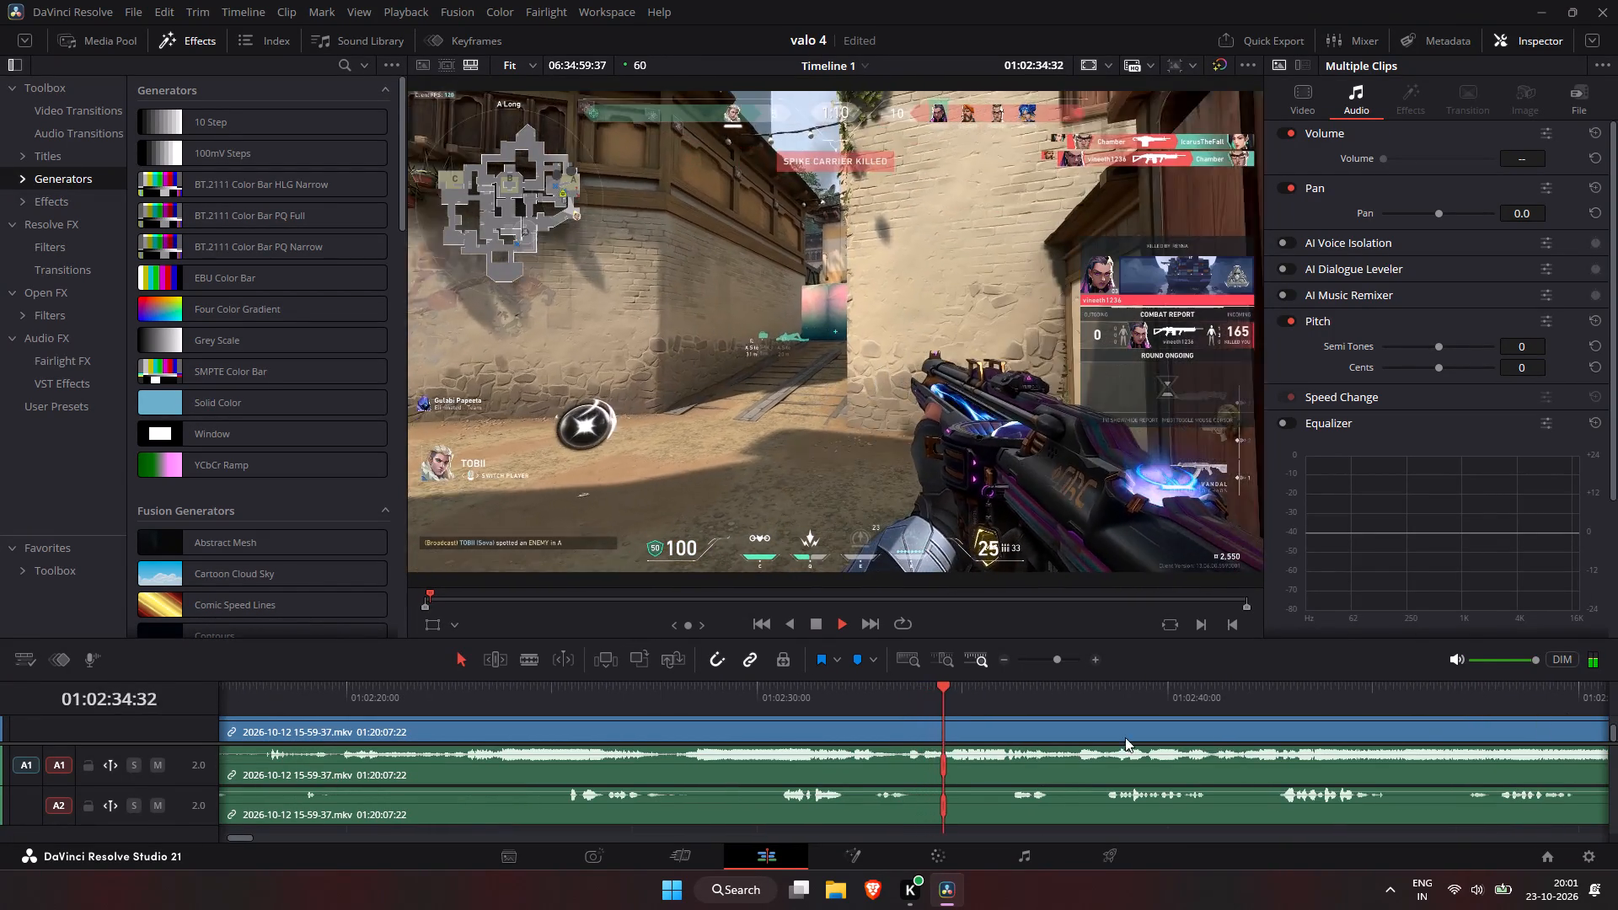
click(565, 702)
click(379, 704)
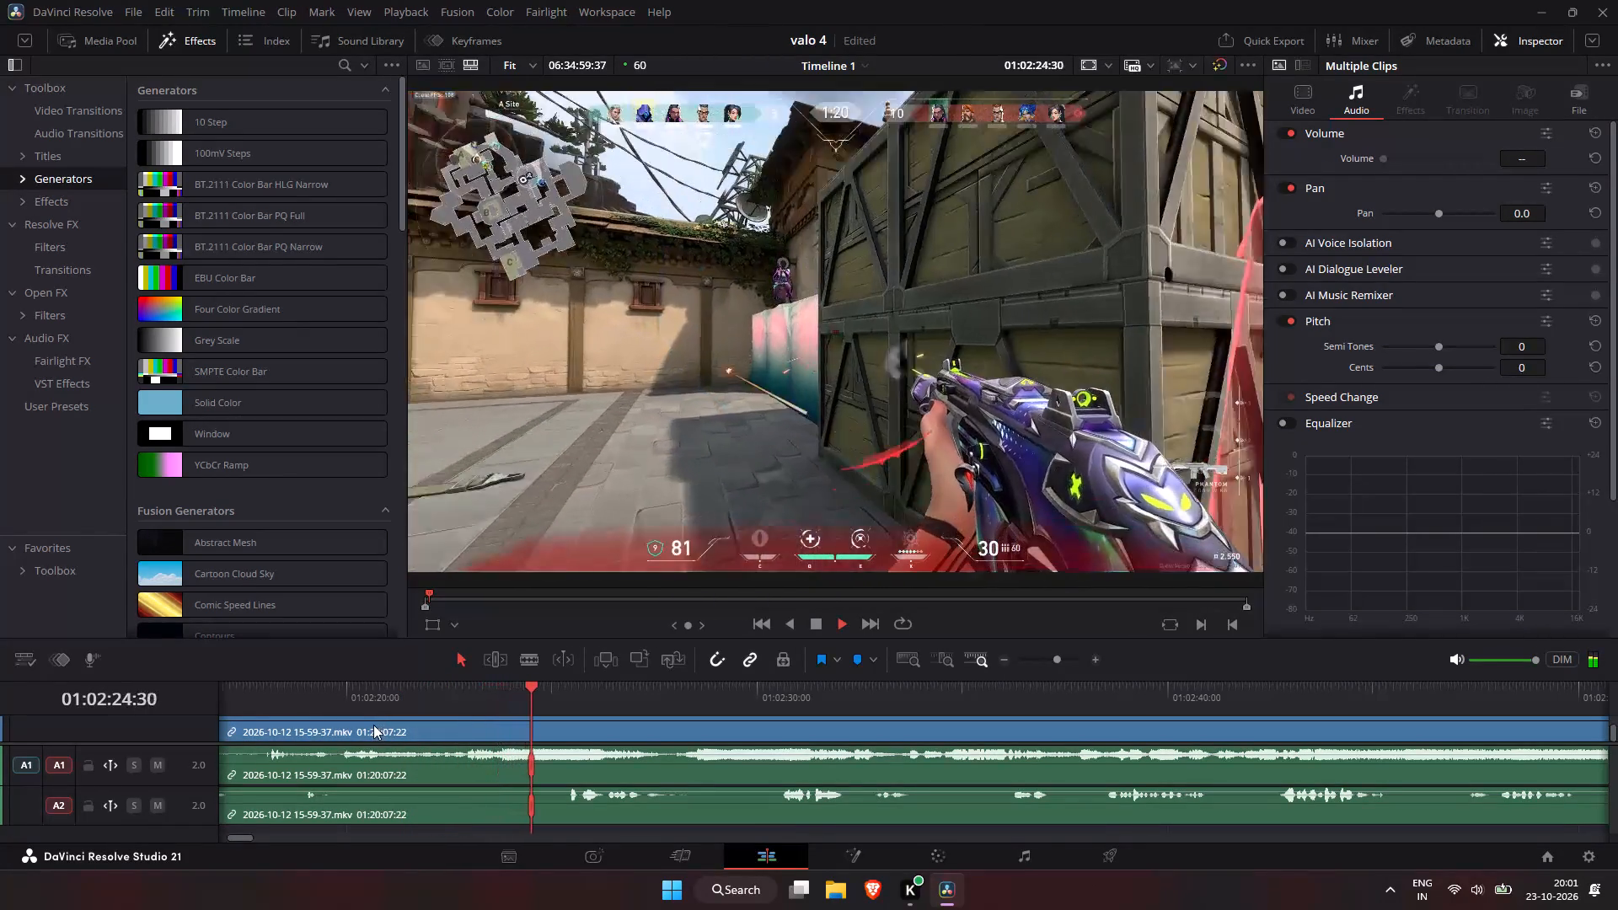
Split the linked clips at 01:02:21:53 on A Site, delete the segment back to the 01:01:08:30 cut, and close the gap.
key(space)
click(438, 693)
key(space)
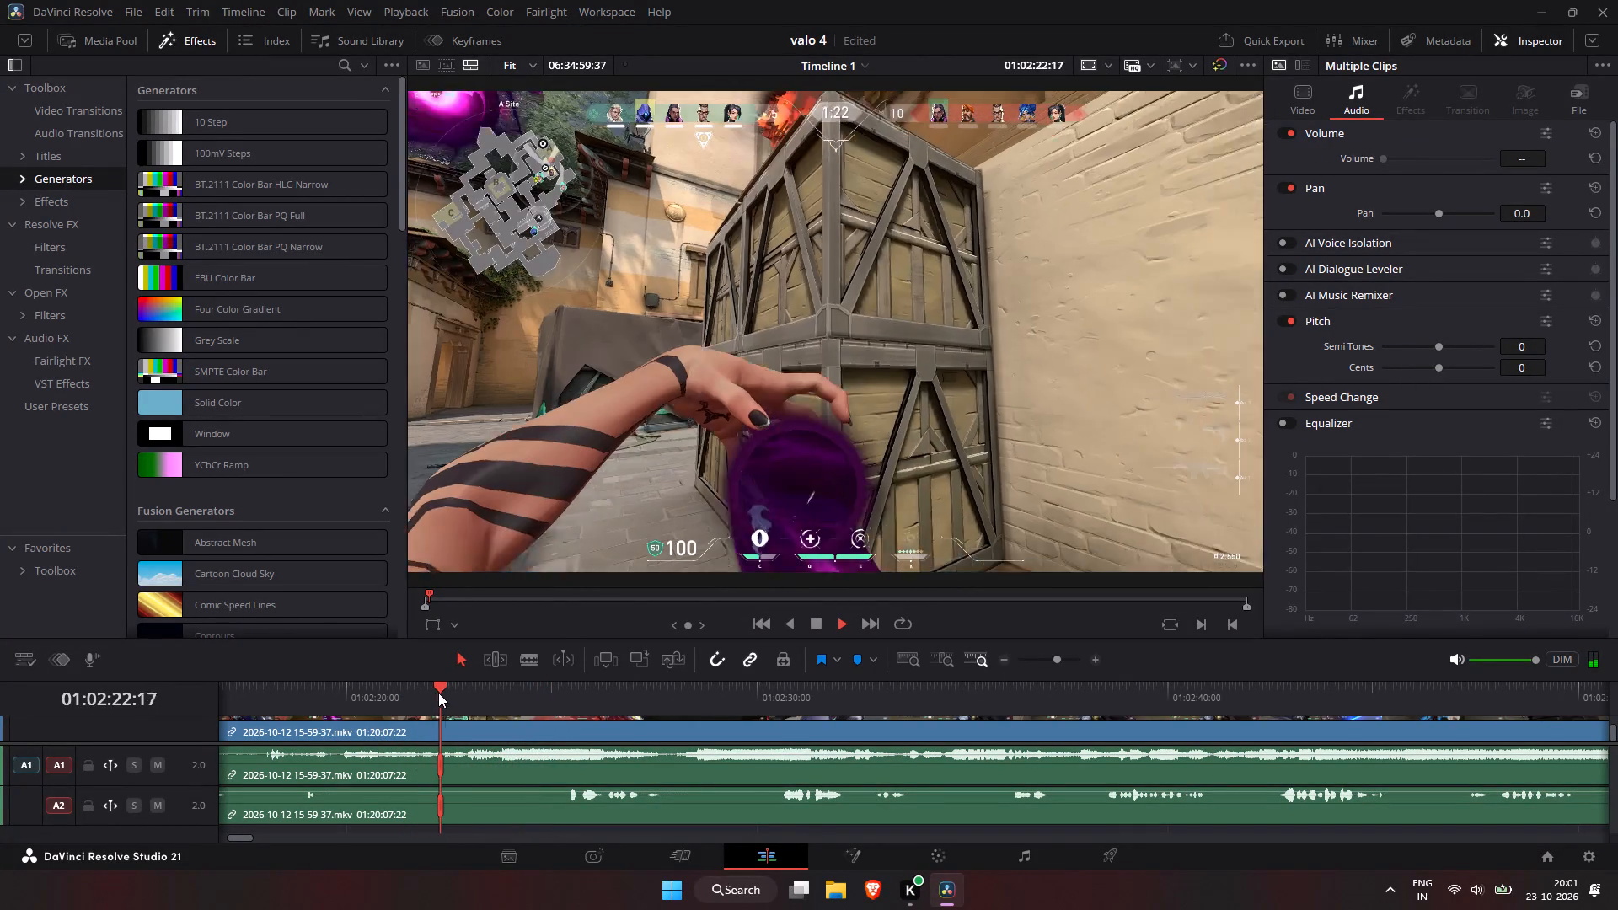
key(space)
click(424, 693)
key(ctrl+b)
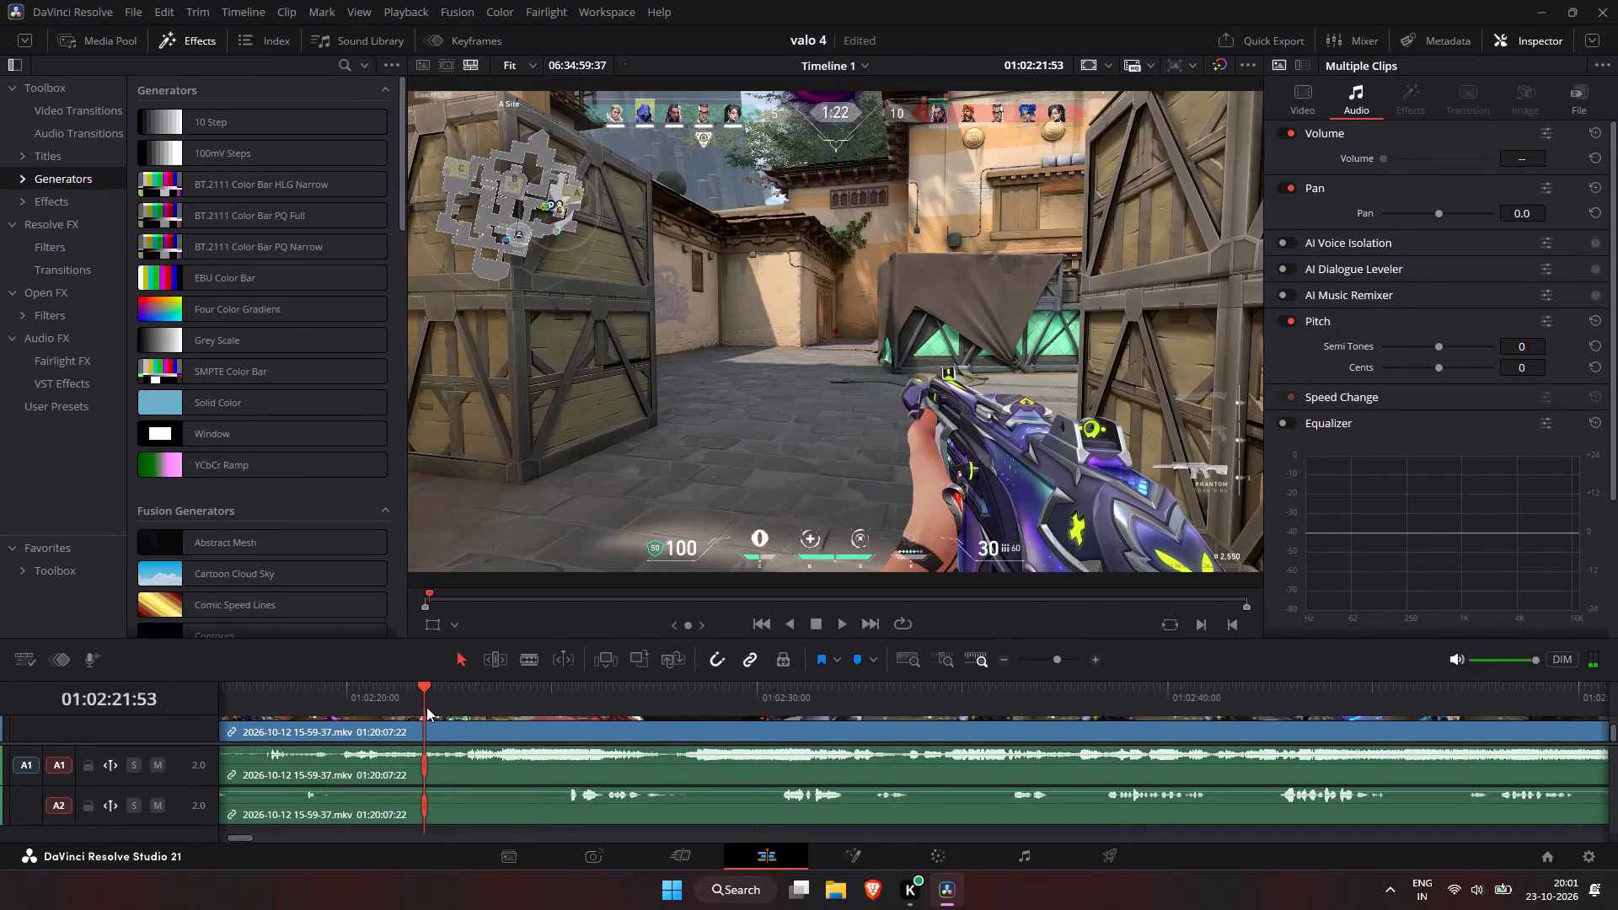
click(388, 720)
key(Tab)
click(387, 725)
key(Tab)
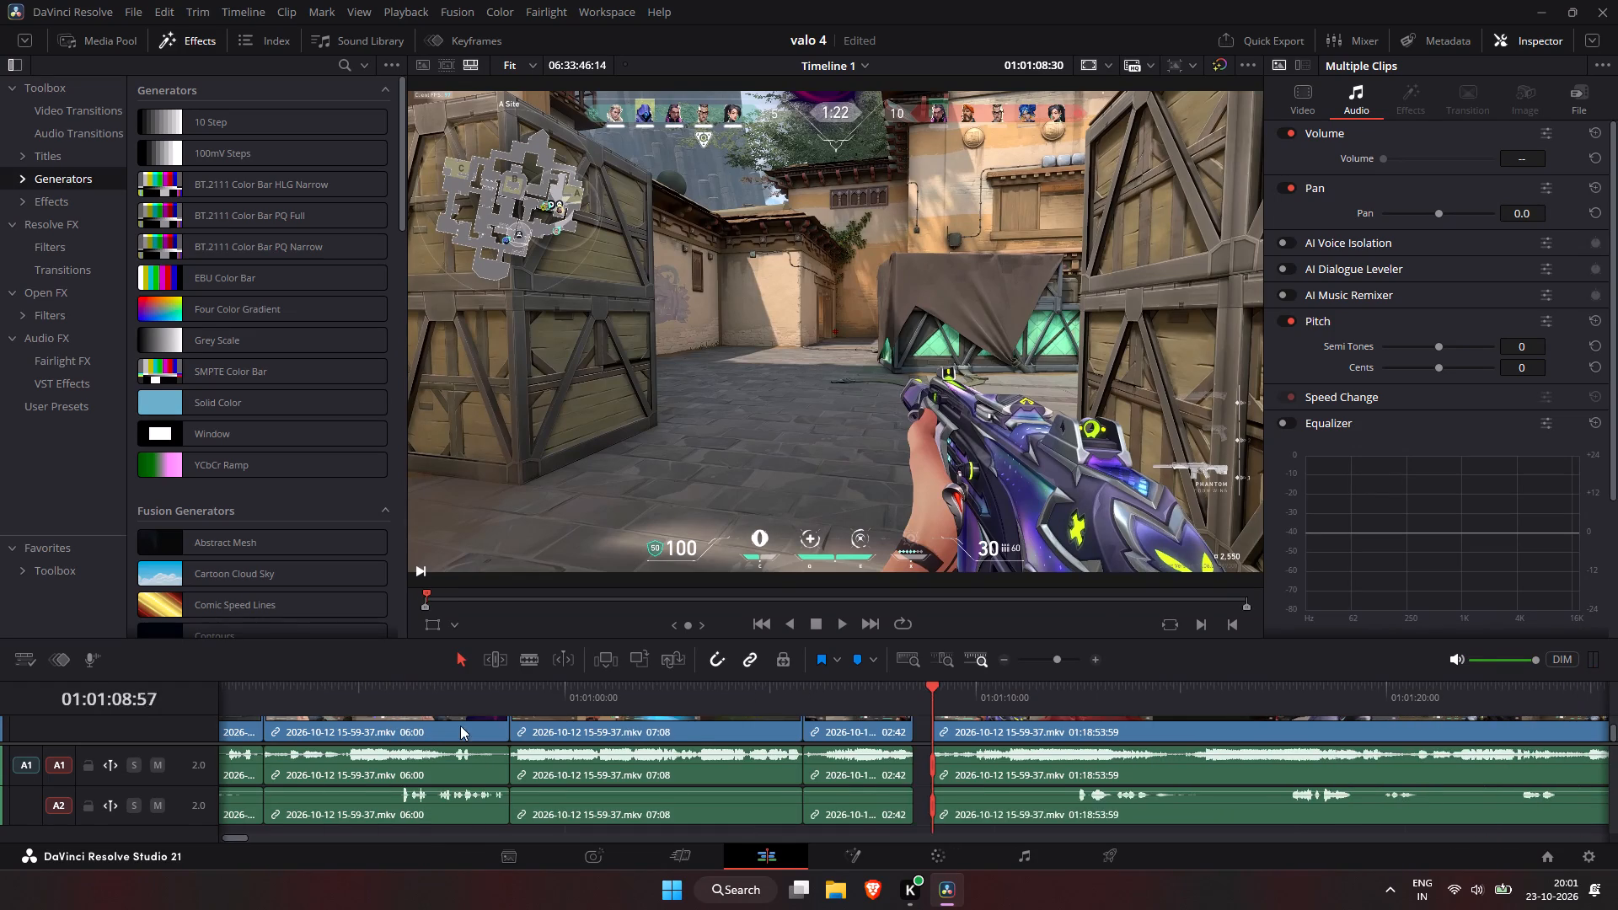
Play back the new 01:01:08:30 join and split the linked clips after the player's death at 01:01:15:05.
click(858, 689)
key(space)
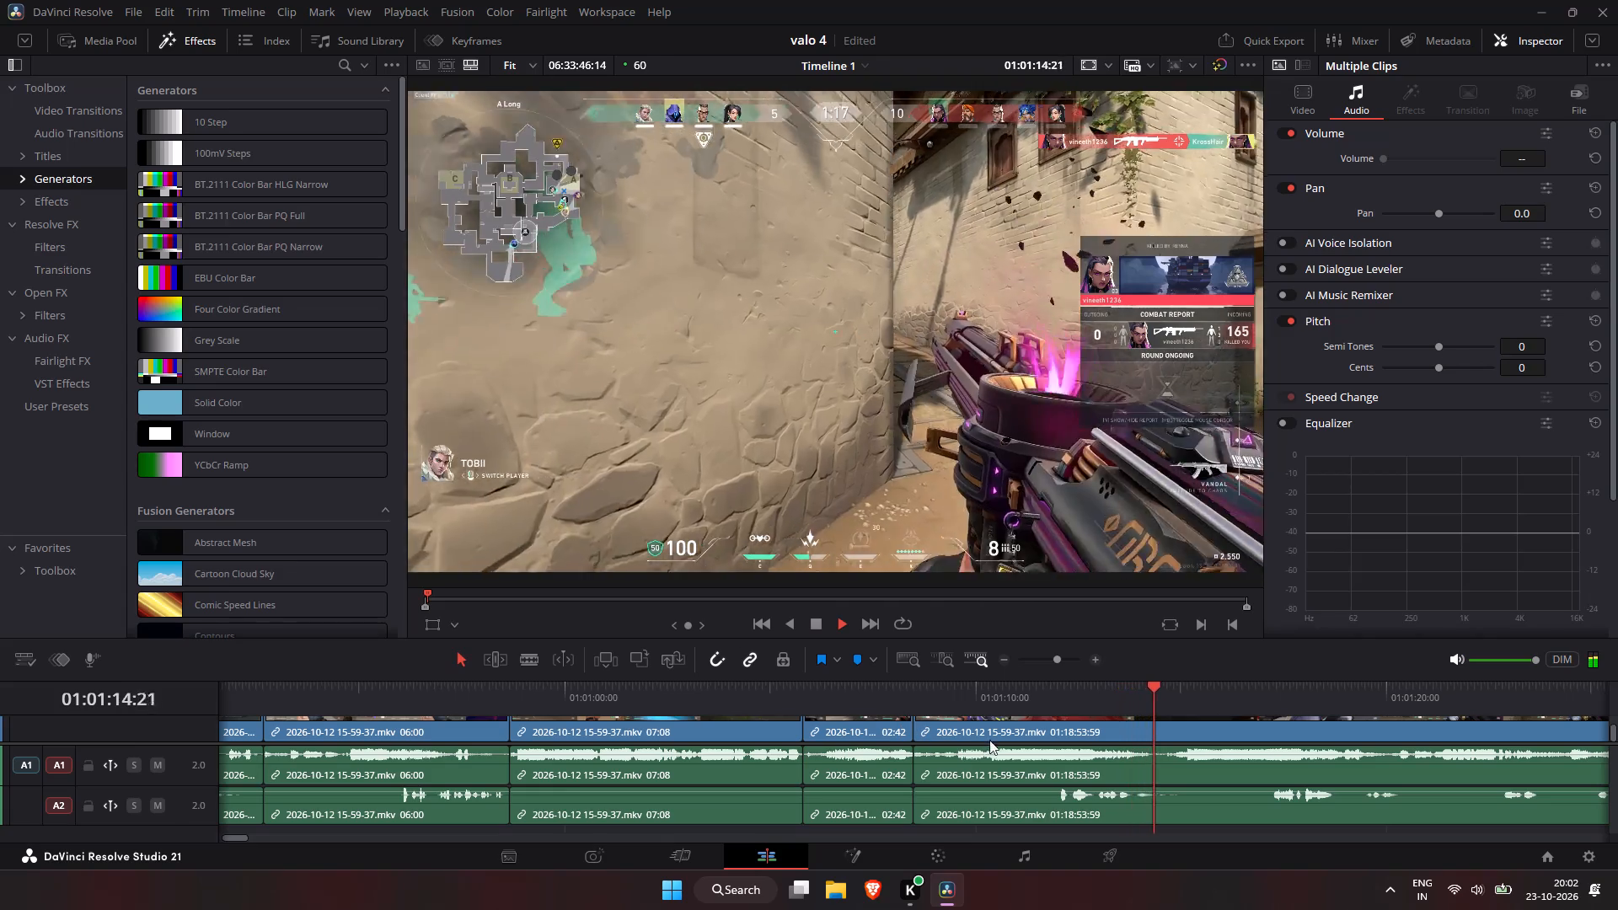
key(space)
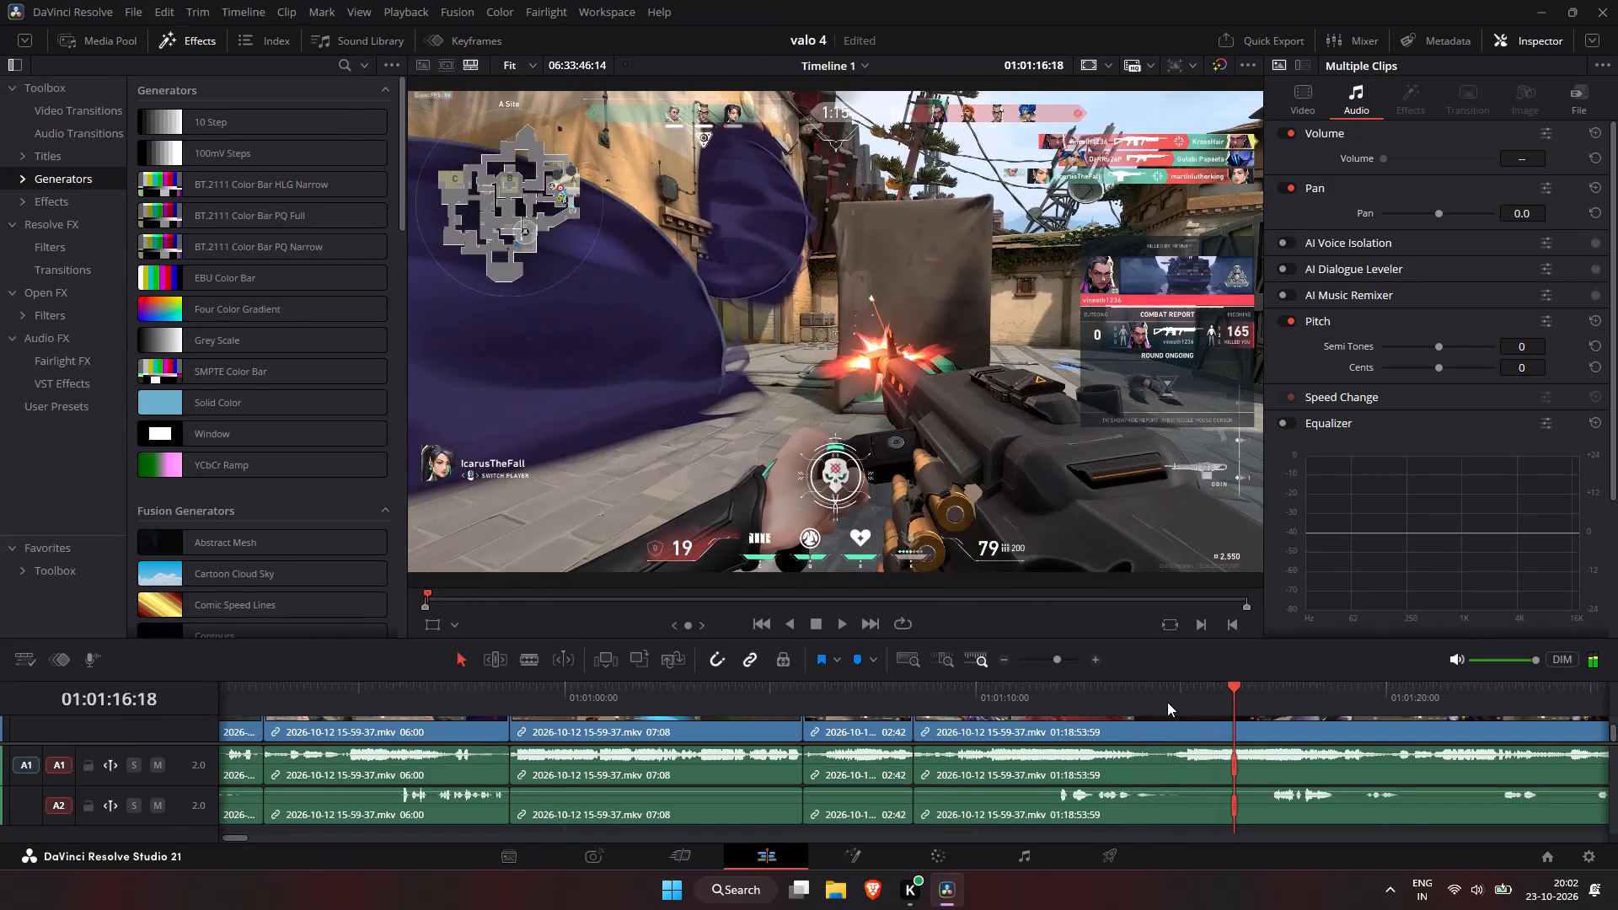
click(1152, 693)
key(space)
key(space)
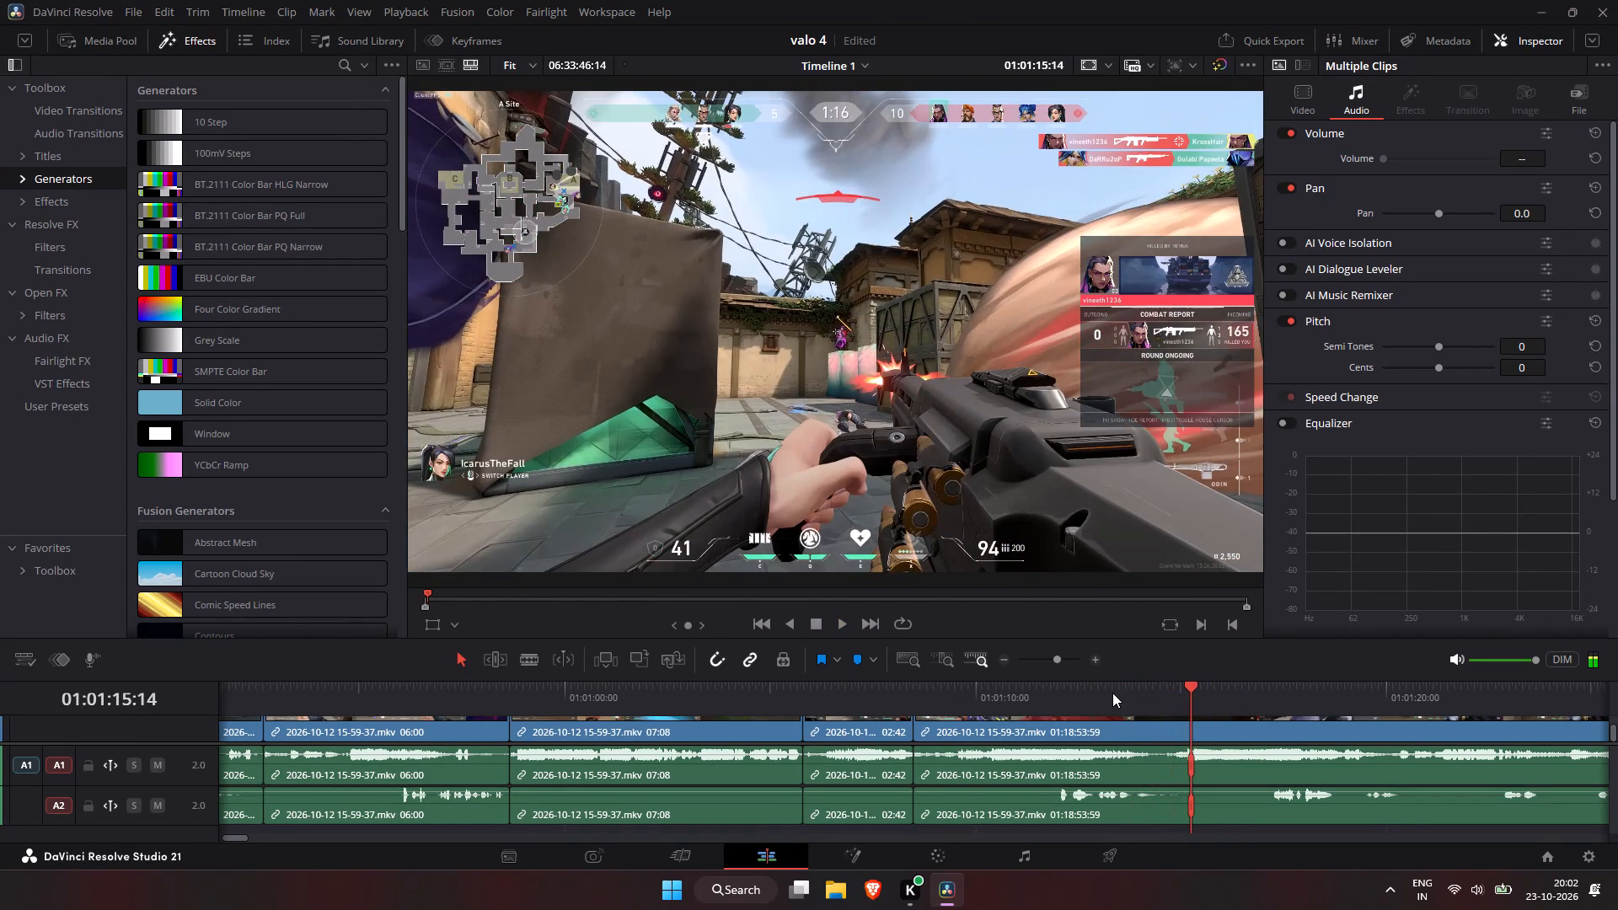
drag(1139, 695, 1156, 700)
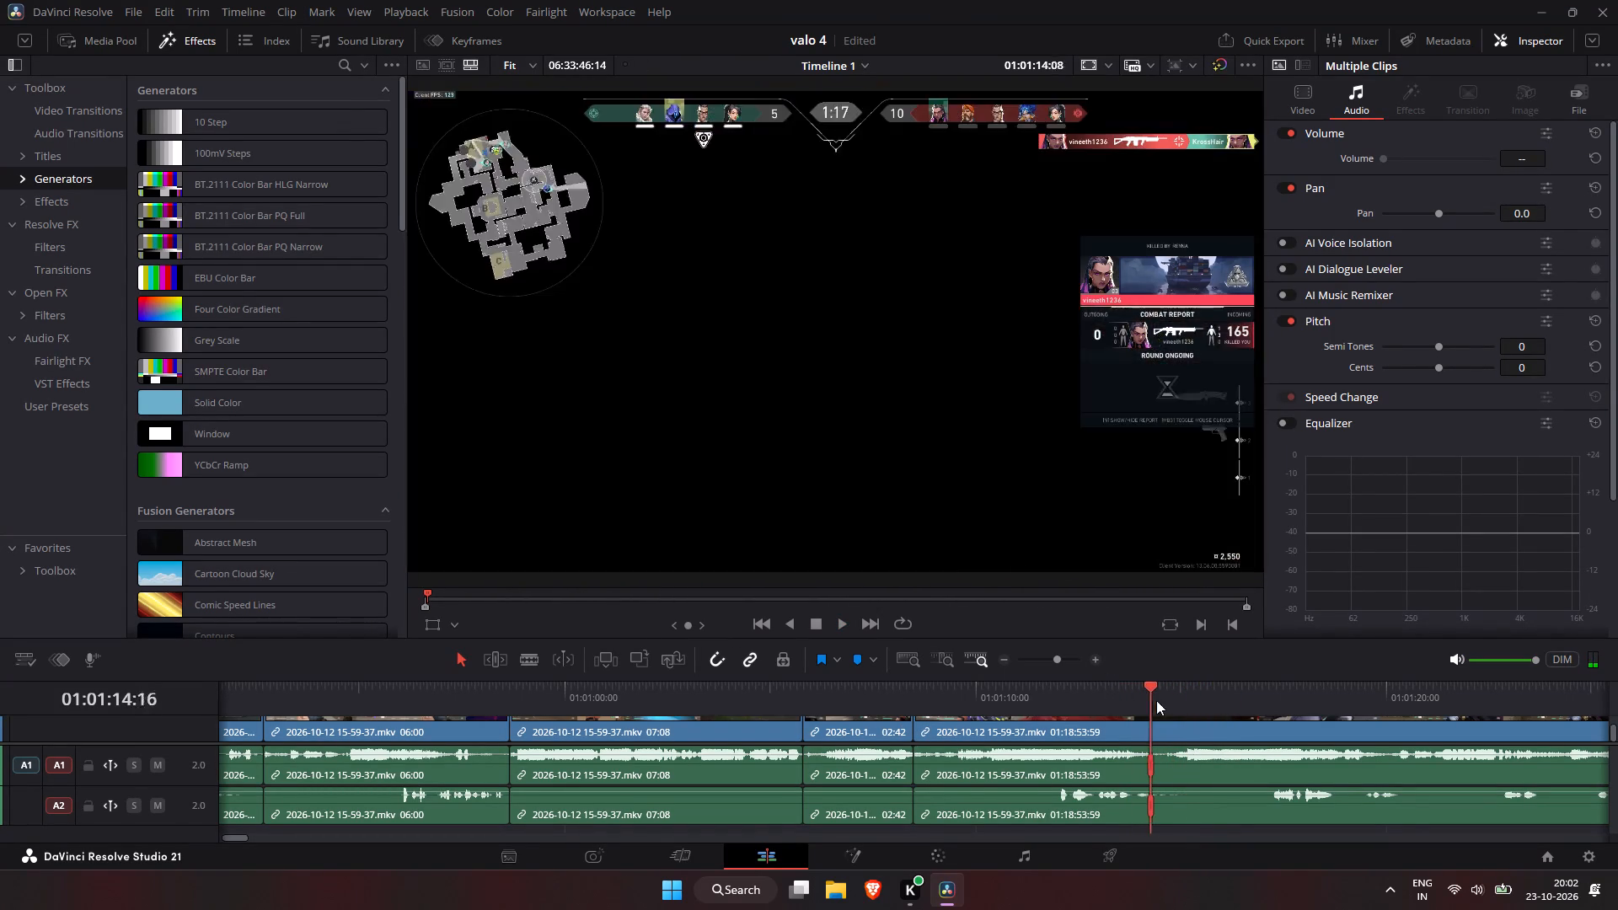
drag(1156, 700, 1185, 714)
key(ctrl+b)
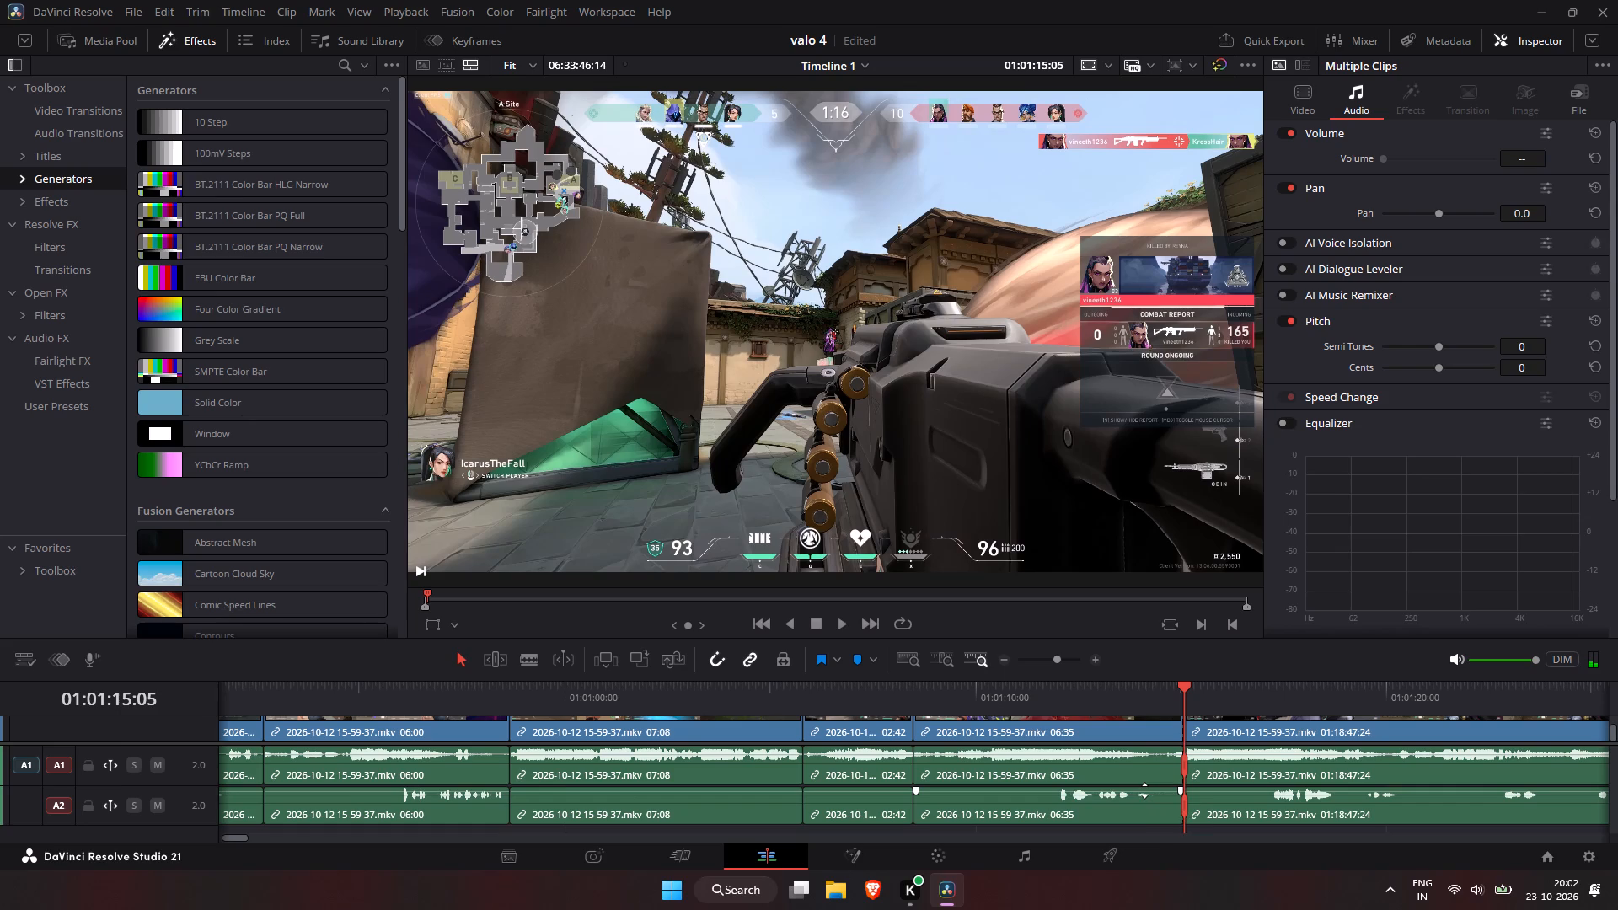
Raise the A2 audio volume of the segment between the 01:01:08:30 and 01:01:15:05 cuts.
drag(1144, 790, 1153, 790)
Split the linked clips again at about 01:01:13:45, while the fallen player is on screen.
drag(1131, 657, 1133, 677)
click(1122, 689)
click(1127, 684)
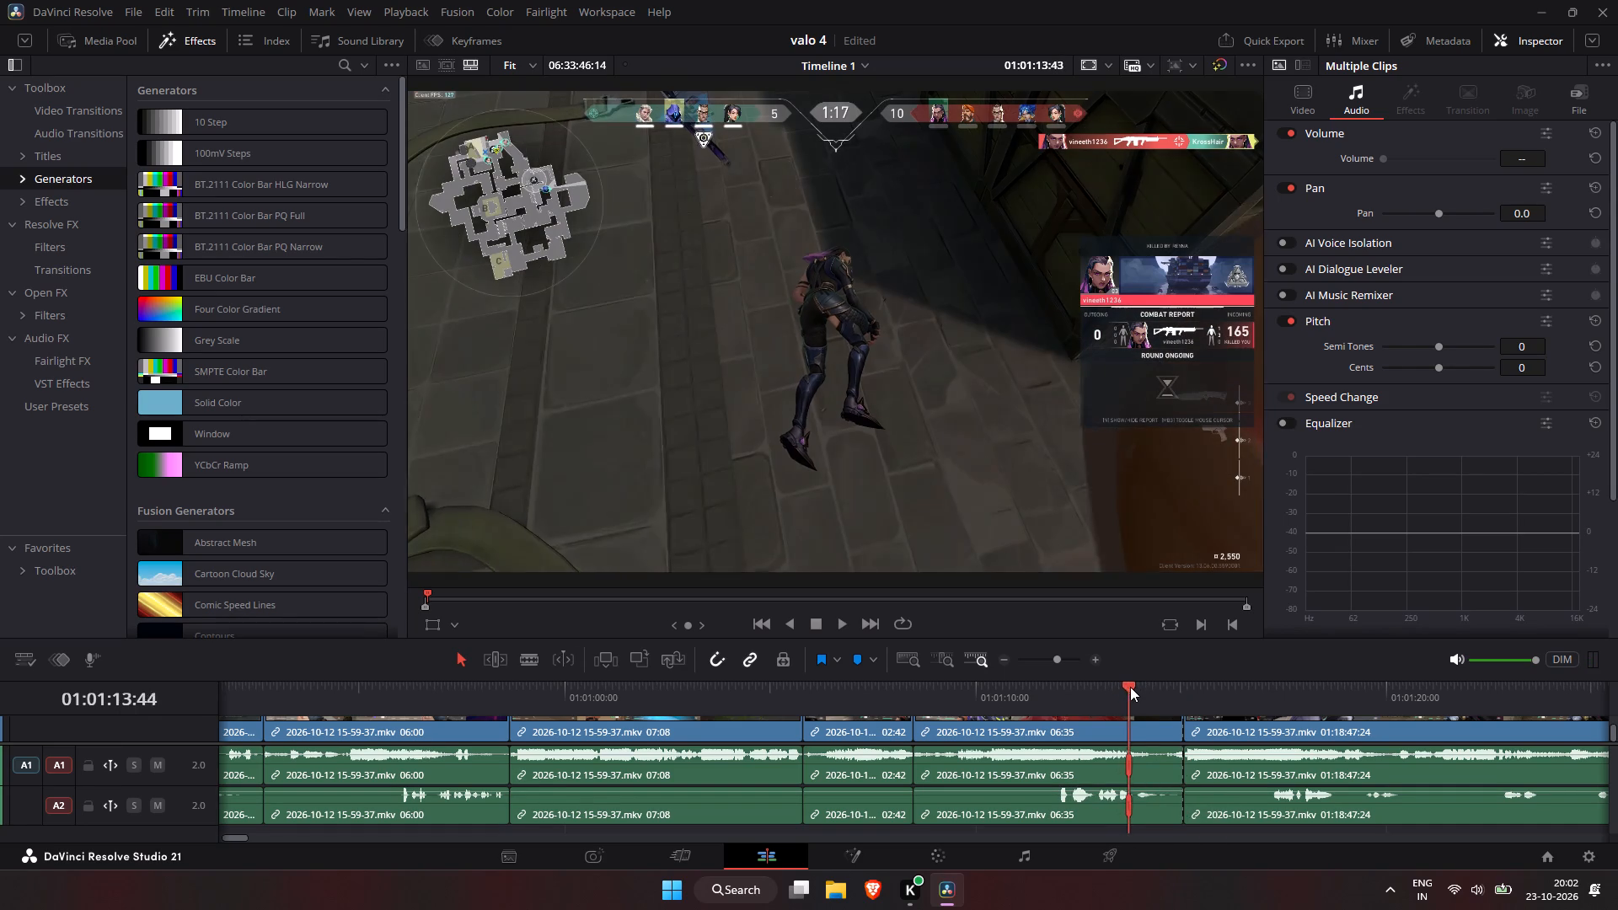
key(ctrl+b)
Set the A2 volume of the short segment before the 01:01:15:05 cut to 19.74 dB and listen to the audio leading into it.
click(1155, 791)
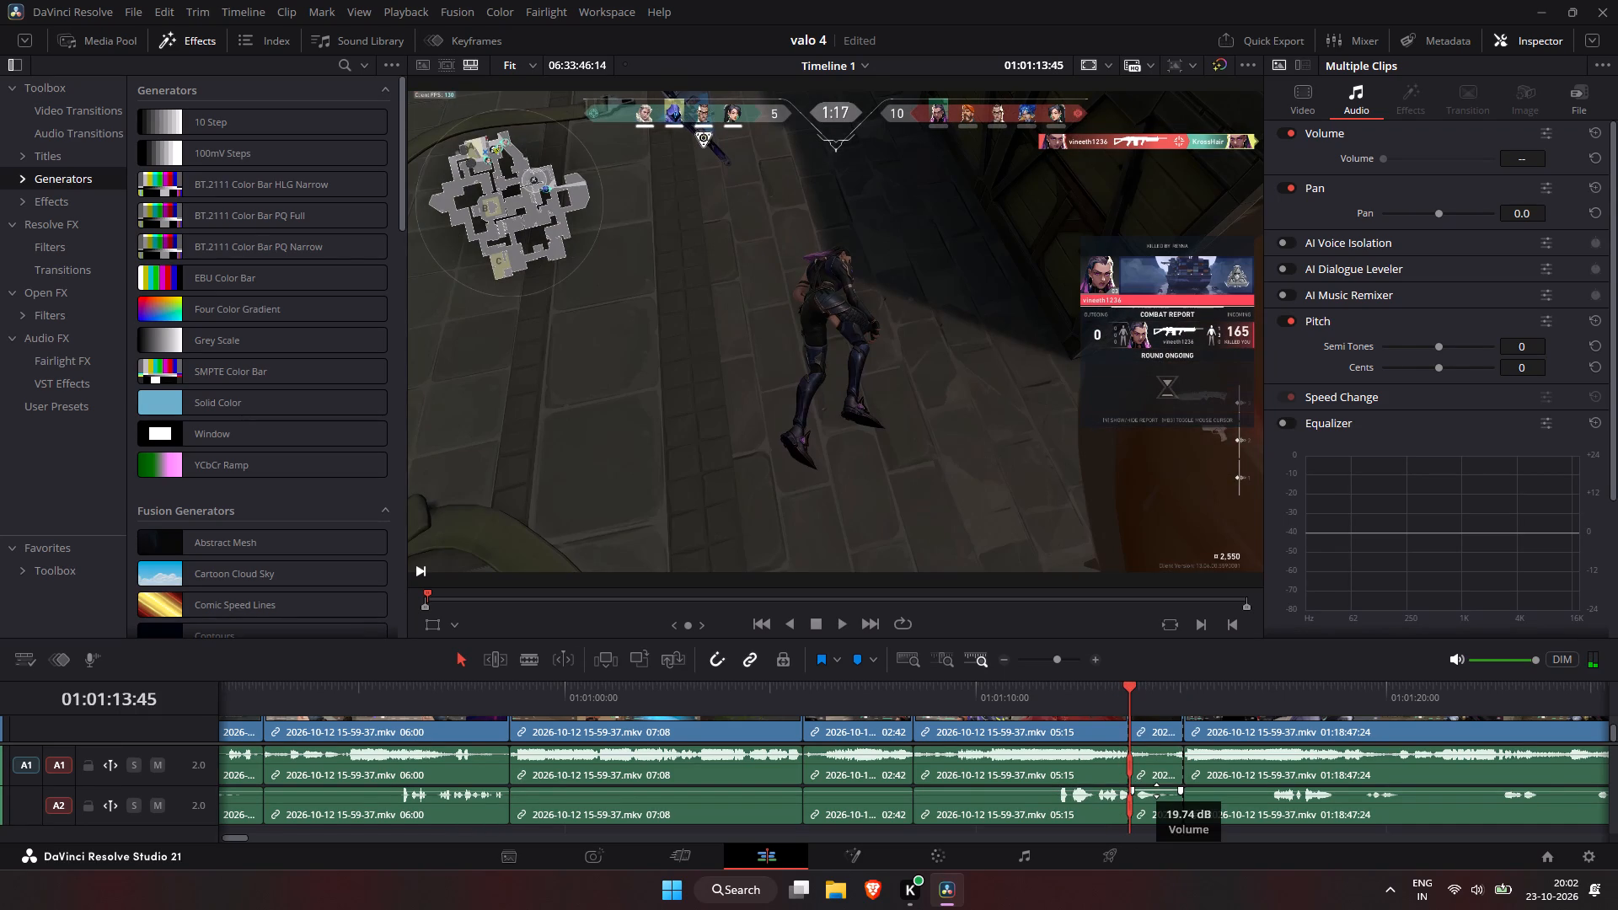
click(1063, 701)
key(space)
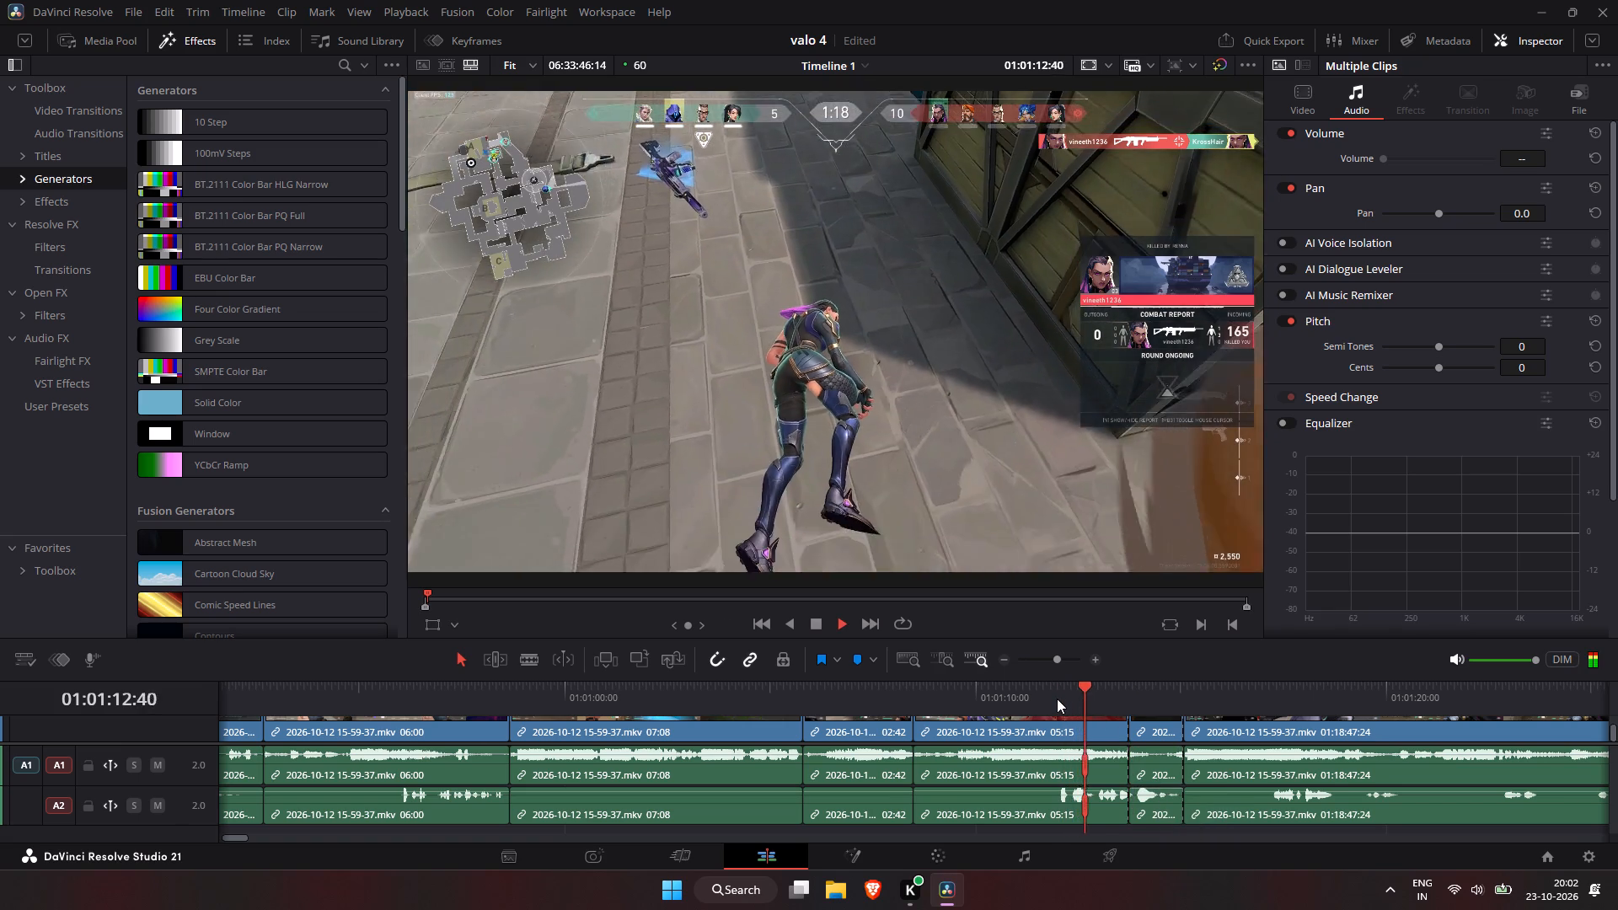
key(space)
Set the A2 volume of the 05:15 segment before the 01:01:13:45 cut to 11.84 dB and play it back.
click(1096, 791)
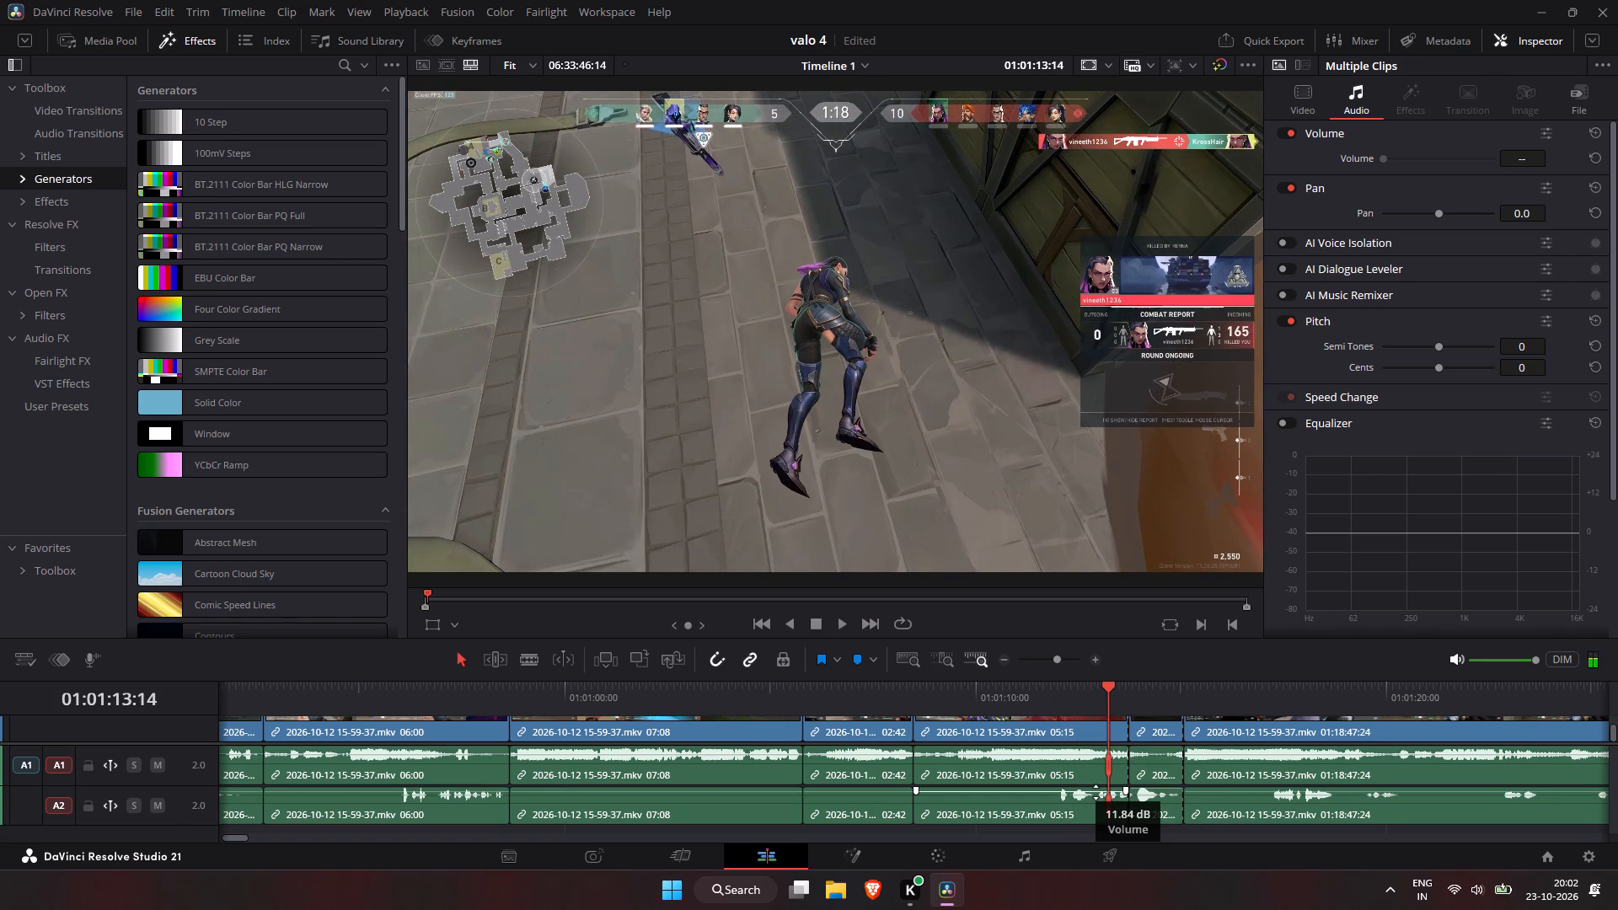
click(1058, 692)
key(space)
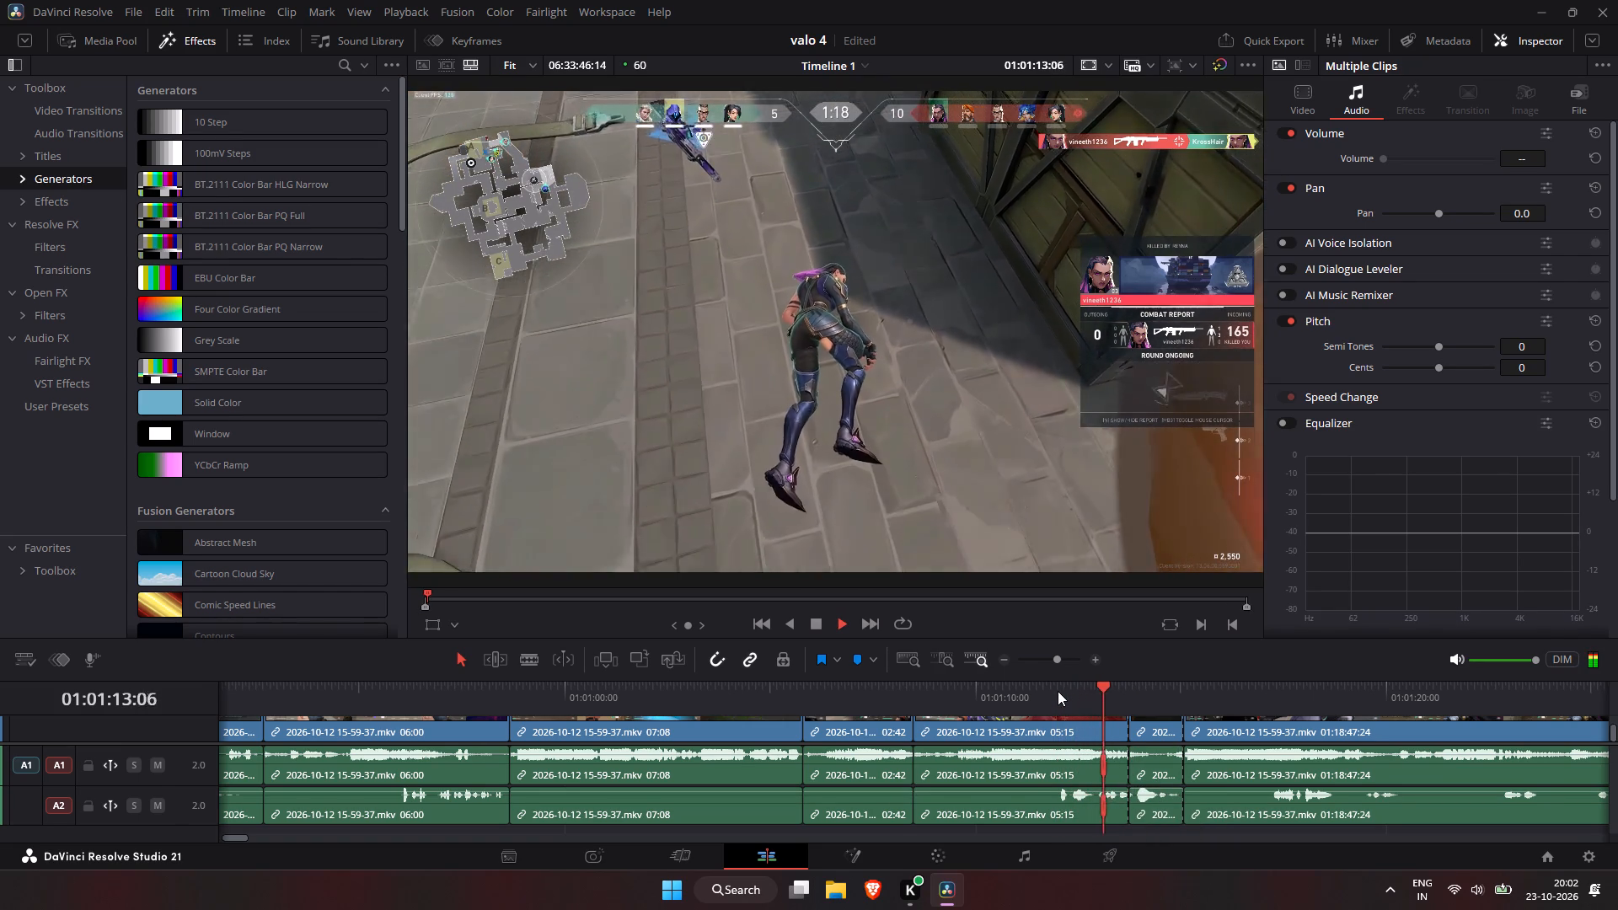
key(space)
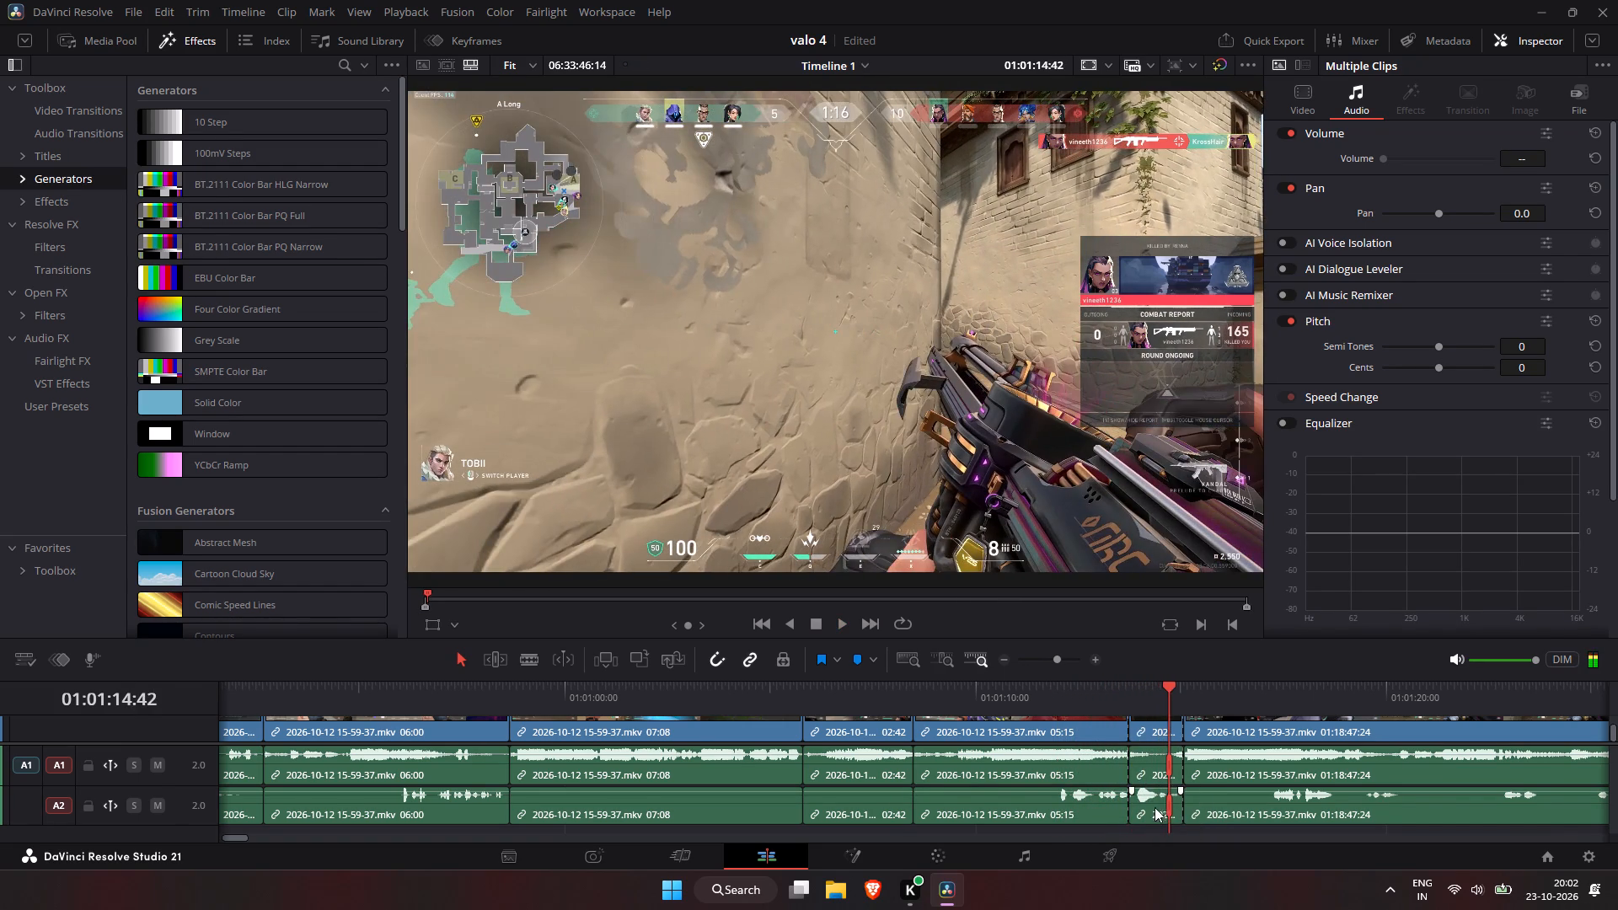
Set the A2 volume of the short segment between the 01:01:13:45 and 01:01:15:05 cuts to 11.84 dB and play it back.
click(1152, 790)
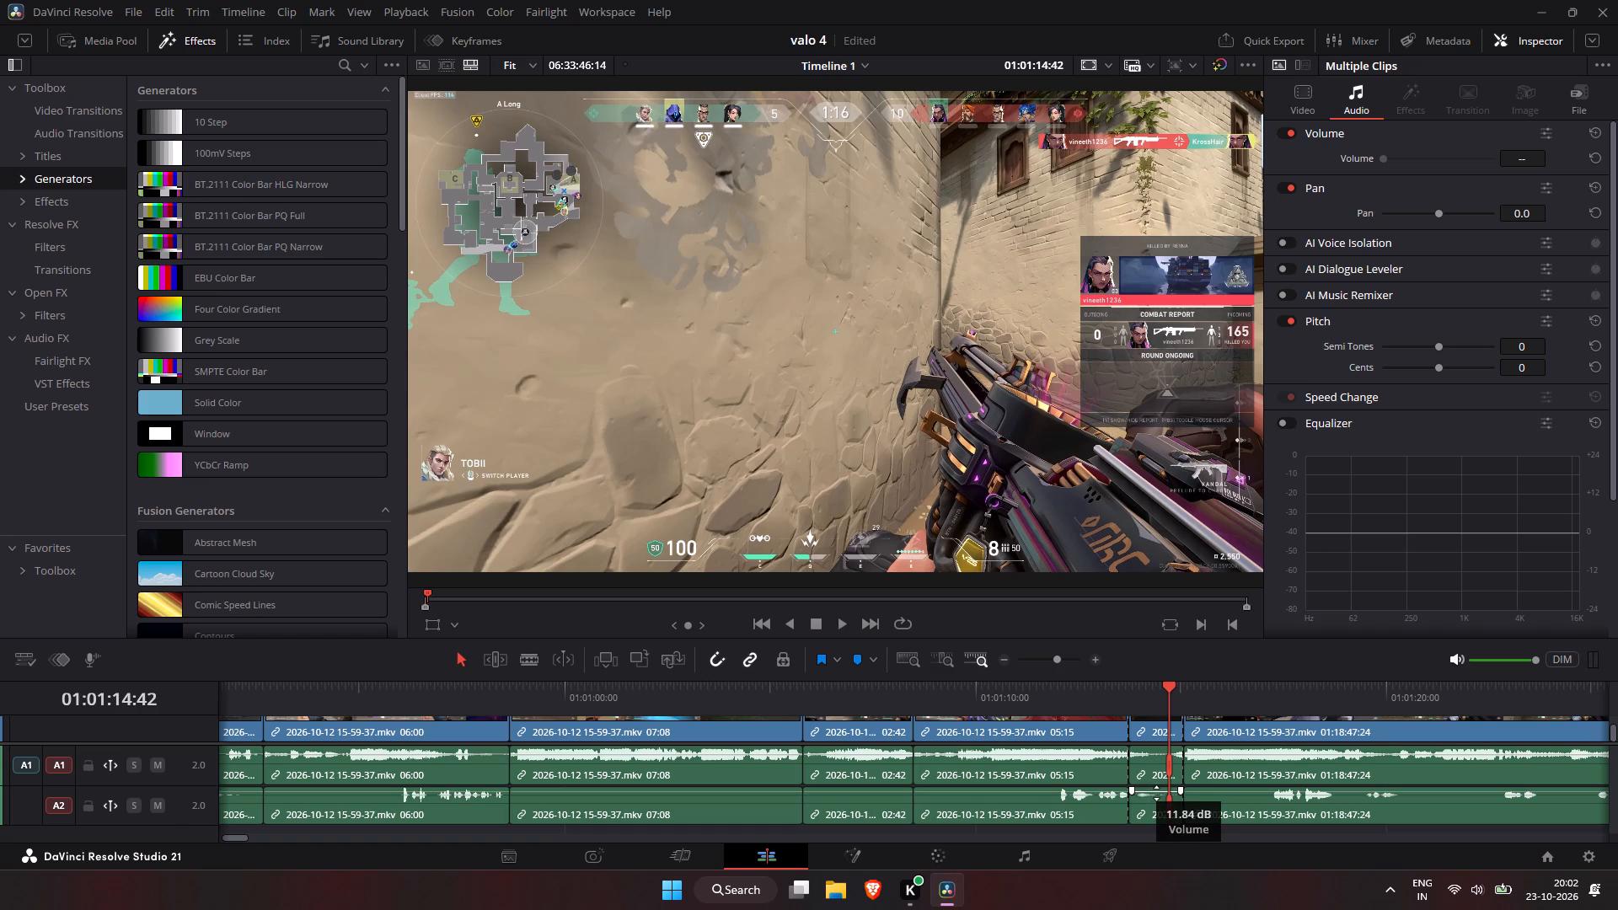
drag(1162, 703, 1160, 707)
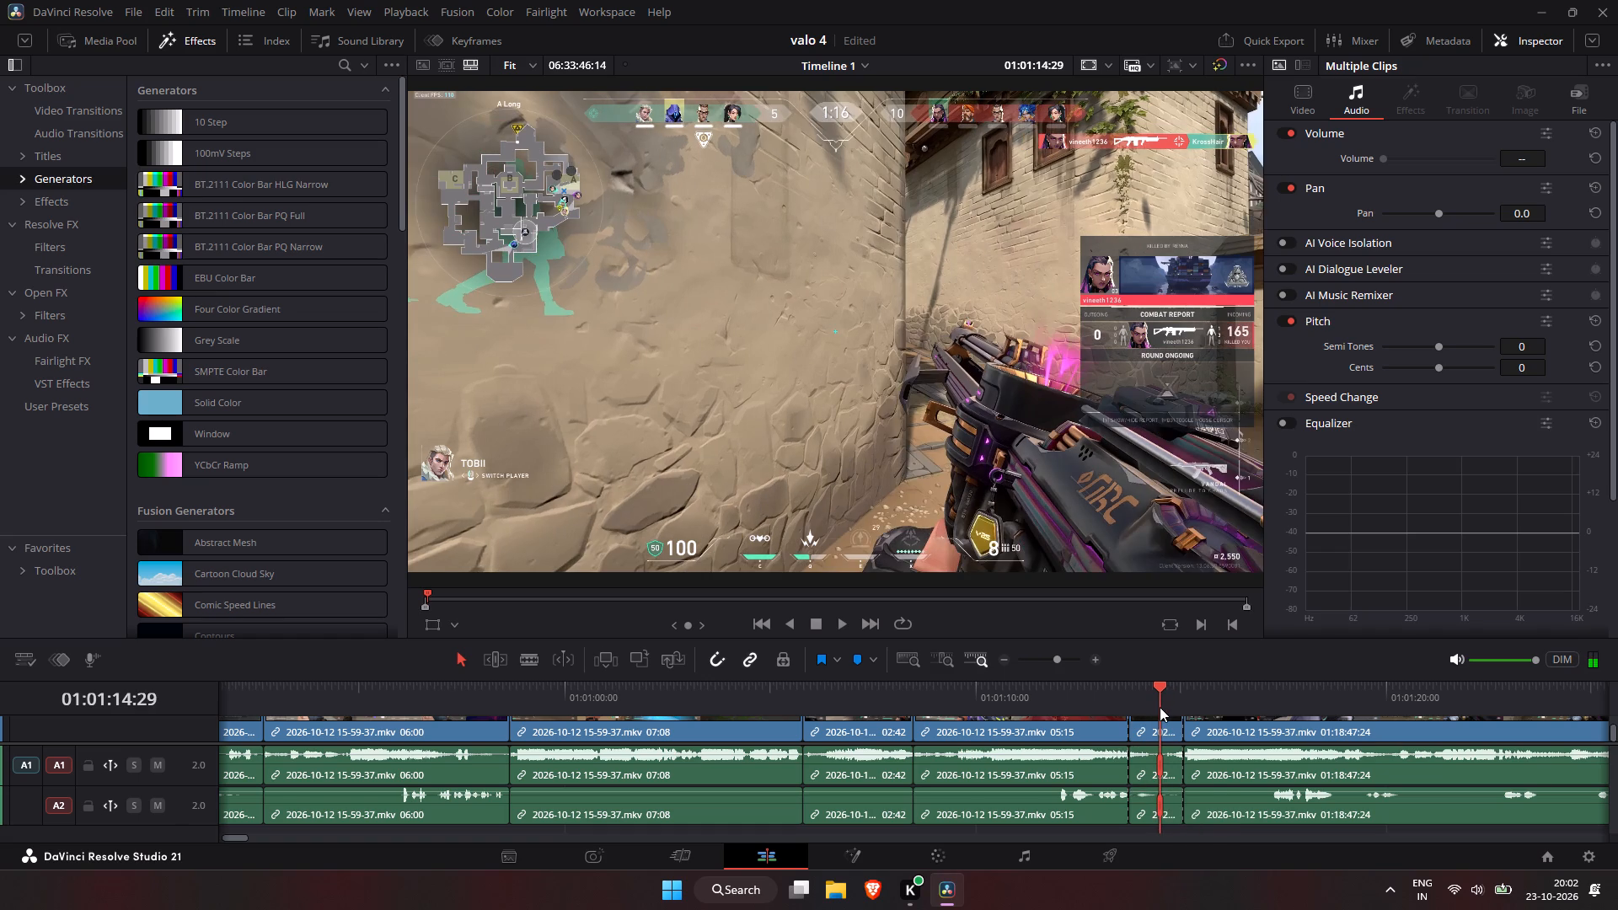
drag(1160, 707, 1152, 709)
click(1131, 697)
key(space)
key(space)
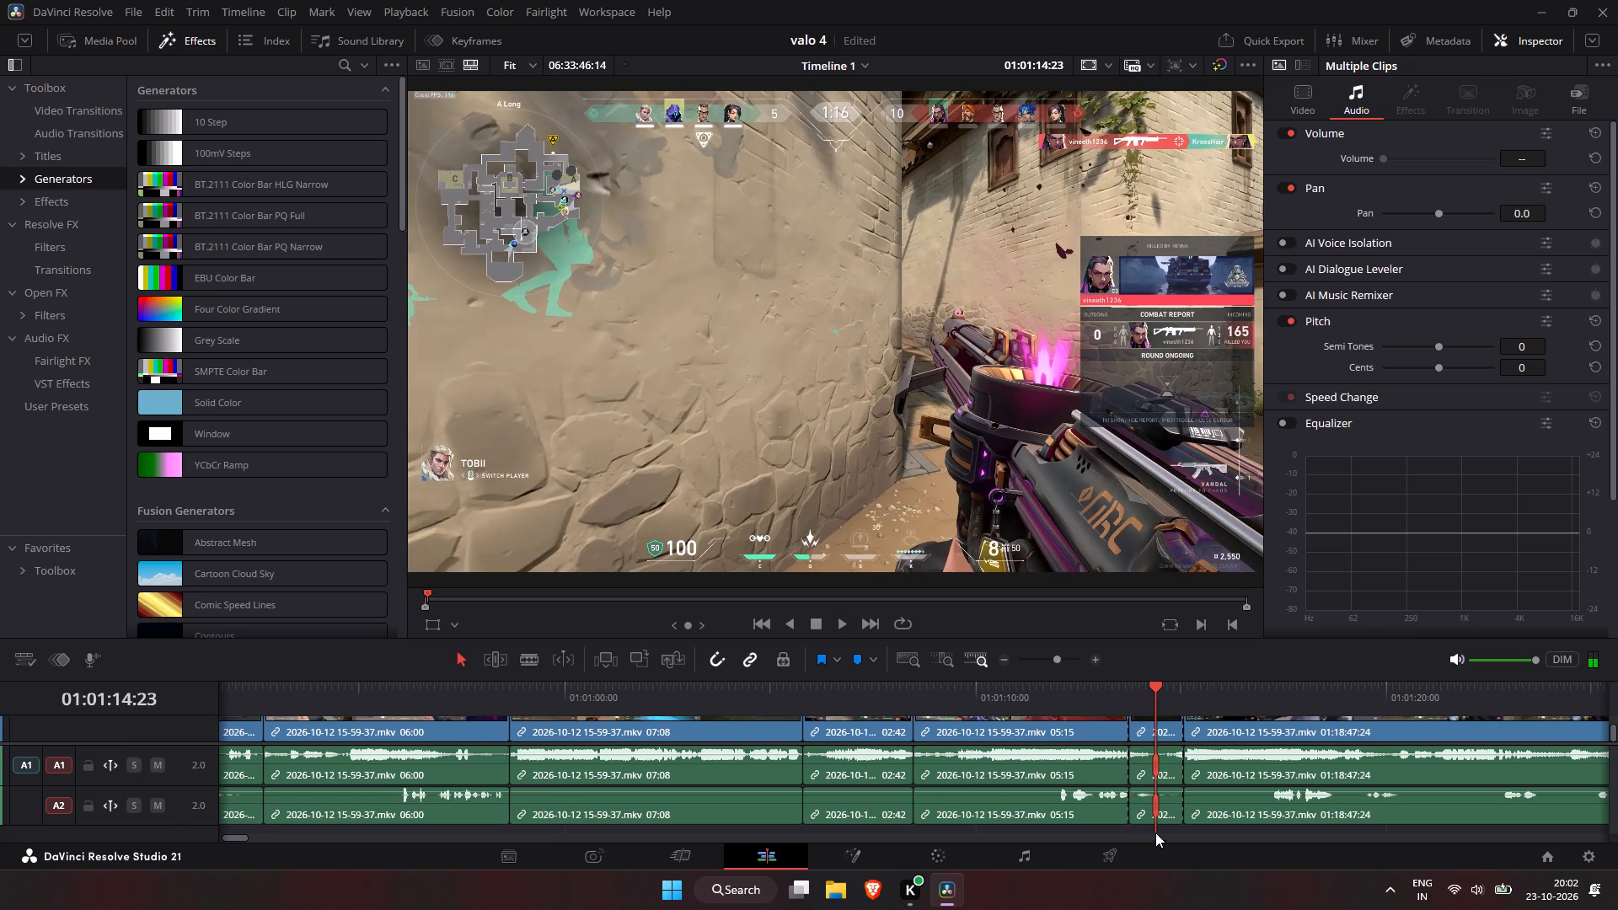
Recheck the short segment between the 01:01:13:45 and 01:01:15:05 cuts by playback and set its A2 volume to 19.74 dB.
click(1143, 792)
click(1132, 710)
key(space)
key(space)
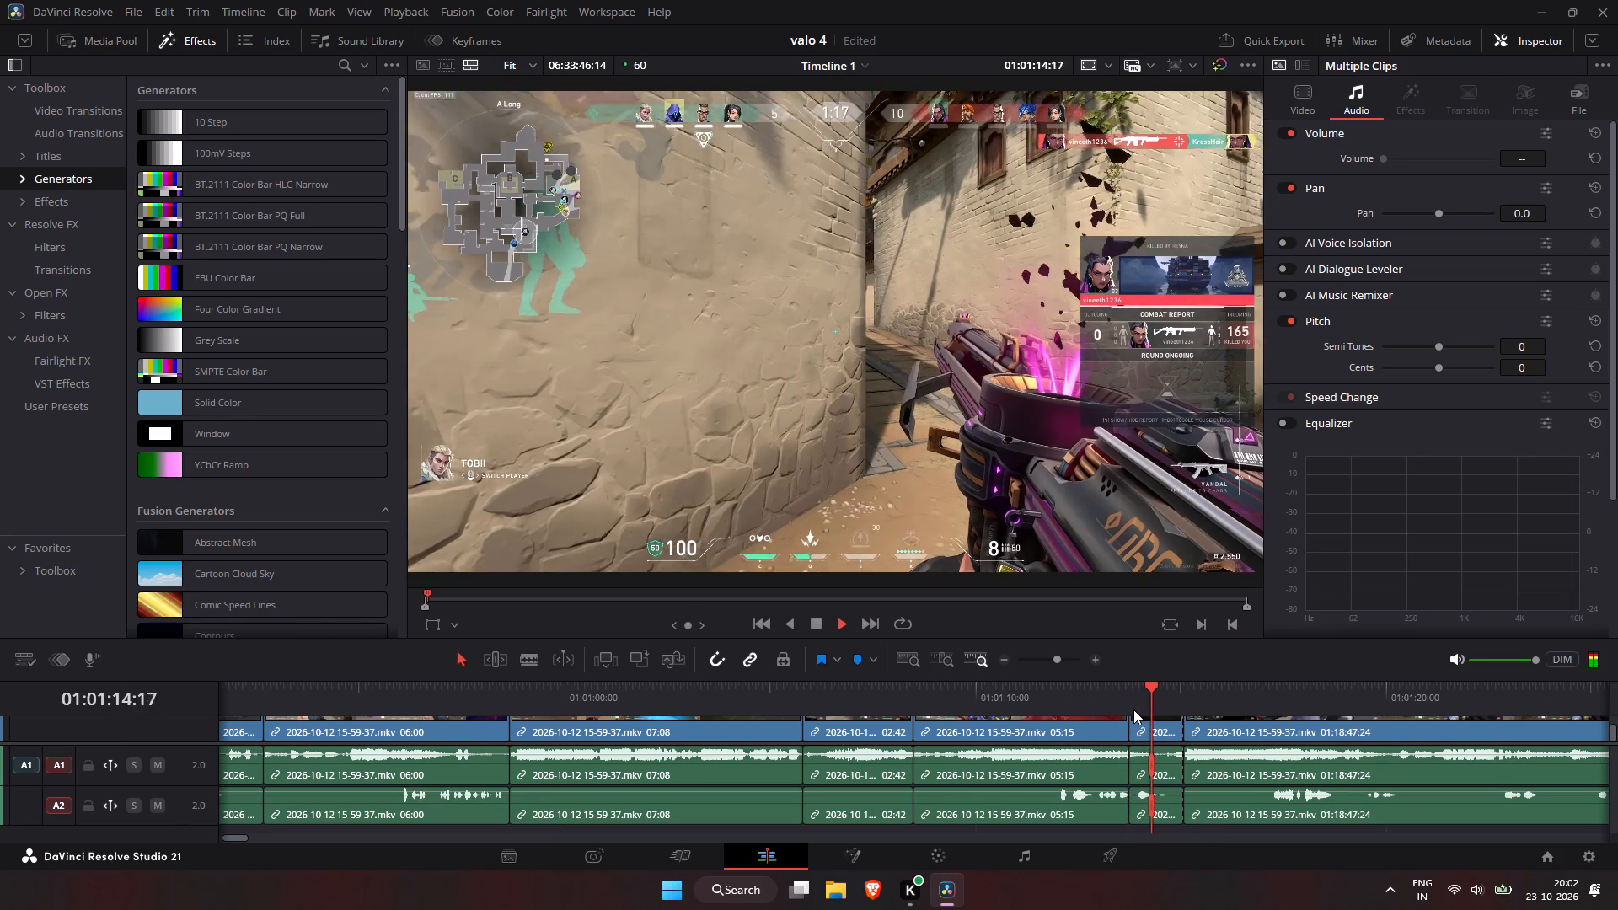
click(1145, 790)
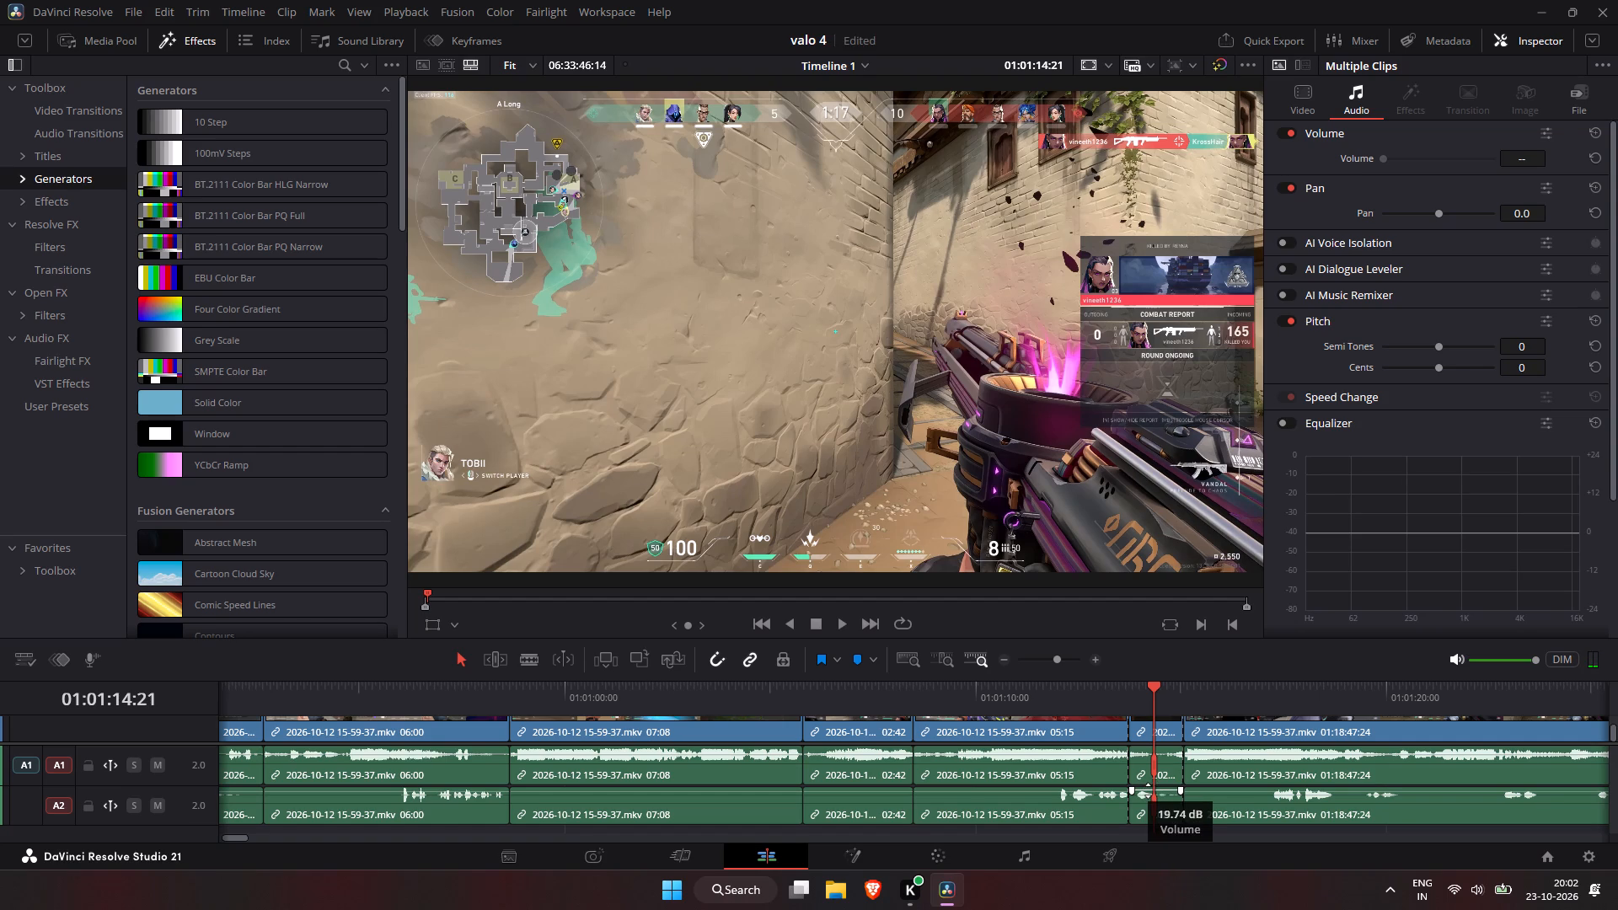
Play from the 01:01:13:45 cut and split the linked clips at about 01:01:14:23.
click(1127, 707)
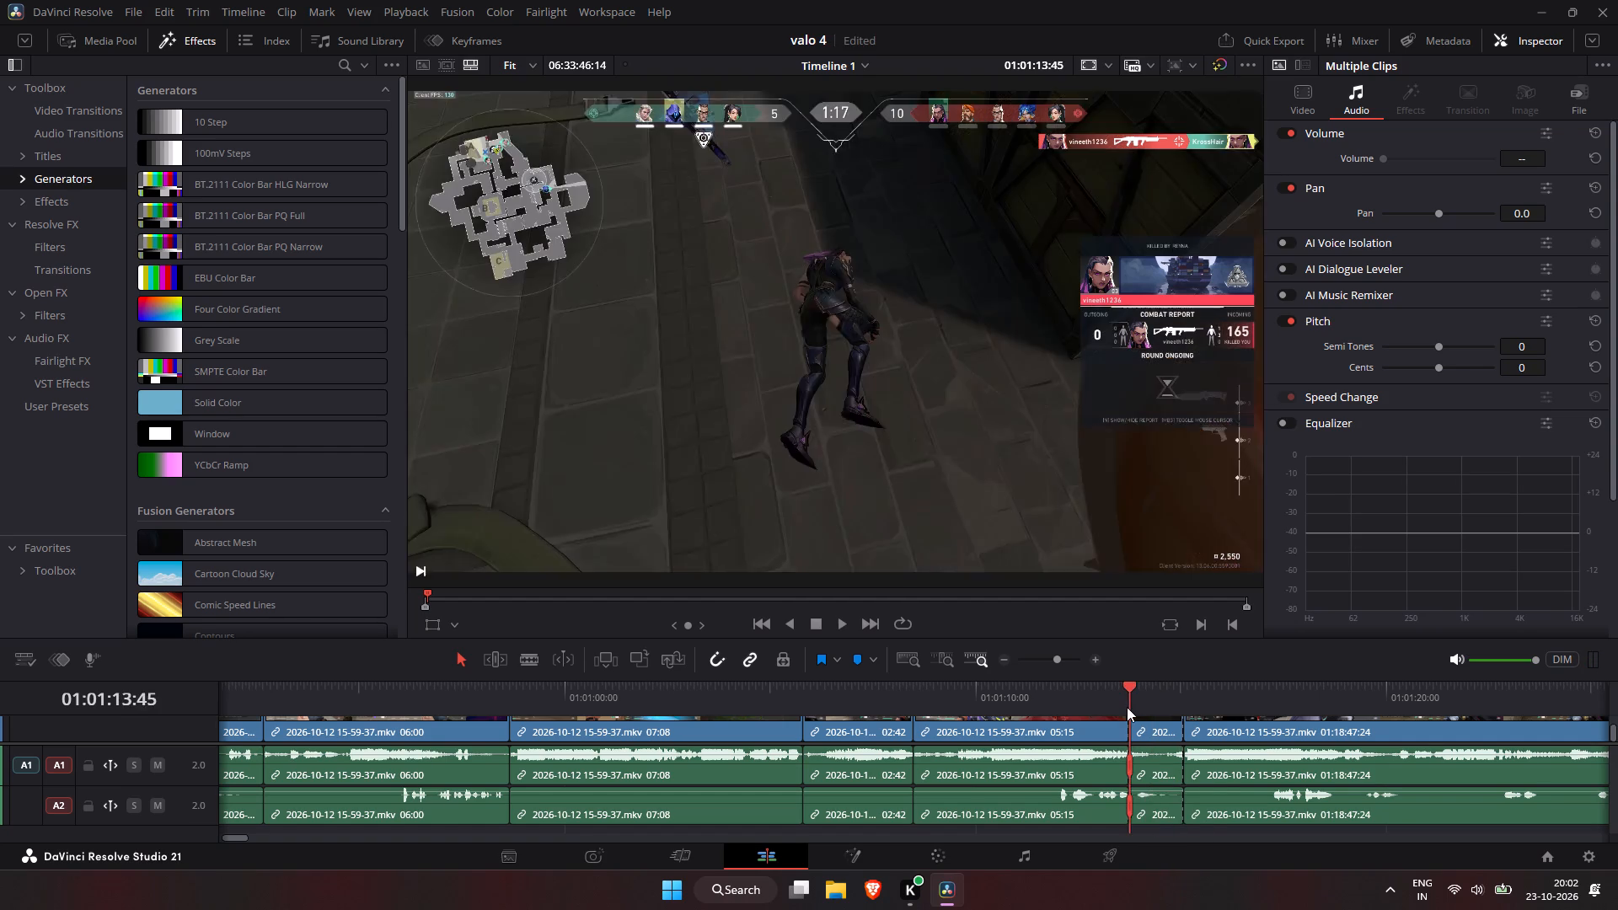
key(space)
key(space)
key(ctrl+b)
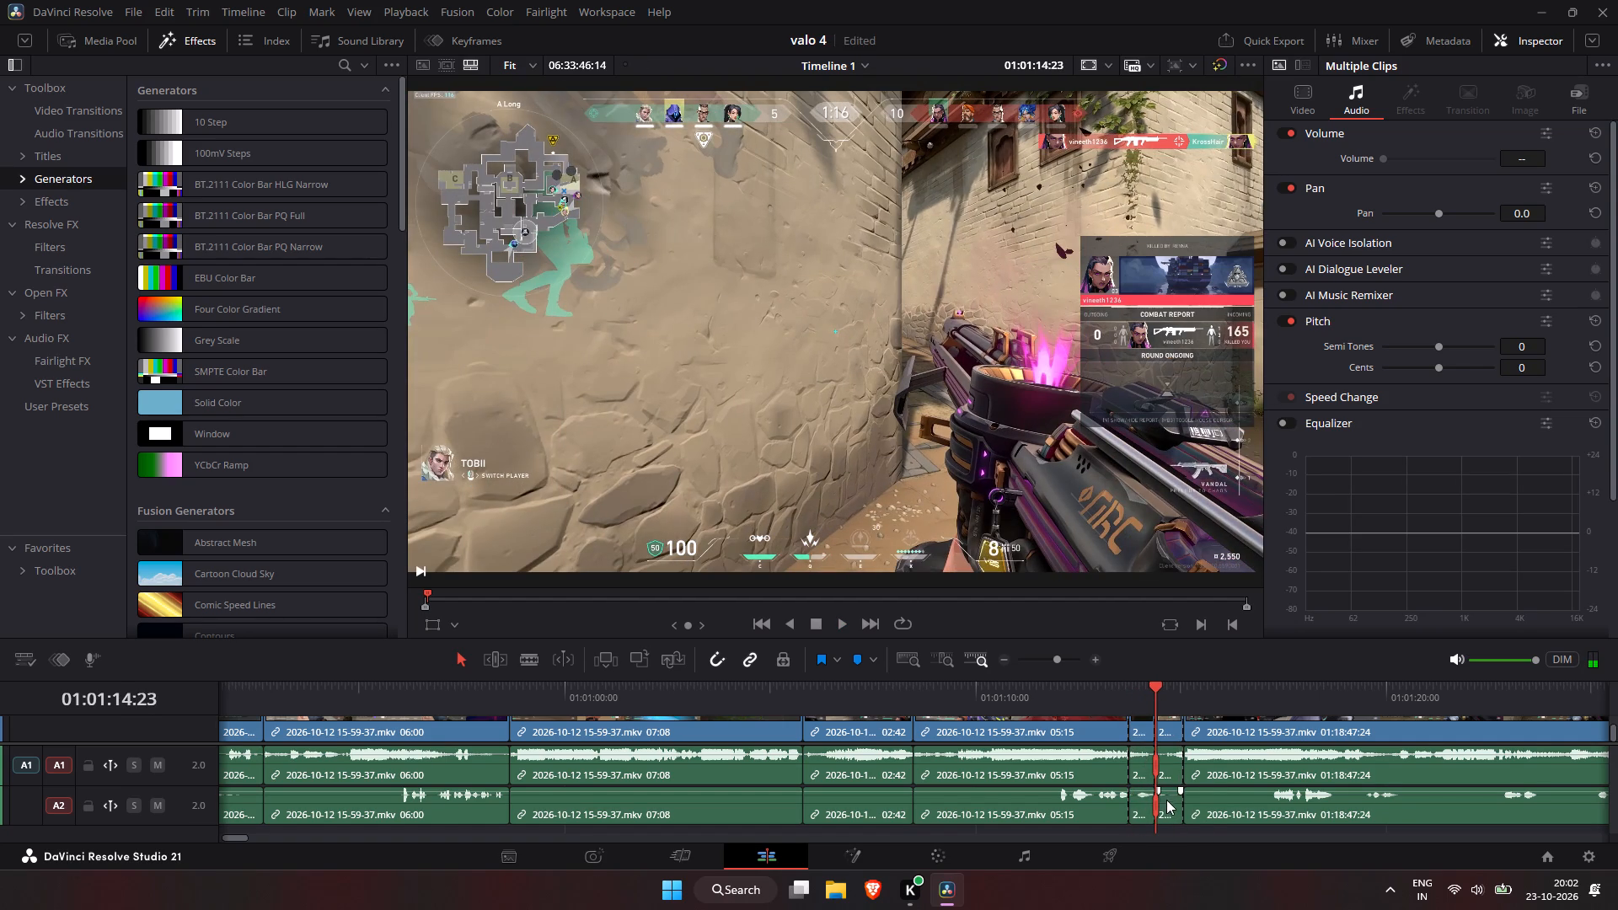
Raise the A2 volume of the short segment between the 01:01:14:23 and 01:01:15:05 cuts and listen through the surrounding section.
click(1171, 790)
drag(1171, 790, 1171, 766)
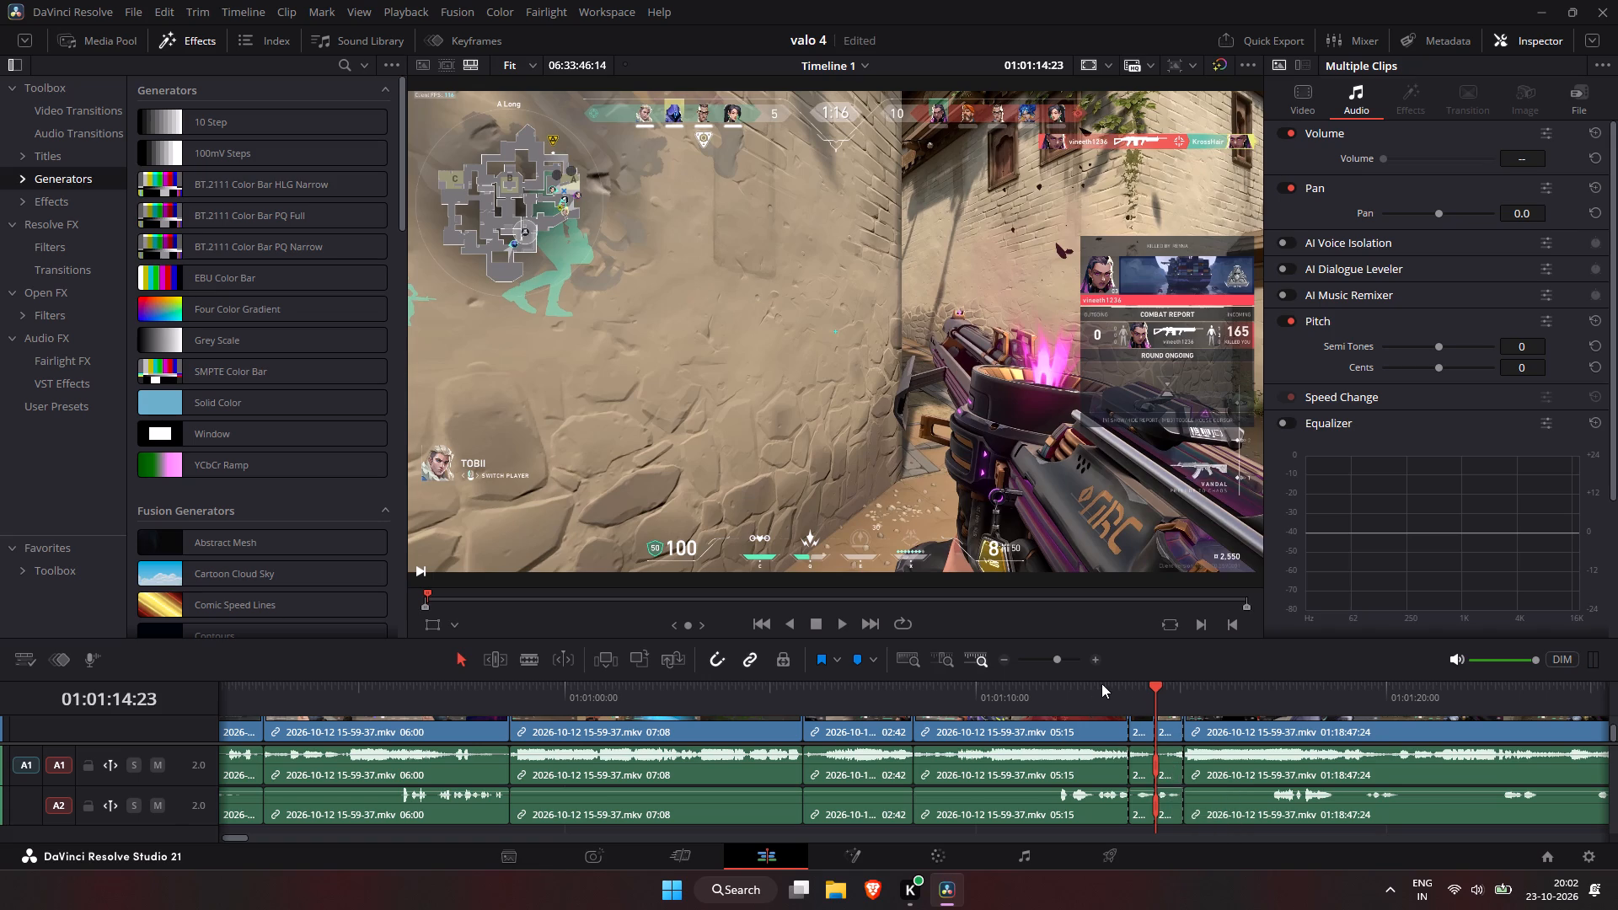
click(1108, 685)
key(space)
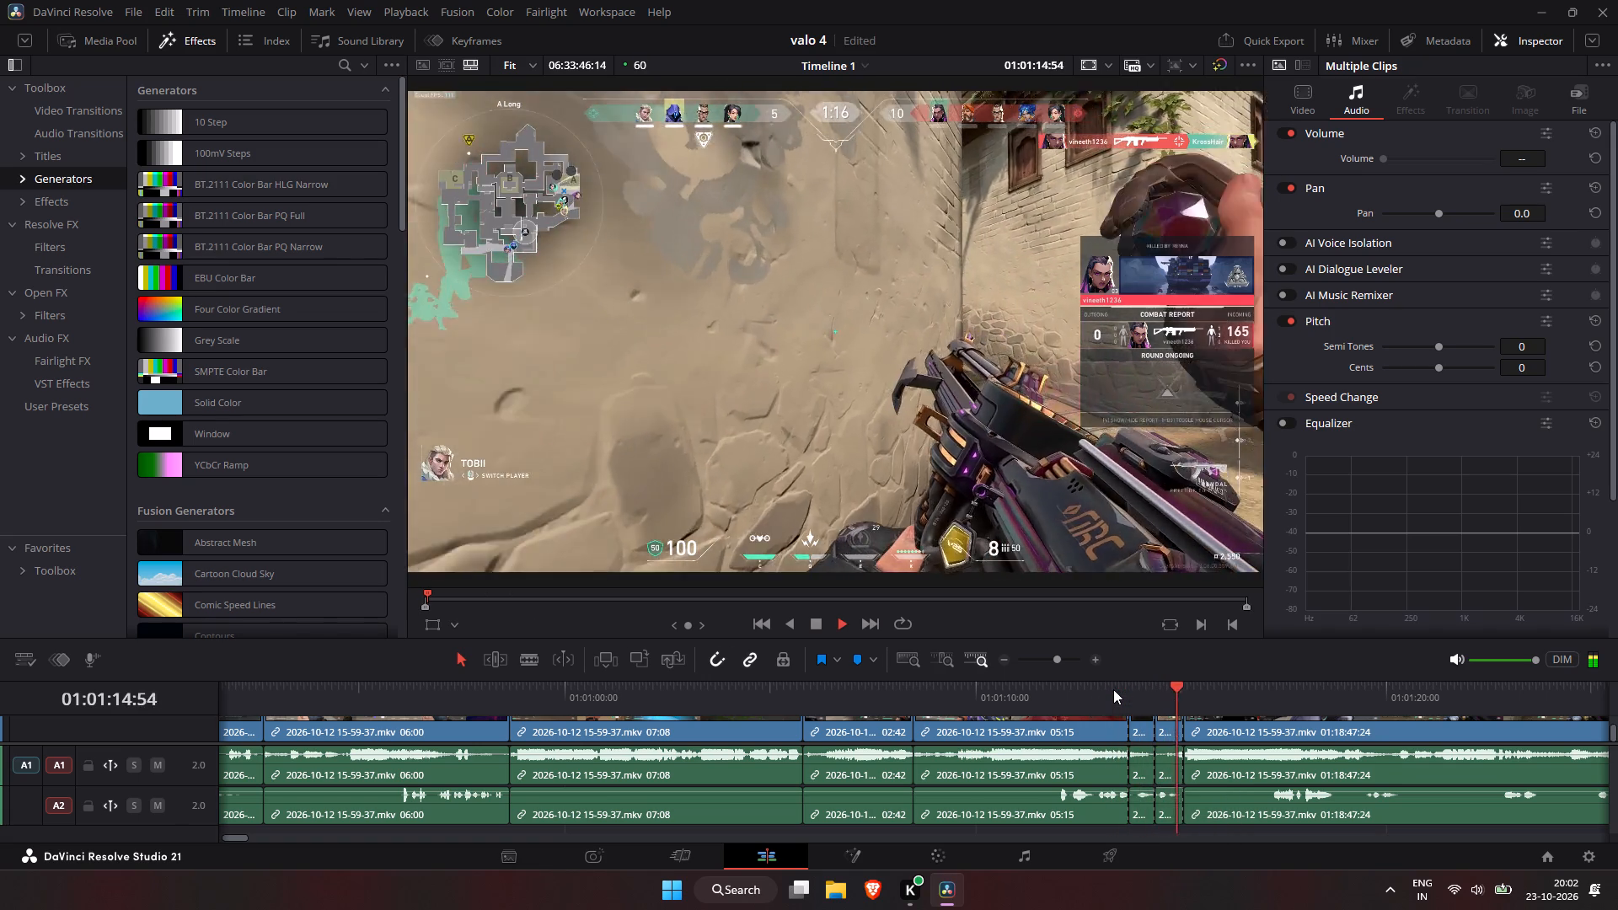
key(space)
click(935, 705)
key(space)
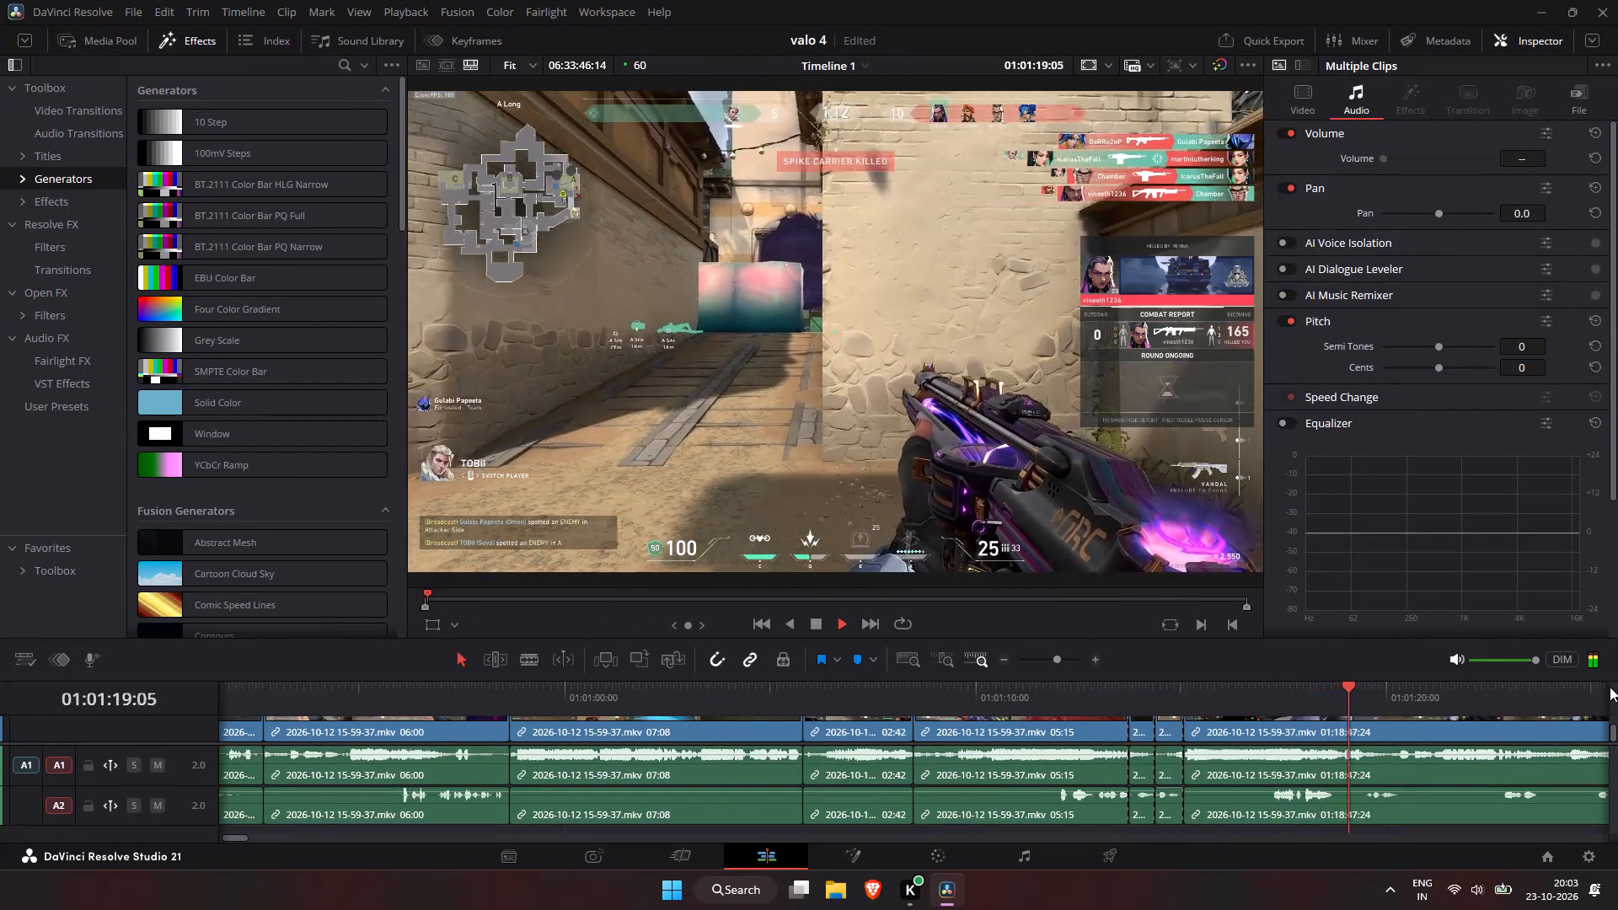
Skim ahead past the dead-player footage to the next fight and split the linked clips at about 01:02:19:55, before the shooting starts.
click(1180, 695)
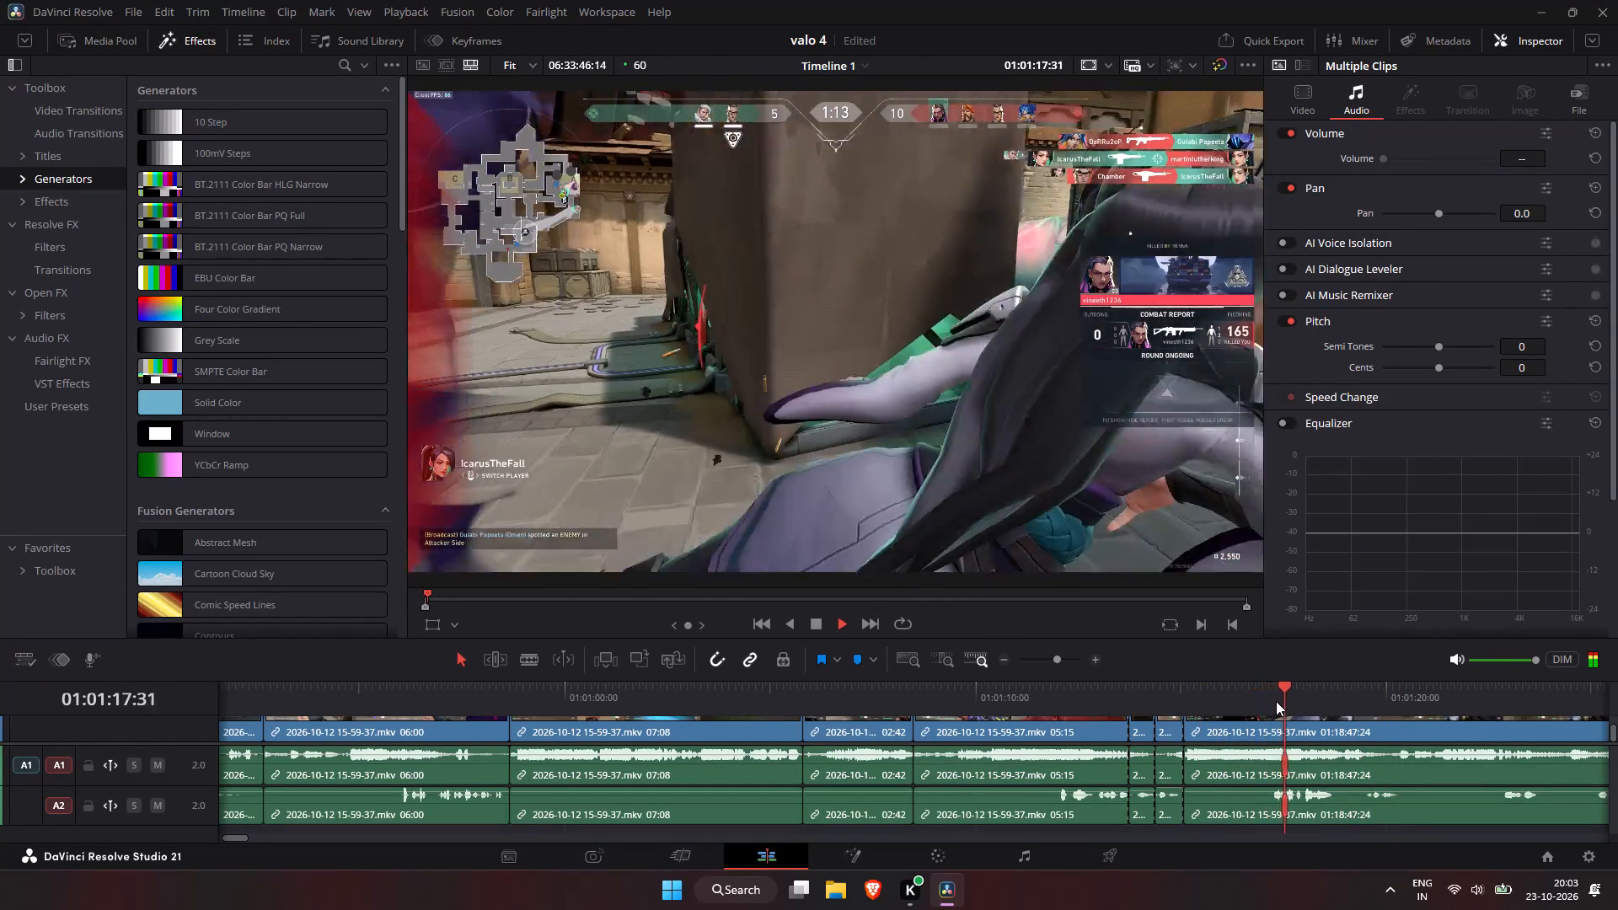
click(1597, 689)
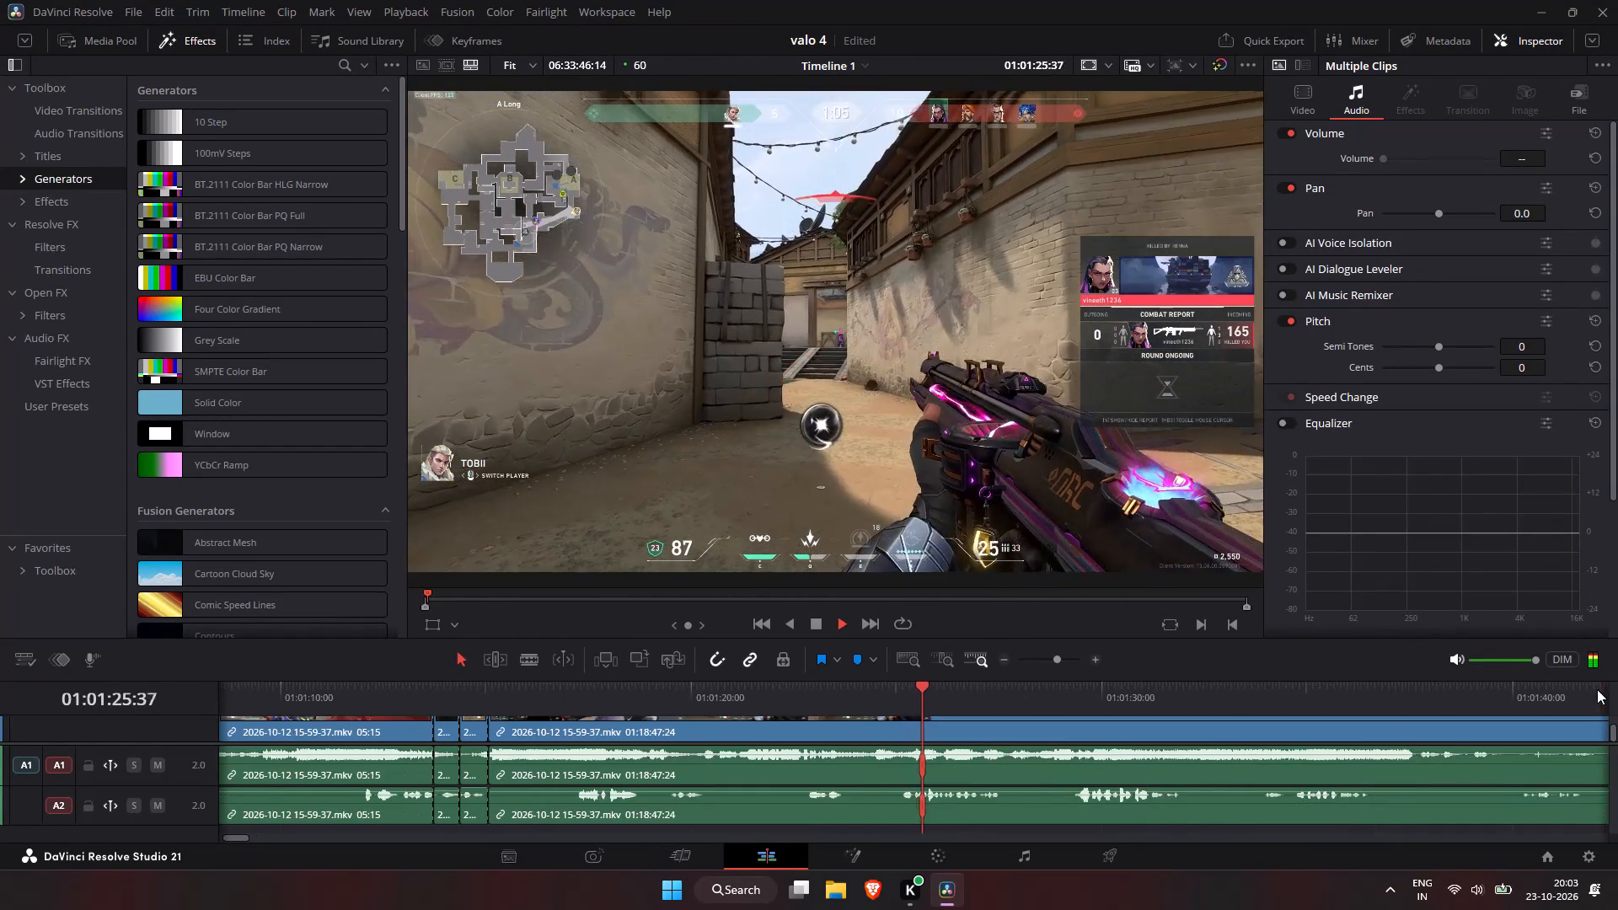
click(1597, 689)
click(1597, 689)
click(1597, 689)
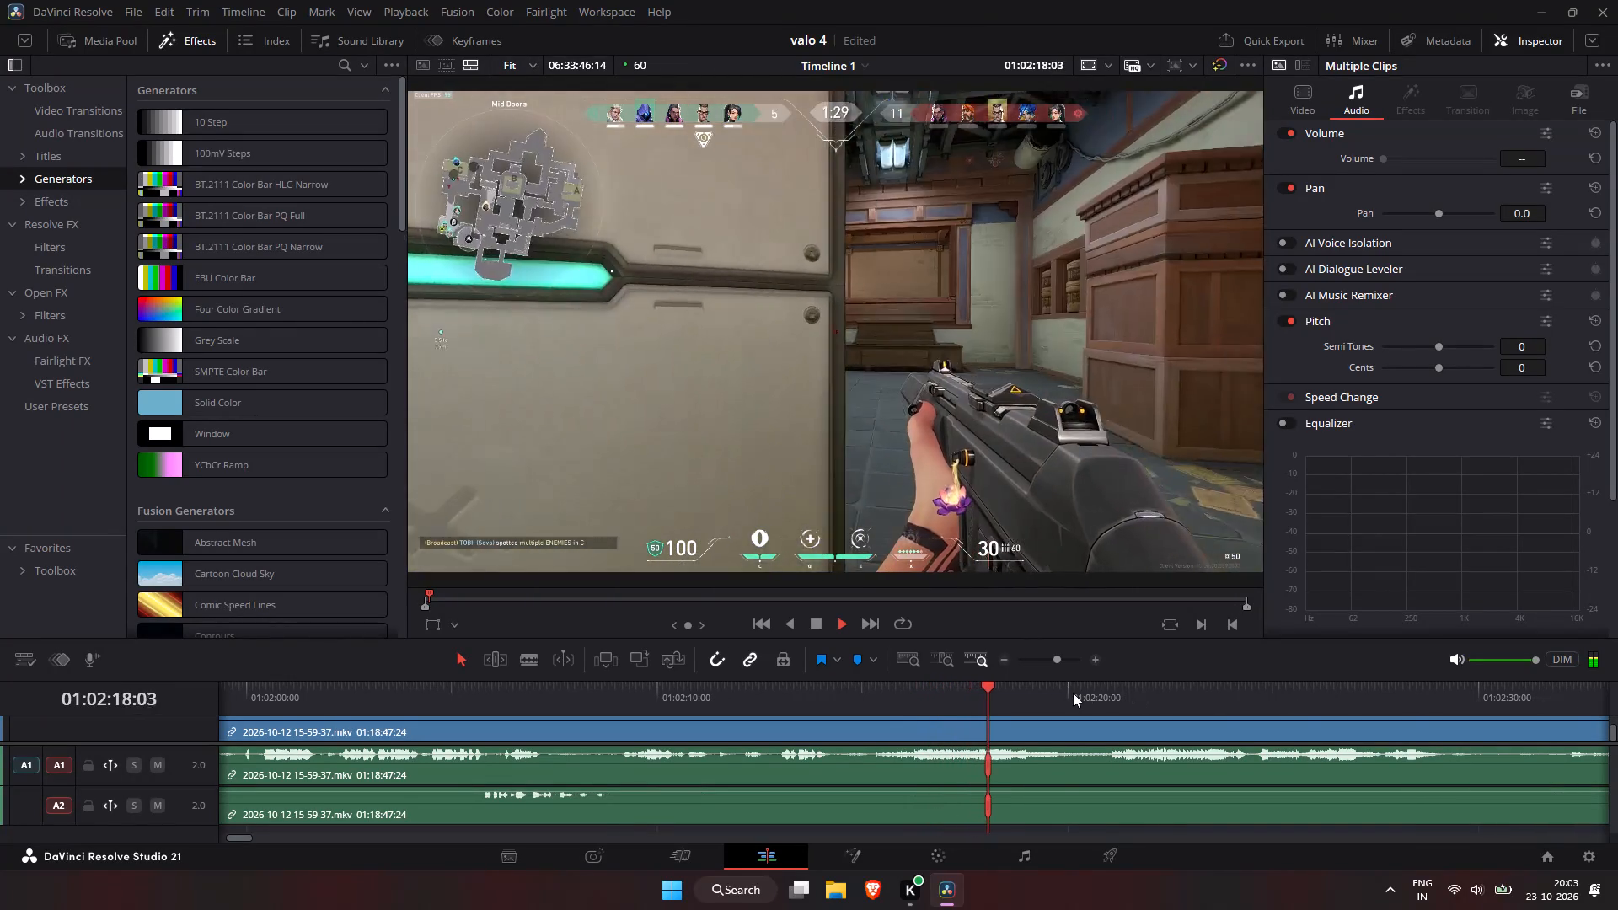
click(1079, 693)
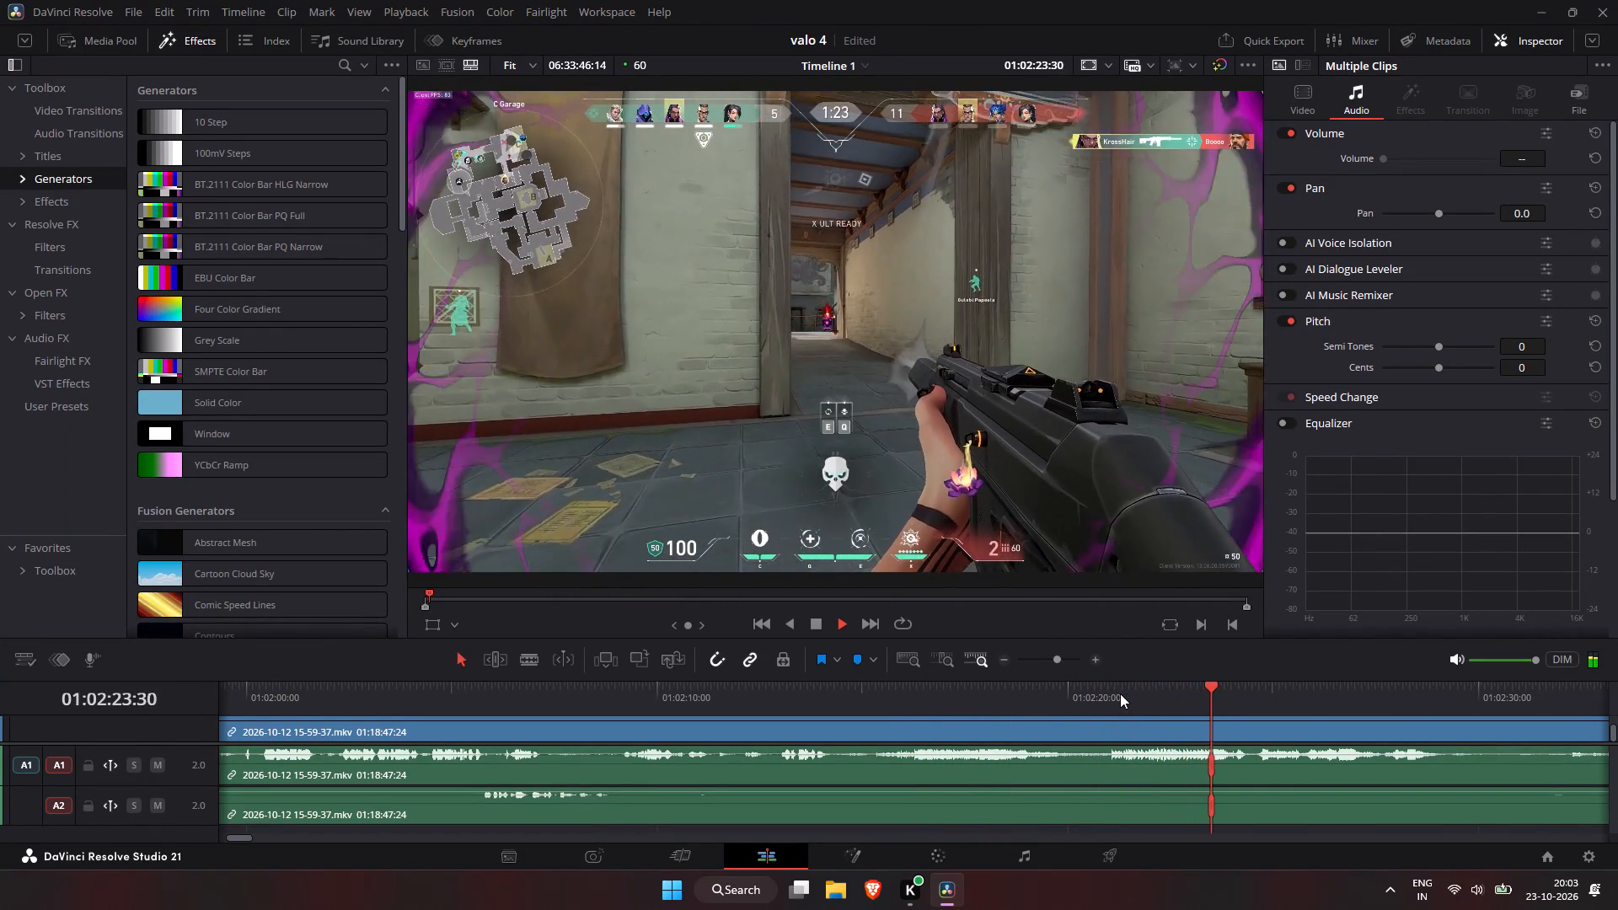
key(space)
click(1023, 699)
key(space)
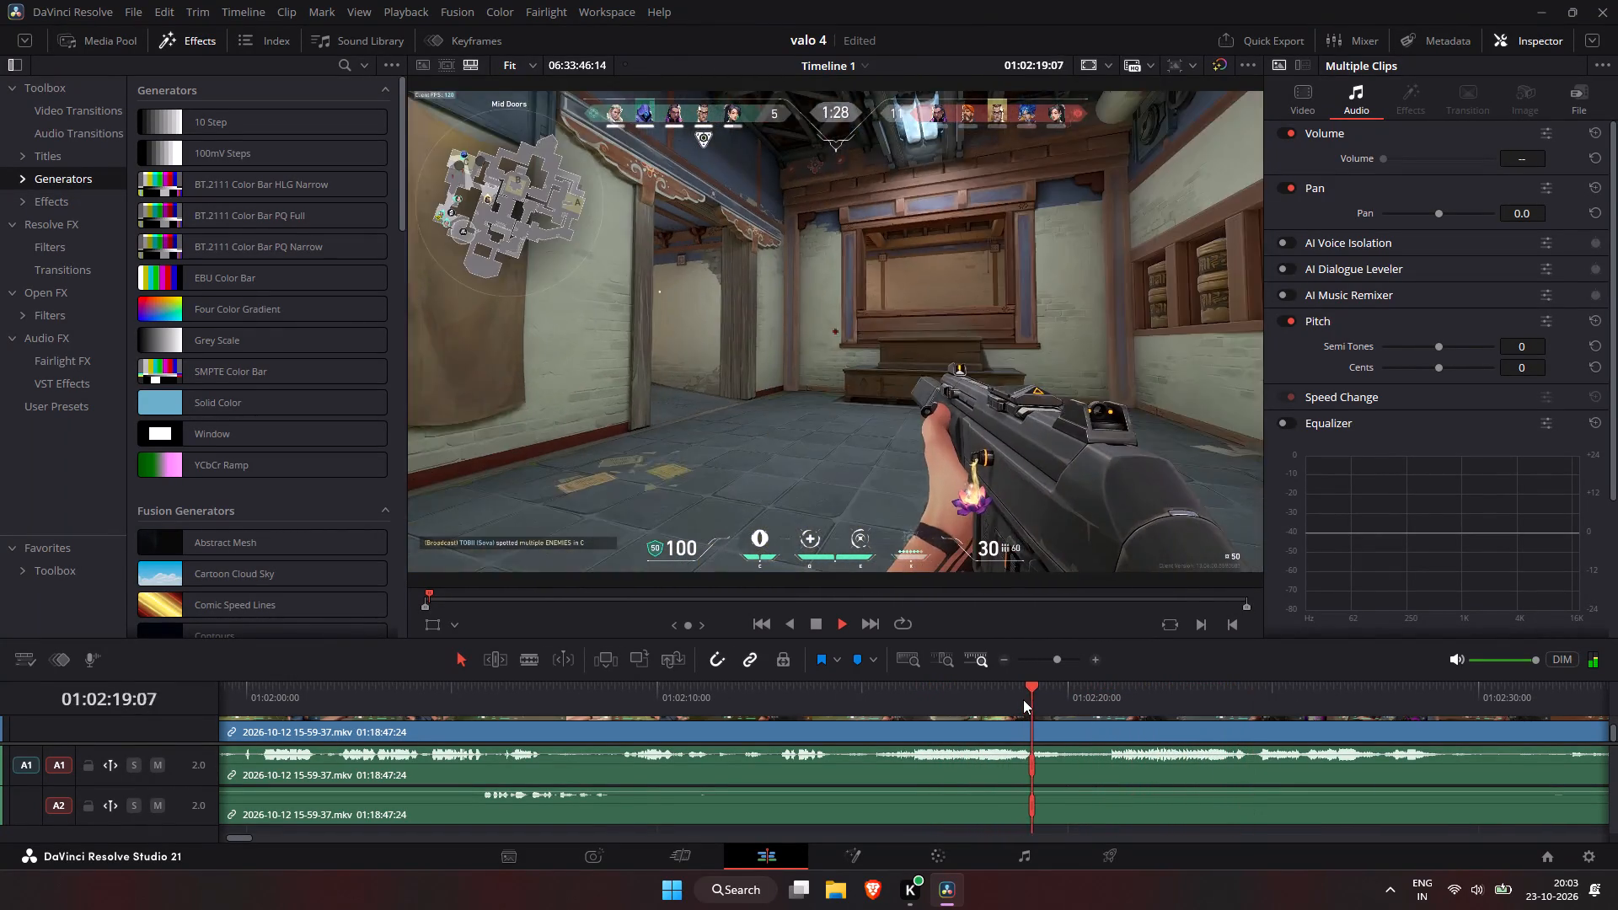
key(space)
key(ctrl+b)
Delete the unneeded footage between the 01:01:15:05 and 01:02:19:55 cuts and close the gap it leaves.
click(1016, 735)
key(Tab)
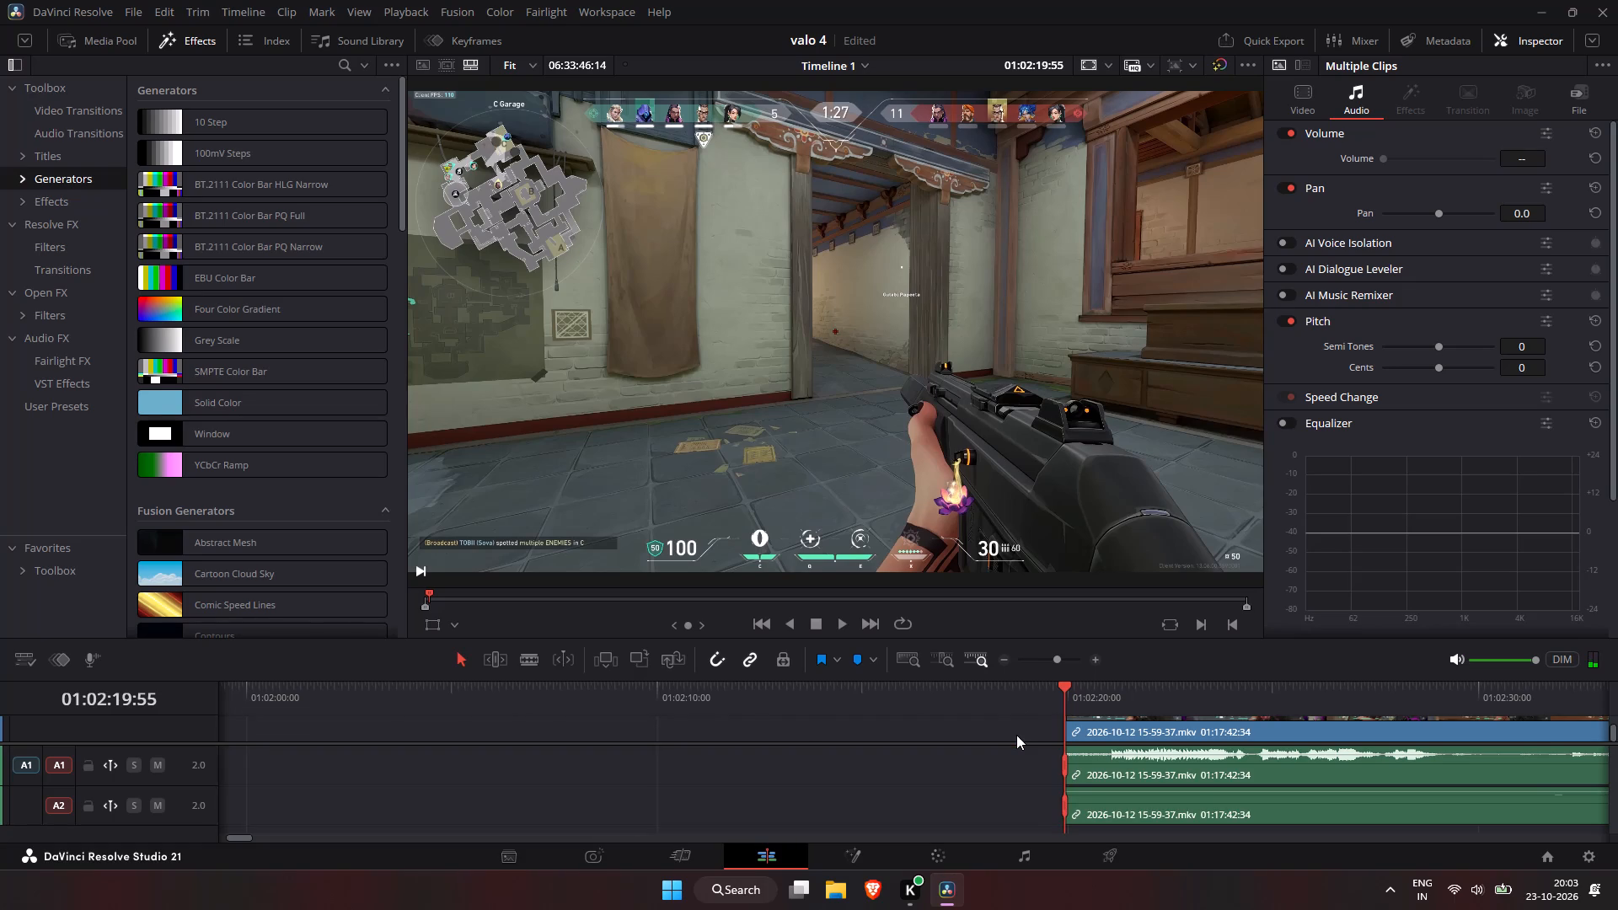
click(1016, 735)
key(Tab)
Play back across the new join at 01:01:15:05 and through the C Garage fight to check the edit.
click(865, 683)
key(space)
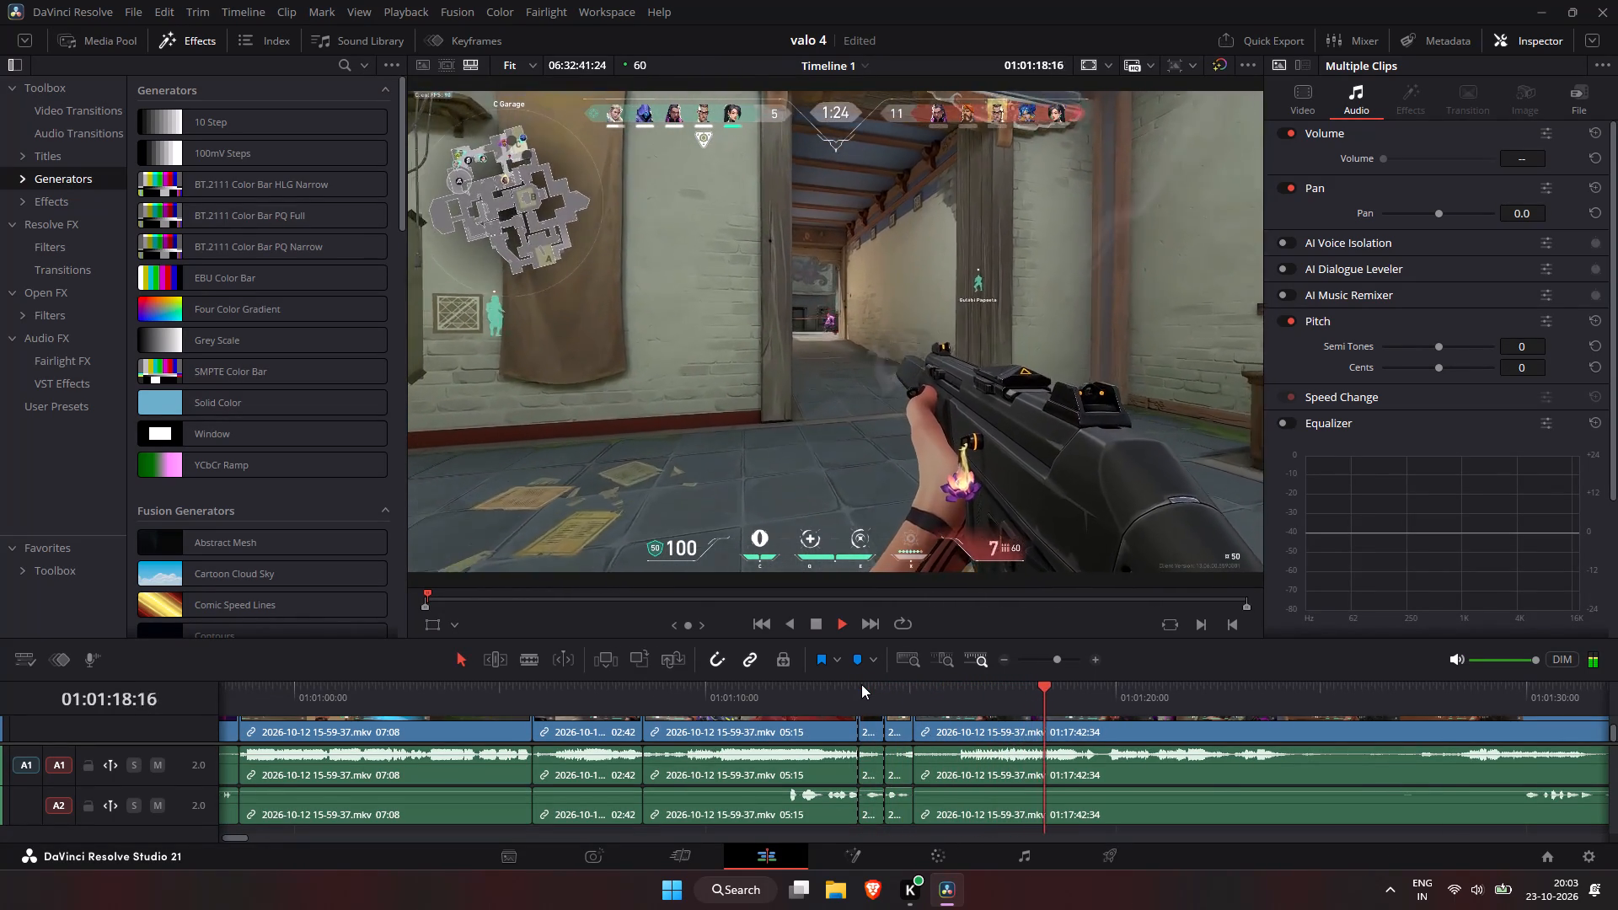
key(space)
key(space)
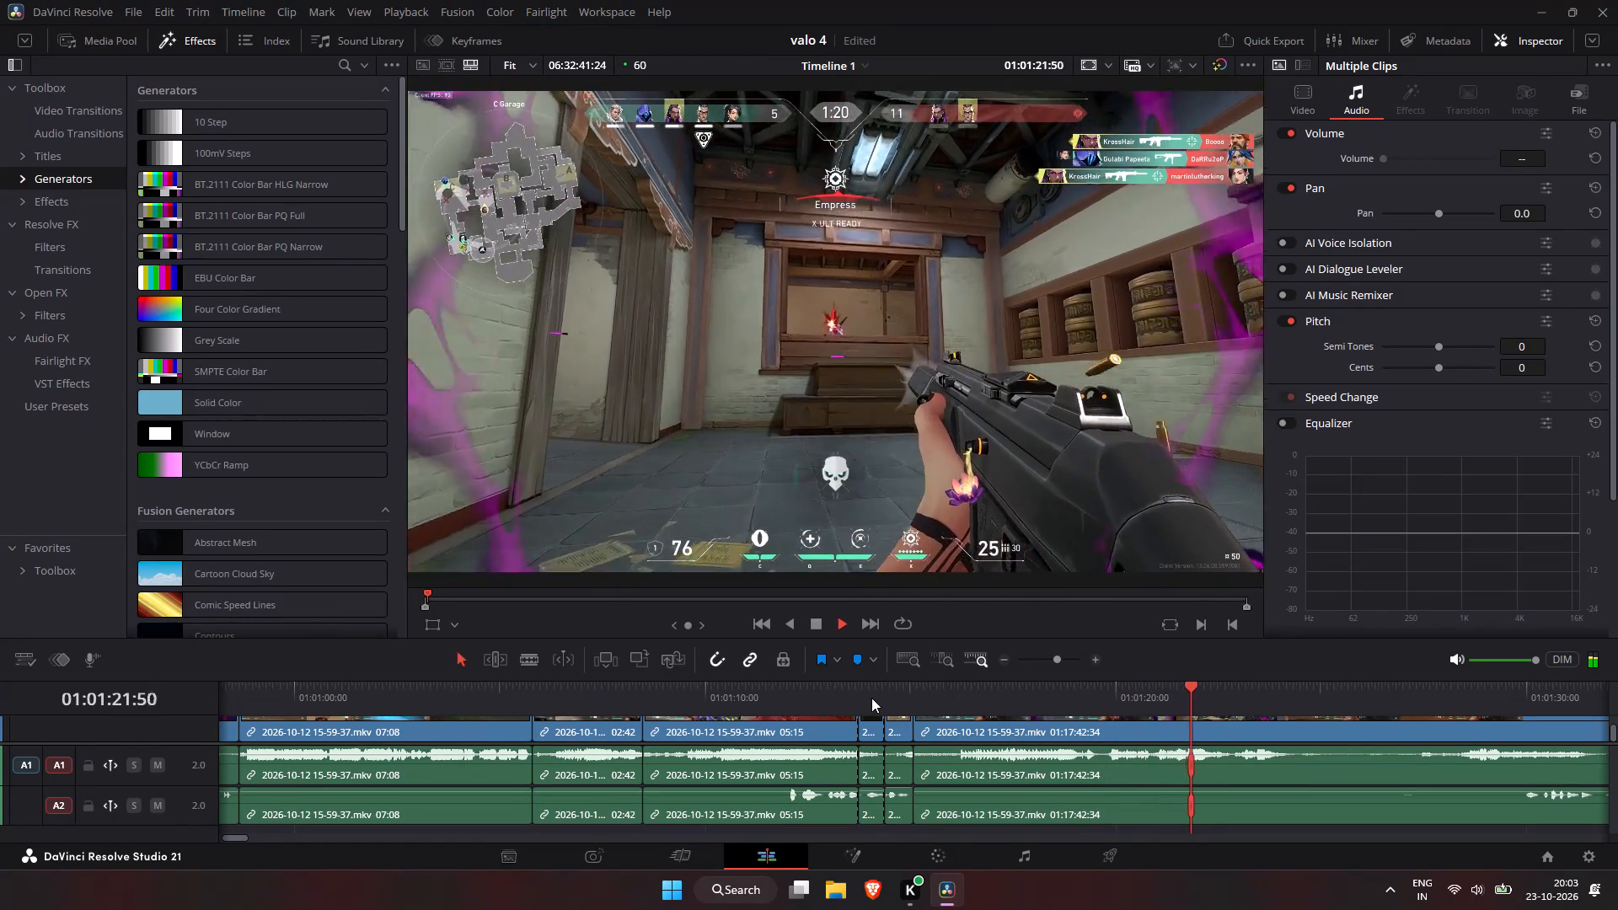
key(space)
click(1050, 693)
key(space)
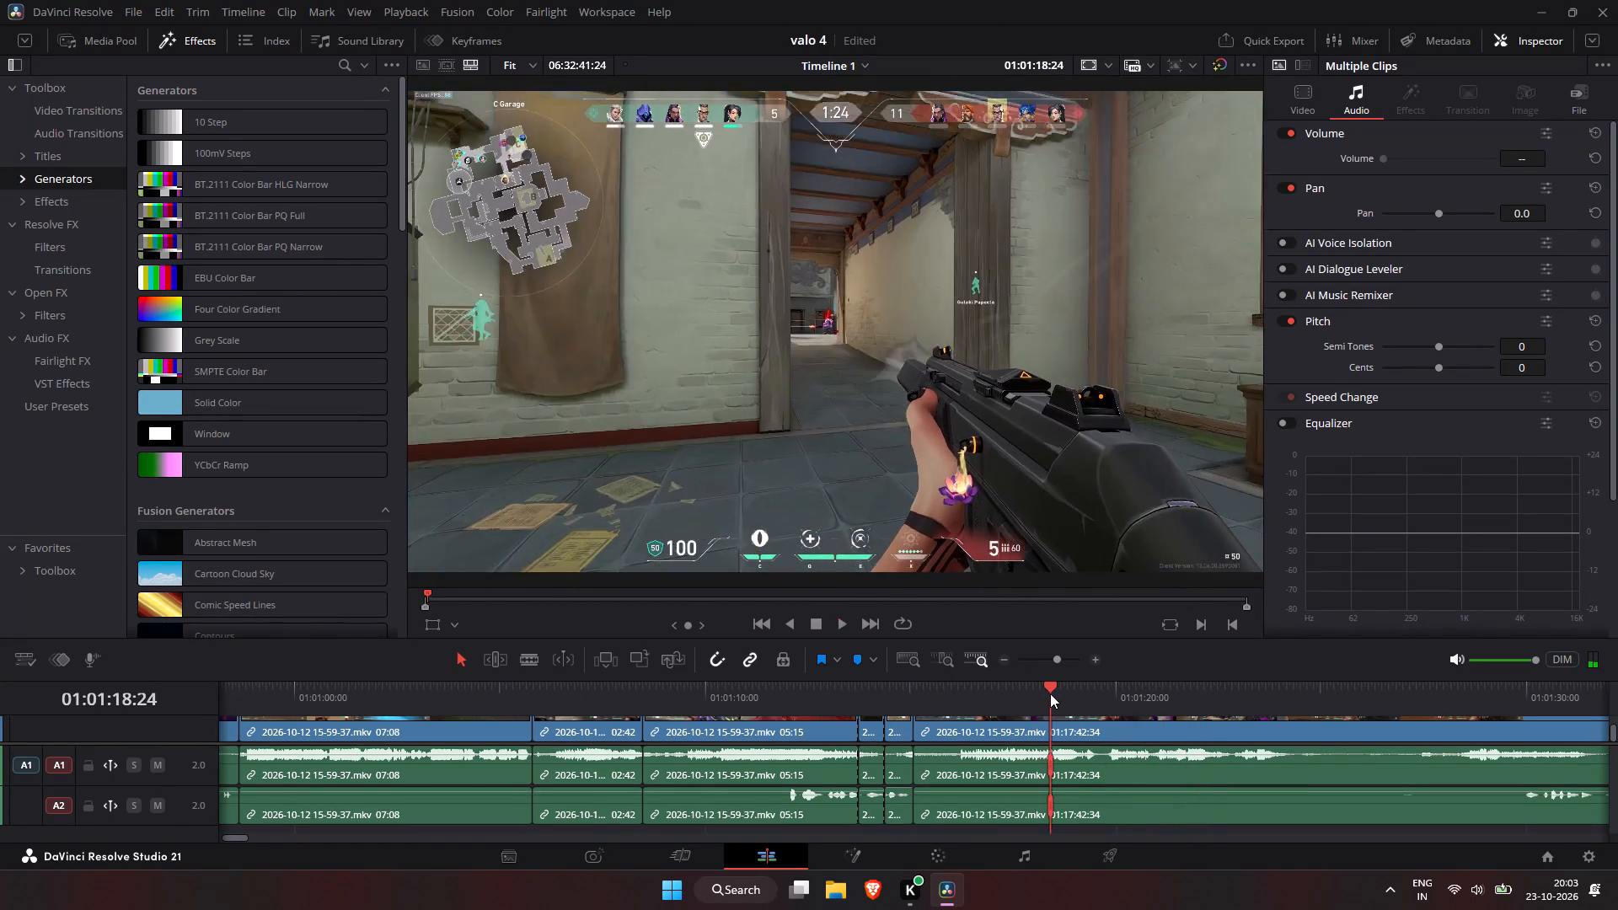
key(space)
key(space)
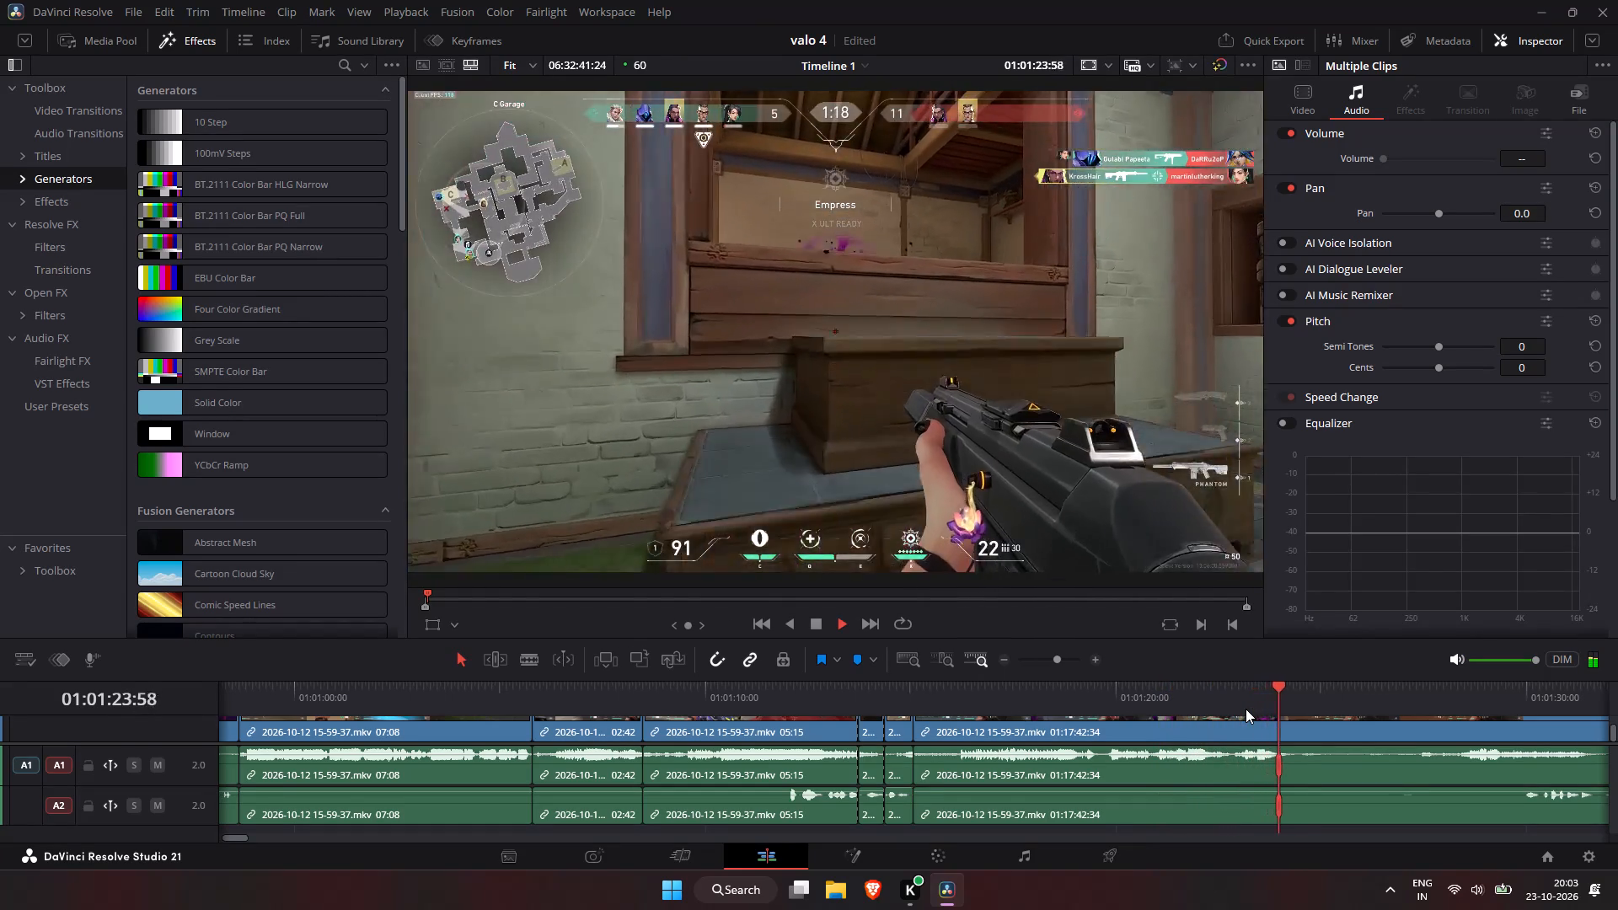
key(space)
Replay the end of the C Garage fight and split the linked clips at about 01:01:24, once the healing finishes.
click(1169, 694)
key(space)
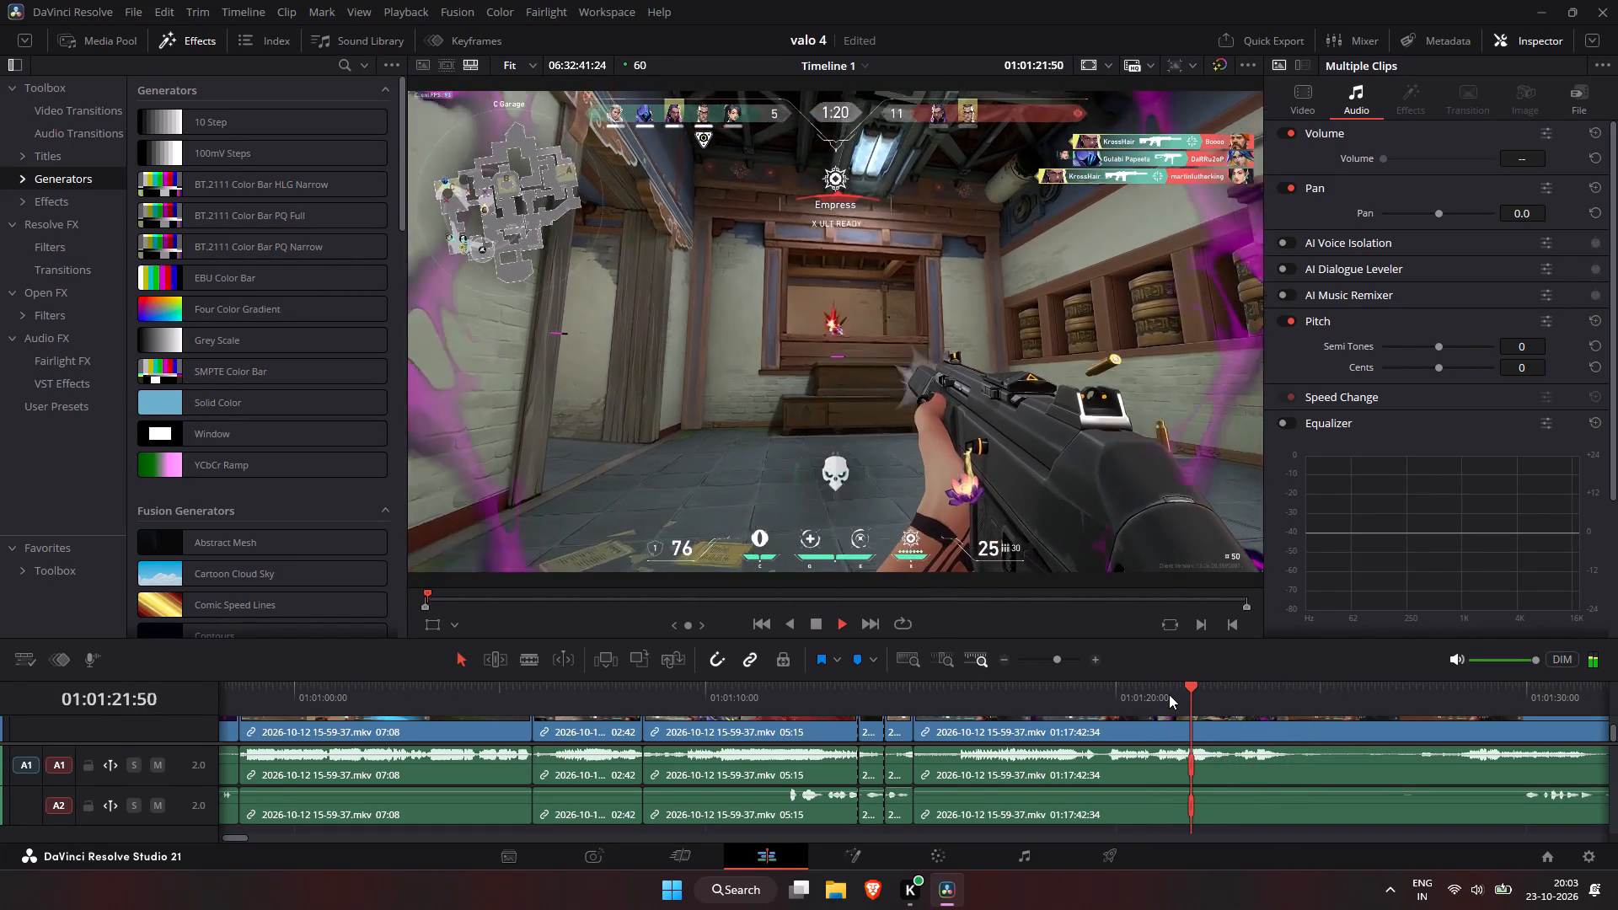
key(space)
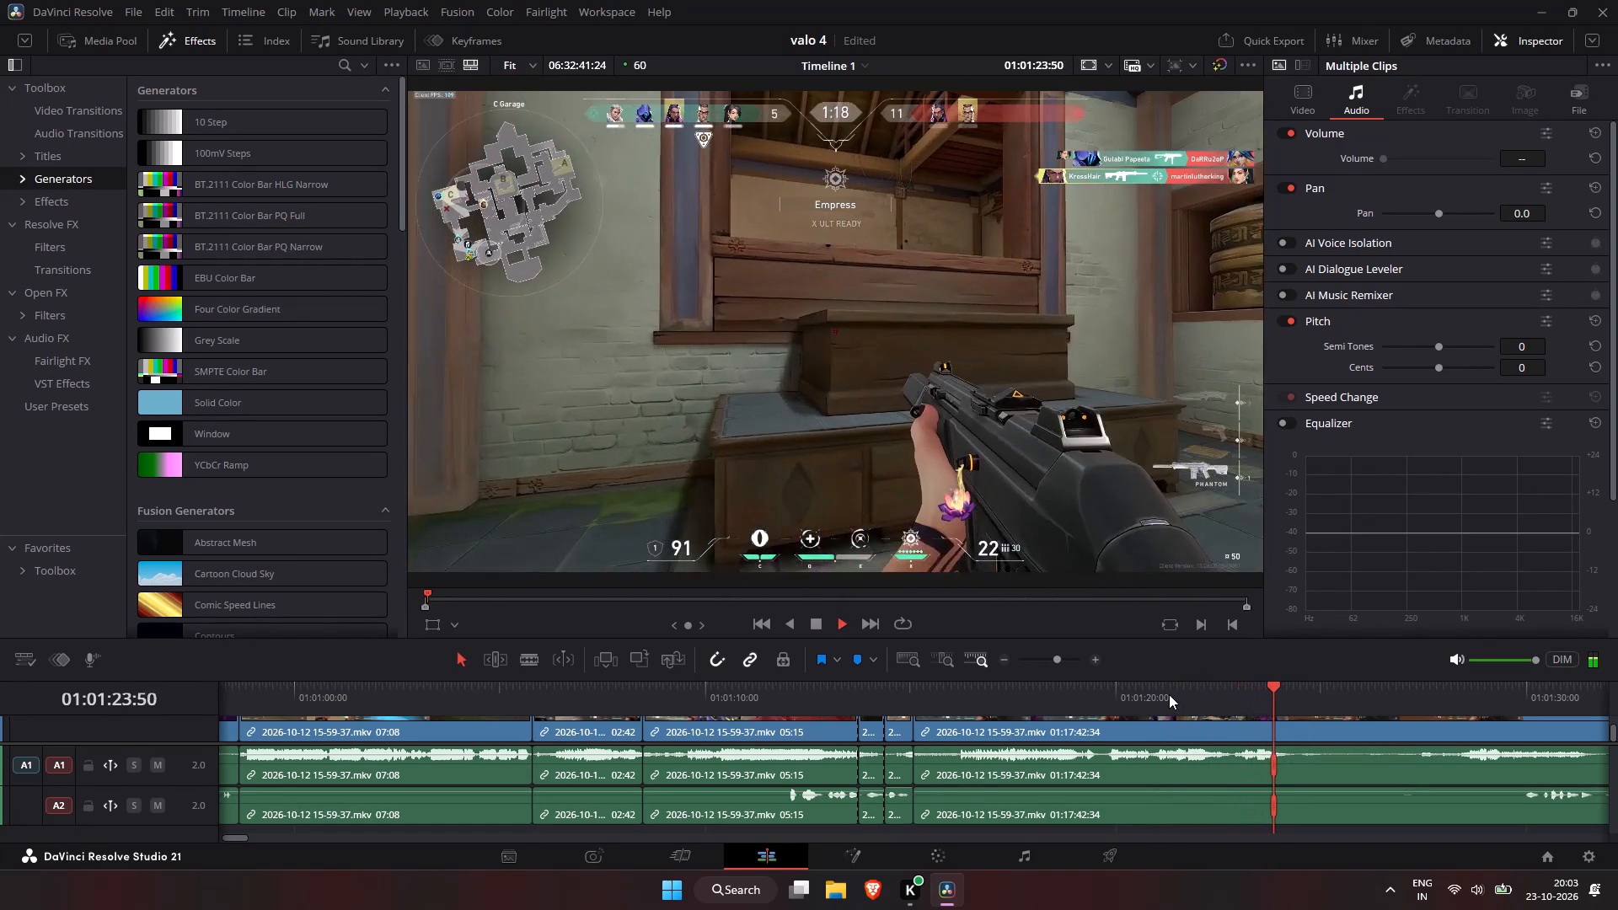
drag(1205, 698, 1269, 725)
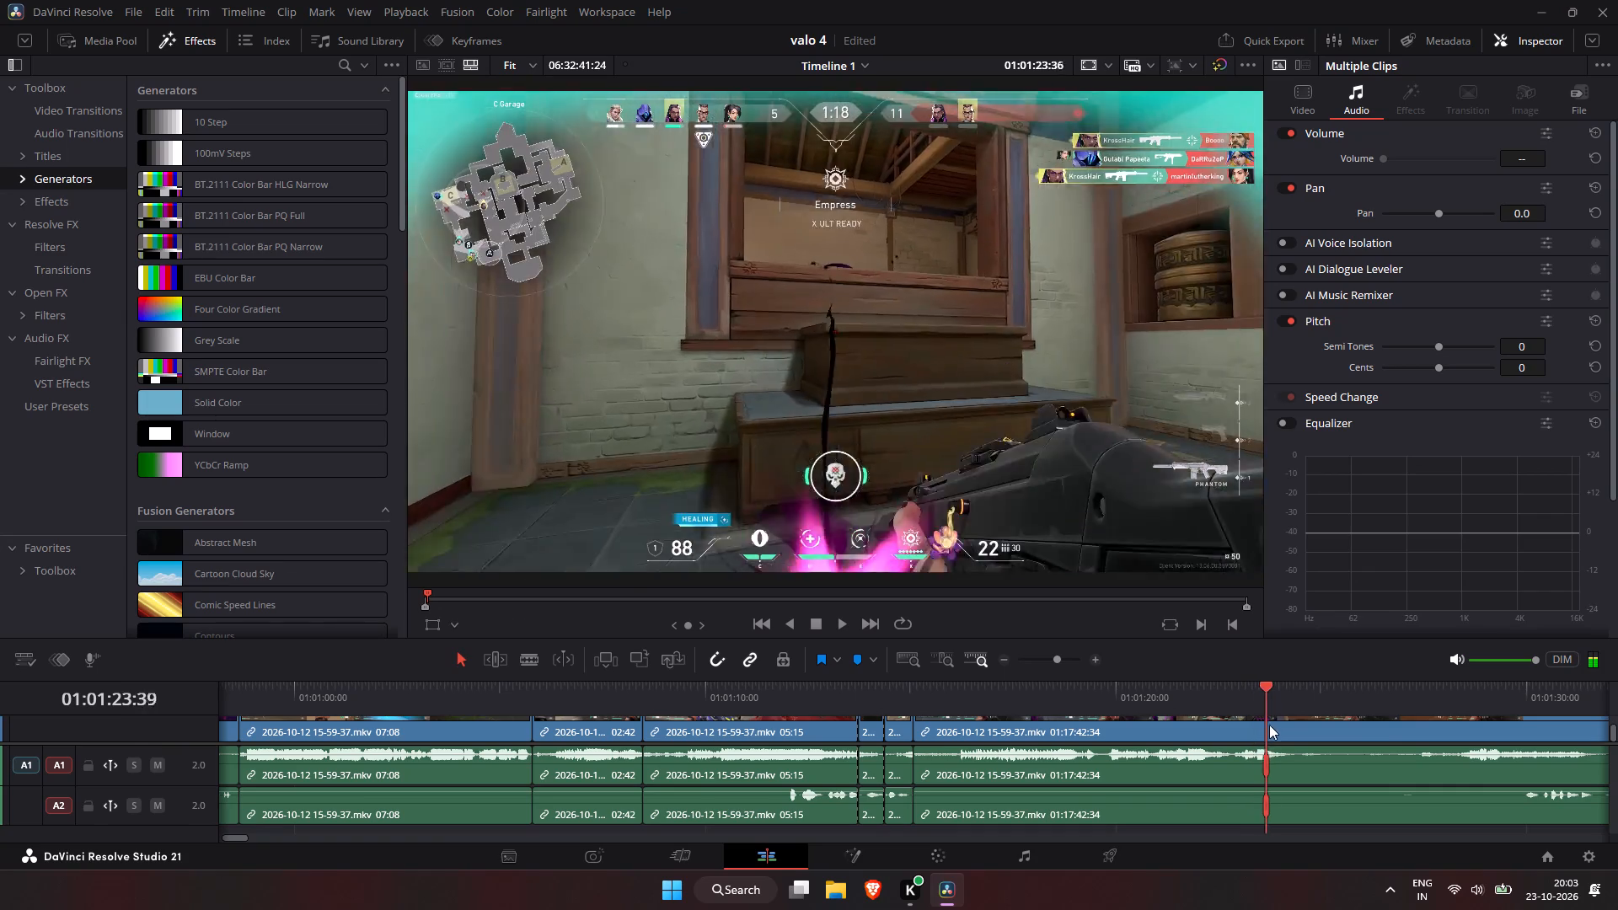
drag(1269, 725, 1285, 731)
key(ctrl+b)
Preview the footage up to the player's death and split the linked clips at about 01:01:27:18, just before the C Window doorway encounter.
key(space)
click(1434, 703)
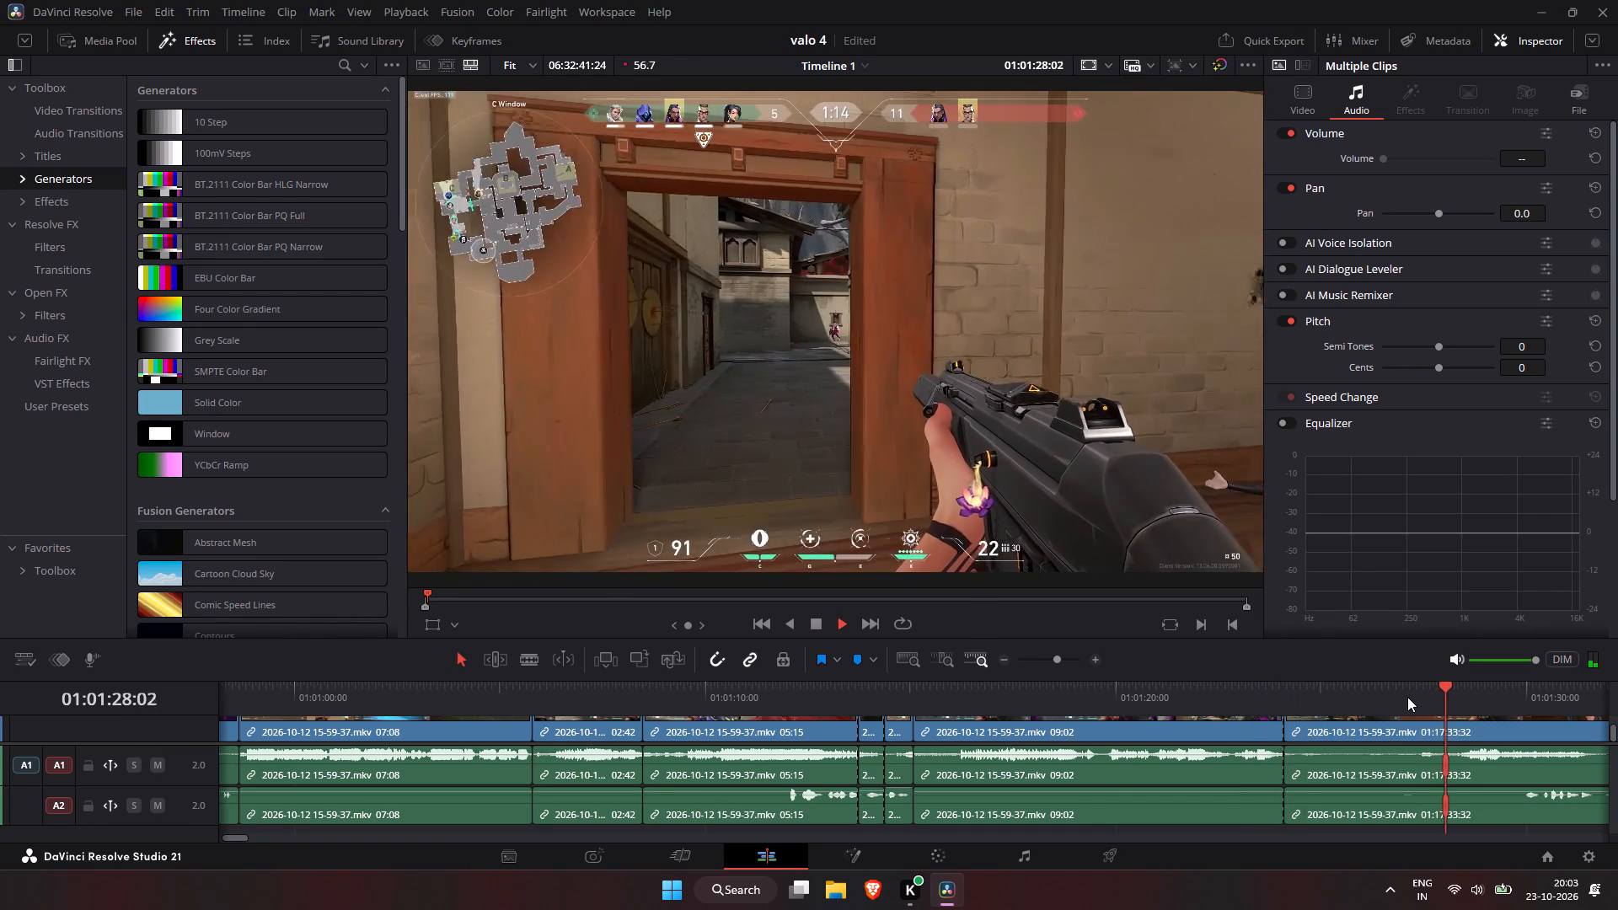
key(space)
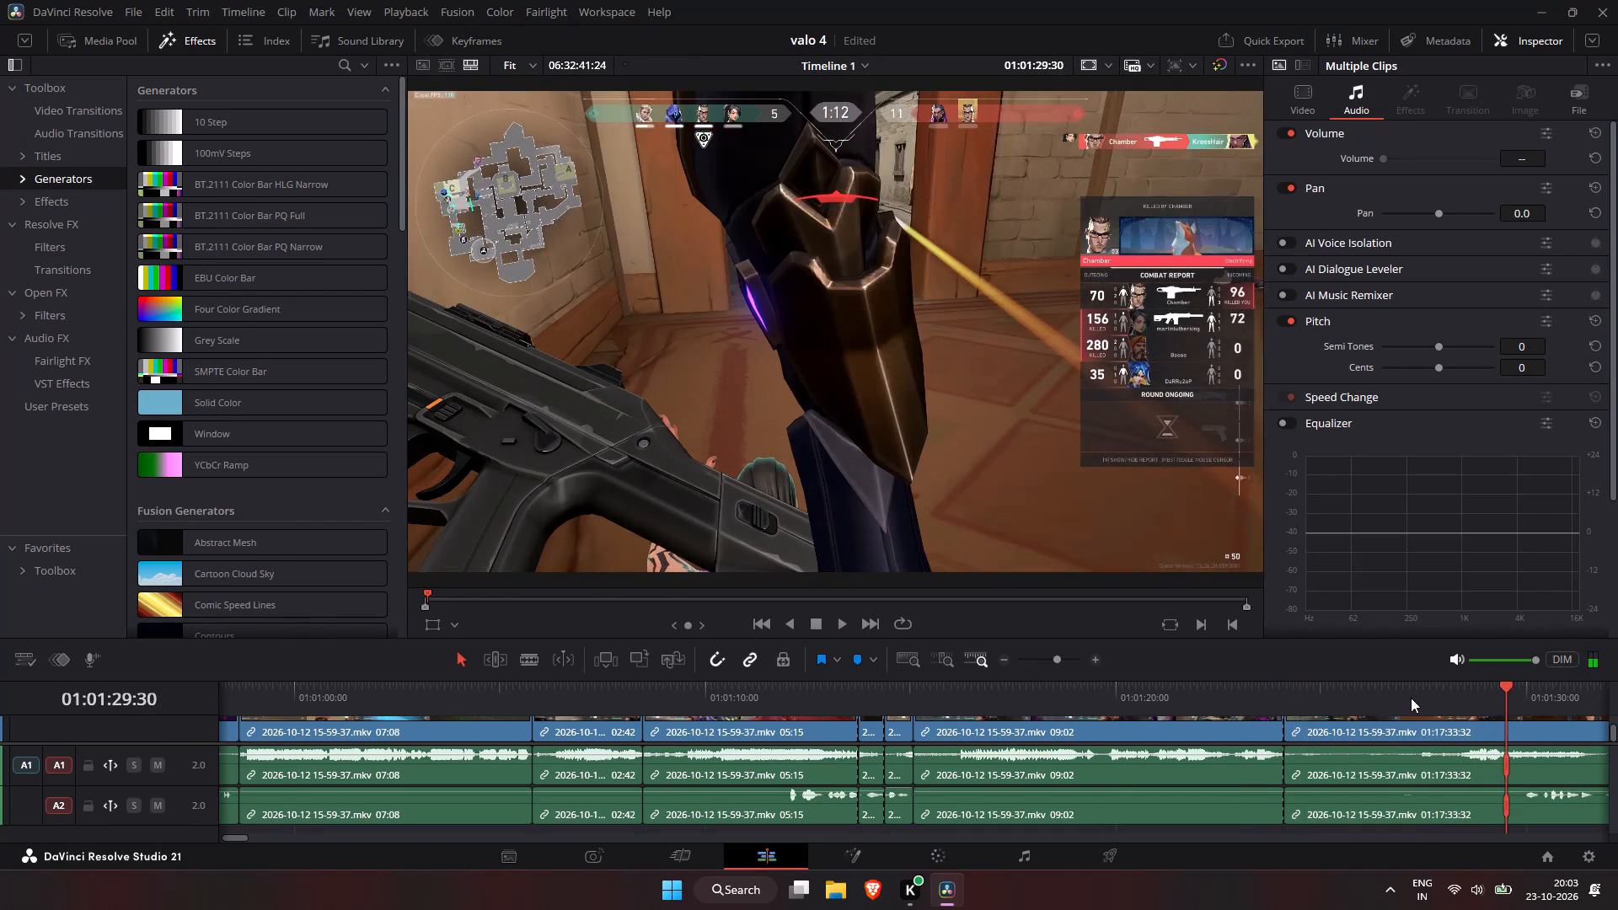
click(1411, 698)
key(ctrl+b)
Delete the 03:11 segment between the C Garage fight and the 01:01:27:18 cut and close the gap it leaves.
click(1384, 730)
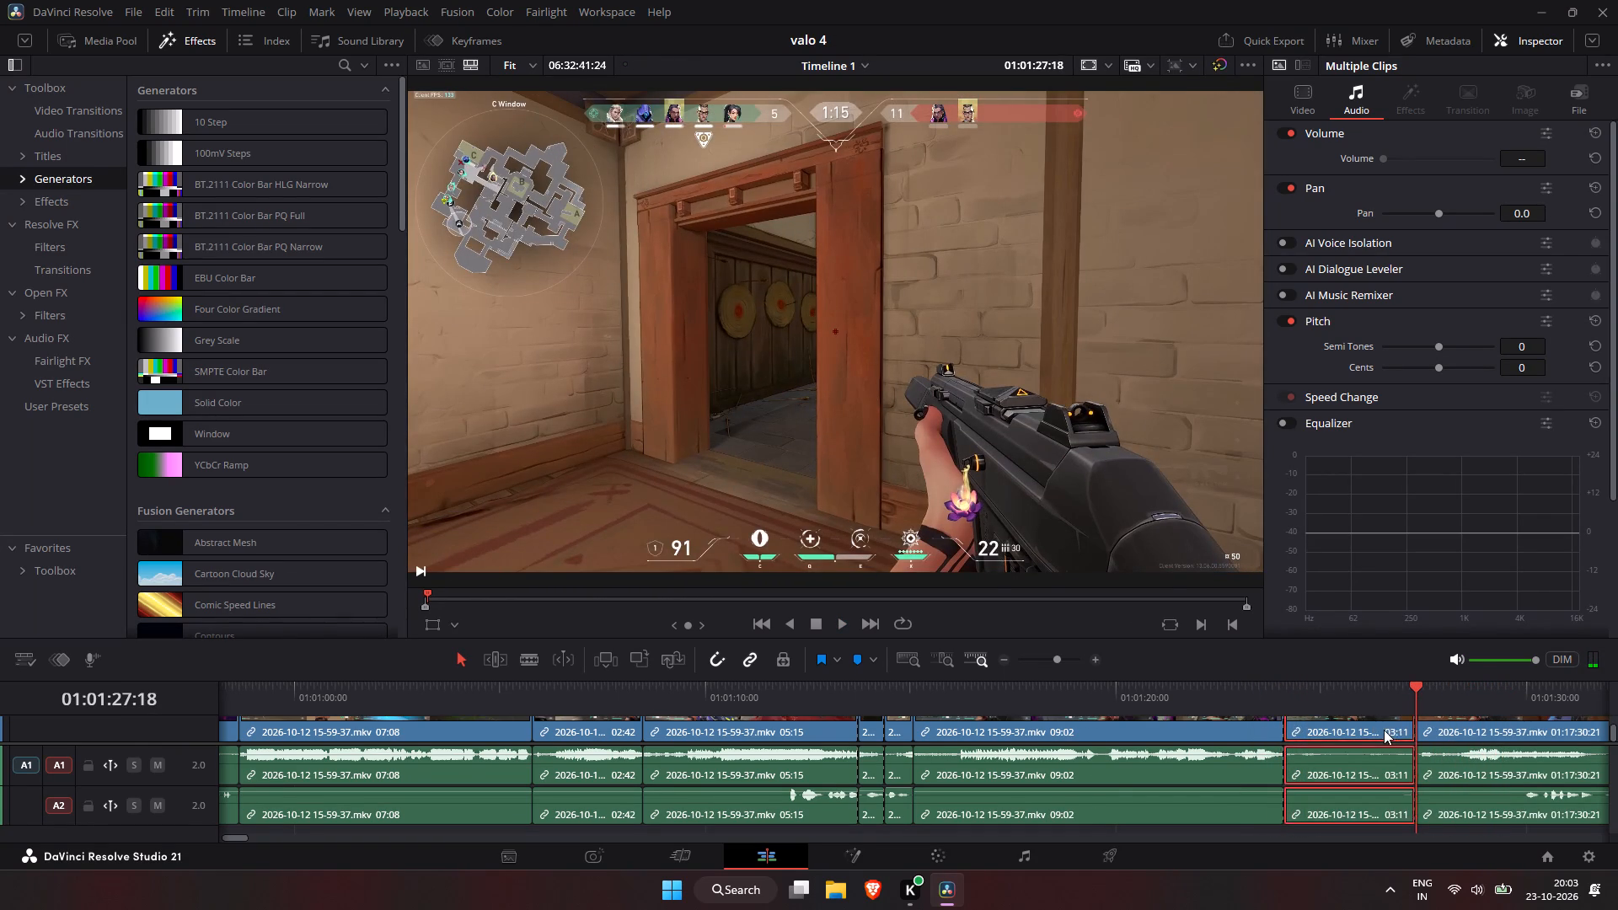
key(Tab)
click(1384, 730)
key(Tab)
Play through the join and the player's death, and split the linked clips at about 01:01:28:35 on the black screen.
click(1240, 689)
key(space)
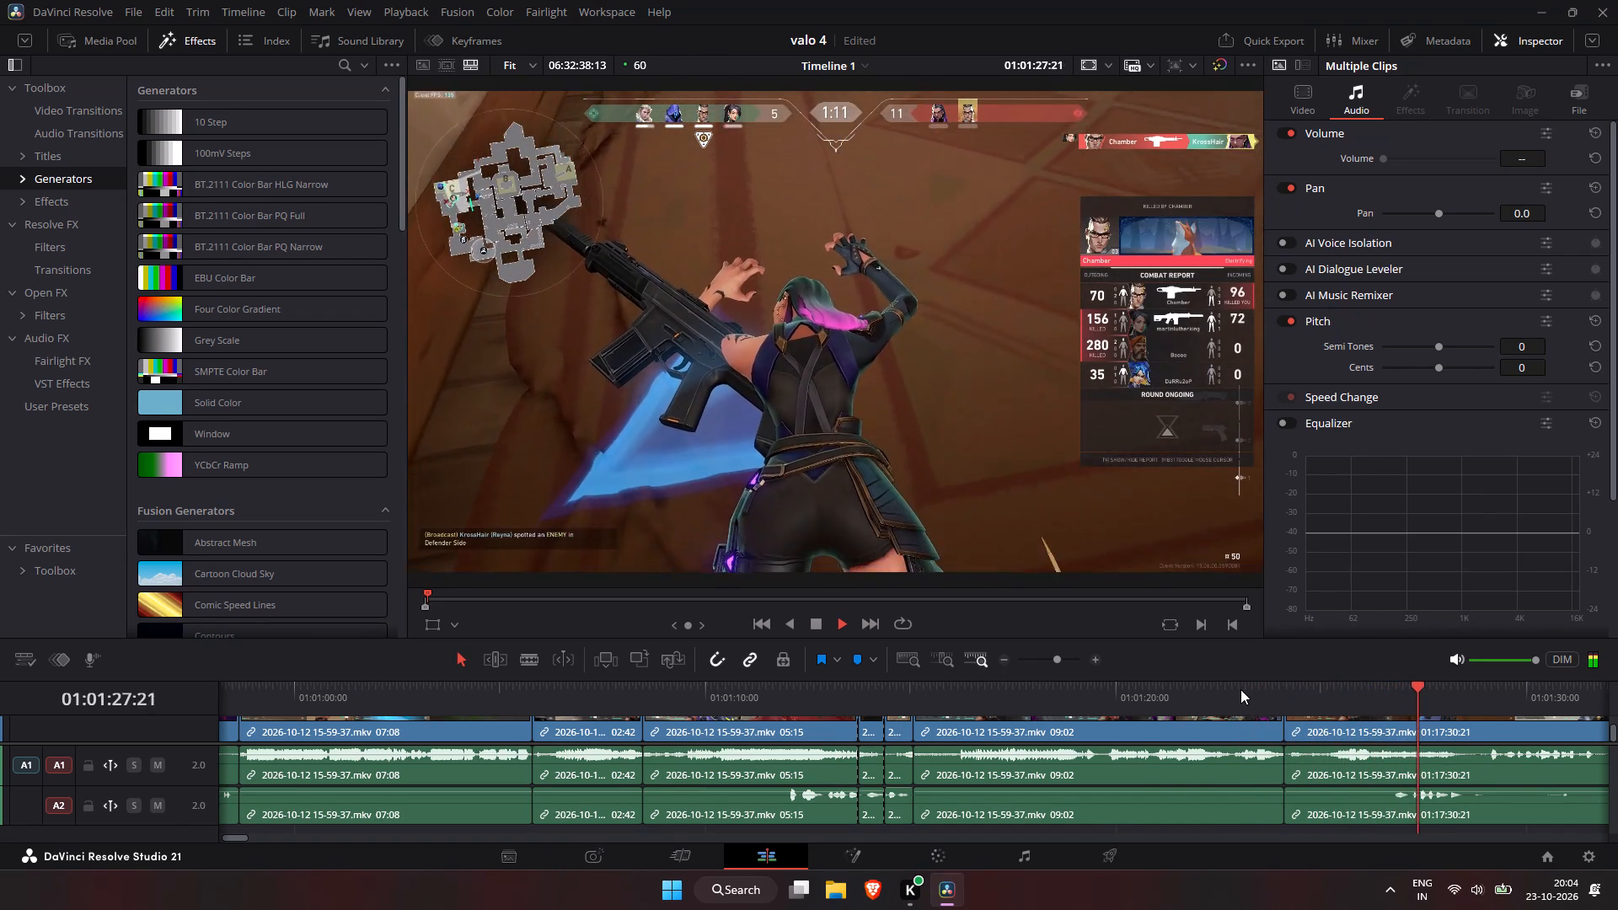
key(space)
key(ctrl+b)
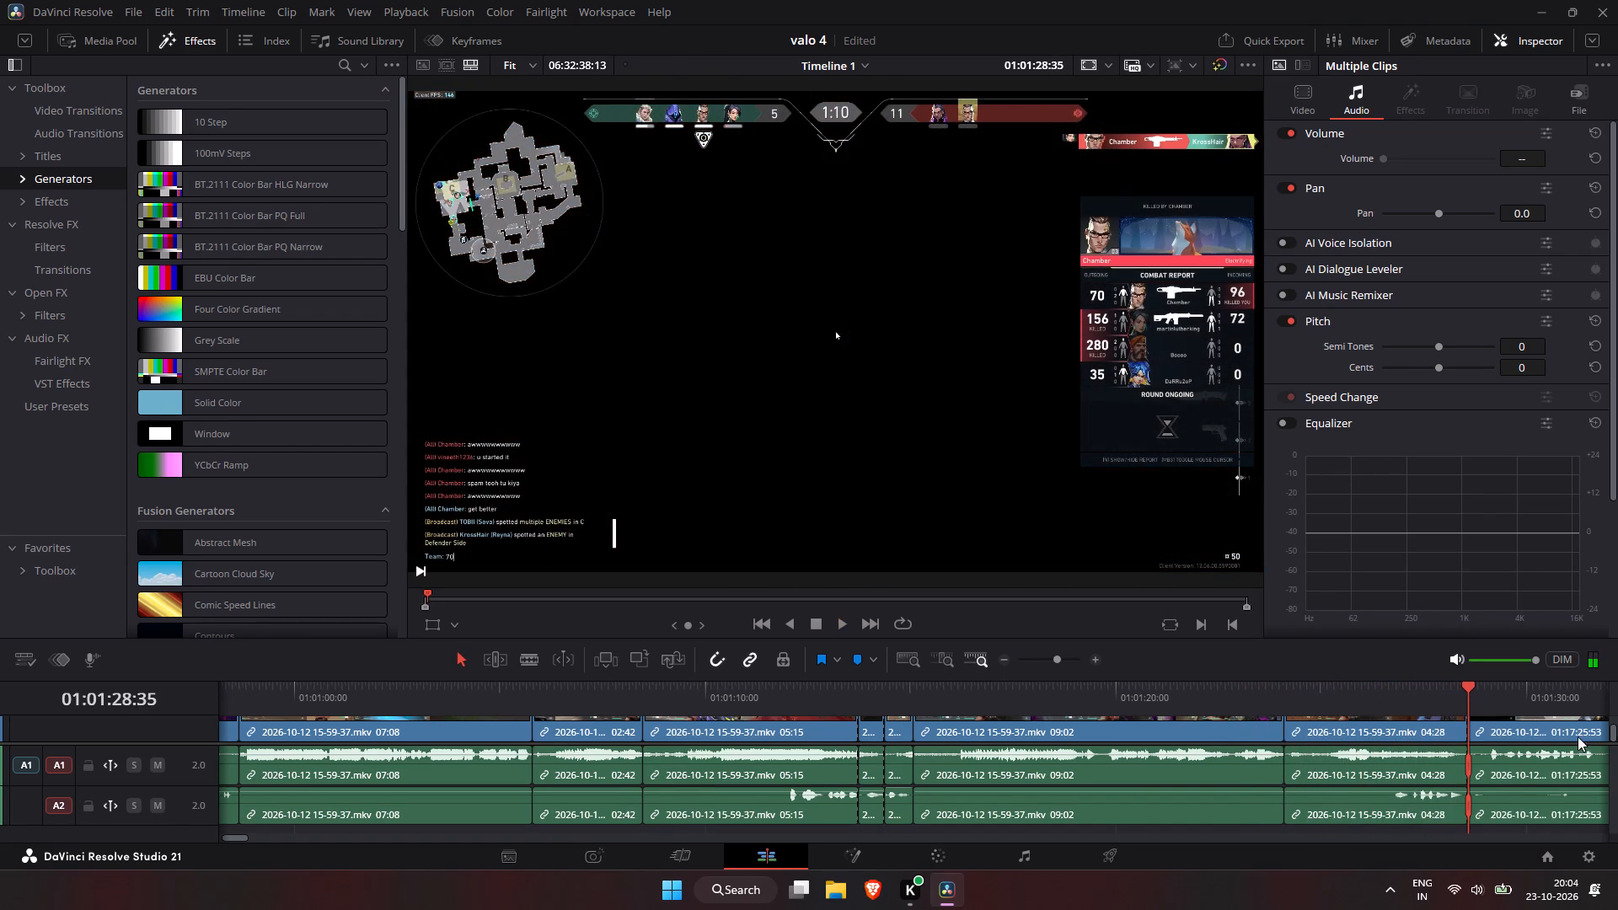
Skim the footage after the 01:01:28:35 cut through the next round, up to its end screen around 01:03:26.
key(space)
click(1600, 686)
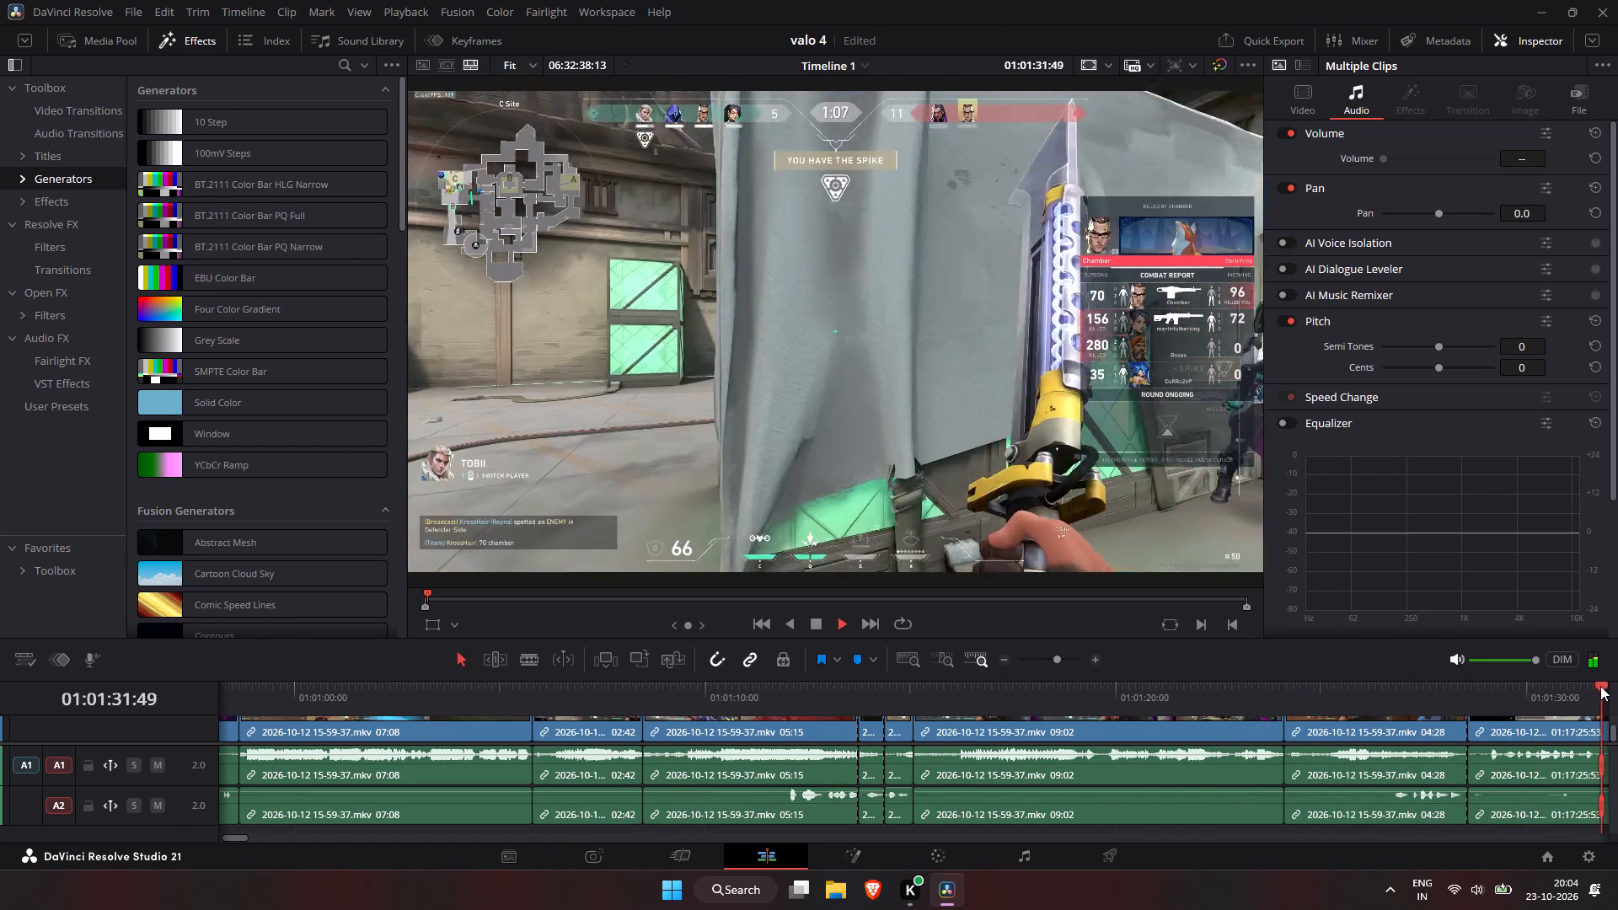
click(1600, 686)
click(1600, 686)
click(1600, 686)
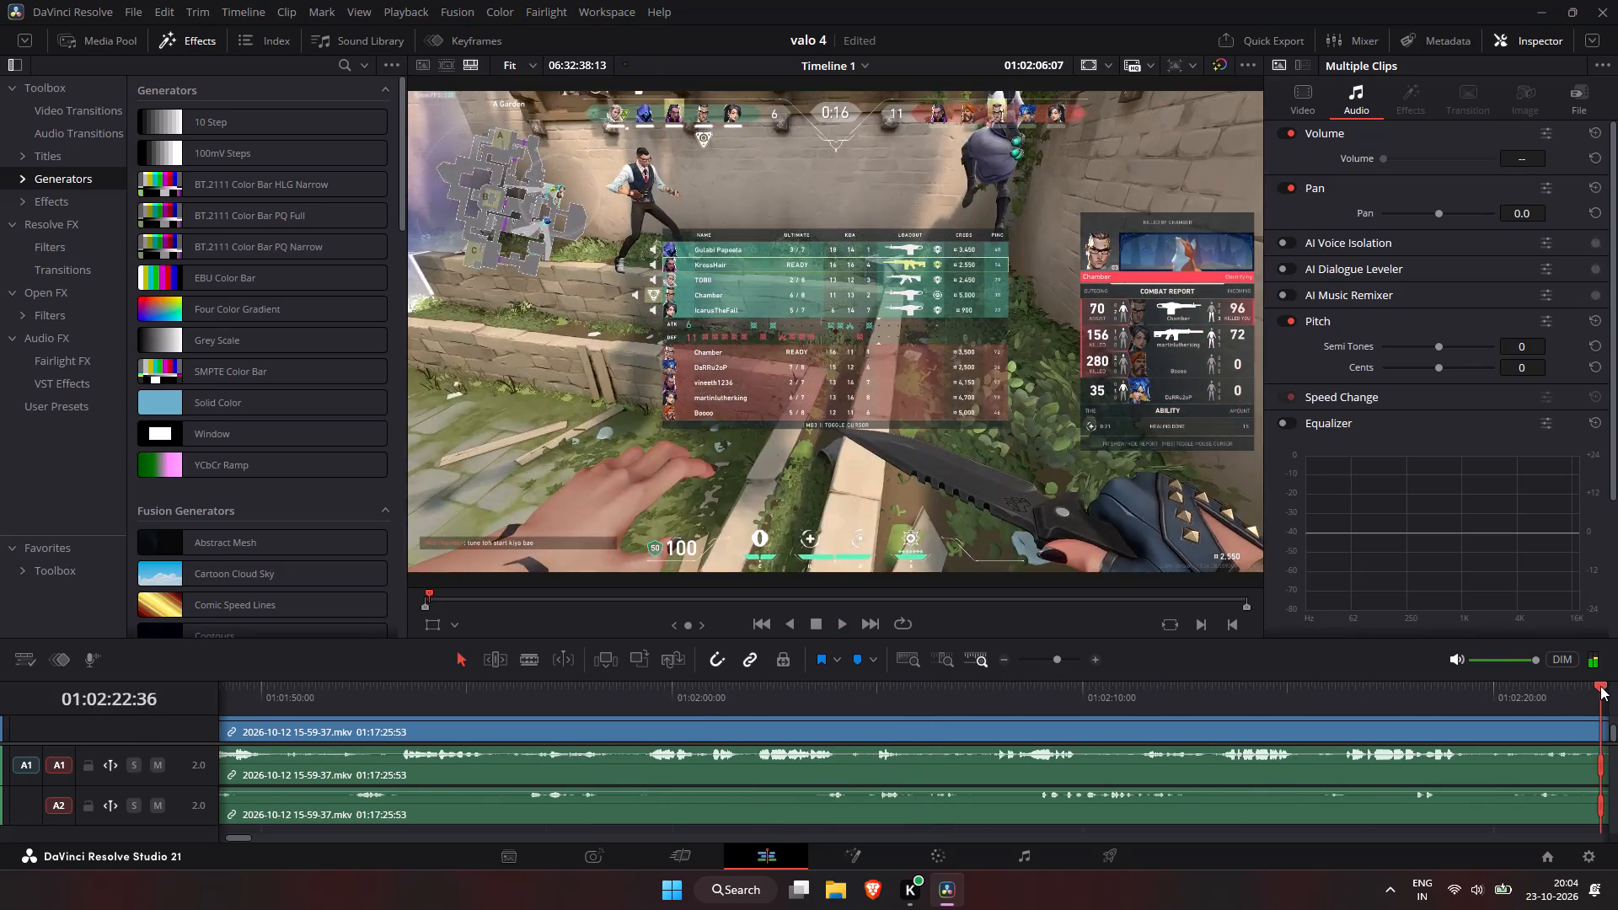
drag(1133, 688, 1152, 700)
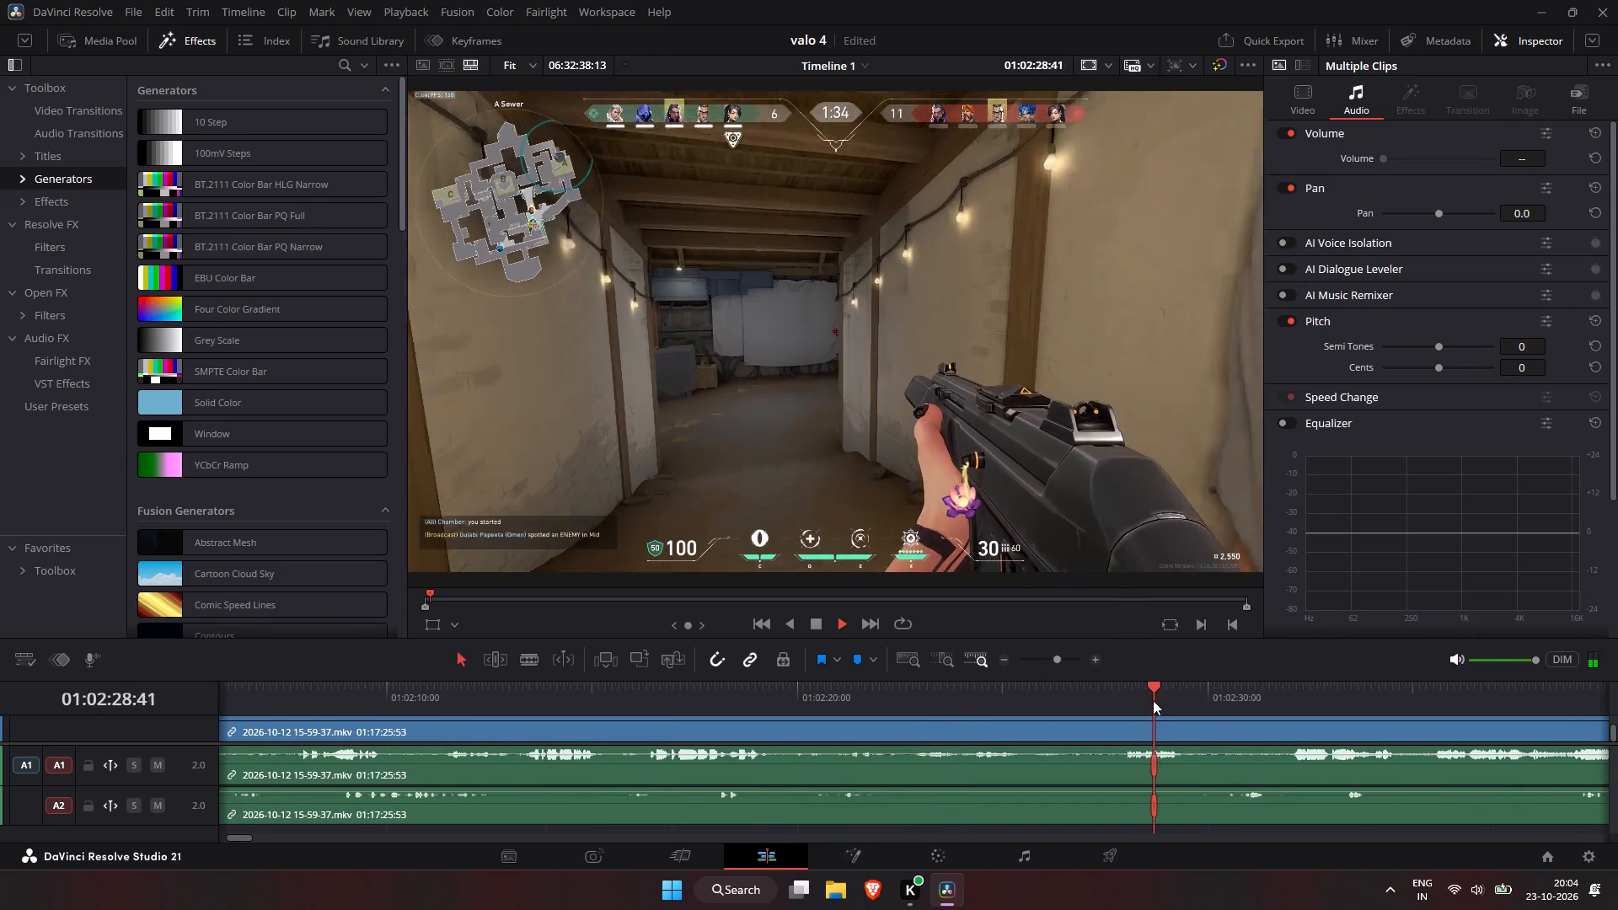
click(1235, 698)
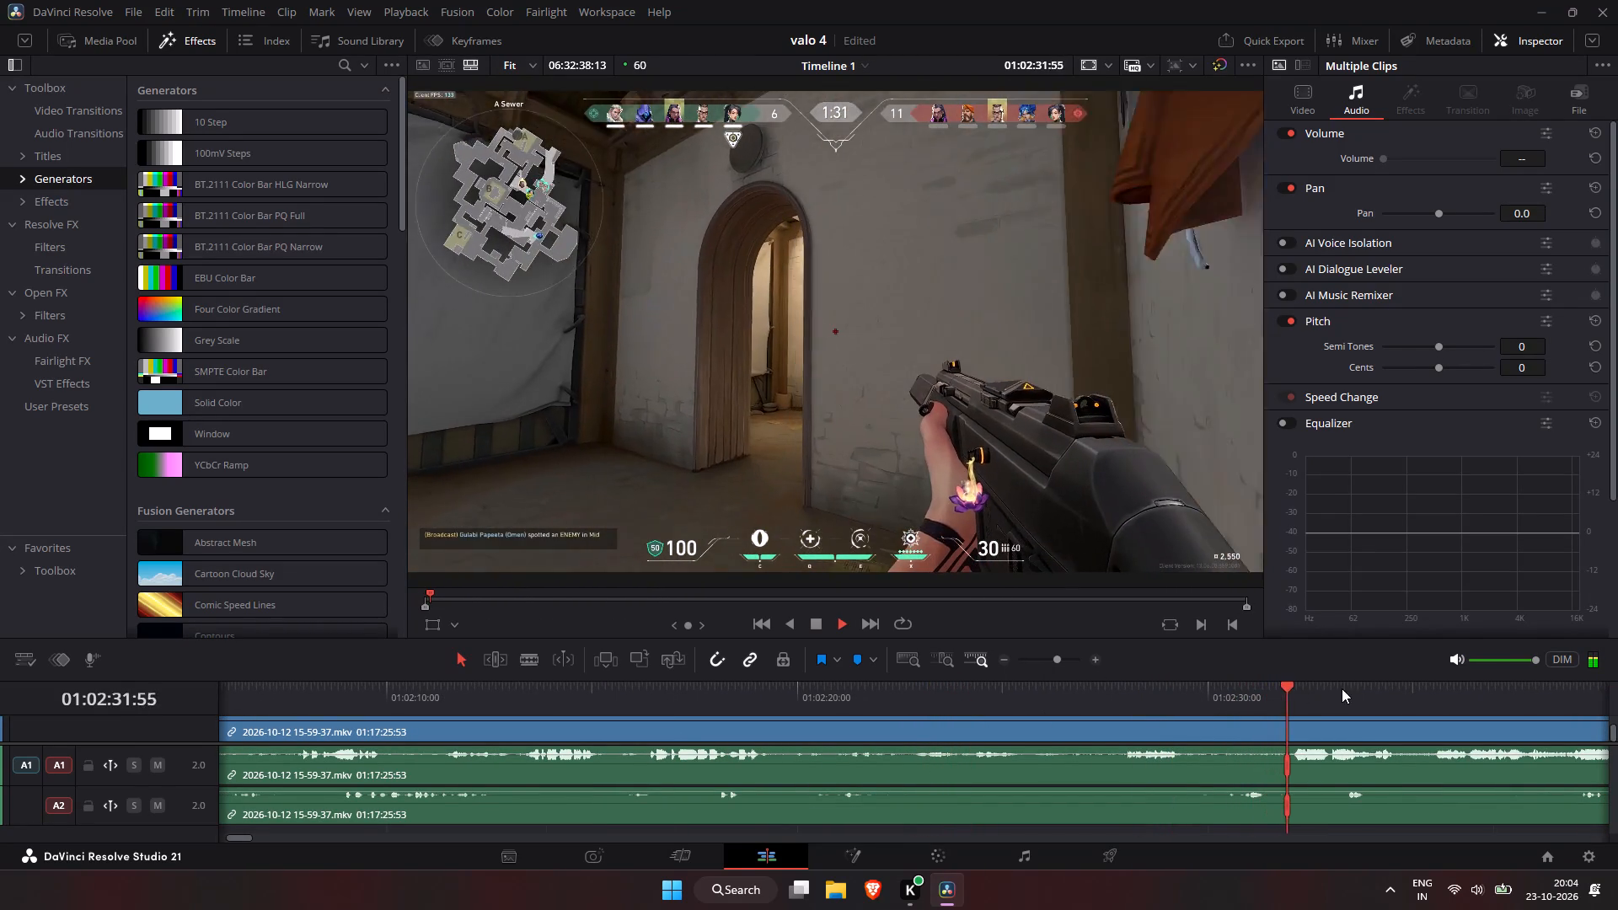
click(1340, 683)
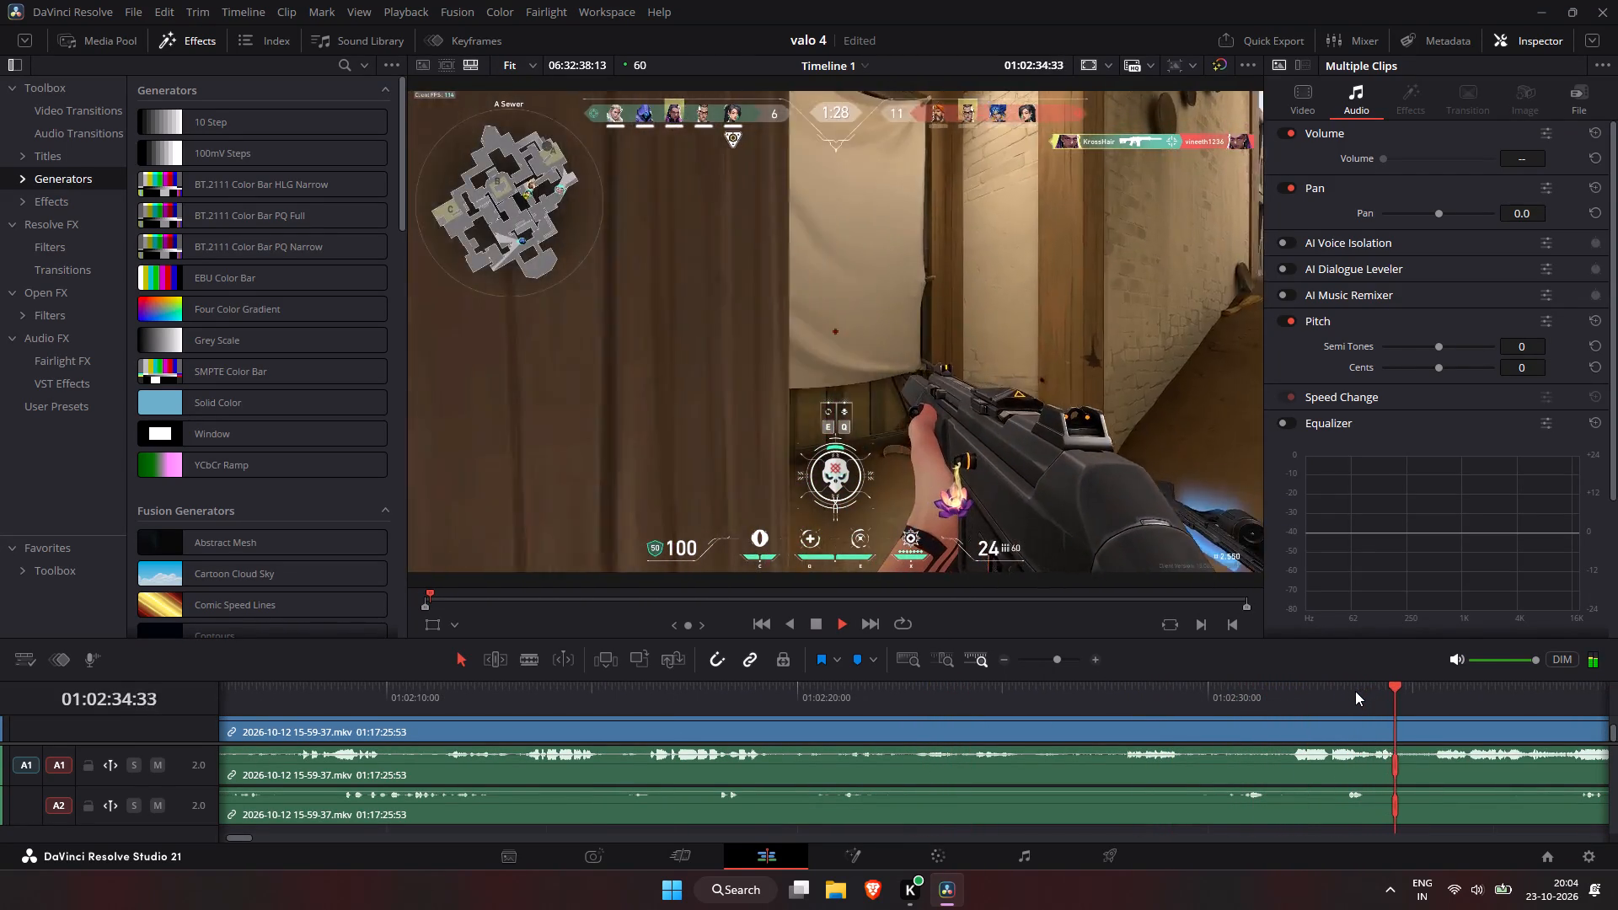
click(1565, 697)
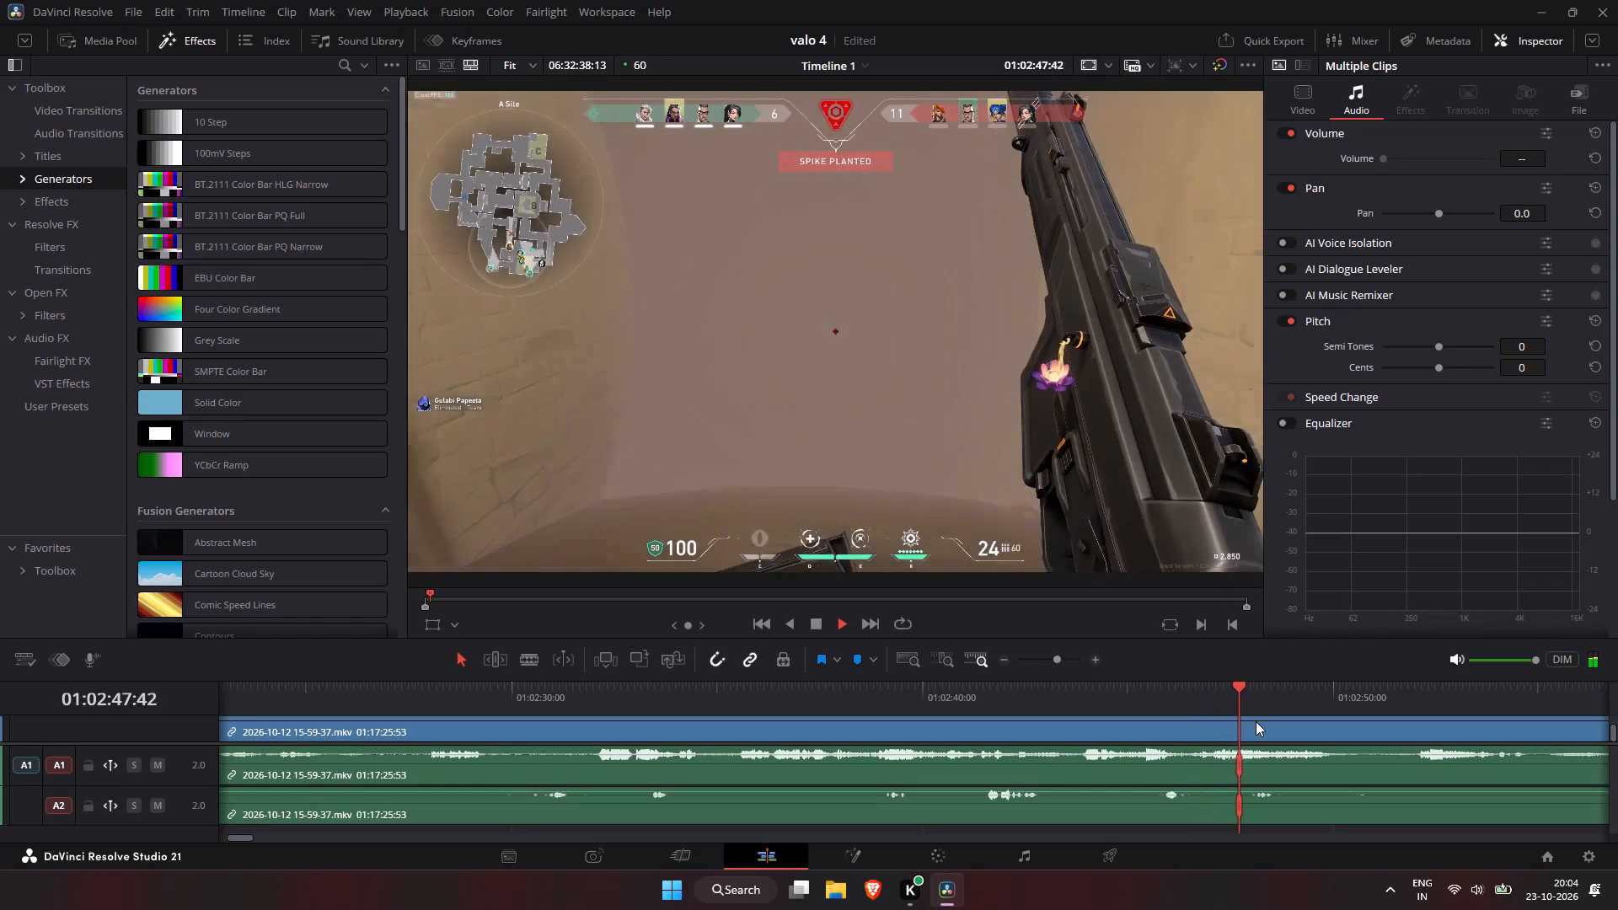
click(1432, 701)
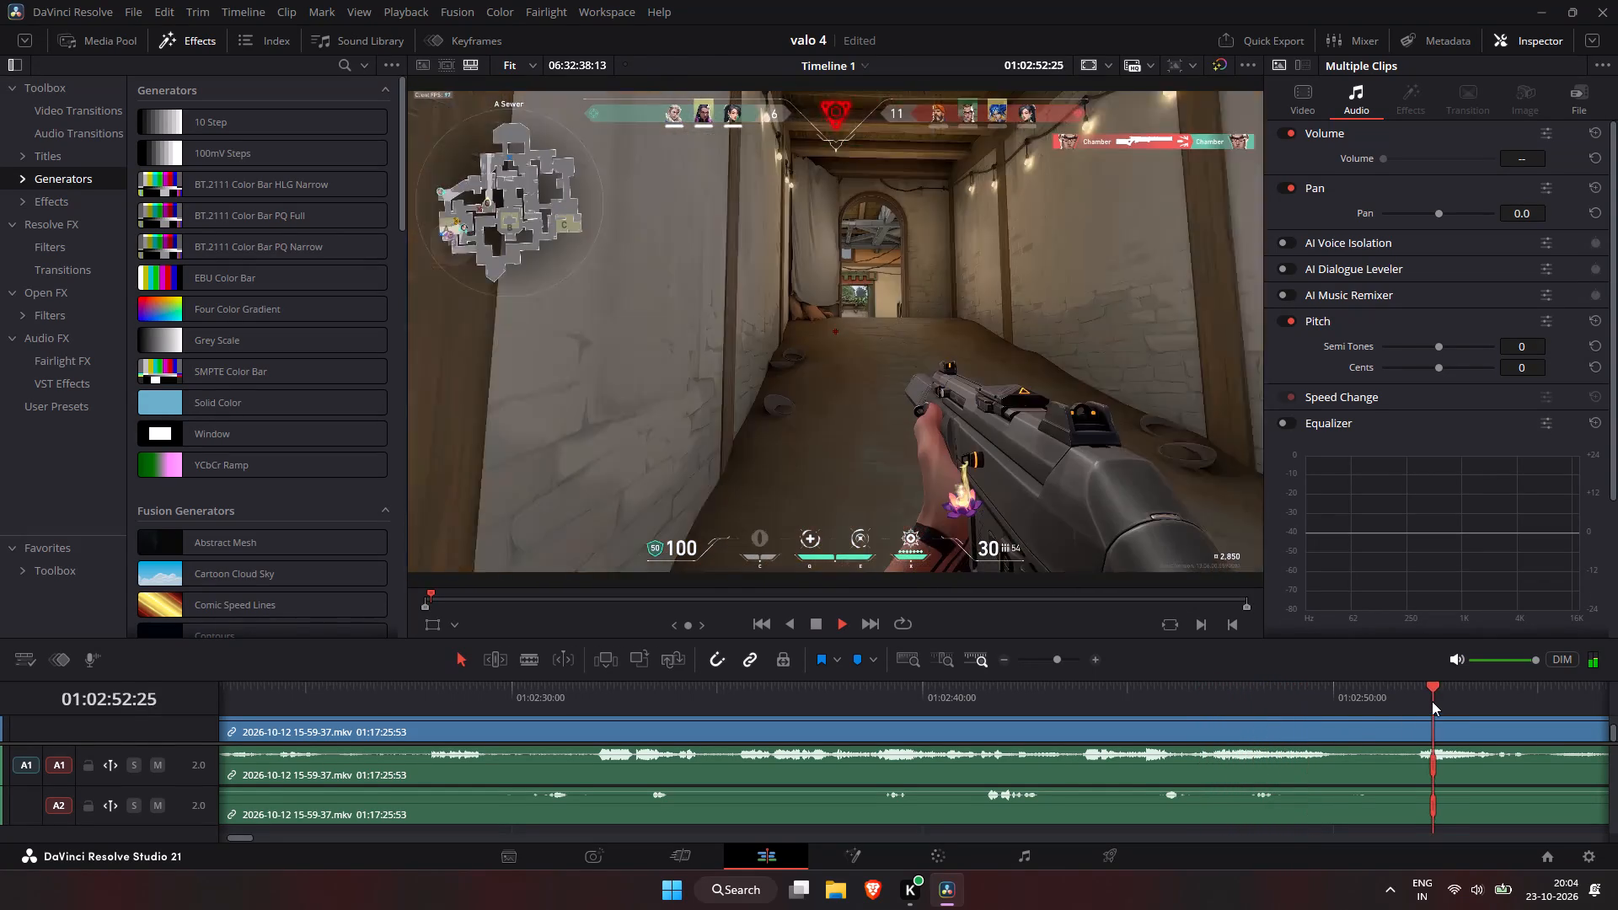
click(1458, 692)
click(1533, 705)
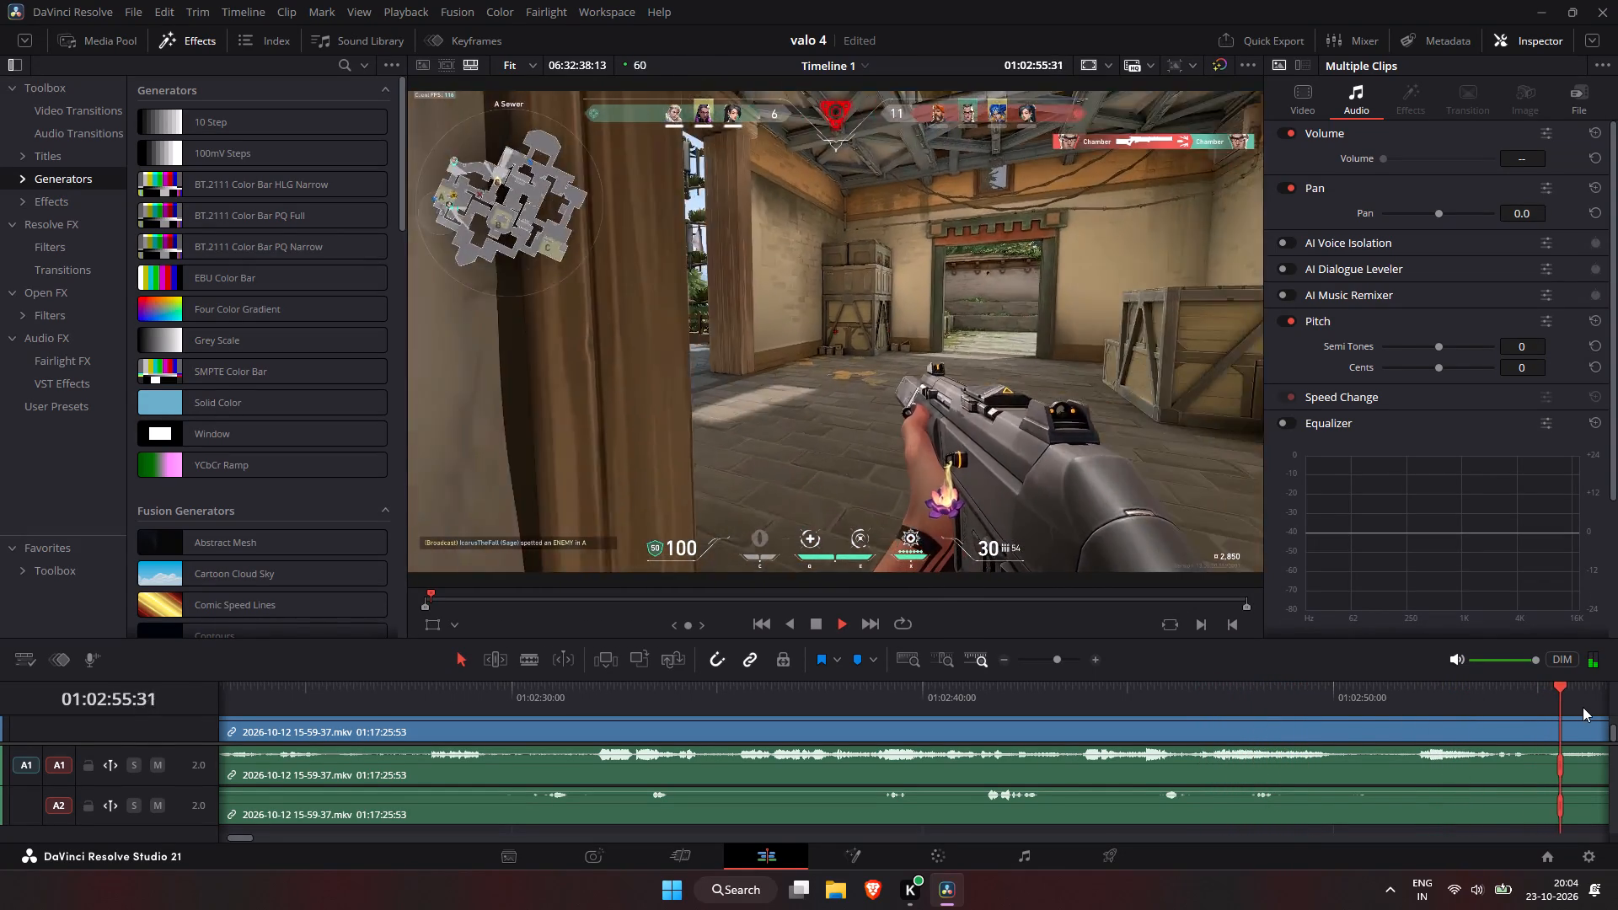
click(1583, 707)
click(1594, 707)
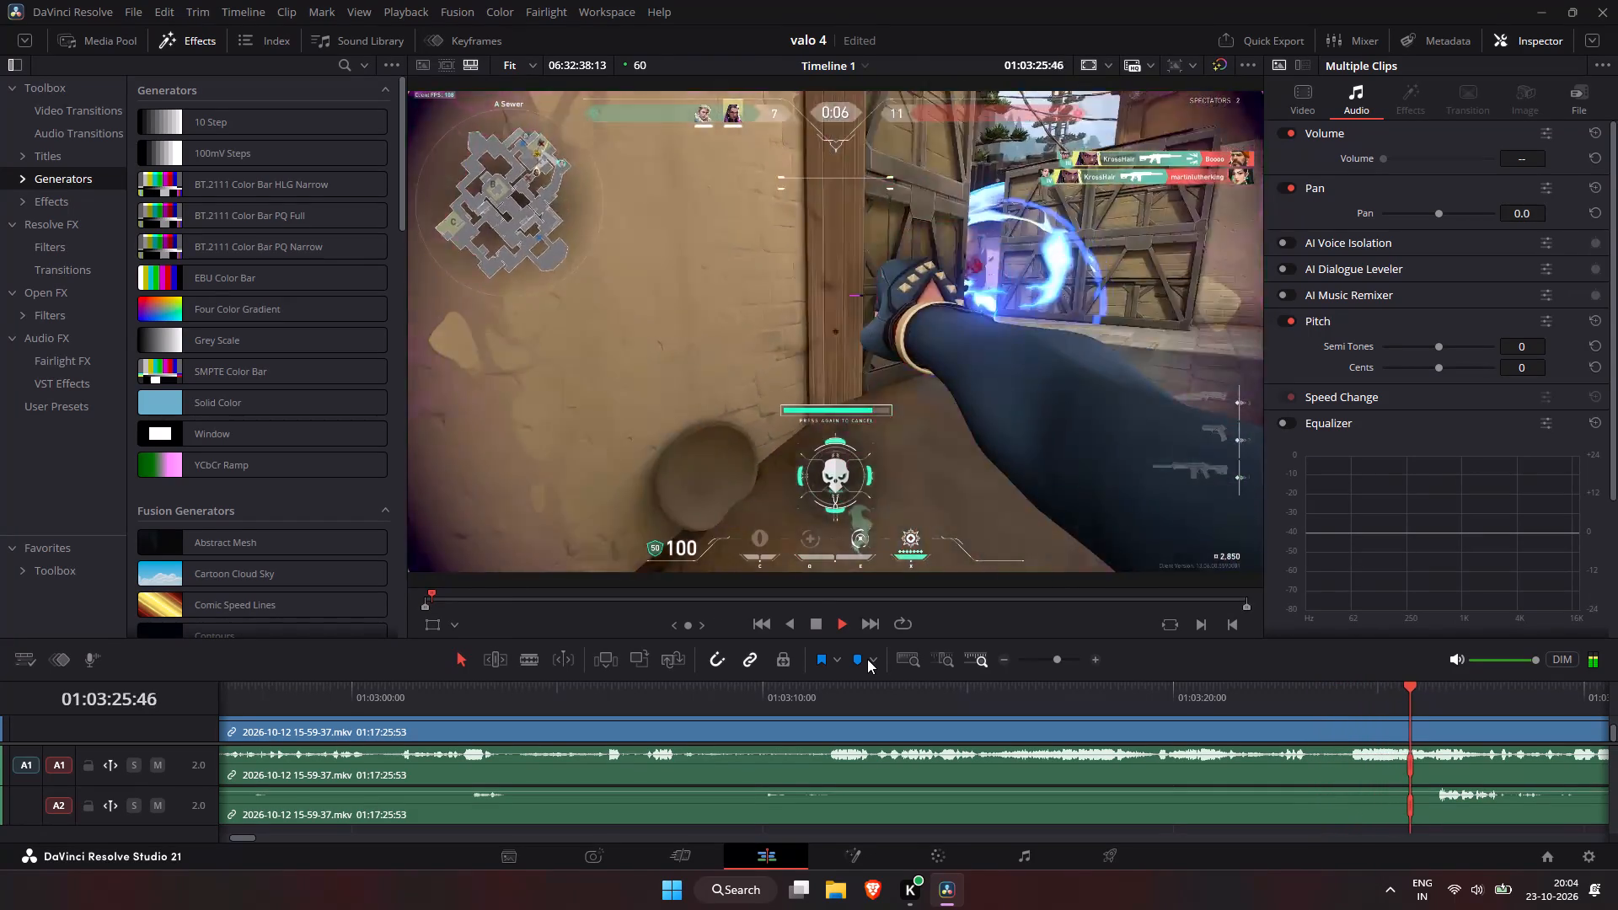
key(space)
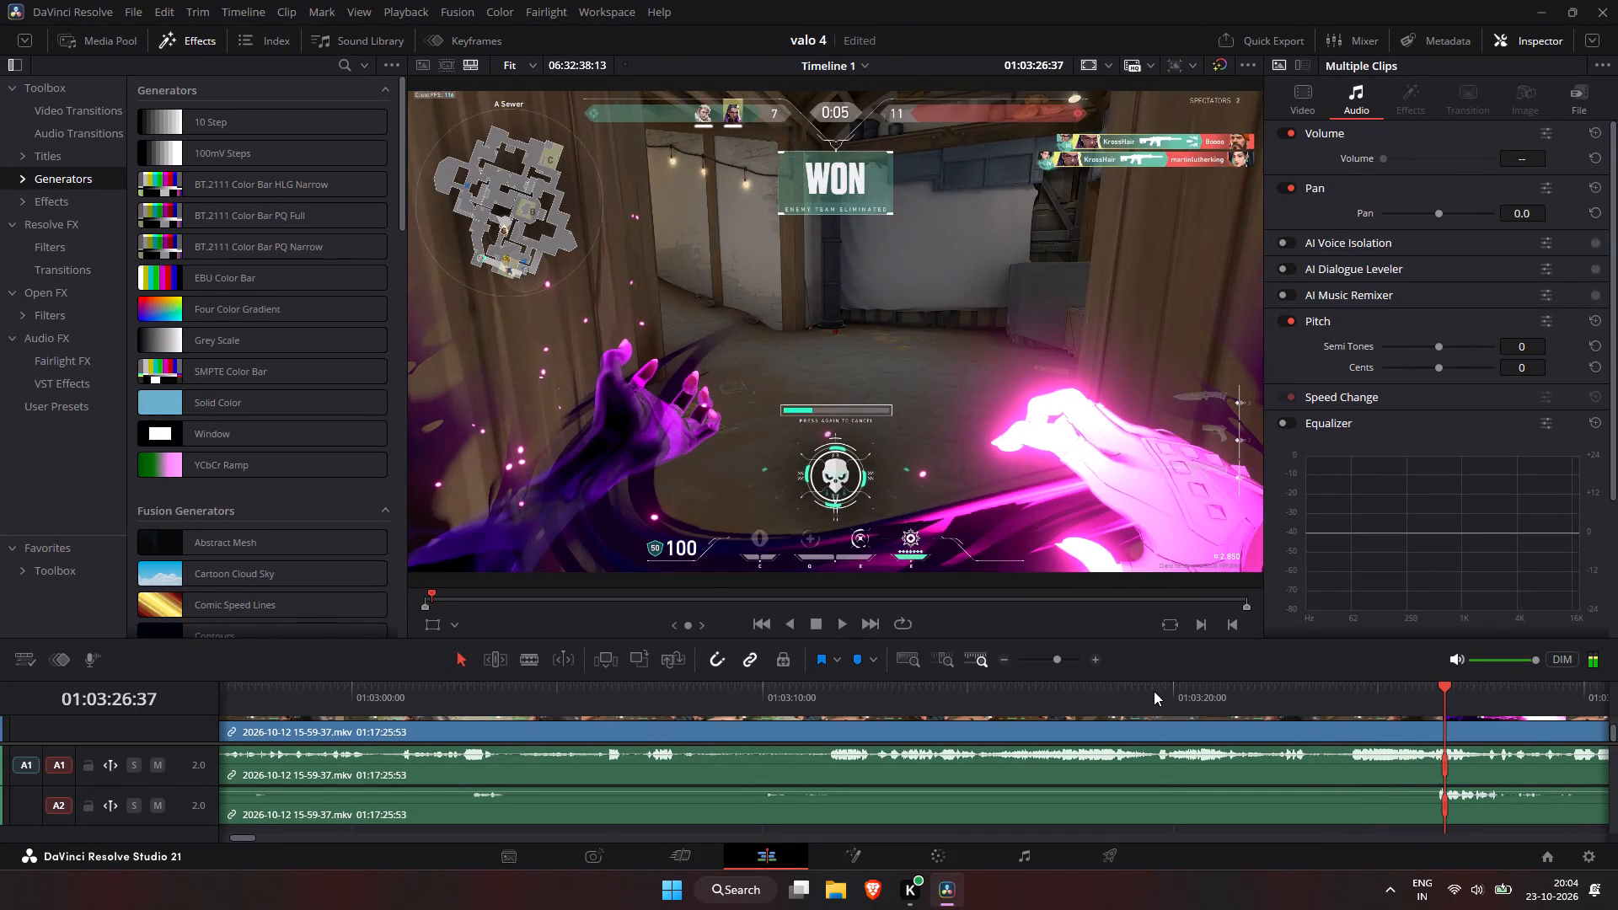
key(space)
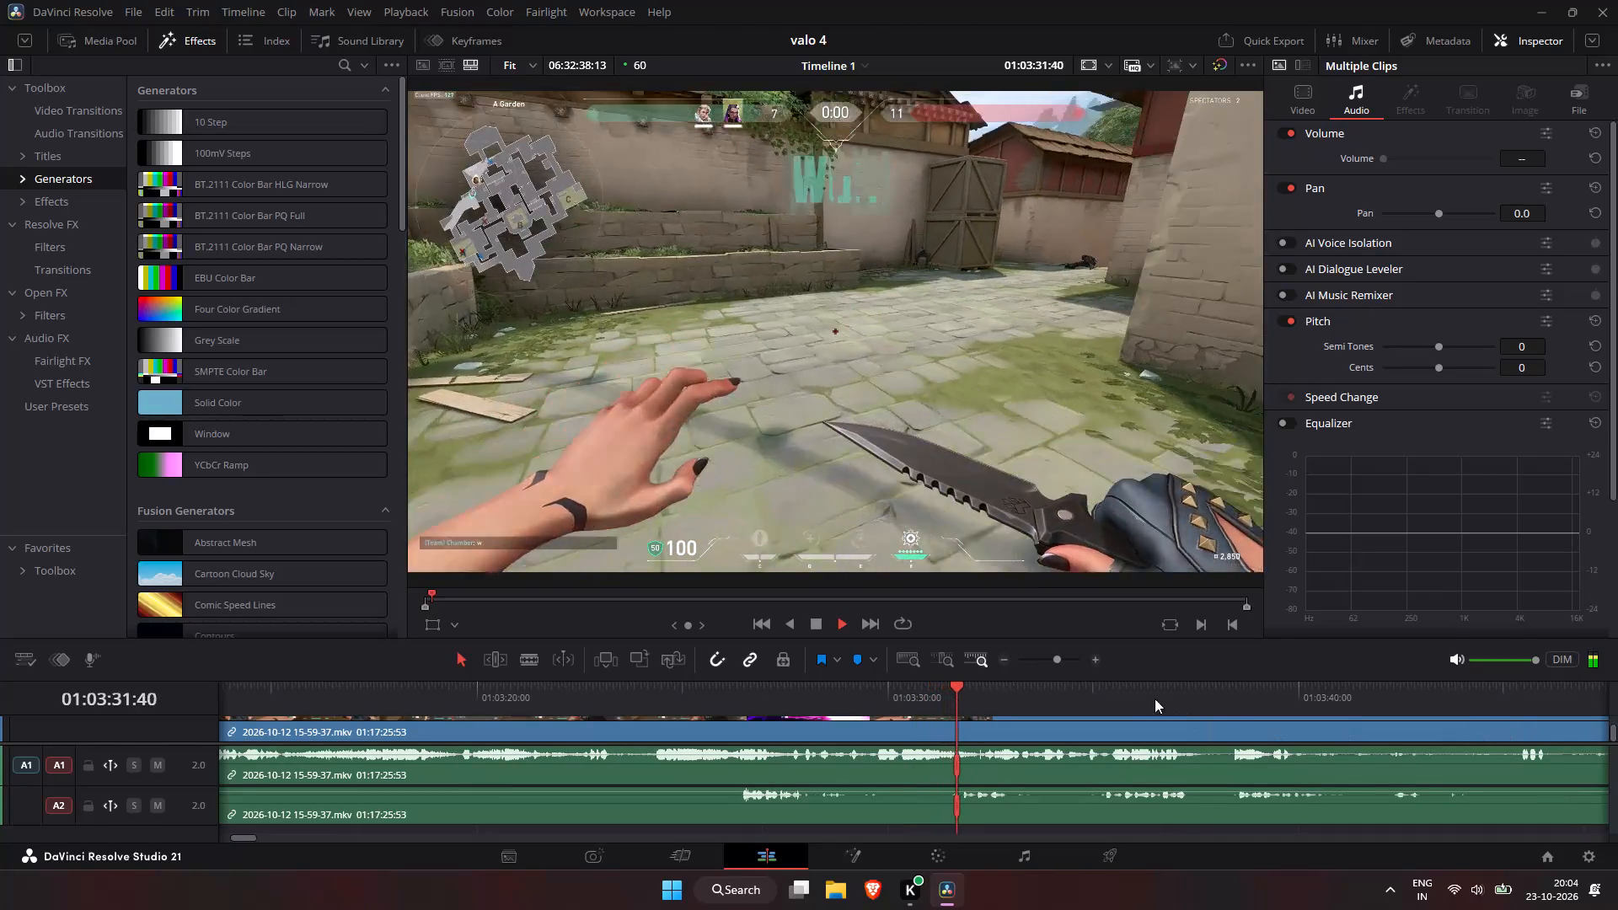
Skim the following buy phase and round up to the player's death in A Sewer around 01:04:49.
click(1092, 688)
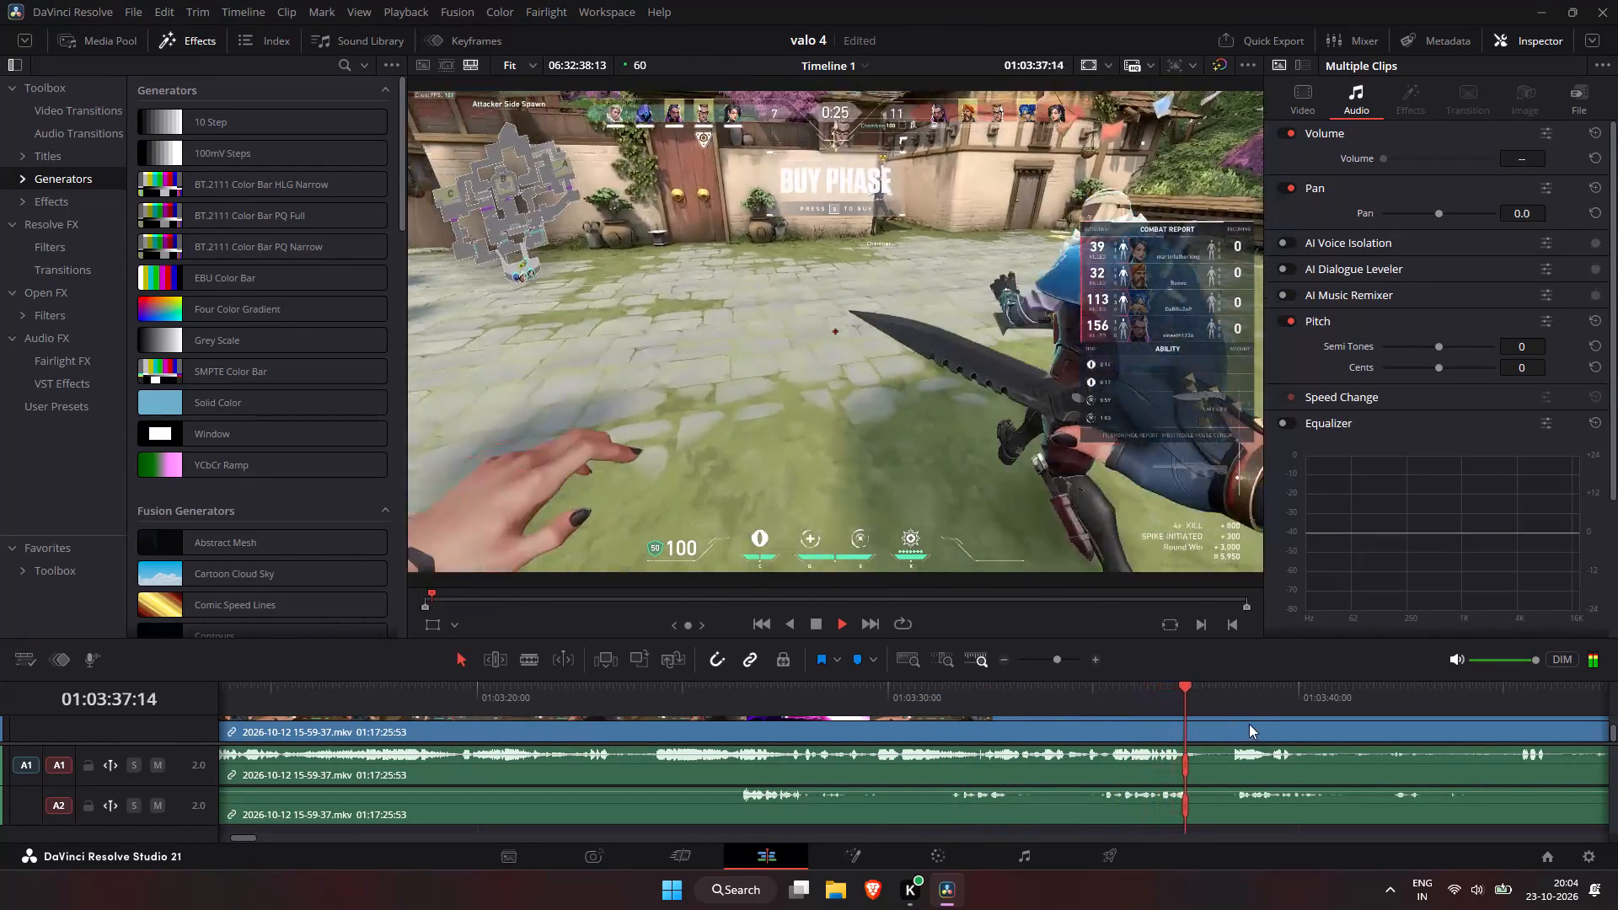
click(1256, 697)
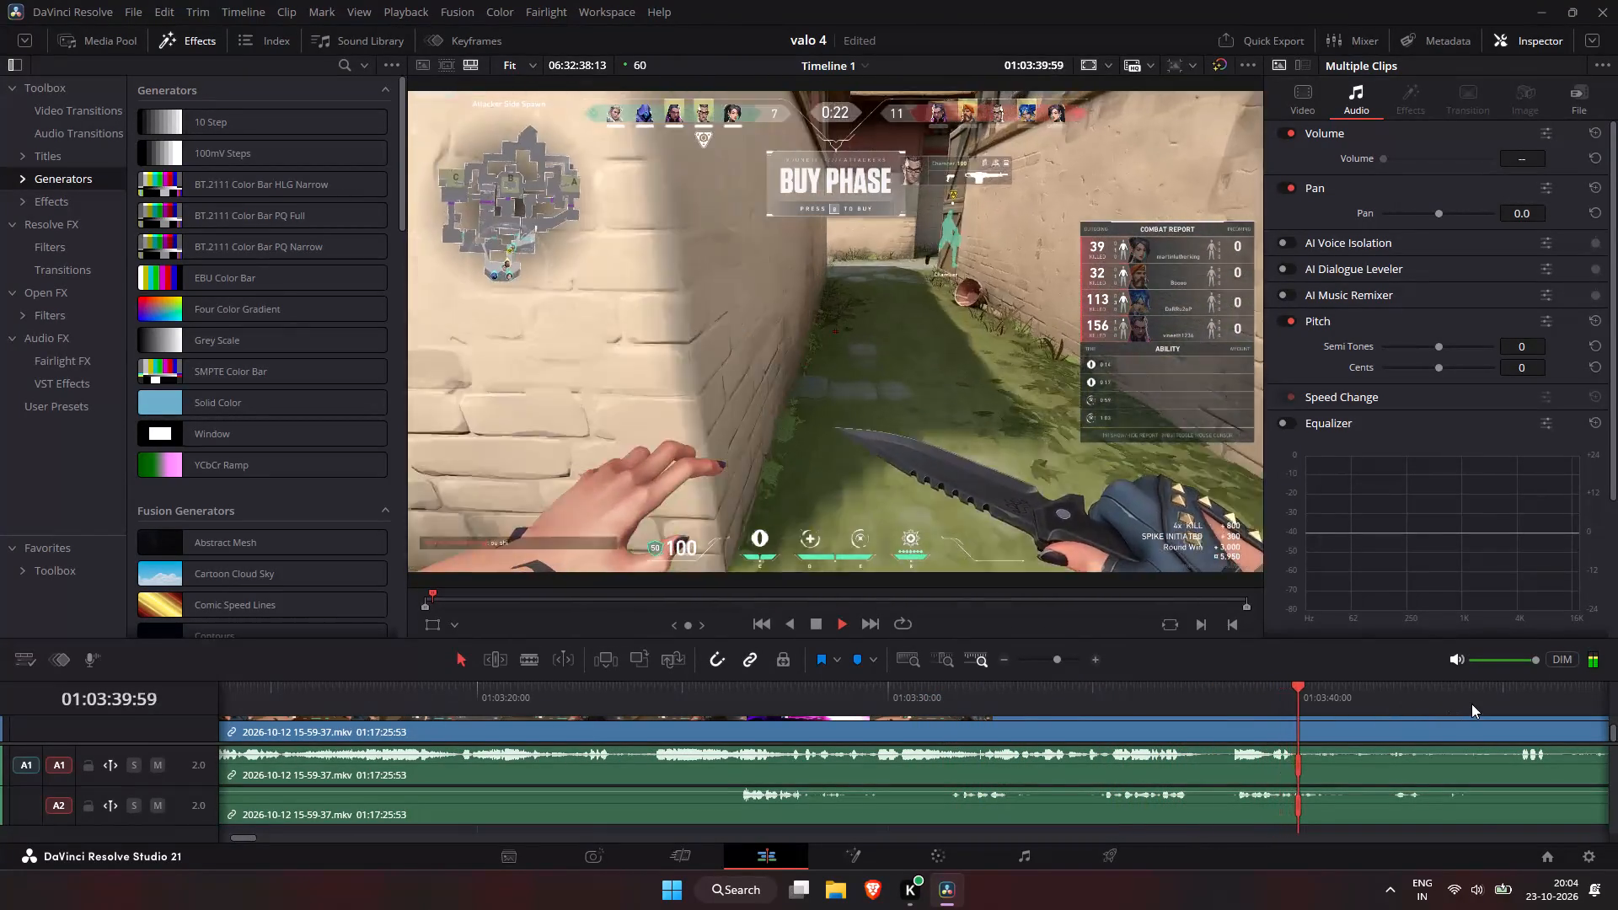
click(1475, 703)
click(1570, 710)
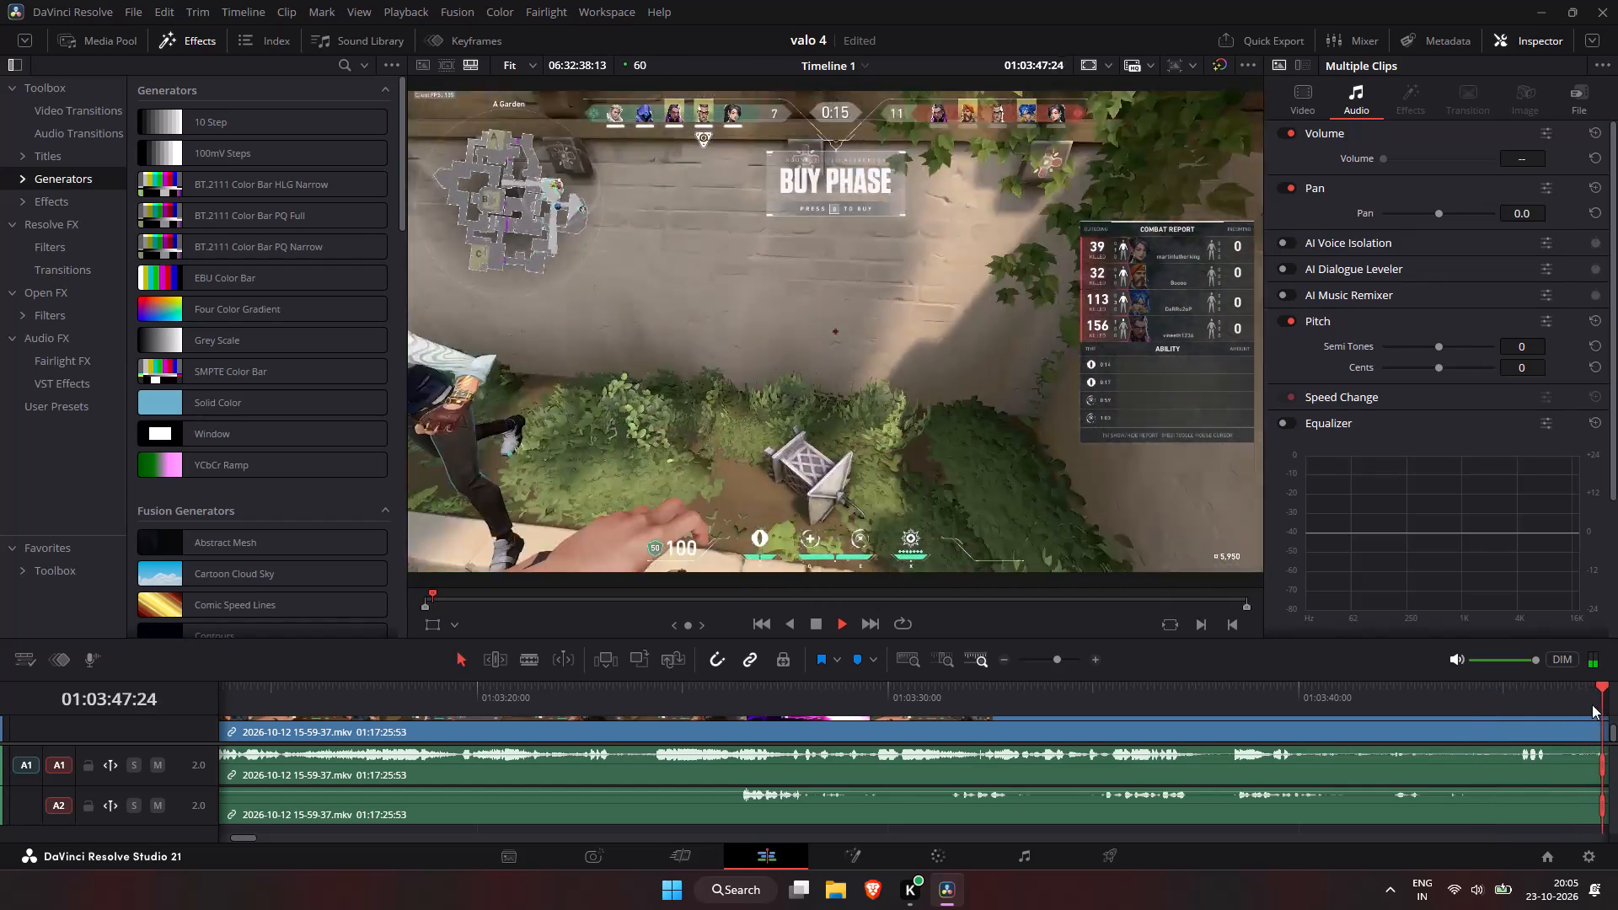
click(1590, 702)
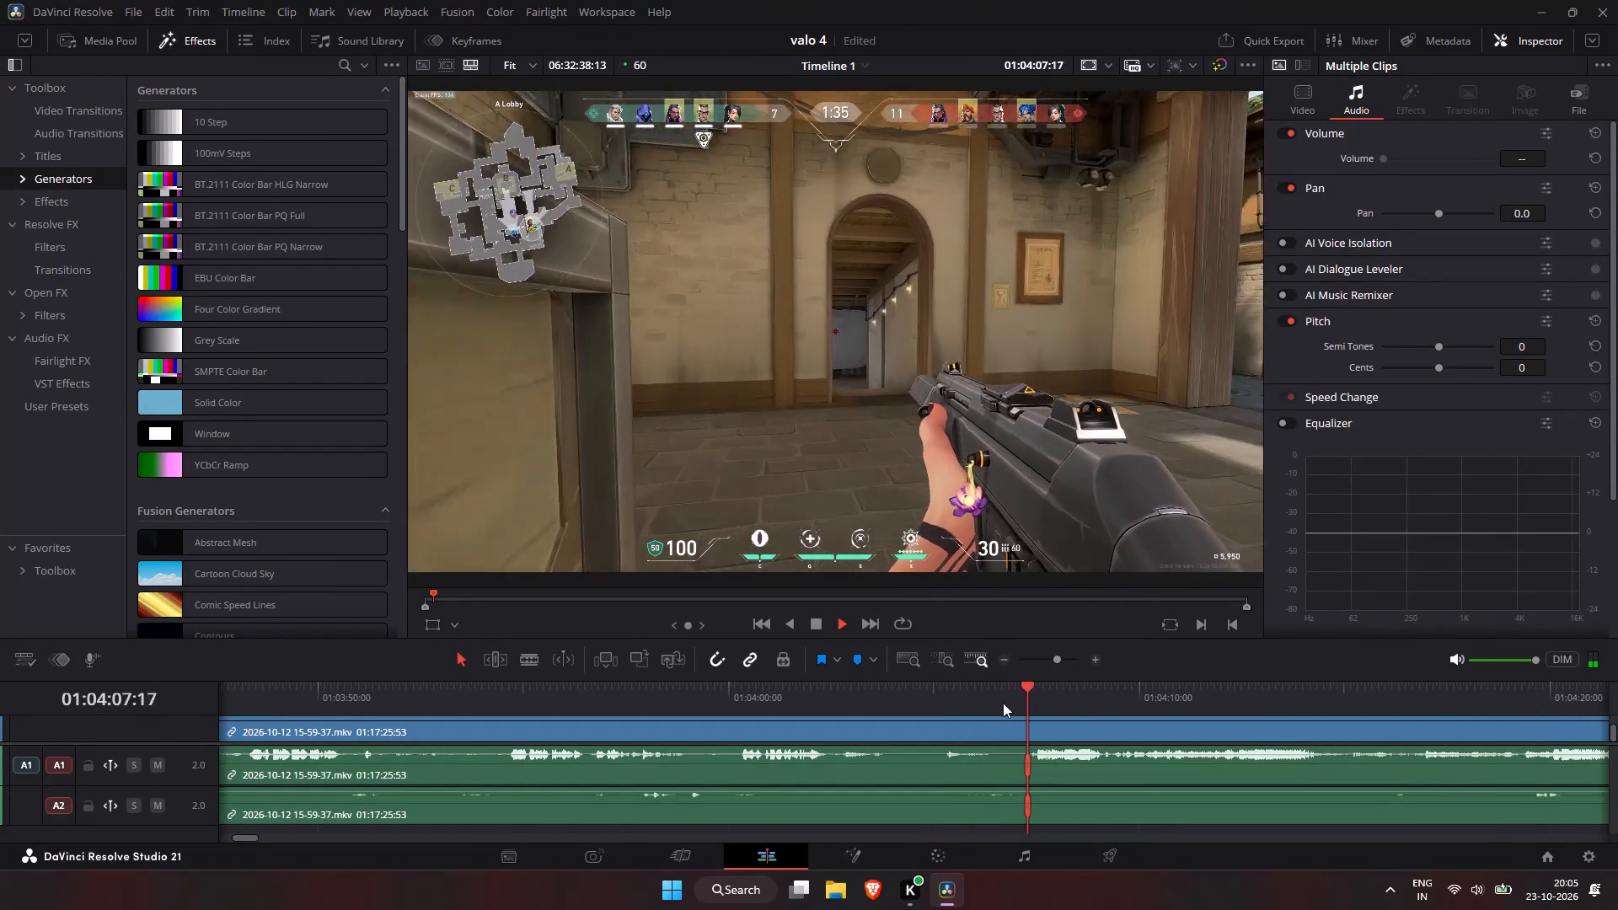
click(1312, 700)
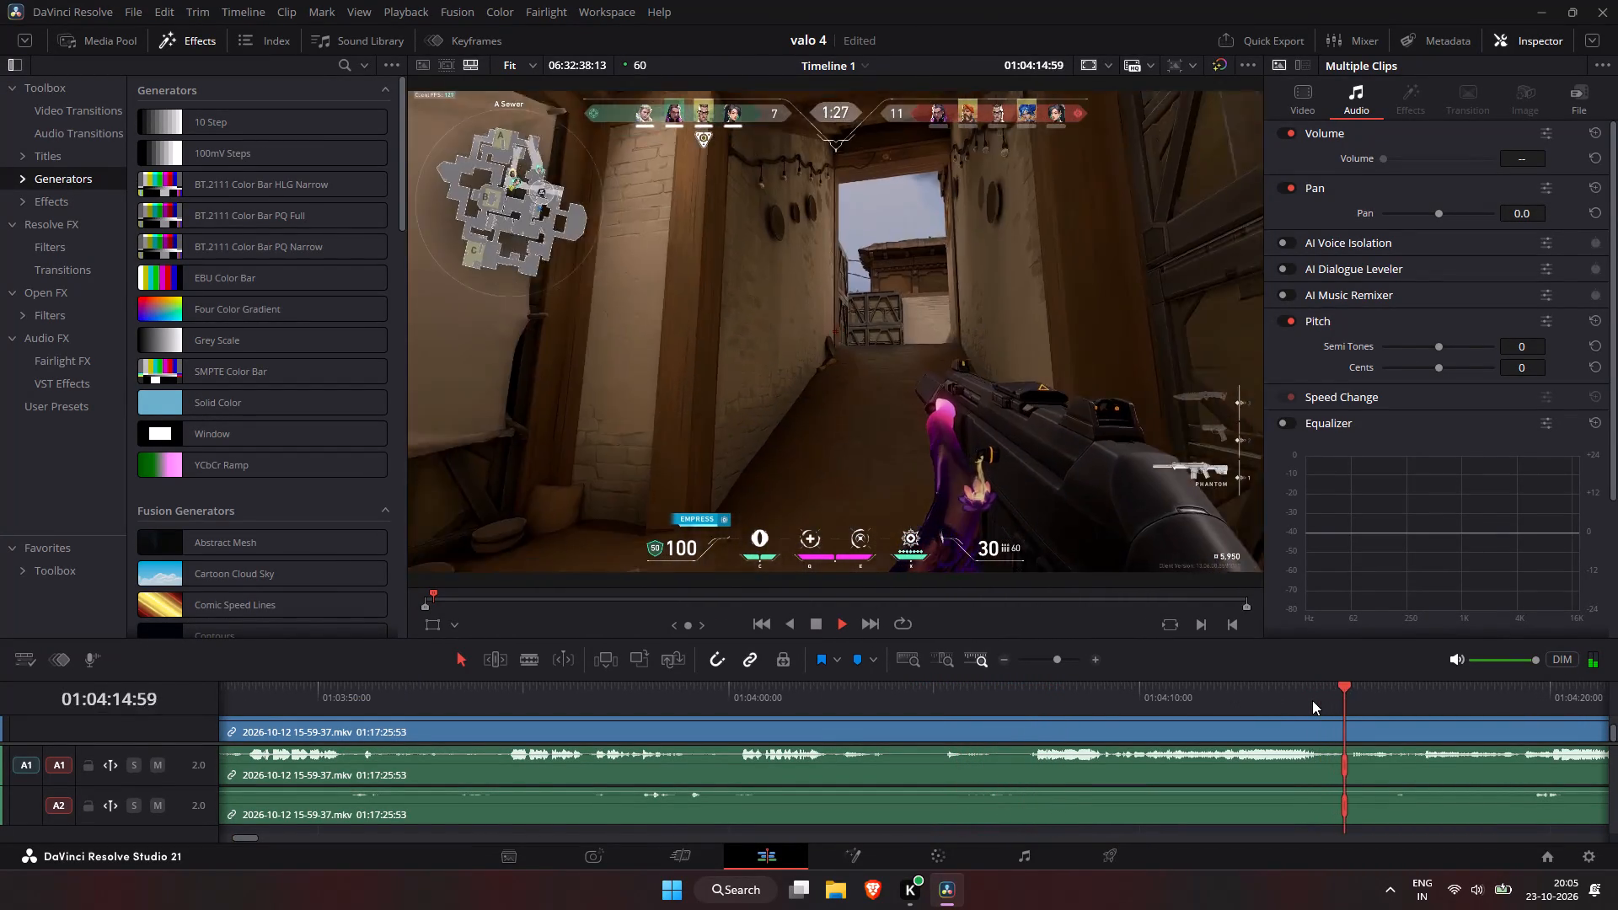
click(1312, 700)
click(1412, 699)
click(1515, 695)
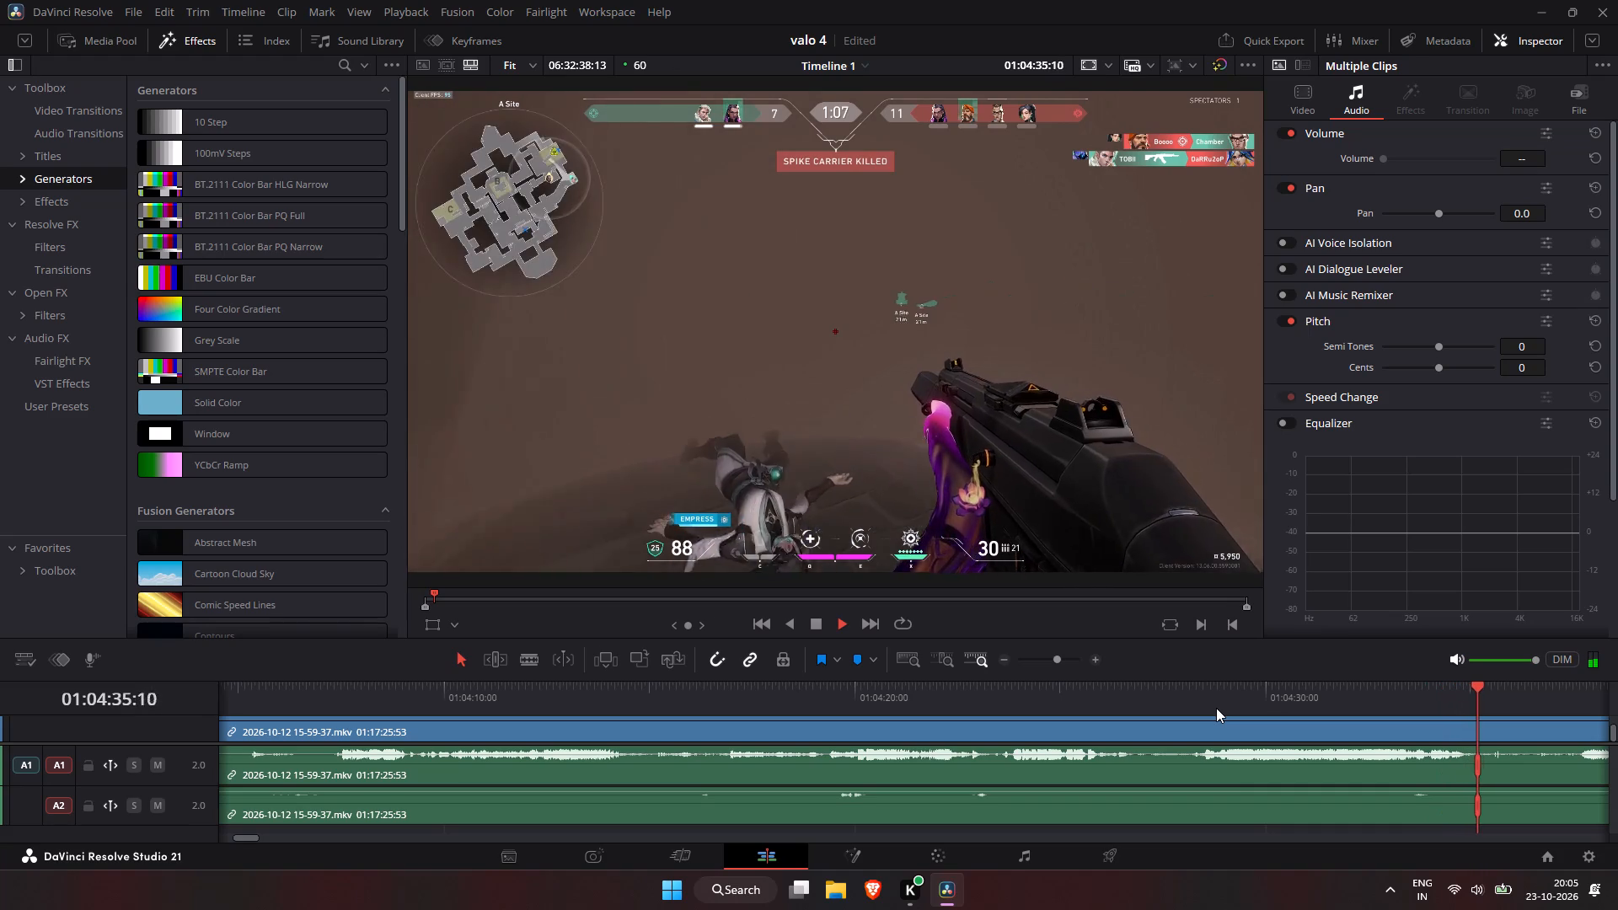
click(1608, 688)
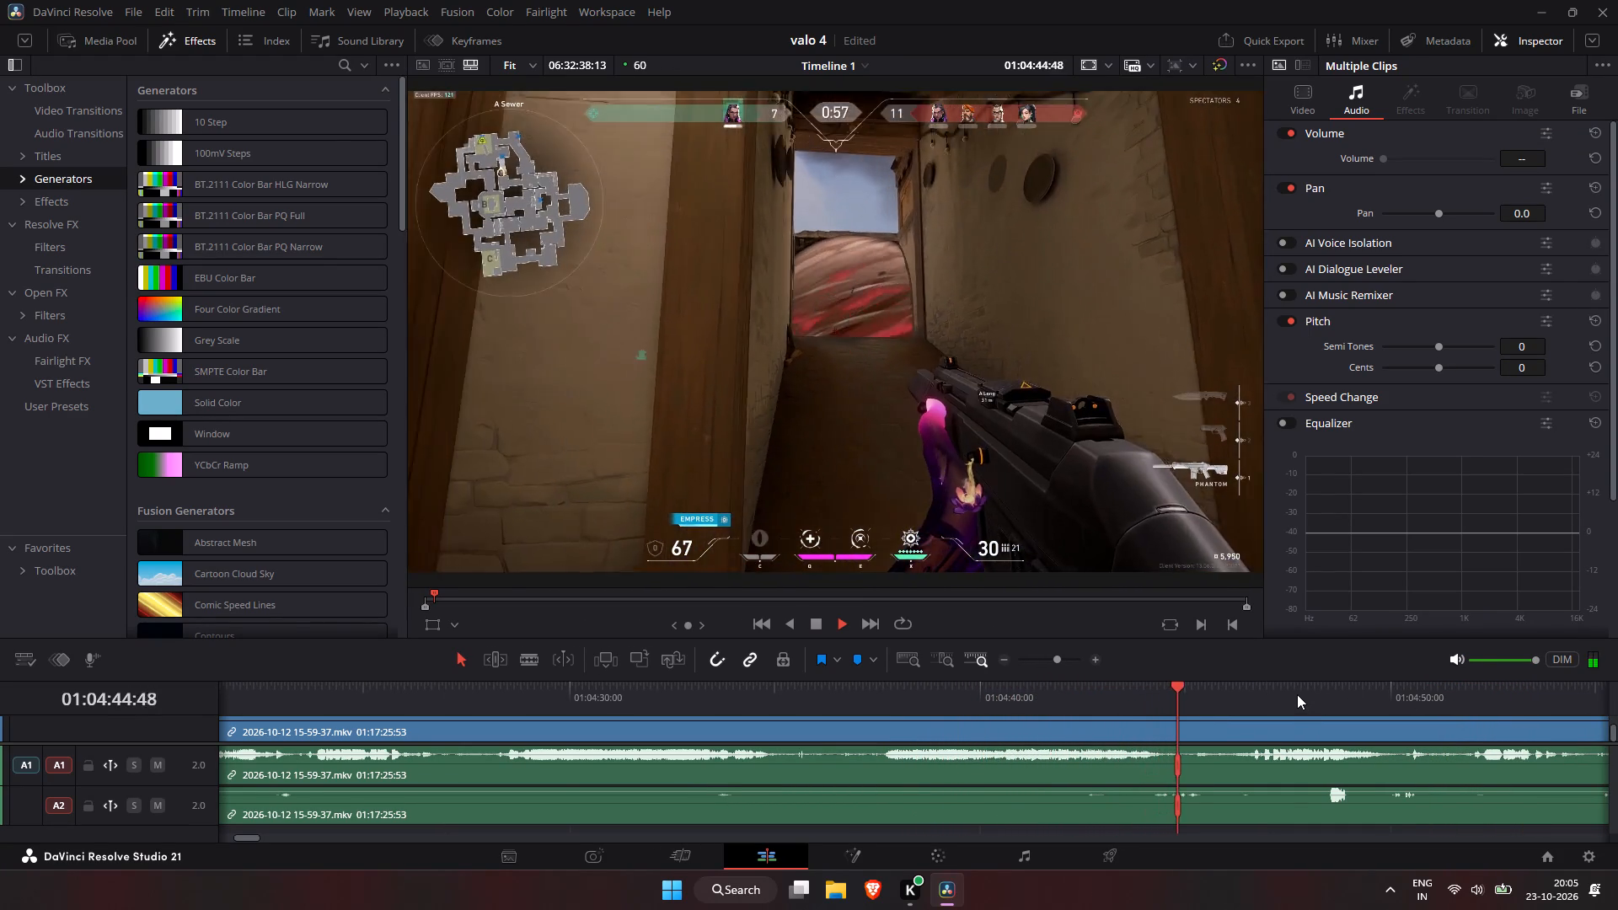
click(1297, 694)
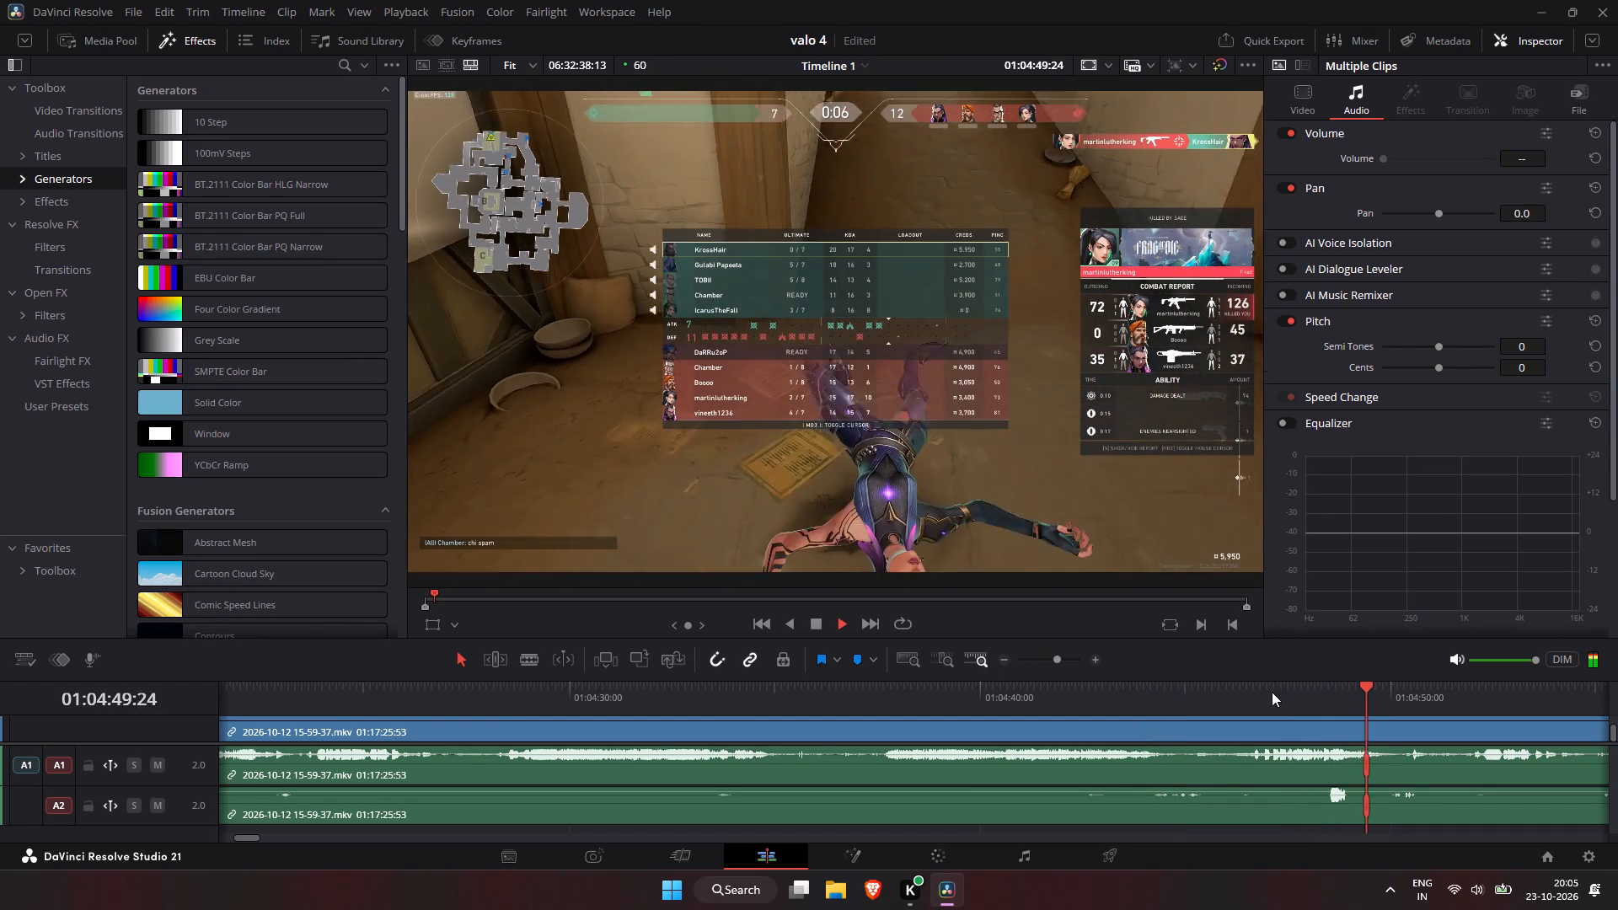
Replay the lead-up to the A Sewer death and split the linked clips at about 01:04:44:02.
key(space)
click(1214, 682)
key(space)
key(space)
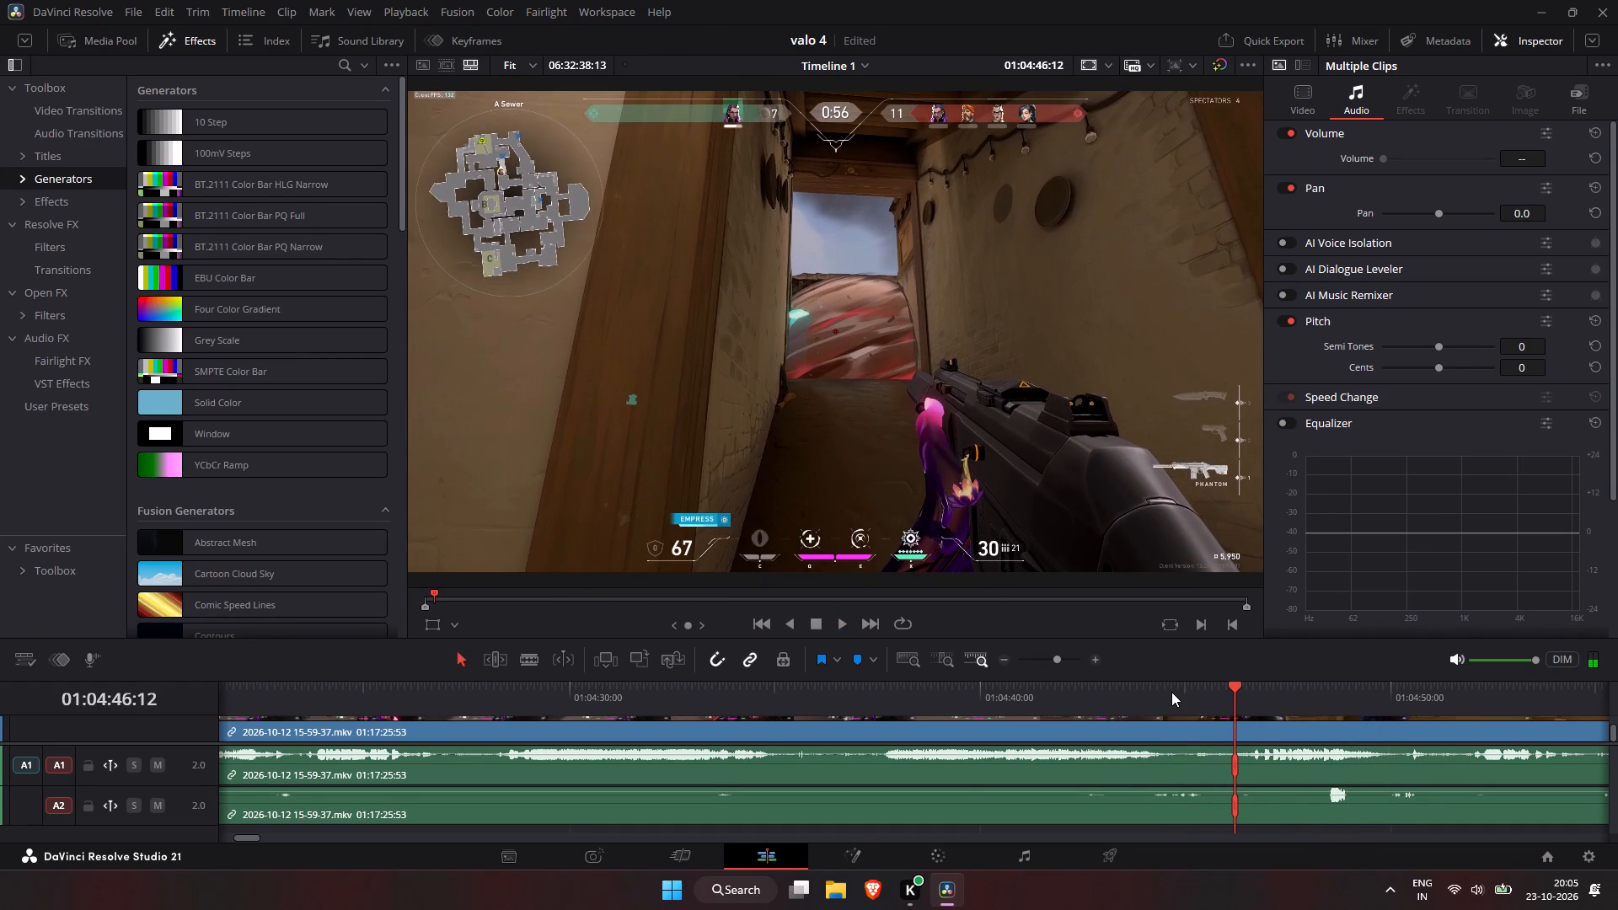
drag(1183, 684, 1155, 721)
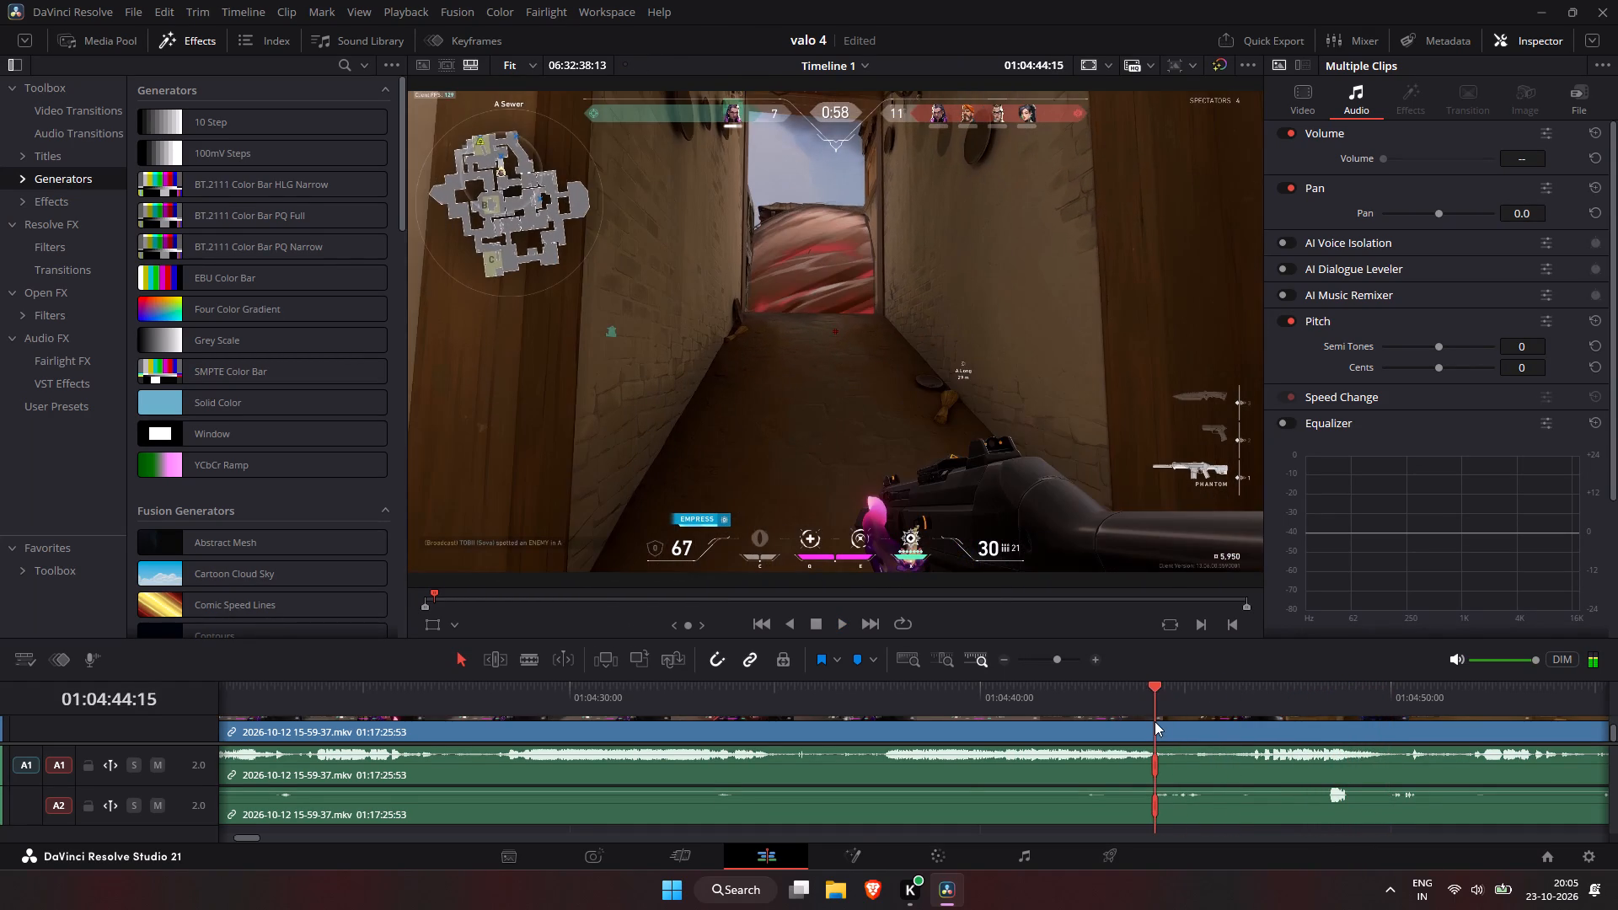
drag(1155, 721, 1119, 731)
key(space)
key(space)
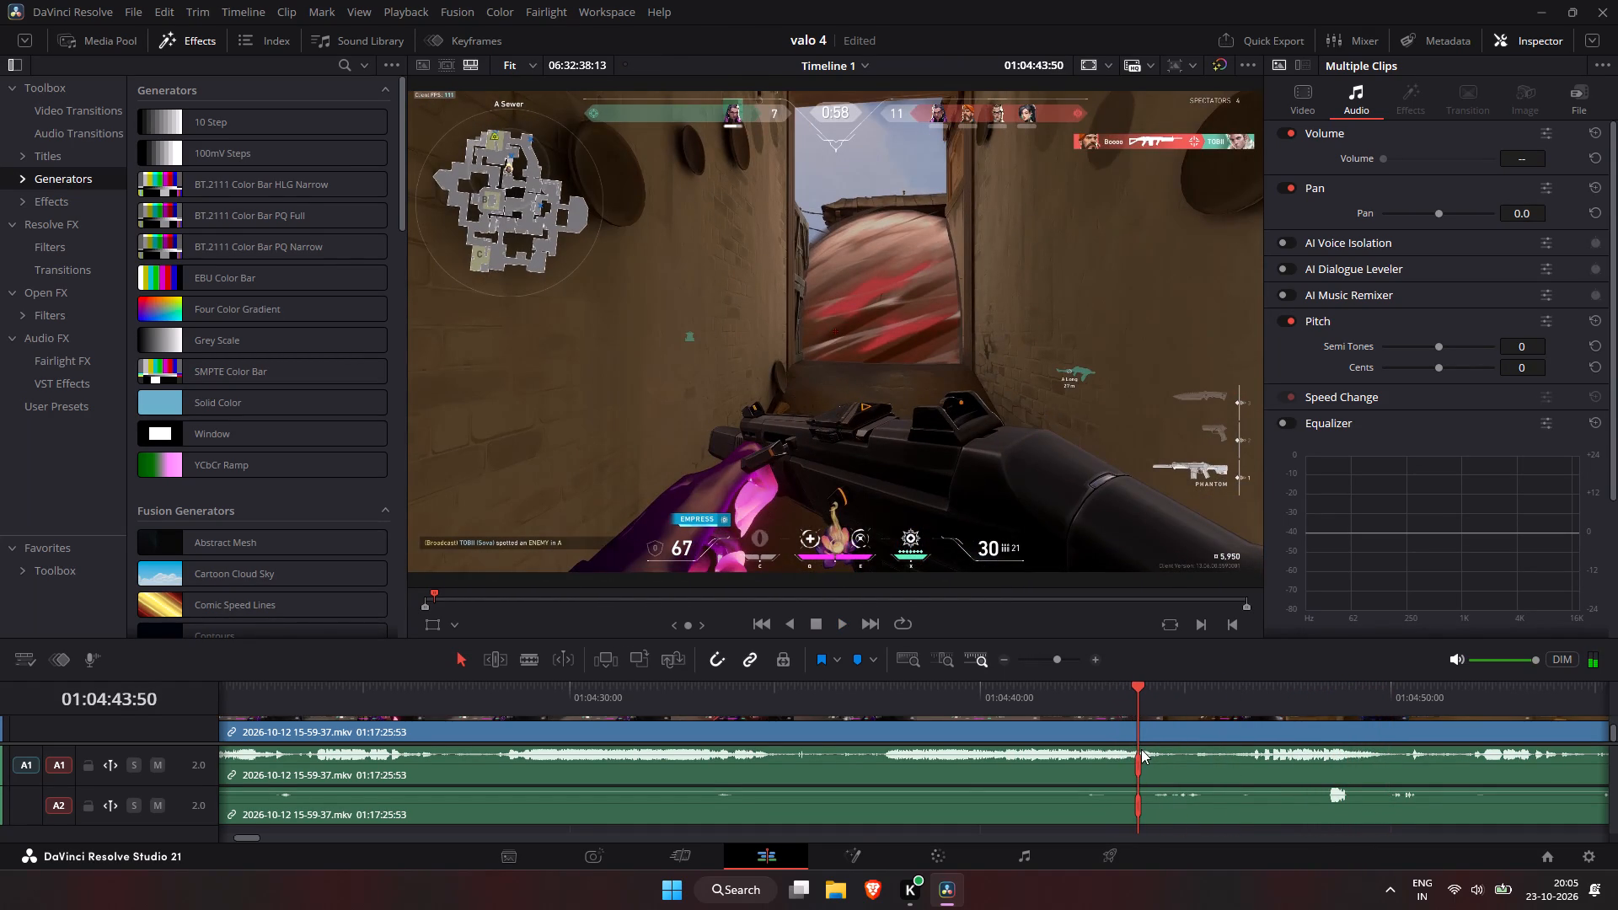
key(space)
key(space)
key(ctrl+b)
Delete the segment between the 01:01:28:35 and 01:04:44:02 cuts and close the gap it leaves.
click(1108, 735)
key(Tab)
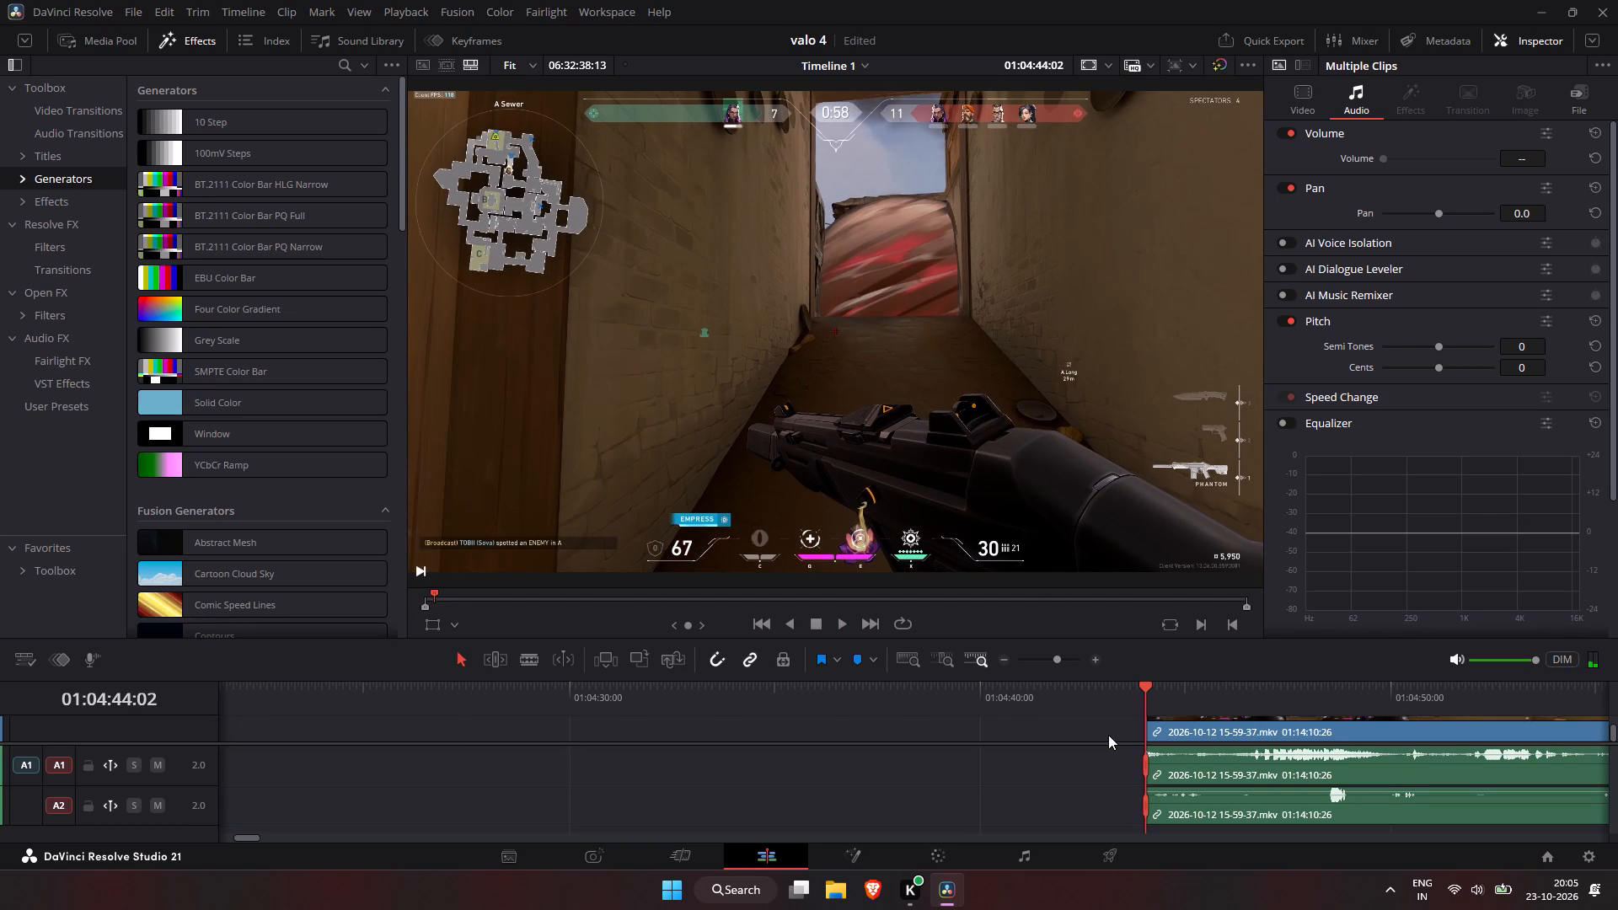
click(1108, 735)
key(Tab)
Play through the join and the A Sewer death, and split the linked clips at about 01:01:34:23.
click(859, 703)
key(space)
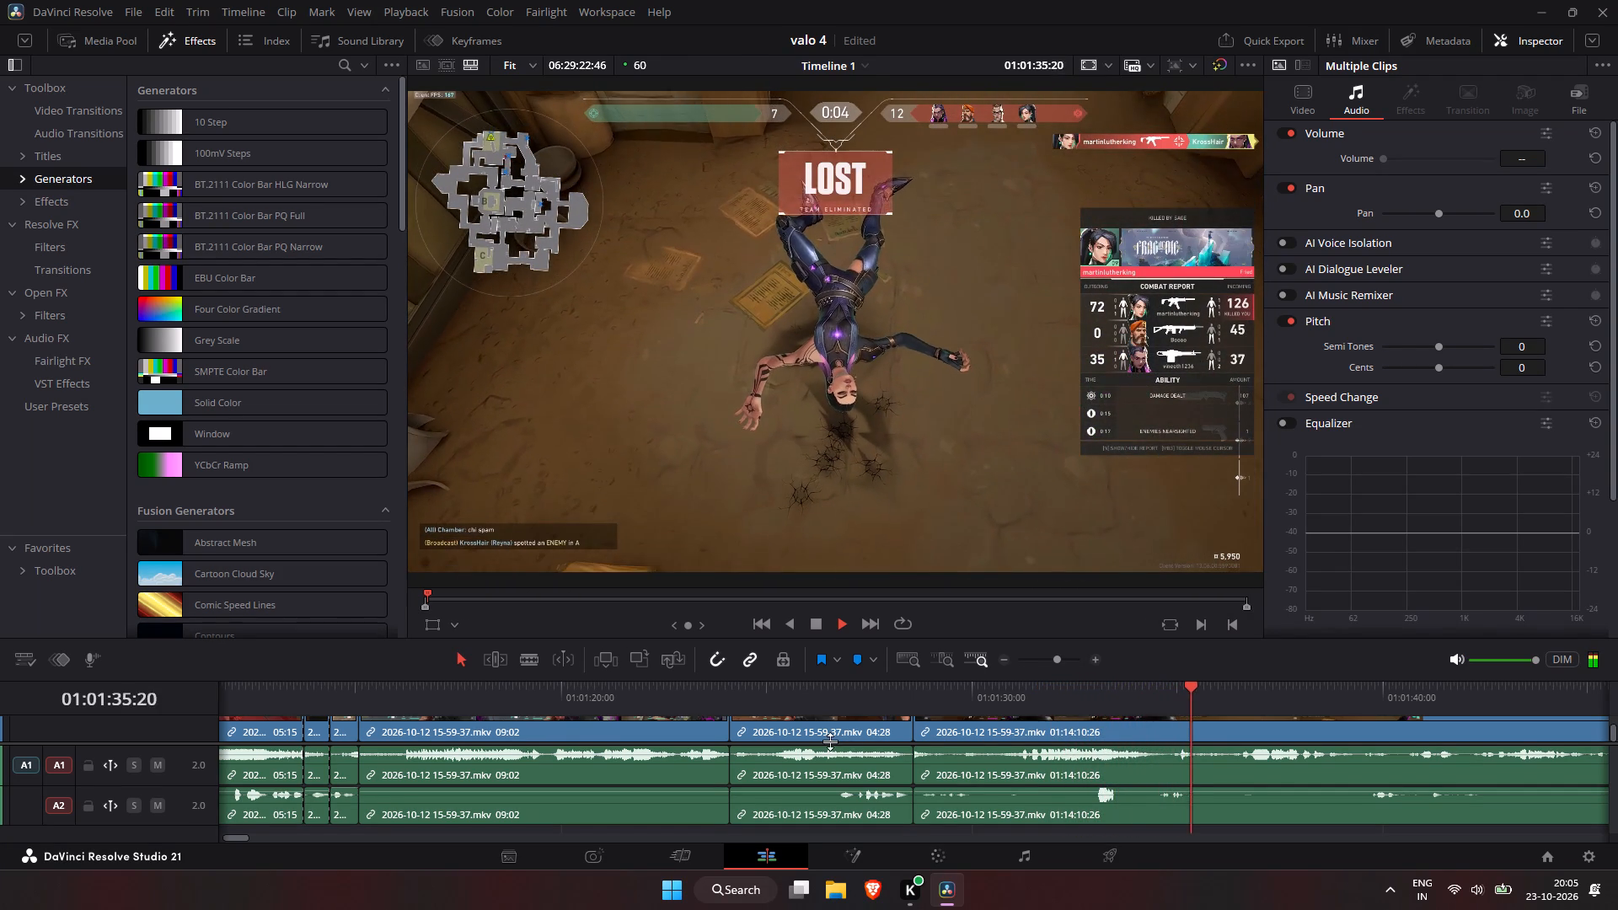
key(space)
click(1107, 707)
key(space)
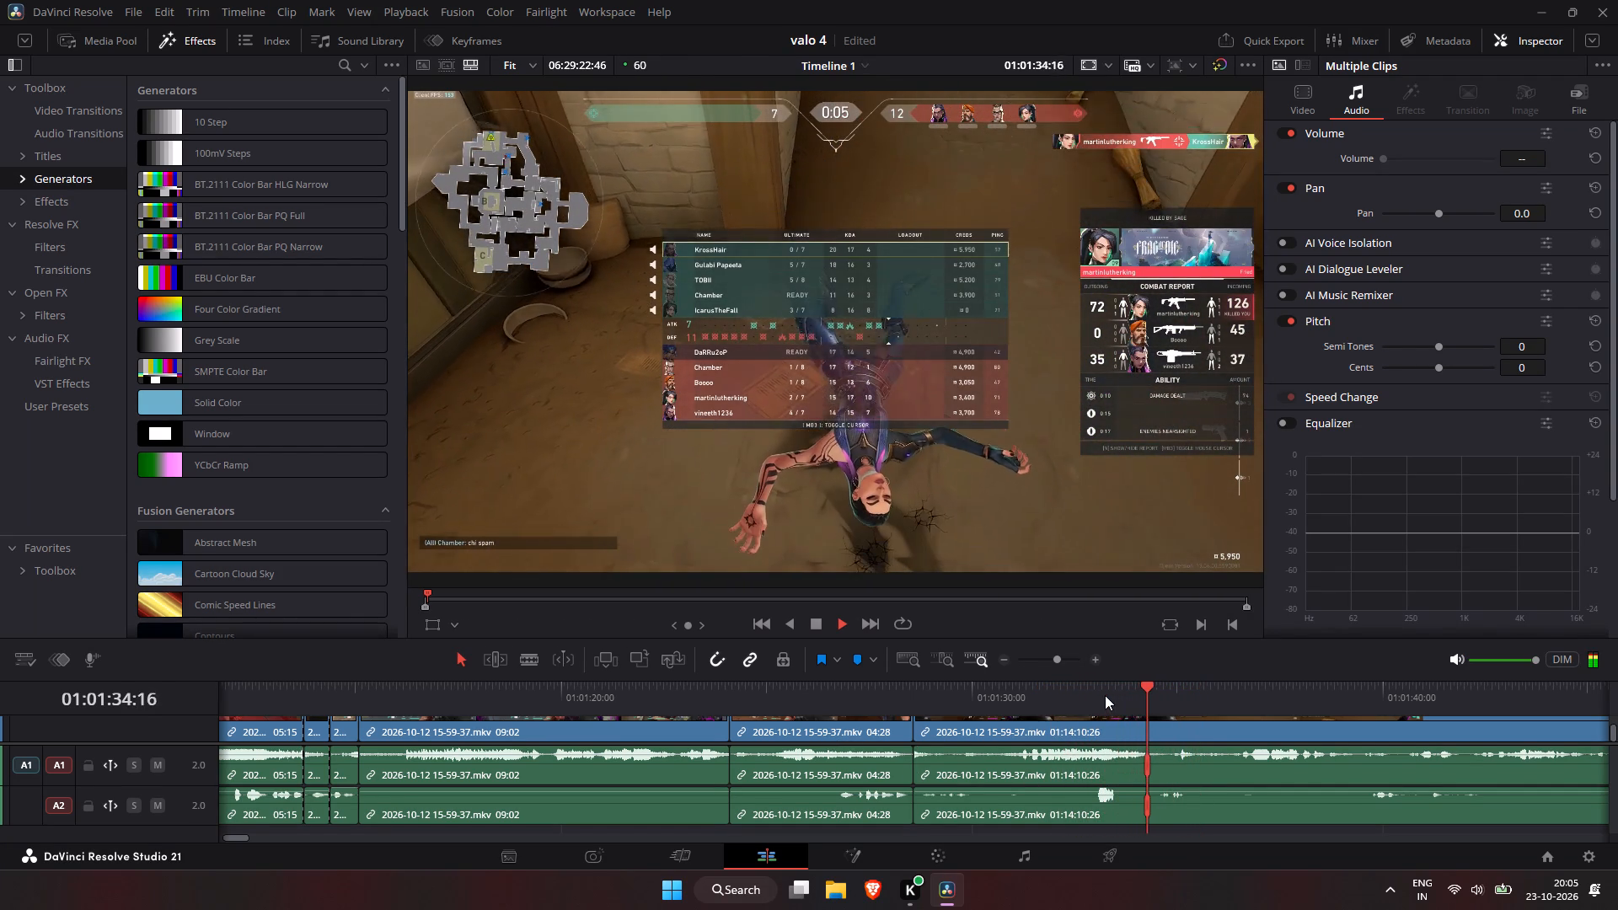
key(space)
key(ctrl+b)
Replay the death and split the linked clips at 01:01:33:41, as the round-end banner starts to appear.
key(space)
key(space)
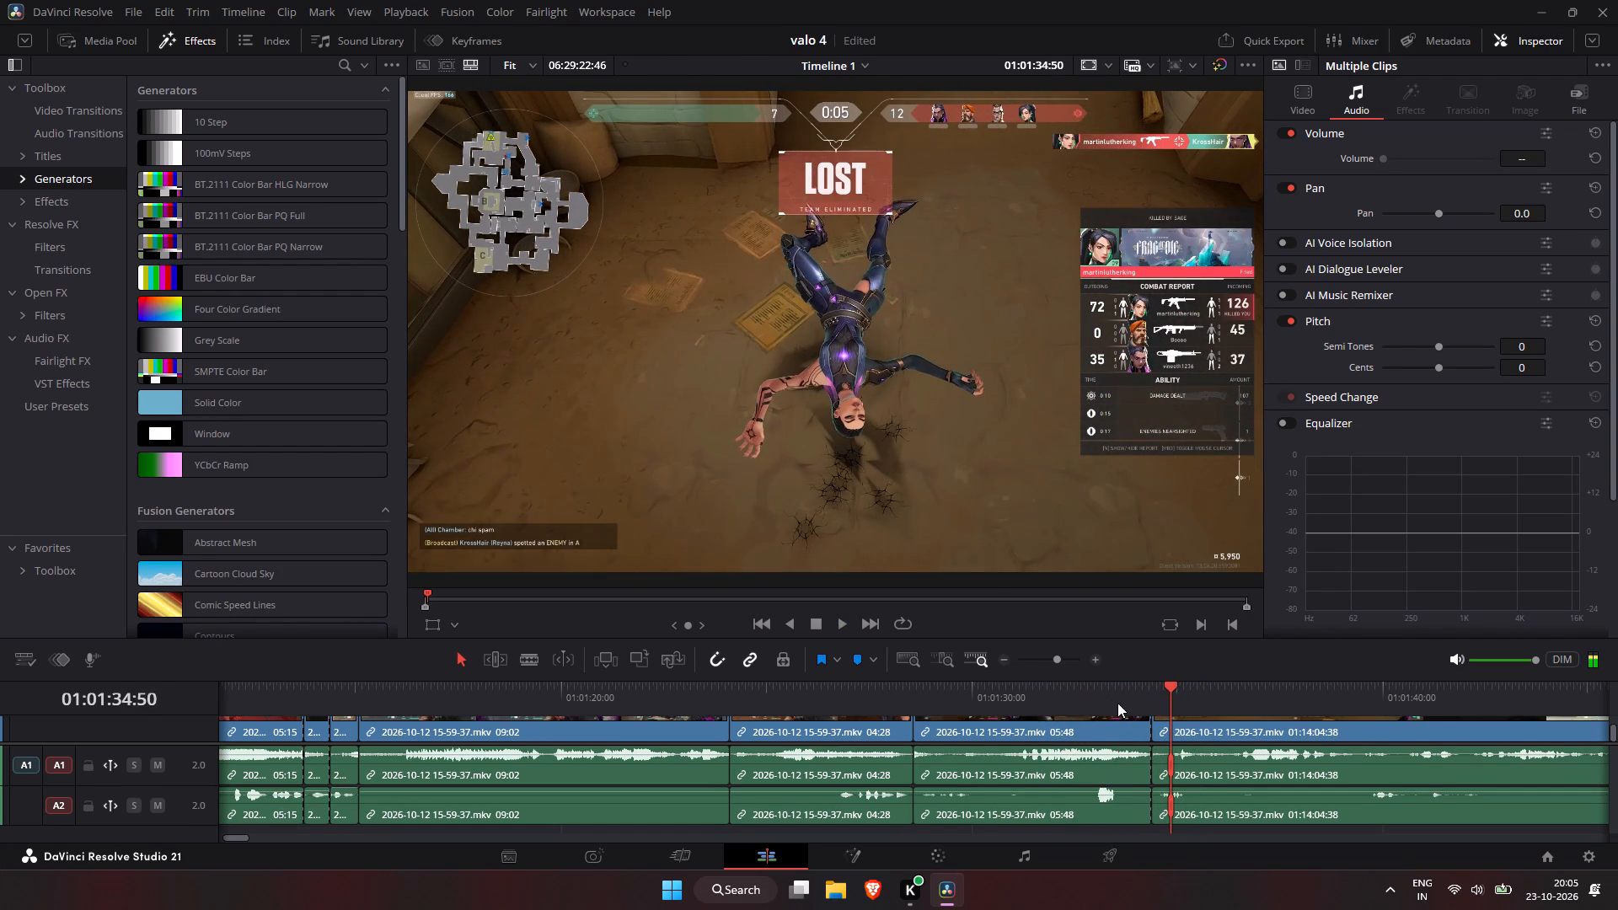
drag(1074, 700, 1129, 720)
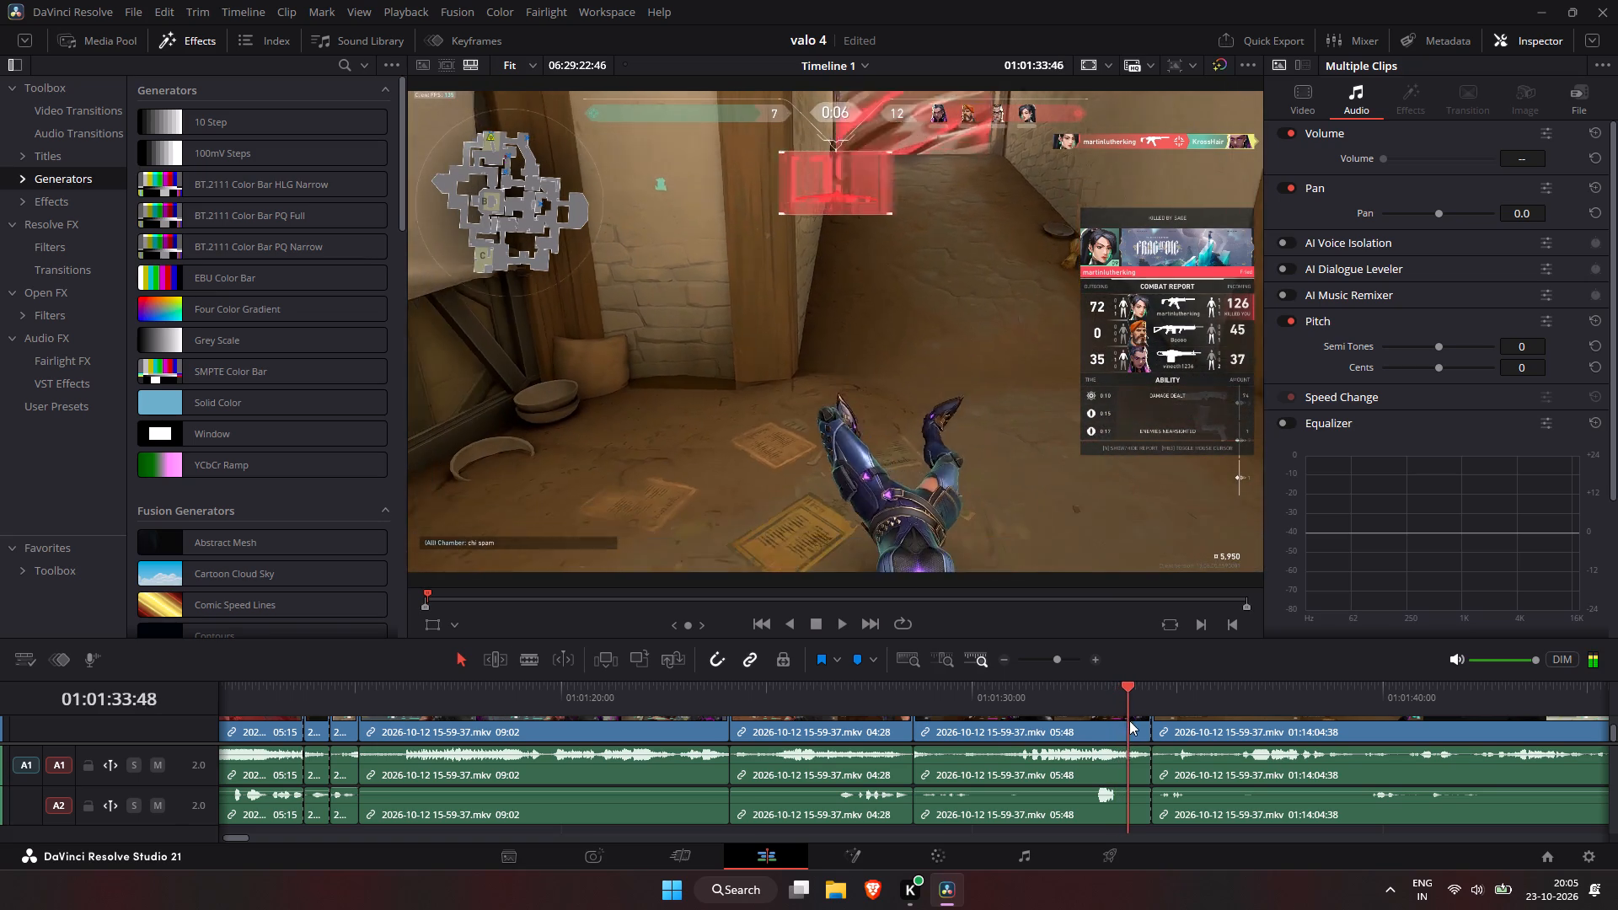
drag(1129, 720, 1123, 727)
key(ctrl+b)
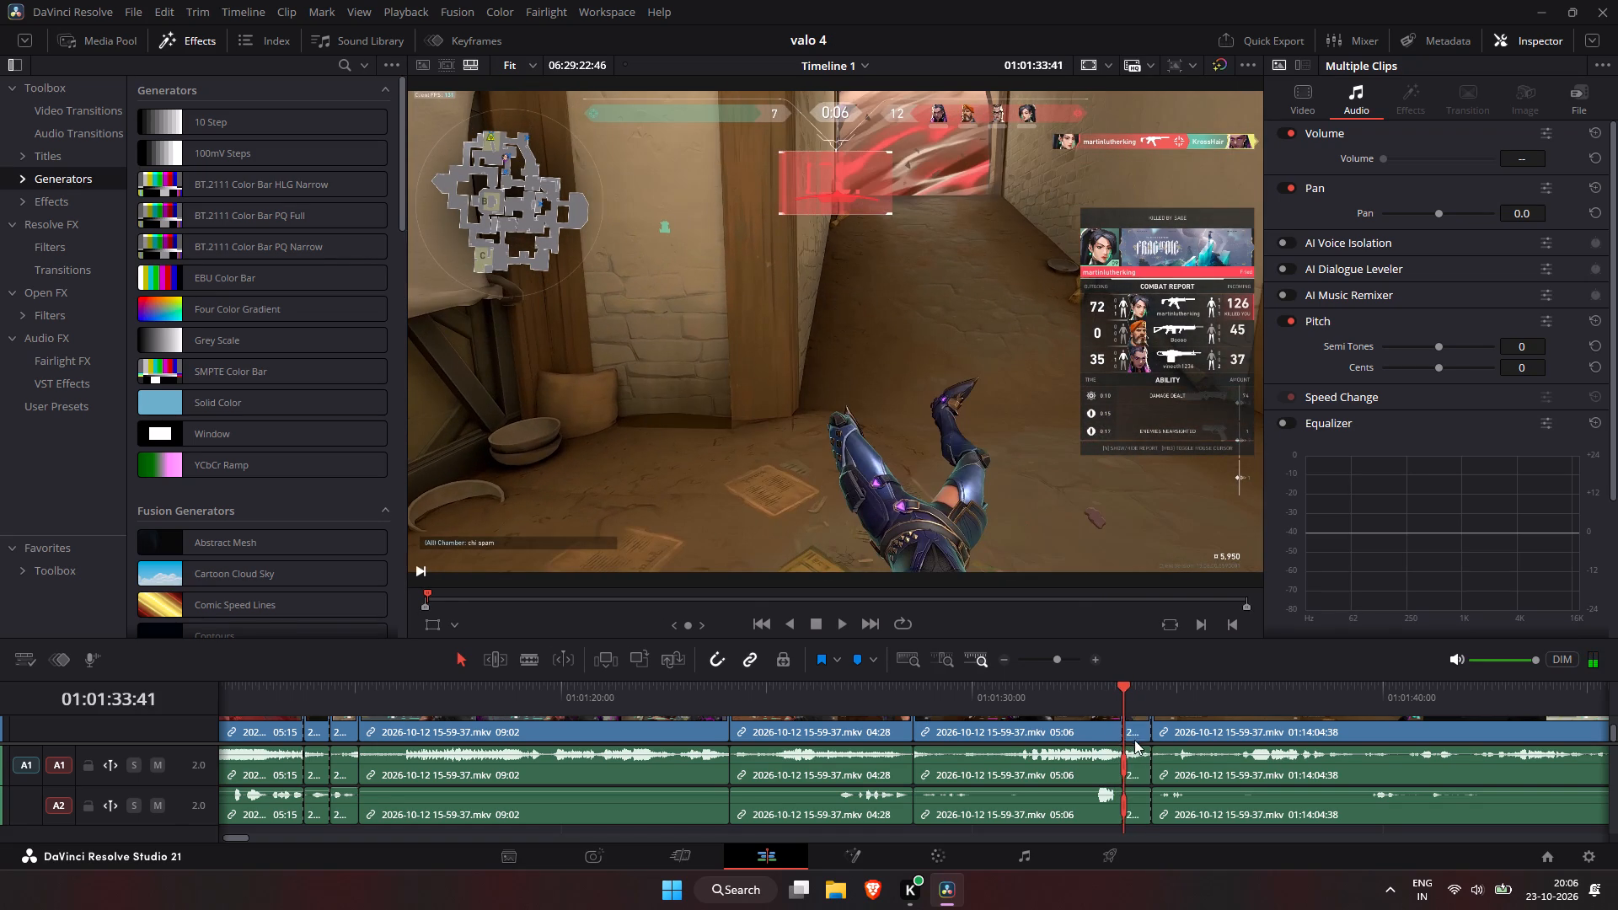
Delete the short piece between the 01:01:33:41 and 01:01:34:23 cuts and close the gap it leaves.
click(1134, 738)
key(Tab)
click(1134, 736)
key(Tab)
click(1133, 731)
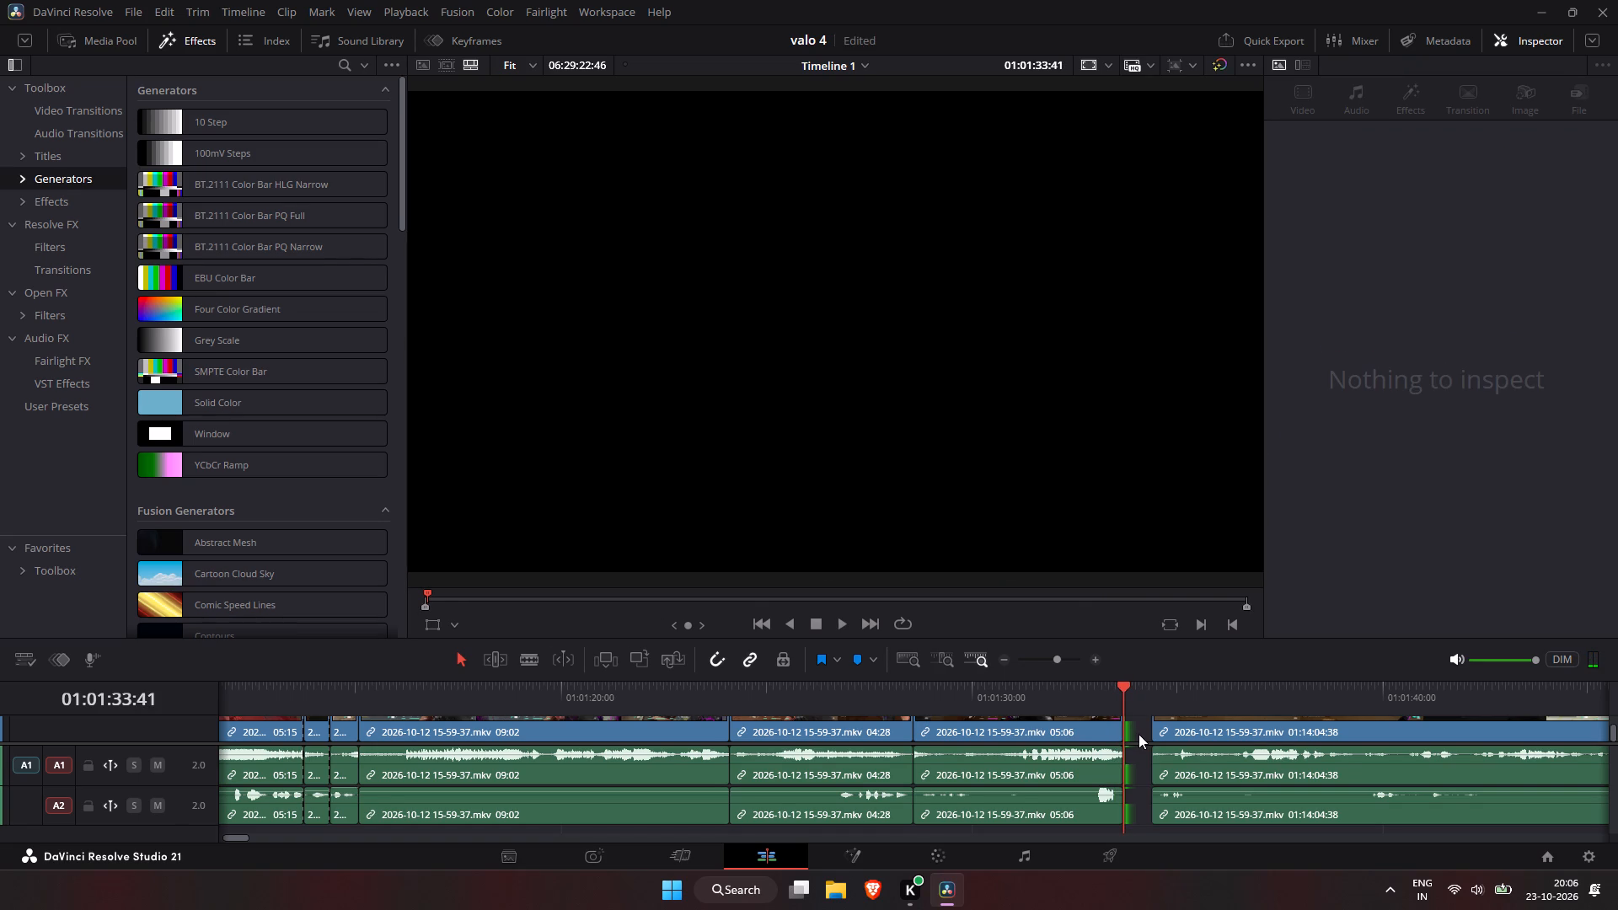
click(1138, 734)
key(Tab)
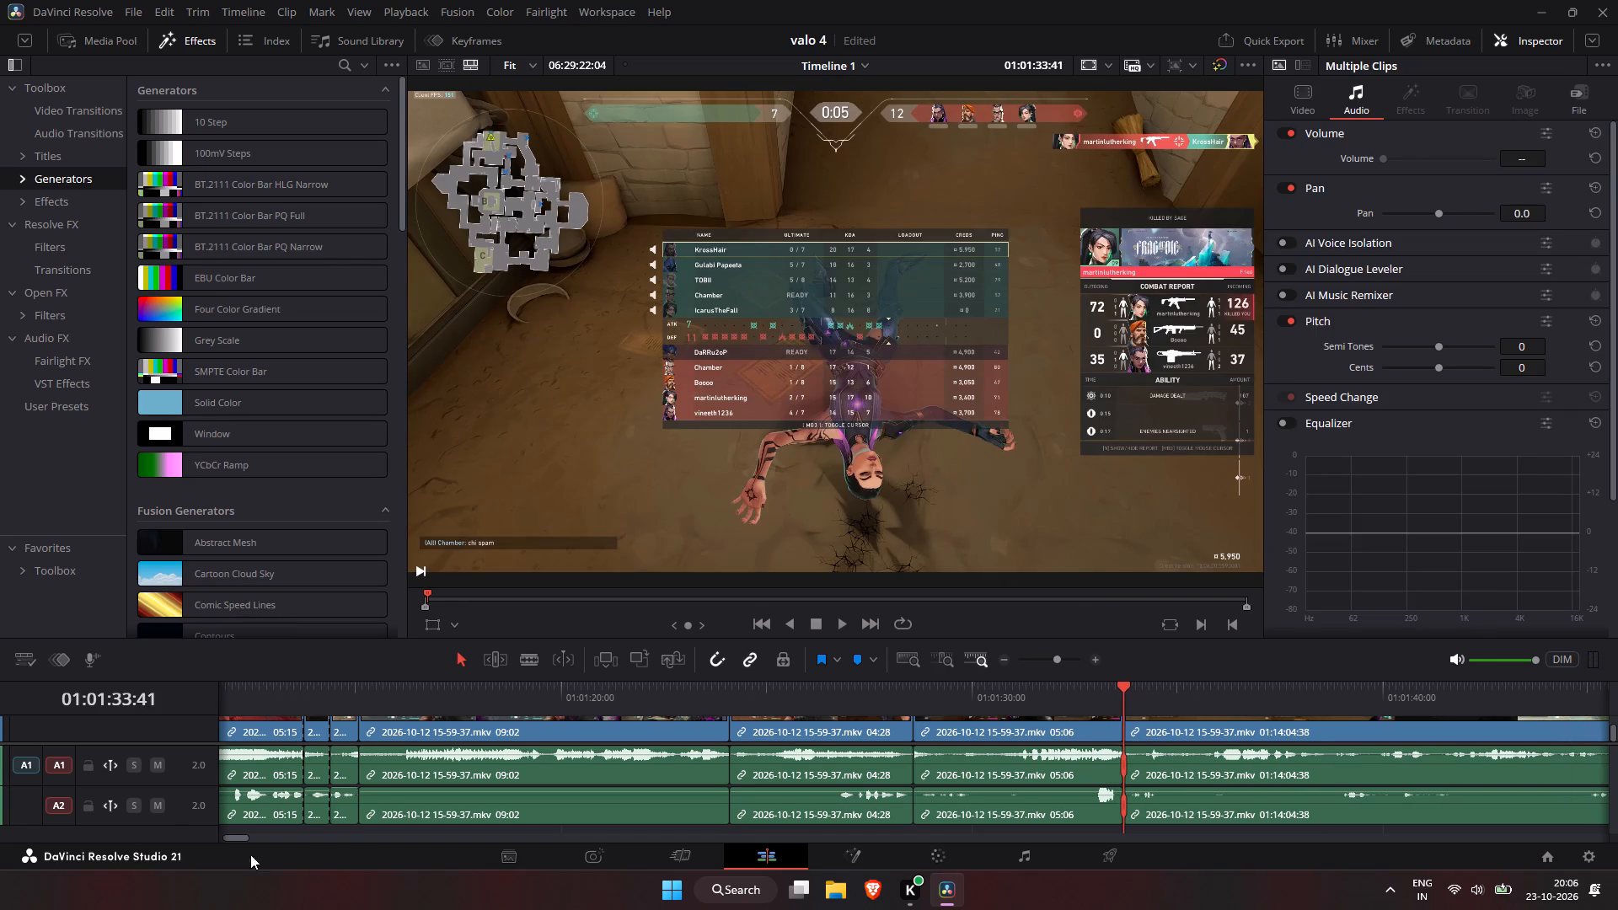
Preview the opening clip at the timeline start and split the linked clips at 01:00:02:30, before the player's death.
drag(236, 832, 173, 836)
drag(239, 698, 177, 703)
key(space)
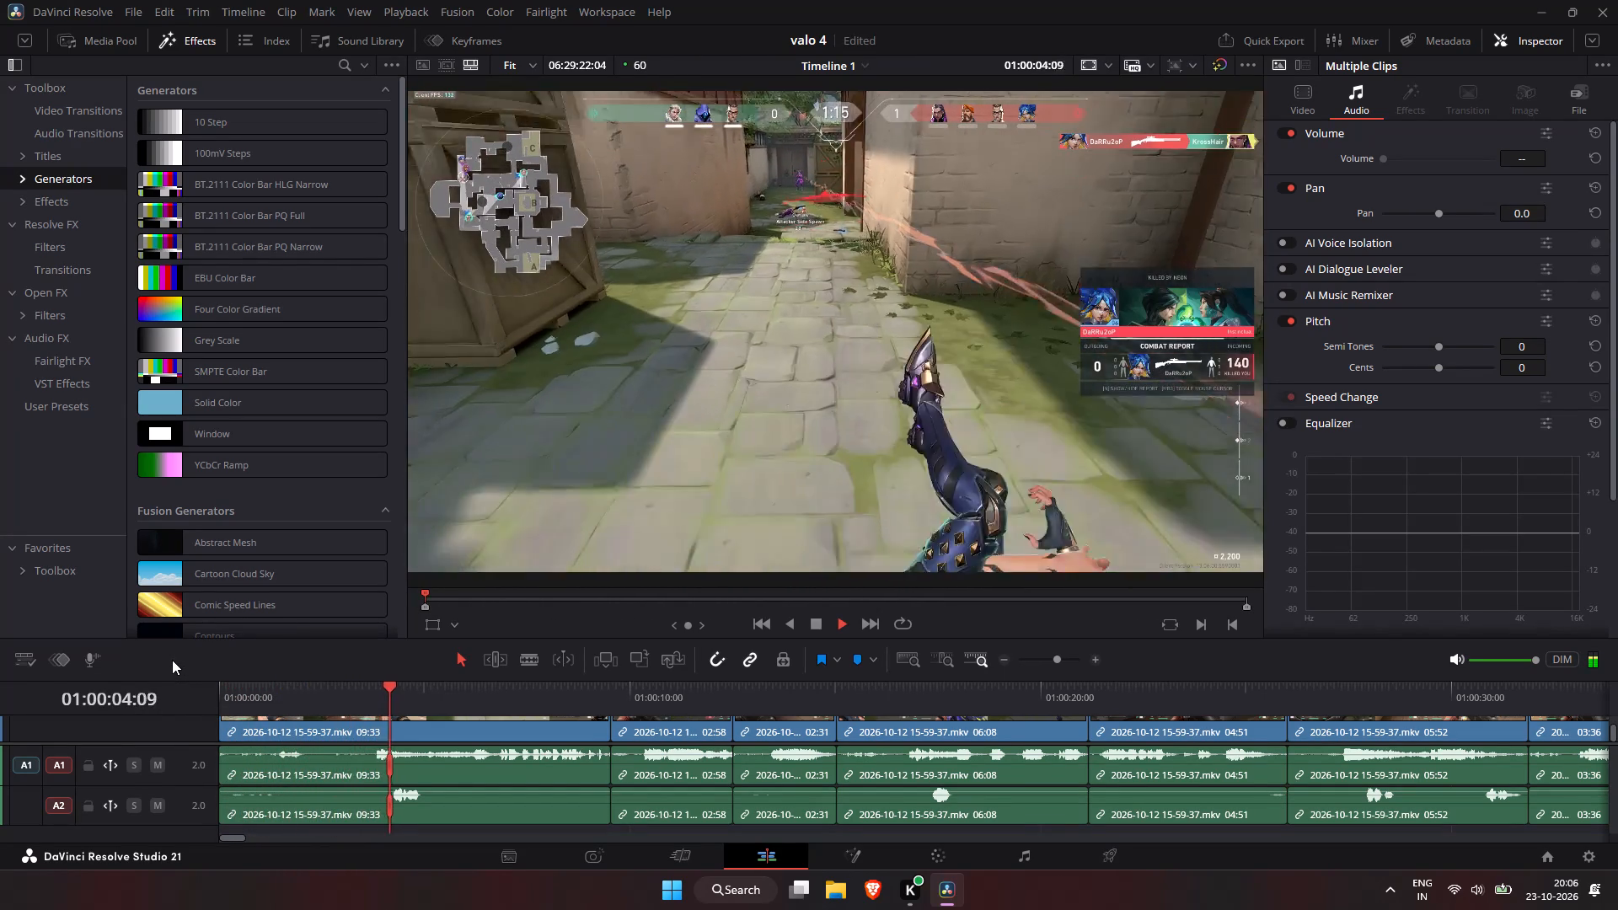
key(space)
click(279, 683)
key(space)
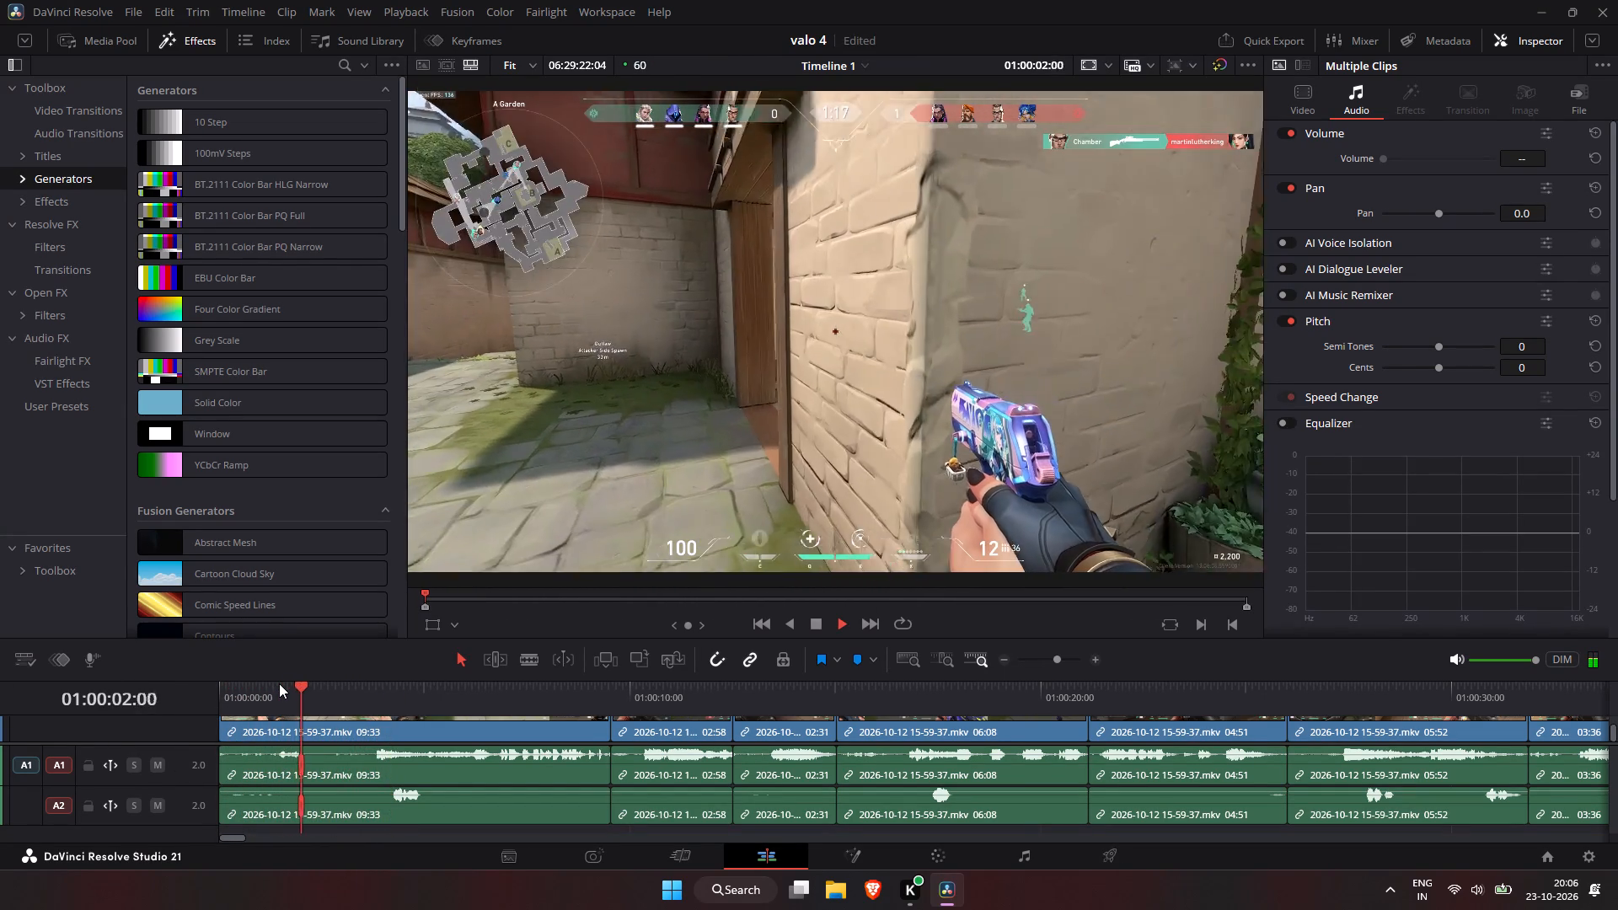
key(space)
key(ctrl+b)
Delete the opening piece before the 01:00:02:30 cut and close the gap at the timeline start.
click(288, 722)
key(Tab)
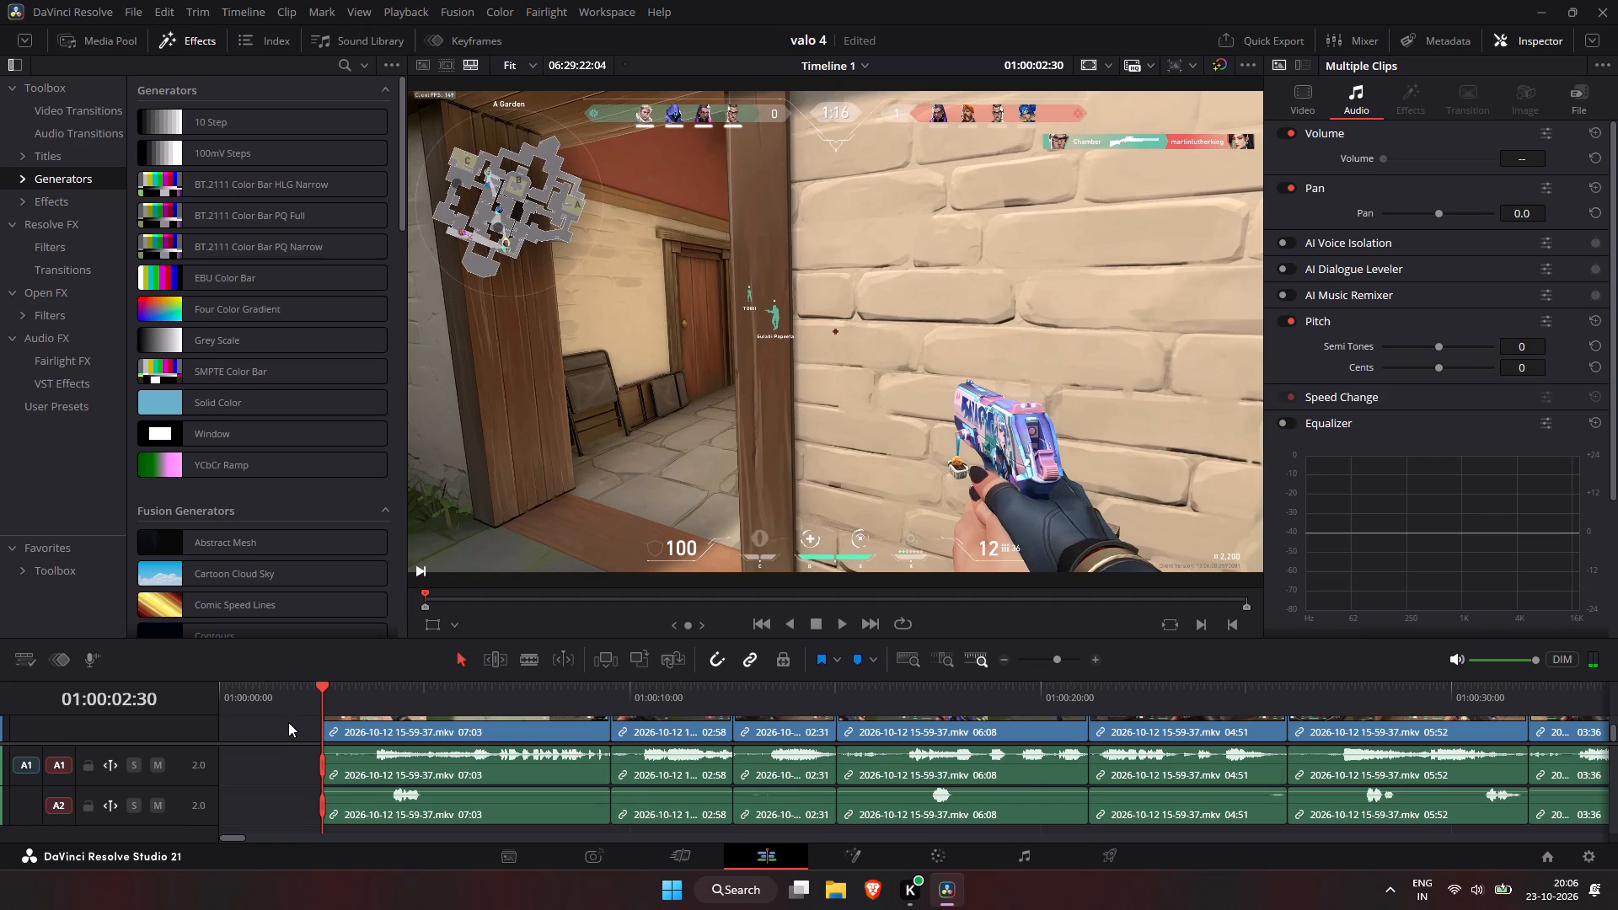
click(288, 722)
key(Tab)
click(301, 731)
key(Tab)
Play the timeline back from the start to review the joins up to about 01:00:51.
key(space)
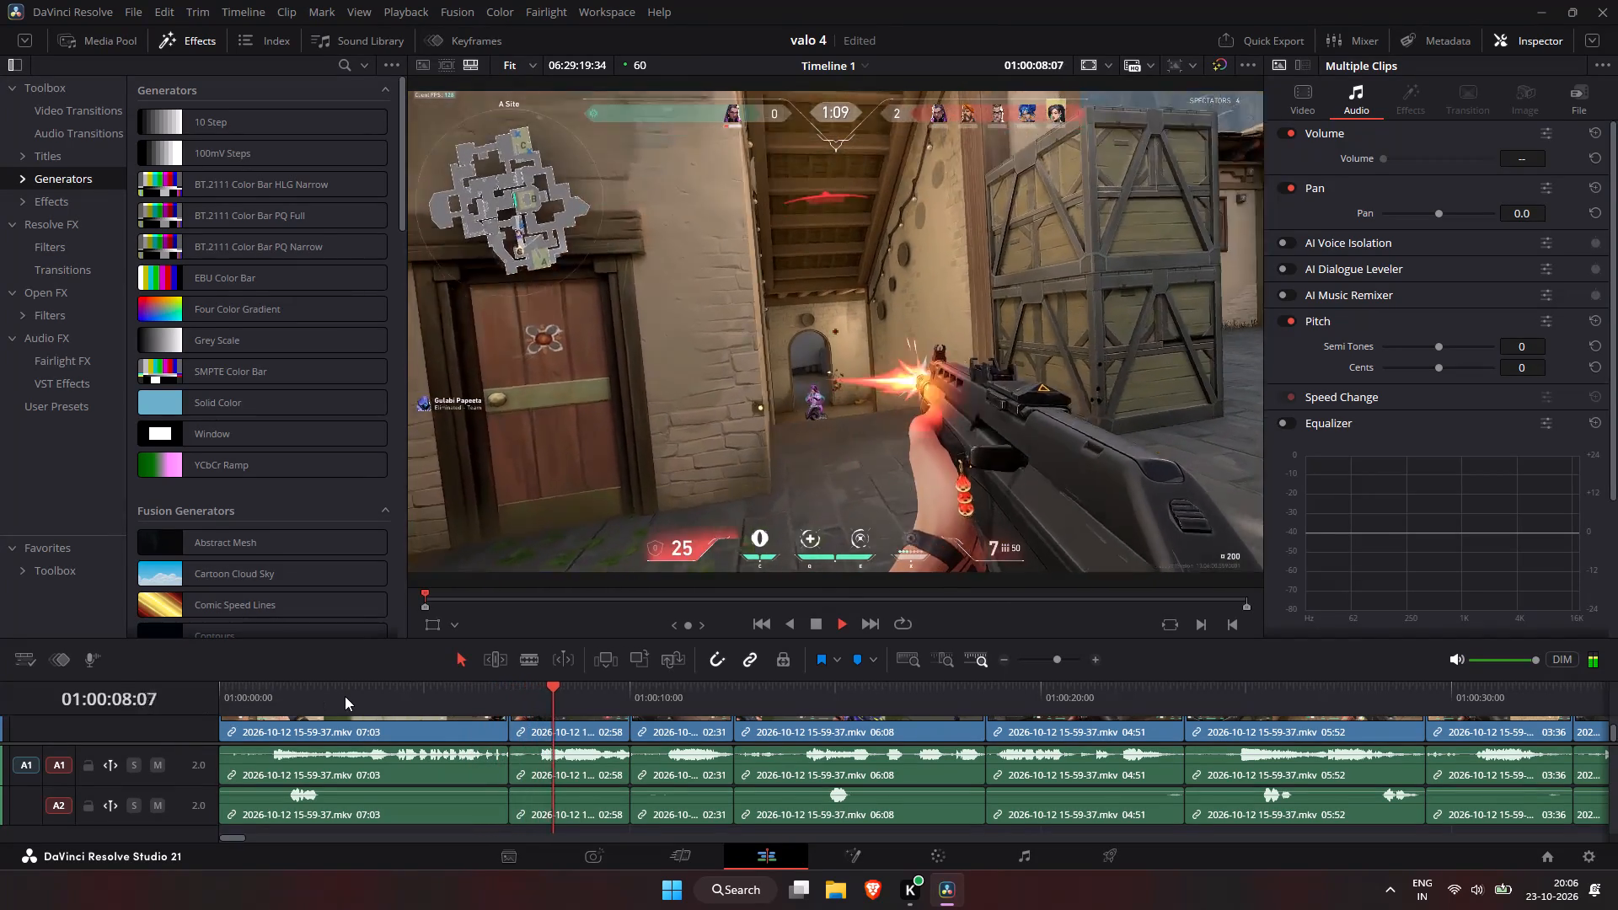
drag(234, 703, 195, 704)
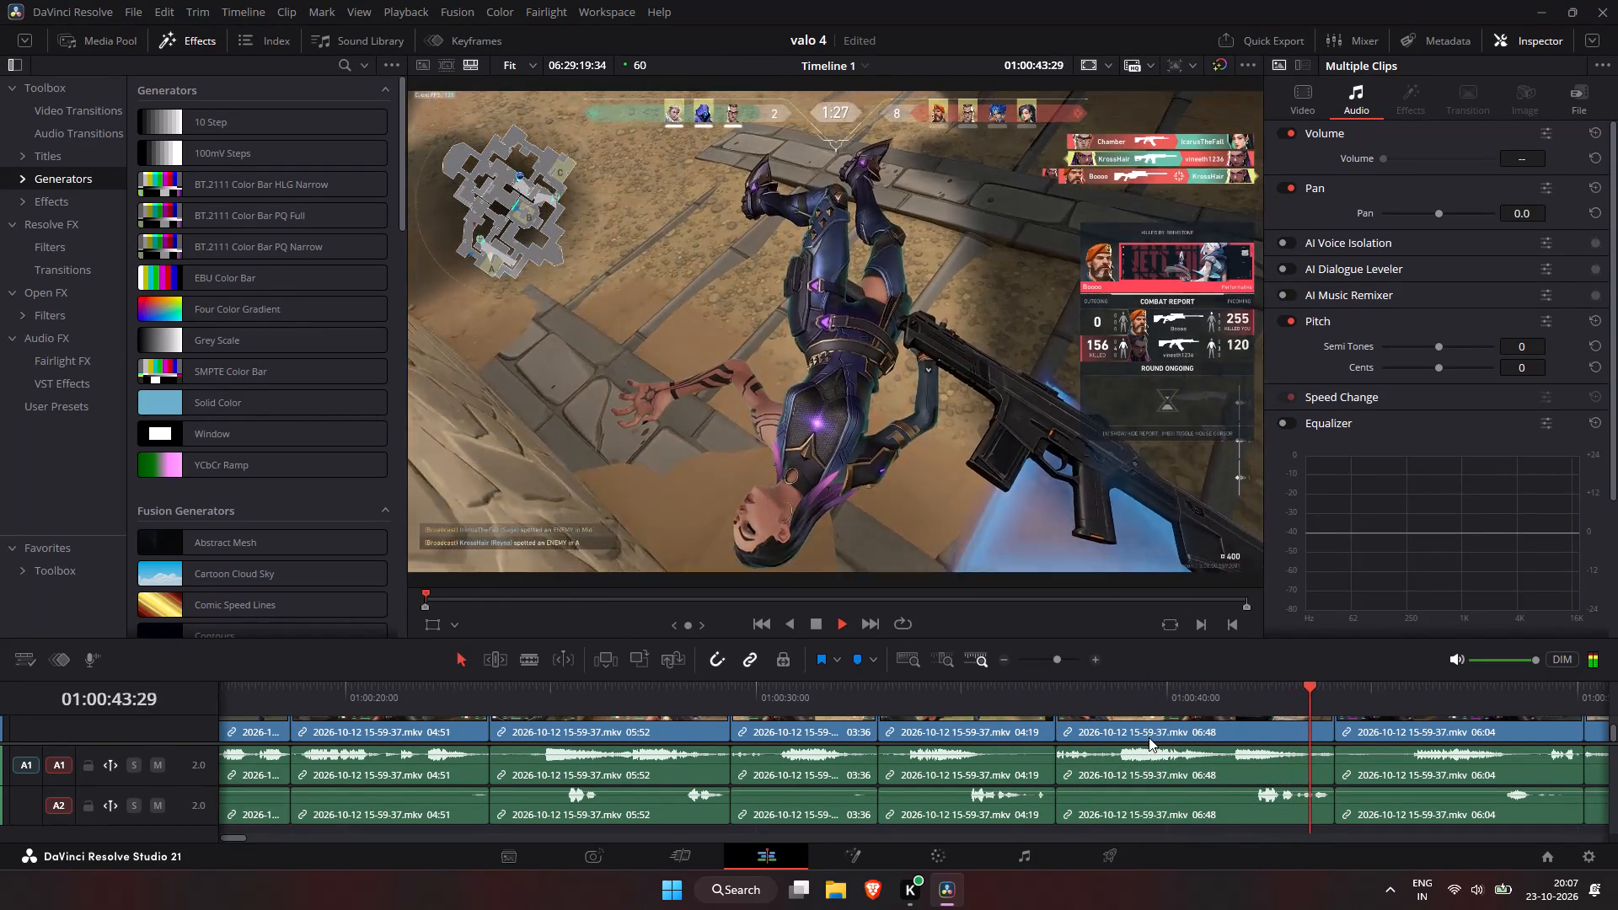
click(1192, 692)
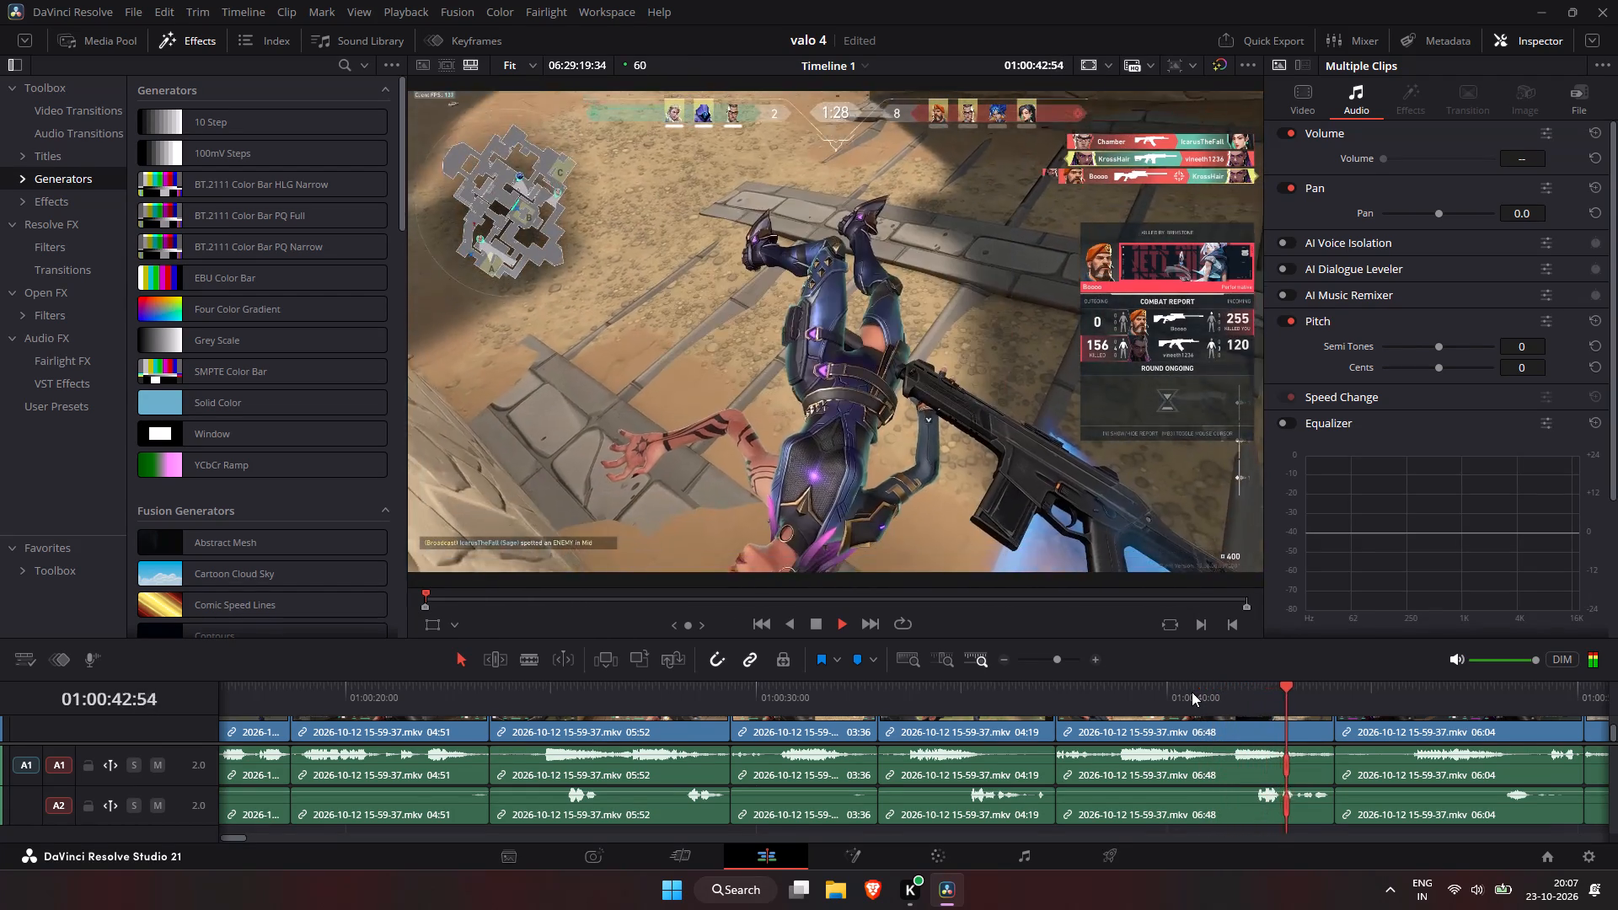
drag(1201, 693, 1258, 705)
click(1378, 689)
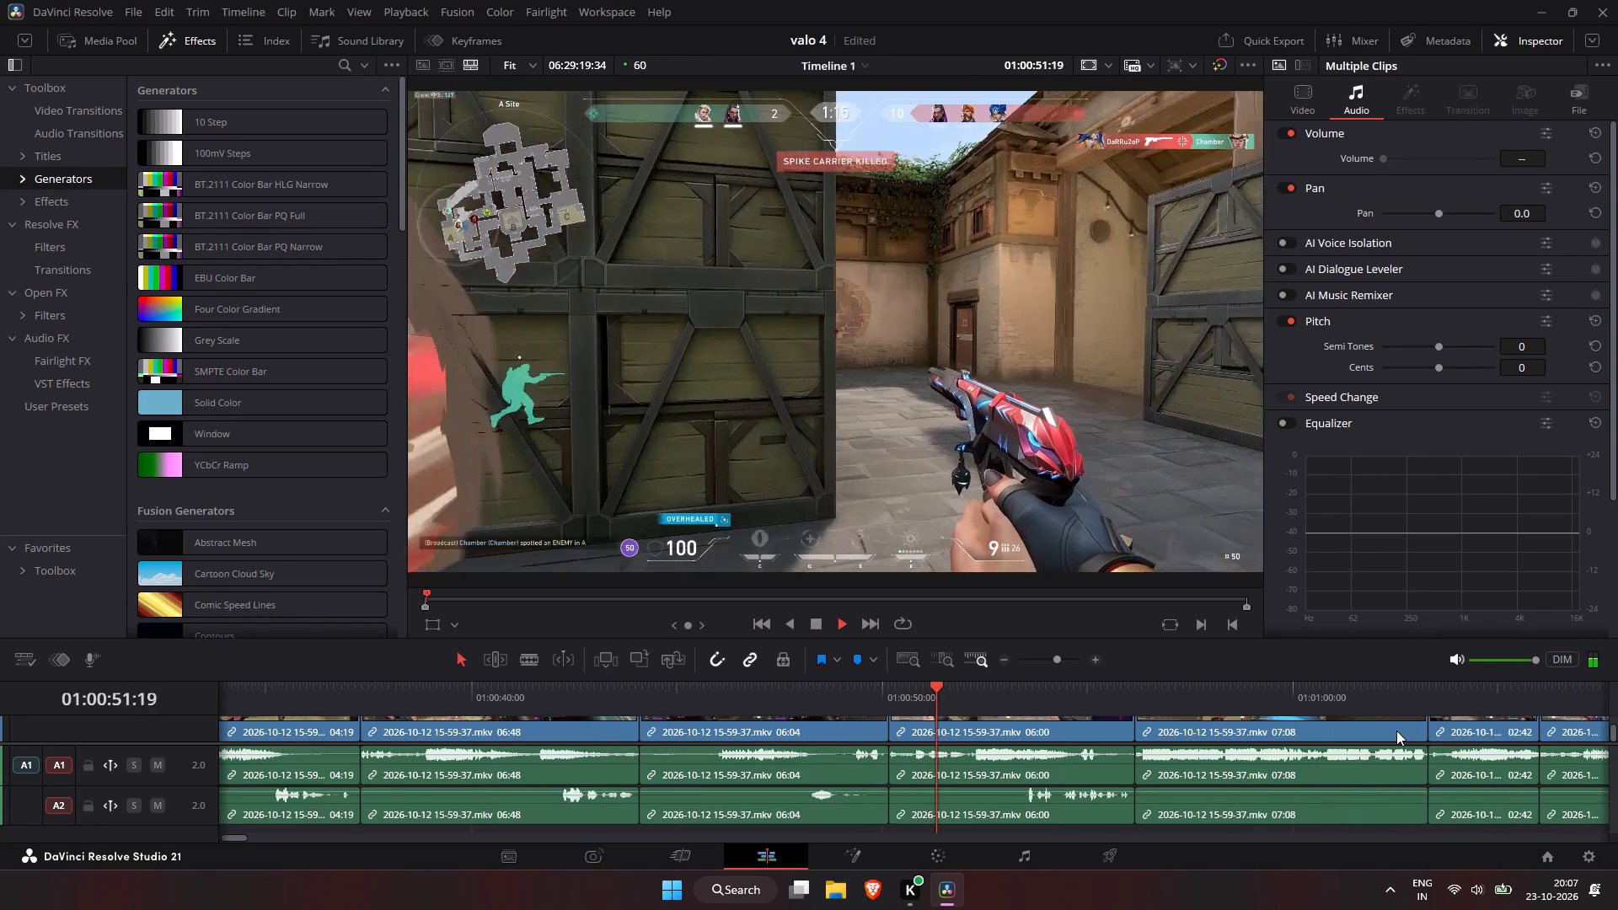
key(space)
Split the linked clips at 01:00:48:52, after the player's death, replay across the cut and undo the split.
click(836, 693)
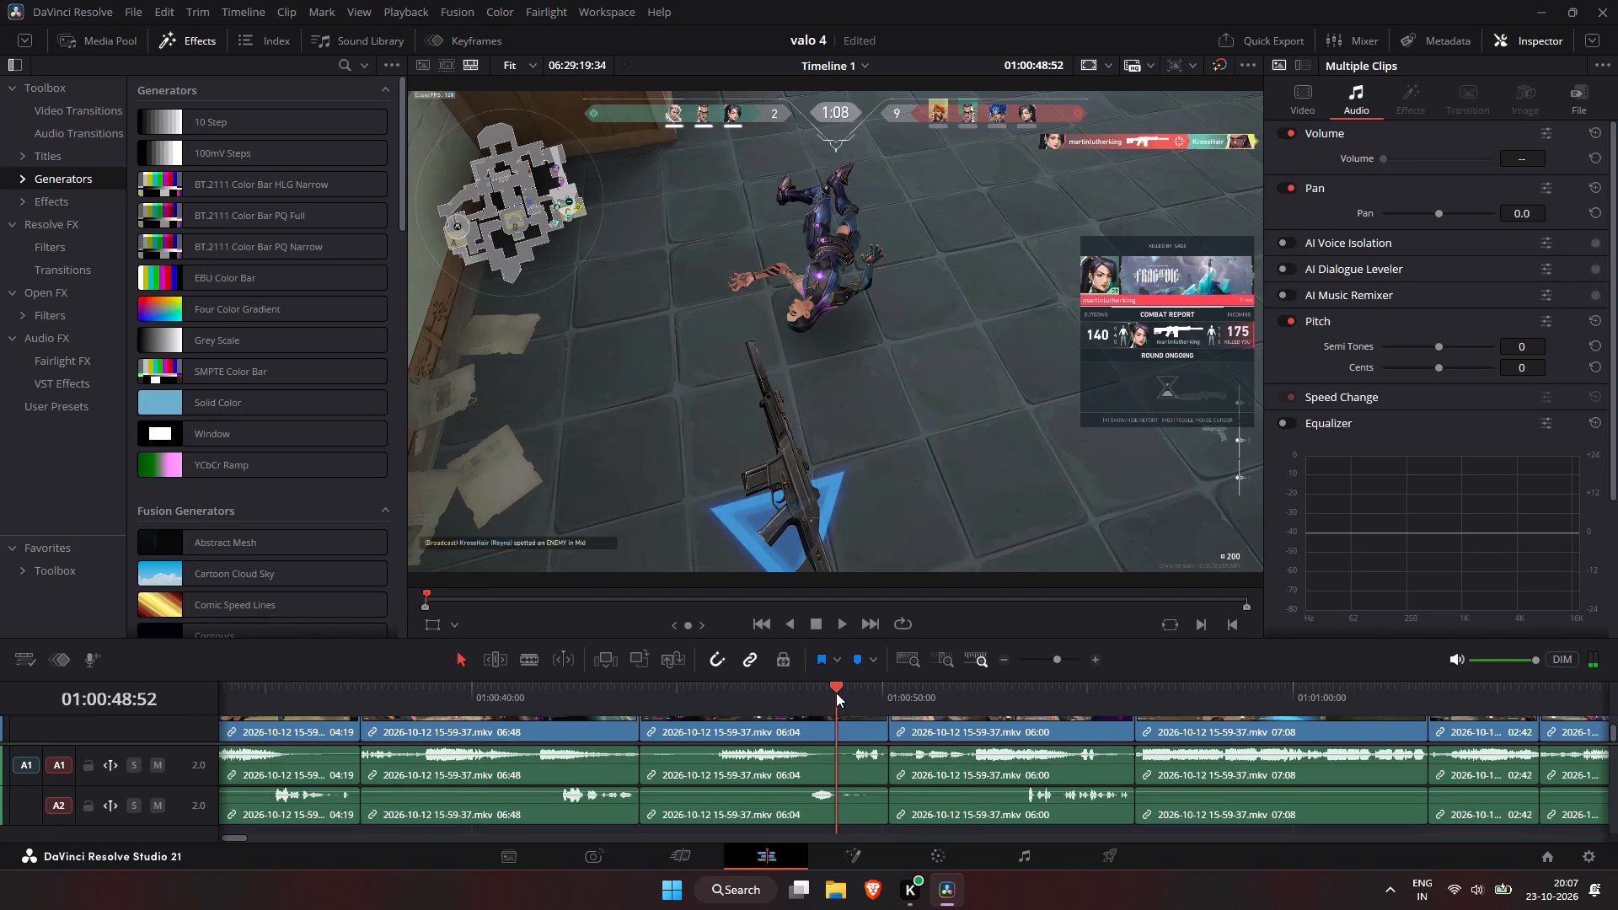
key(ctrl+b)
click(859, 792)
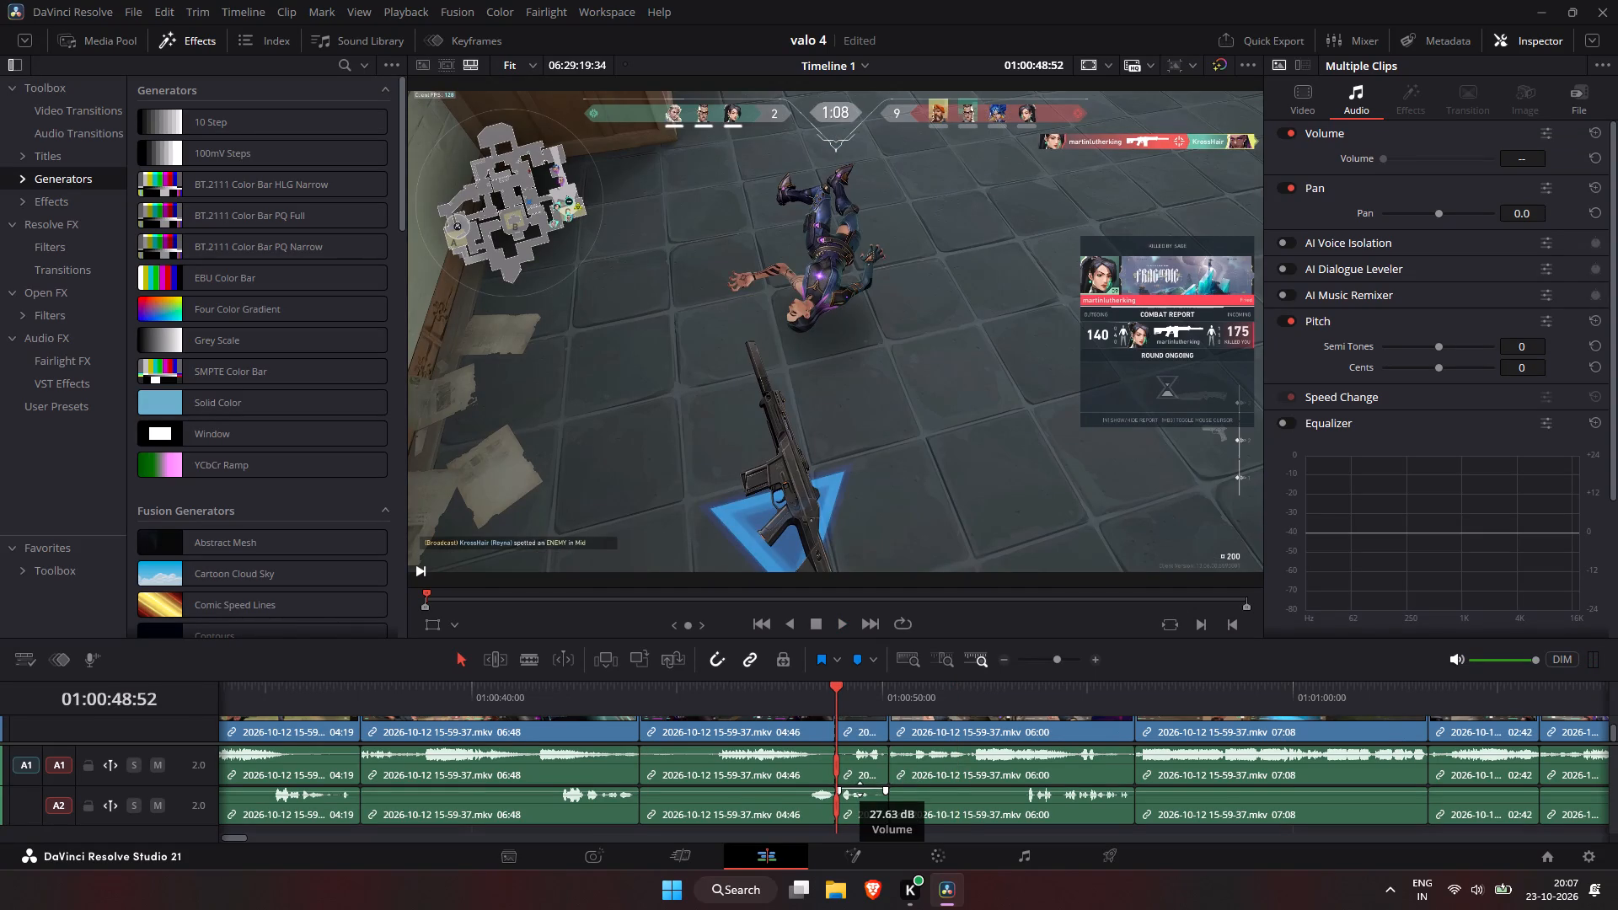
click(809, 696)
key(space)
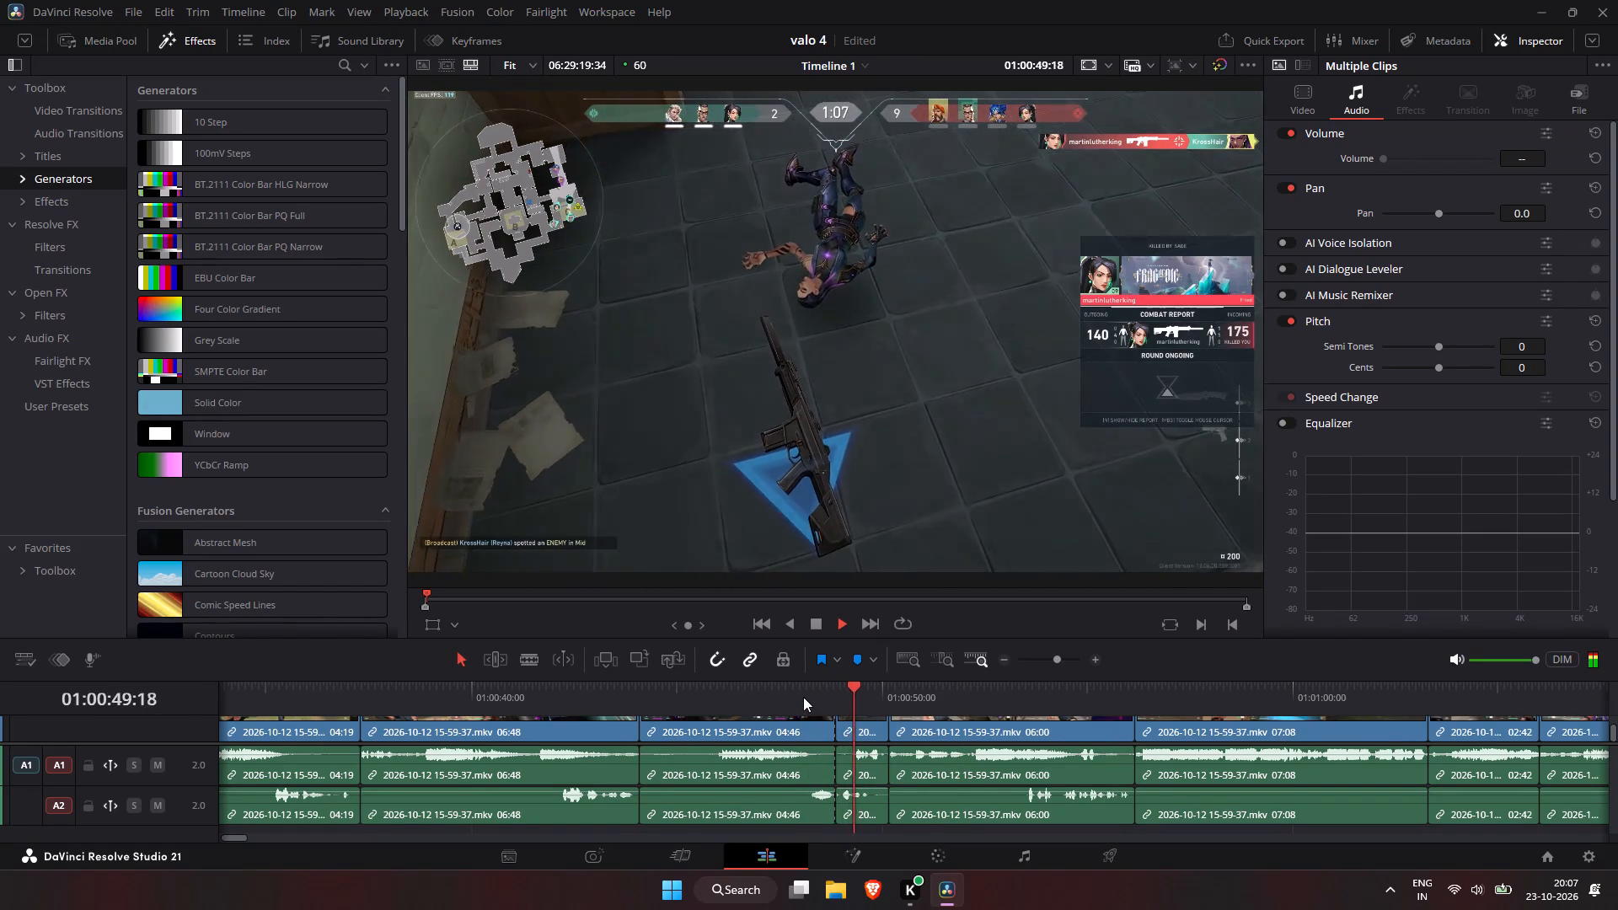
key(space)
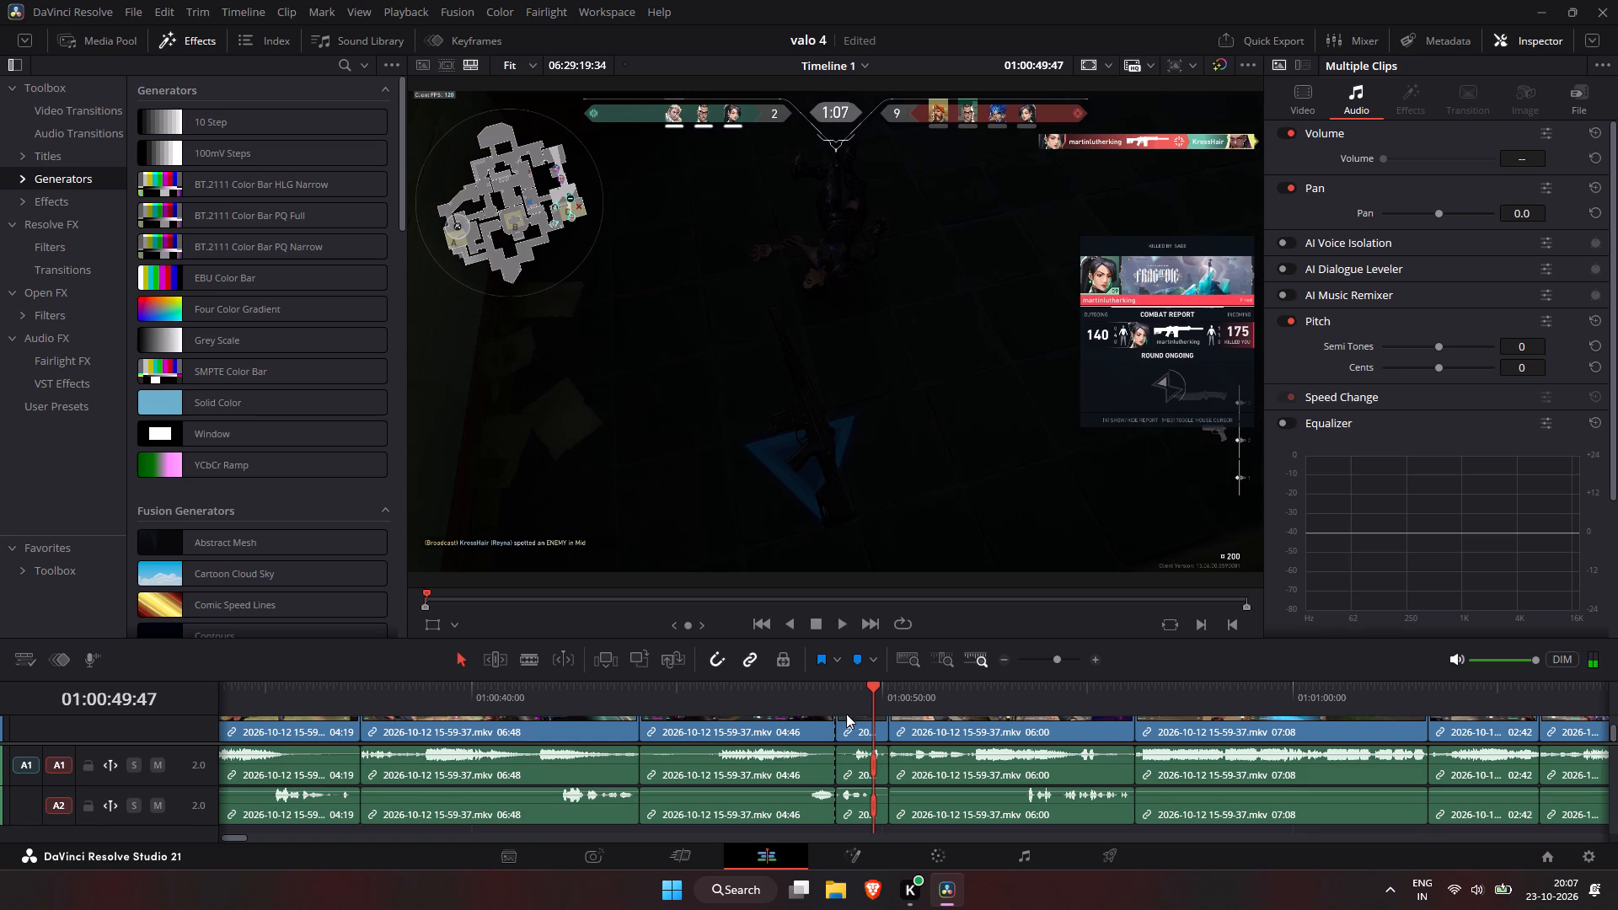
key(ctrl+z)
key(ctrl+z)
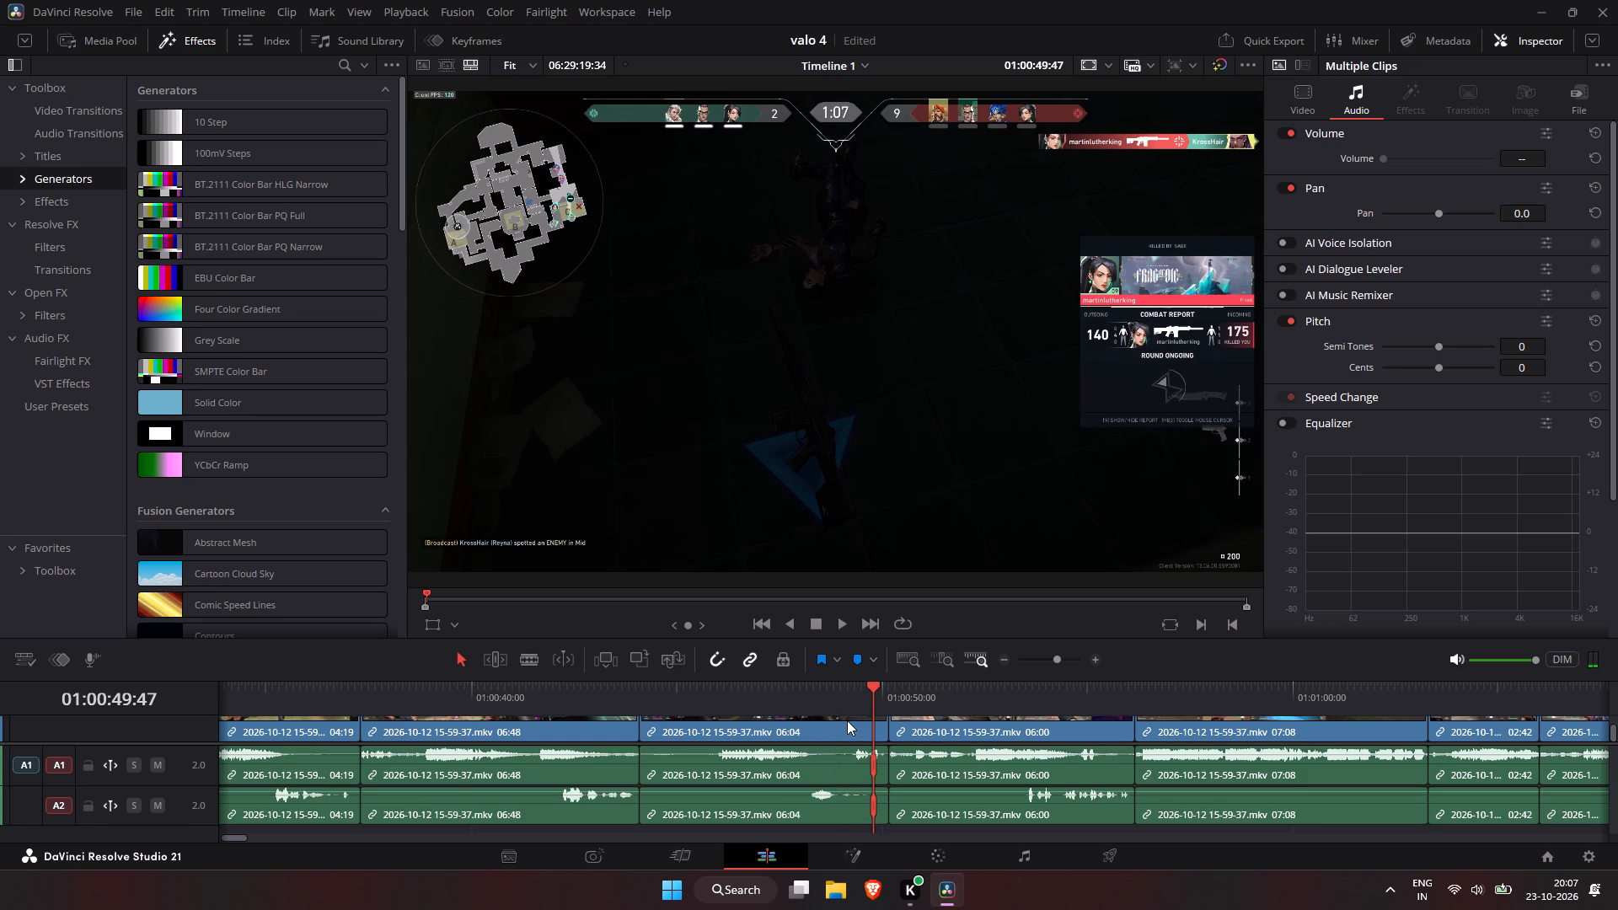
Split the linked clips at 01:00:48:58, after the player's death, and replay across the cut into the next round.
drag(832, 703, 840, 710)
key(ctrl+b)
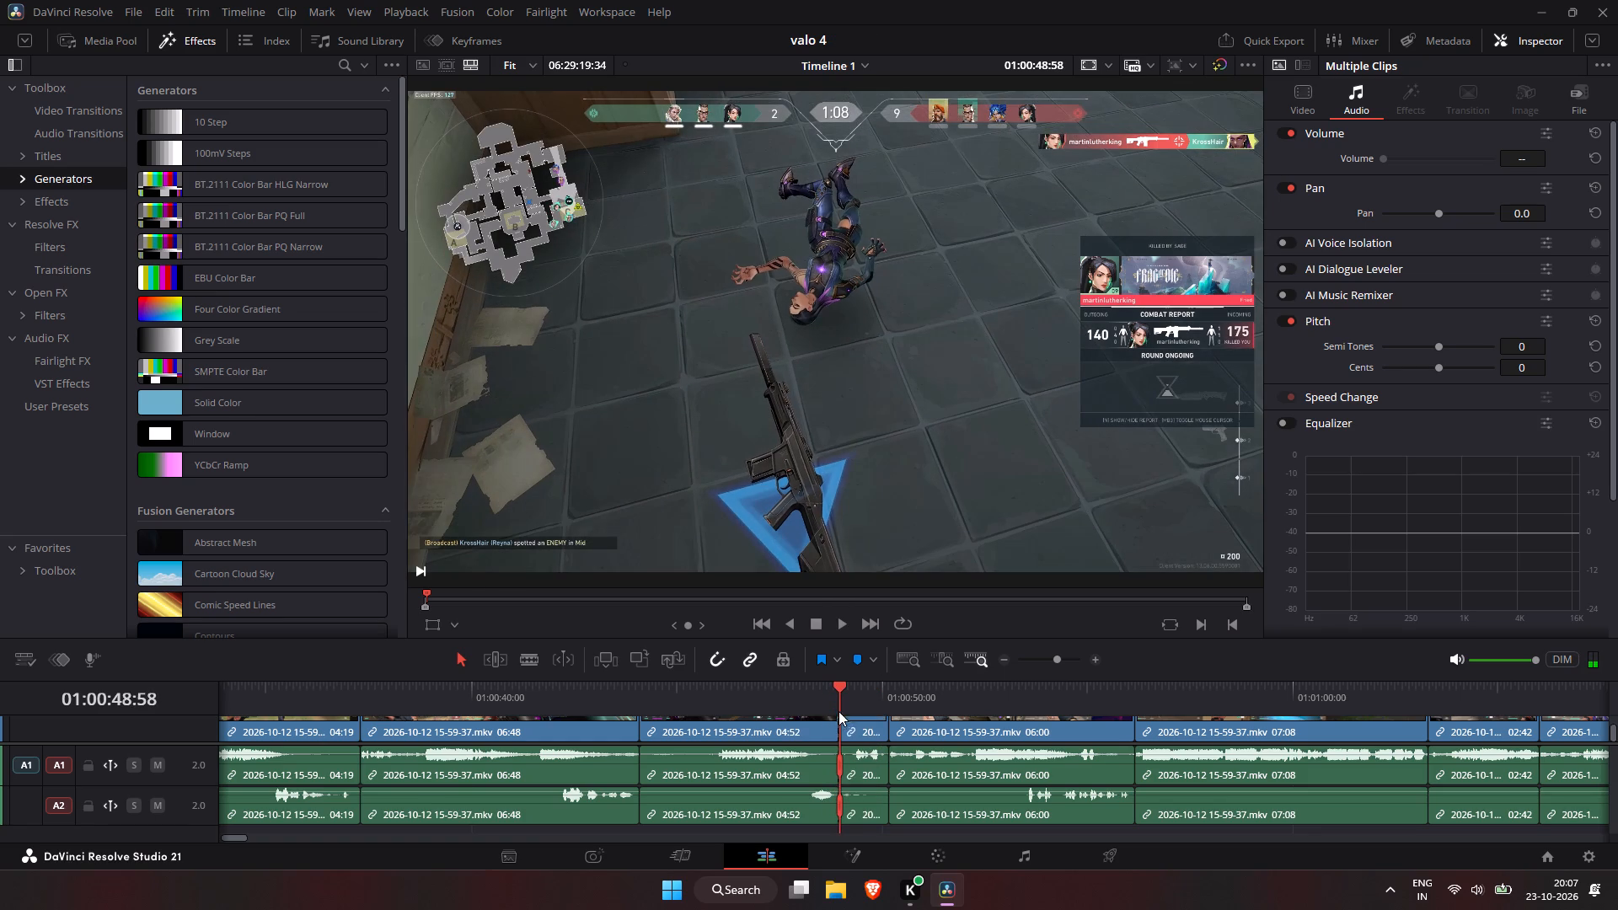
click(860, 790)
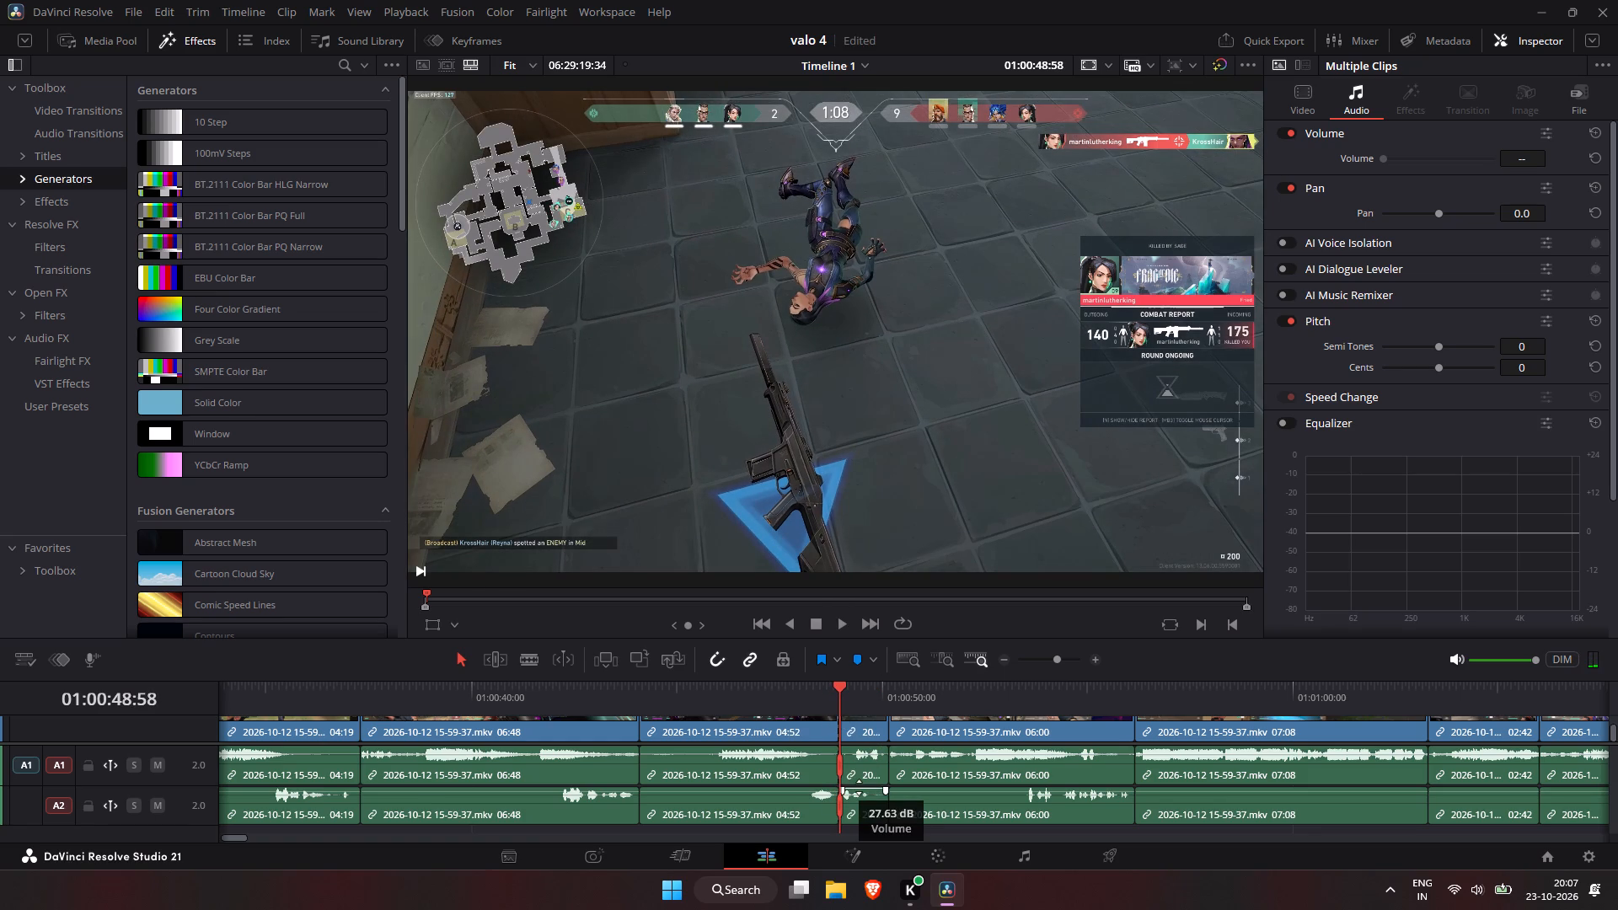
click(811, 693)
key(space)
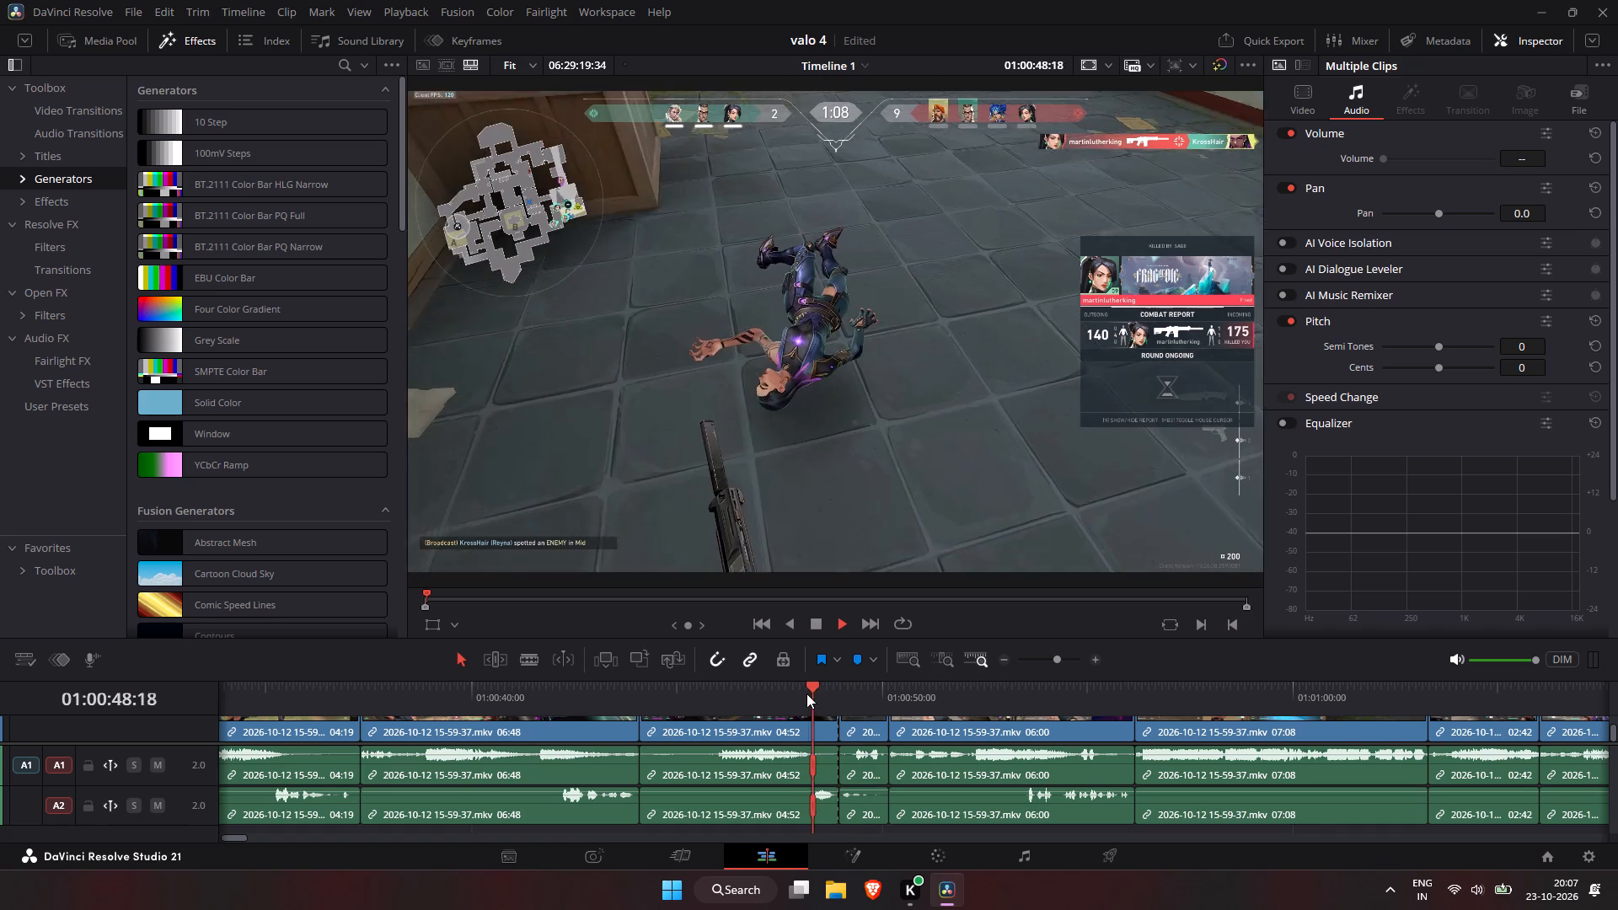
key(space)
key(space)
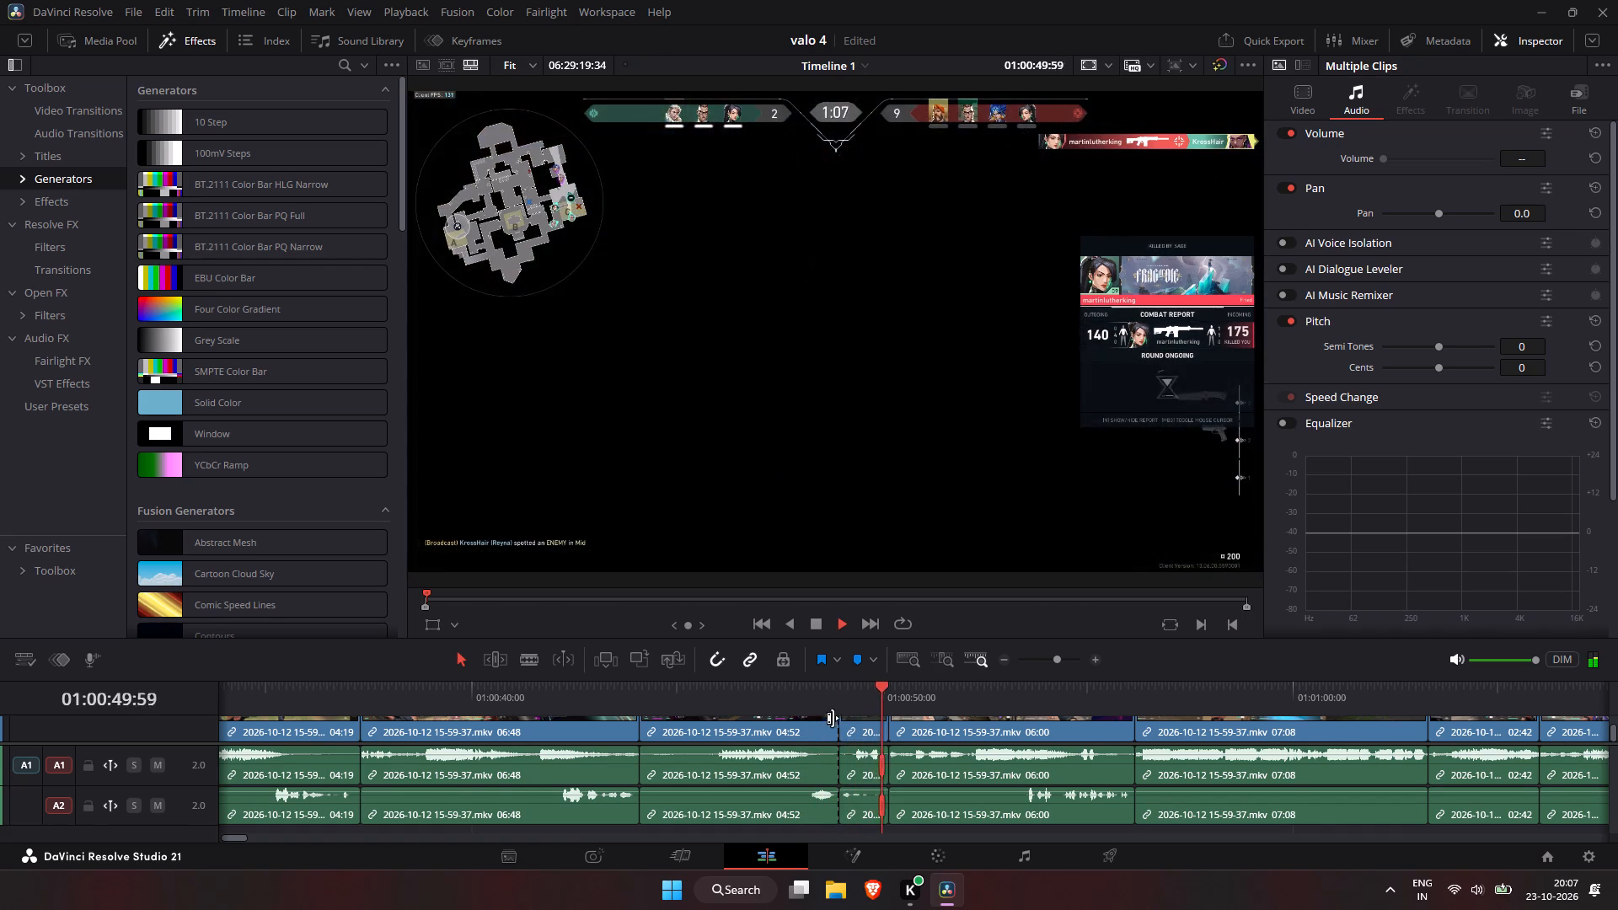
key(space)
key(space)
key(space)
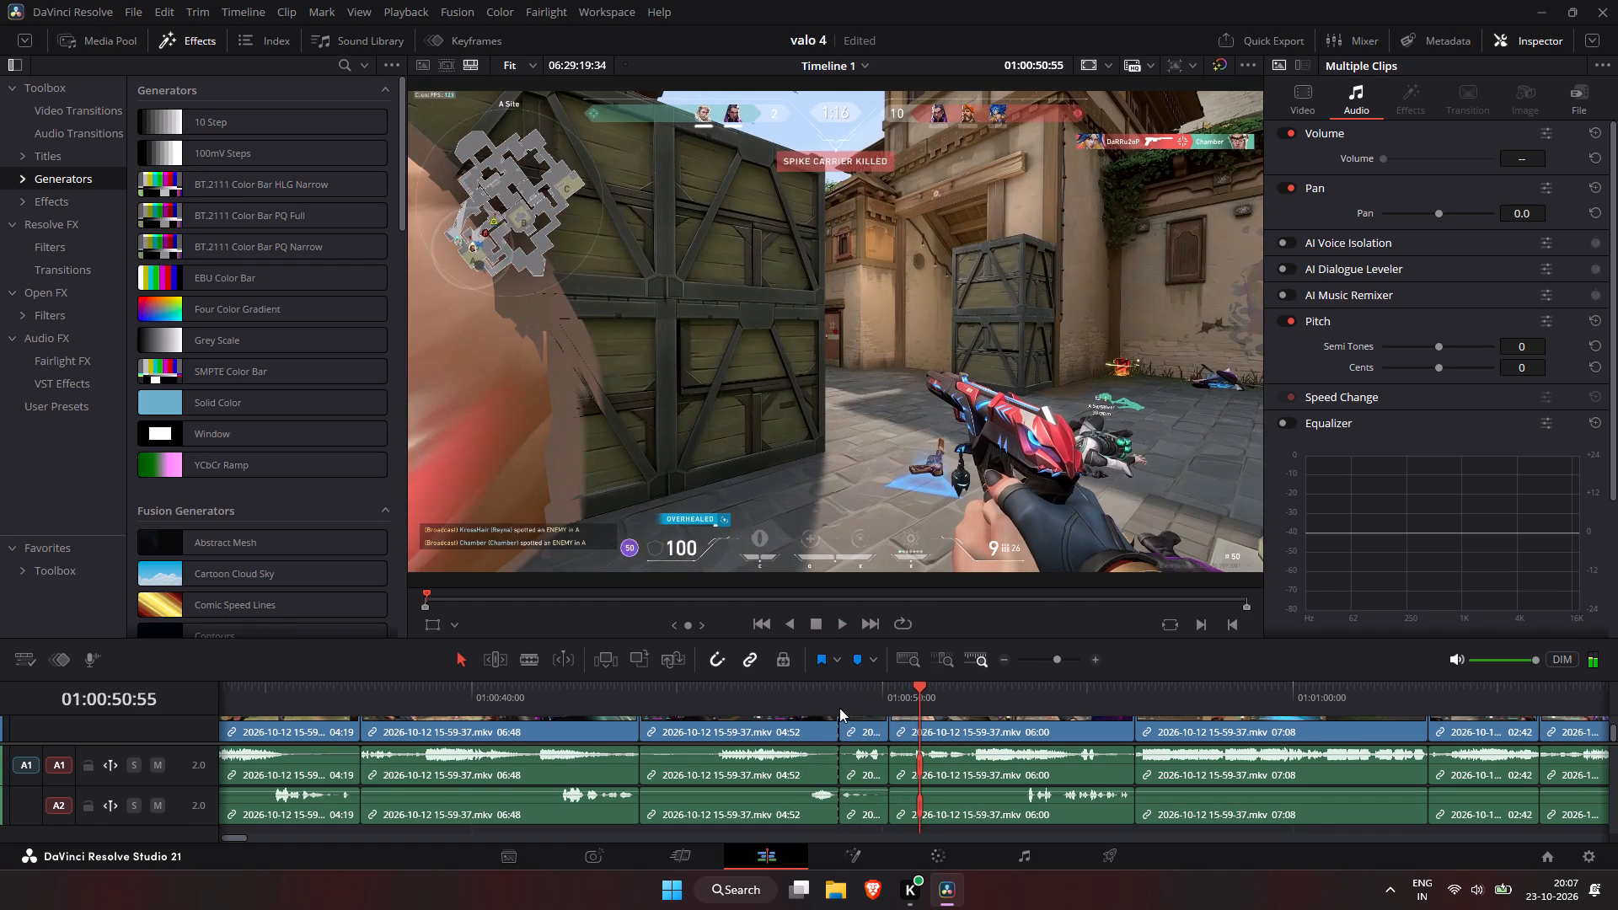
click(808, 696)
key(space)
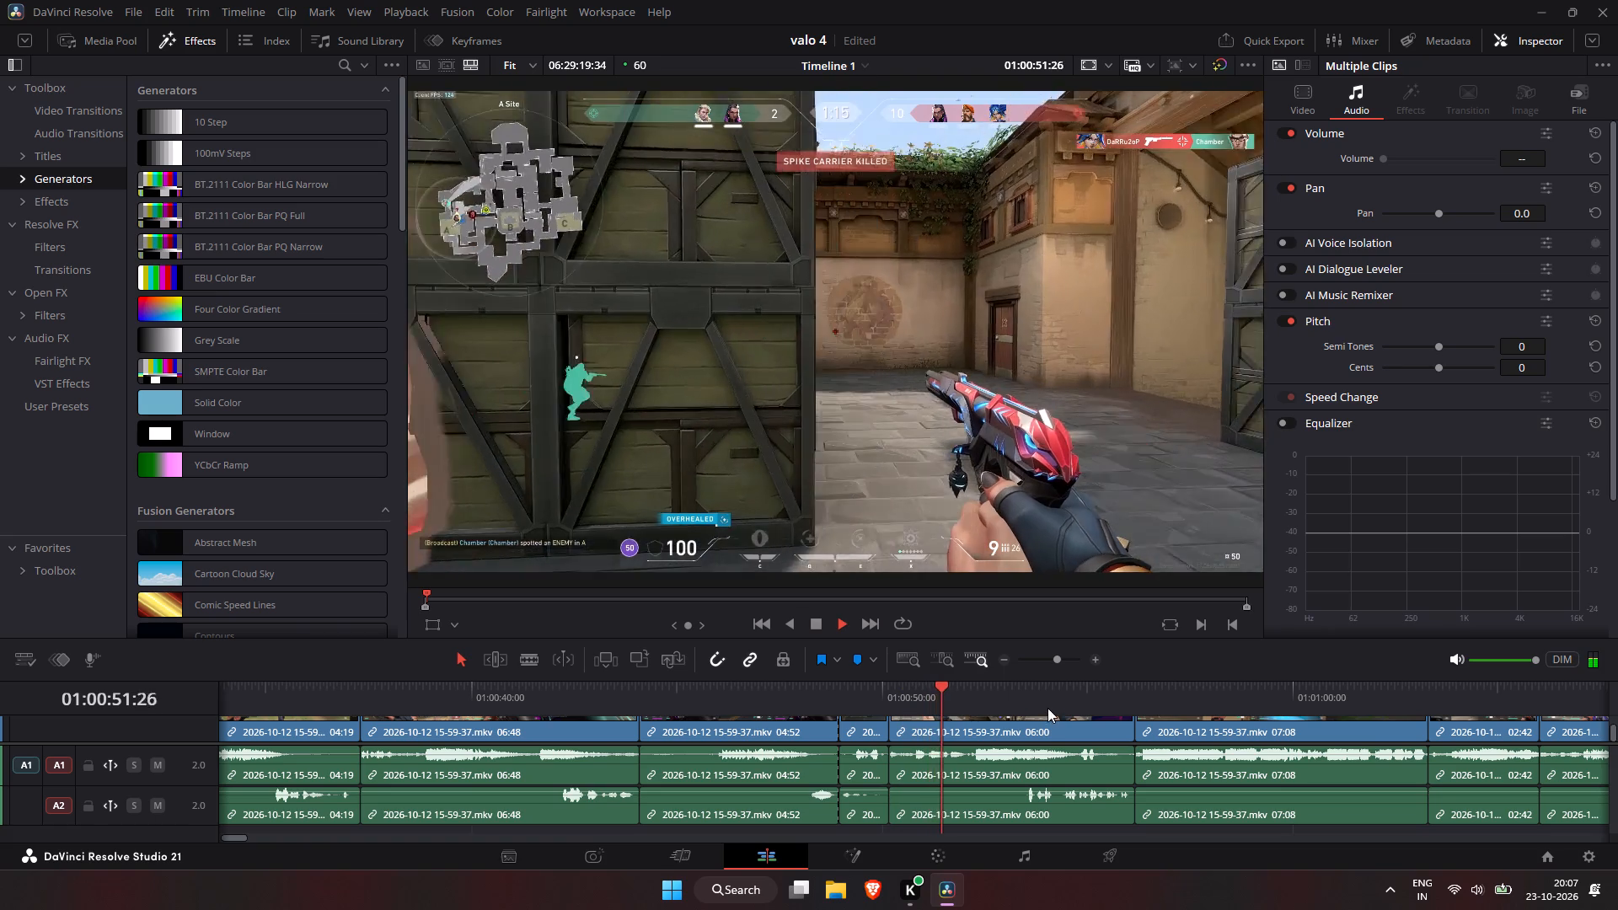
Continue reviewing the edited clips from about 01:00:51 into the start of the long last clip.
click(1047, 708)
click(964, 694)
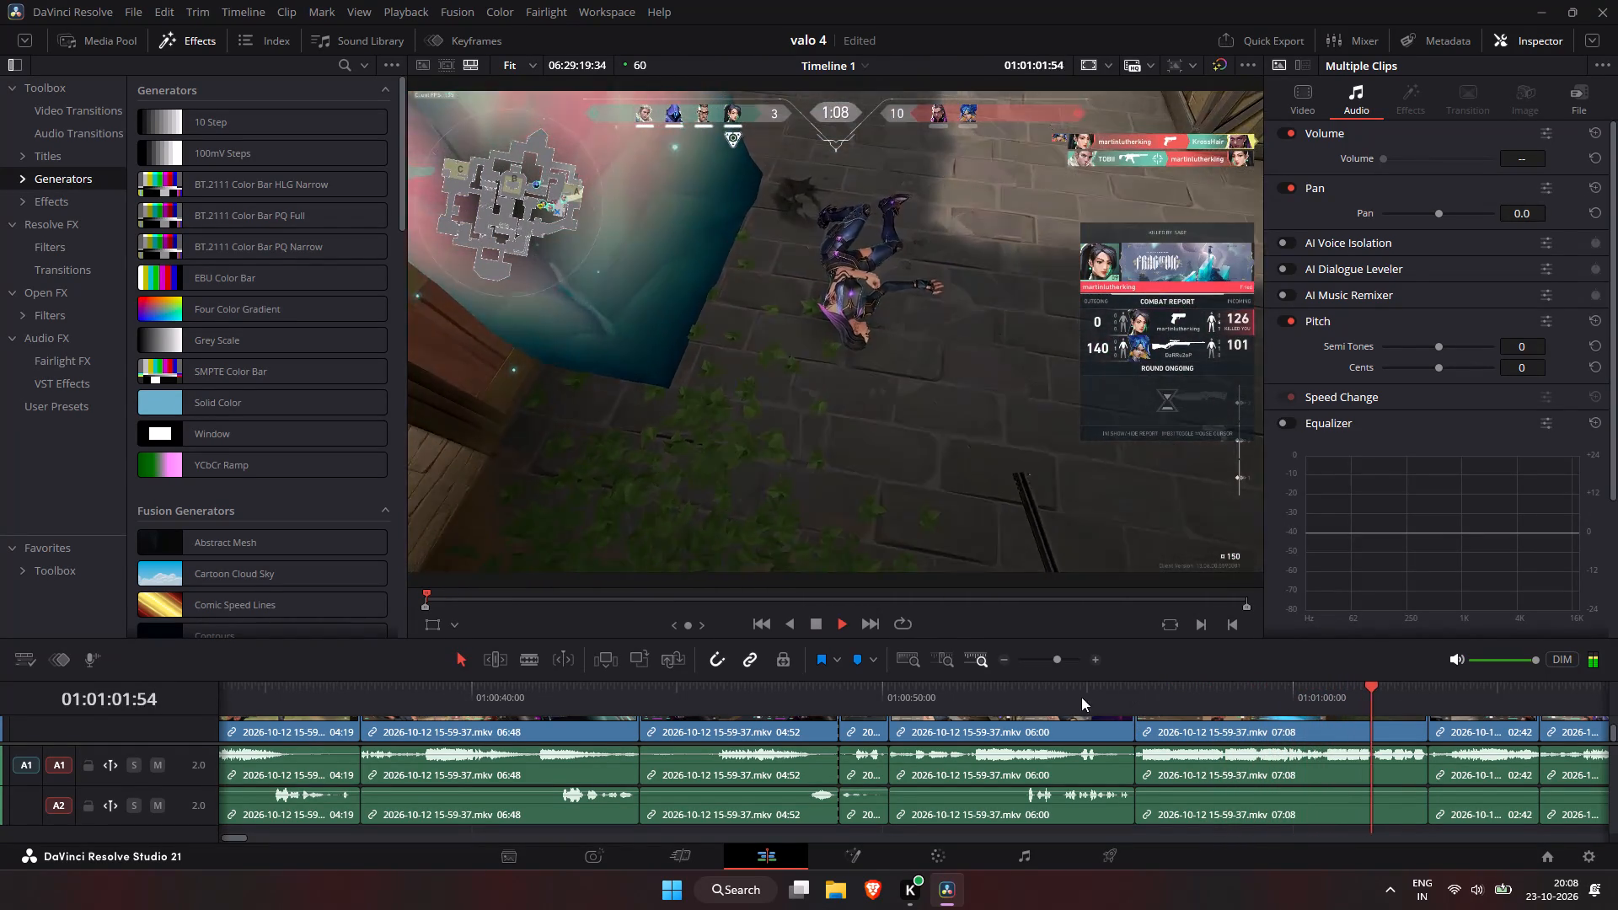
click(1140, 694)
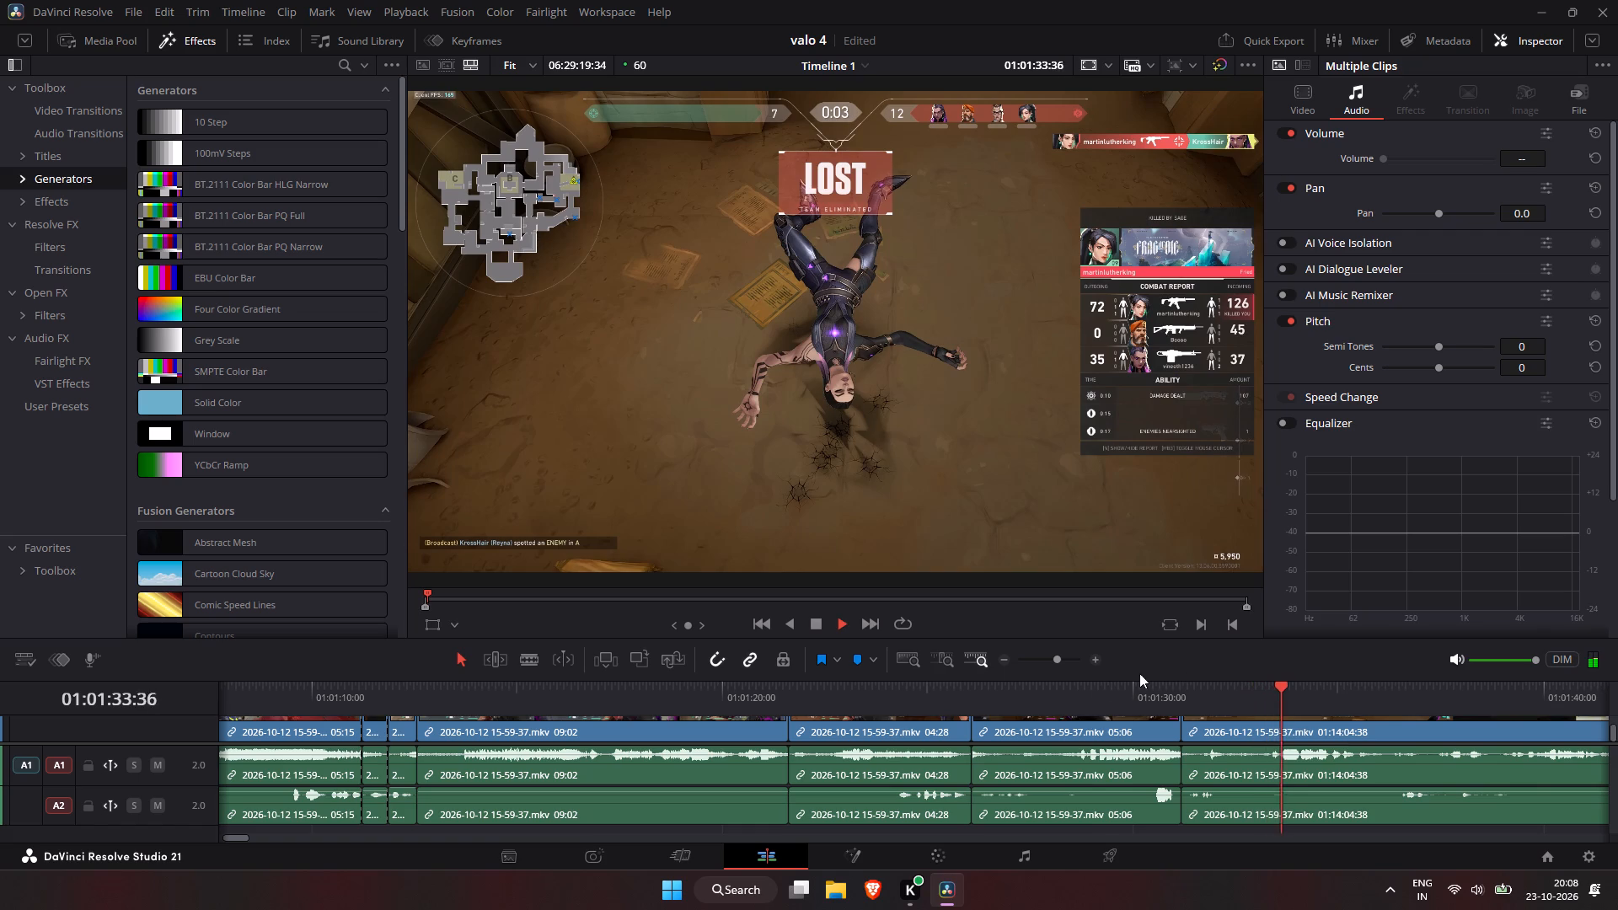
click(1090, 692)
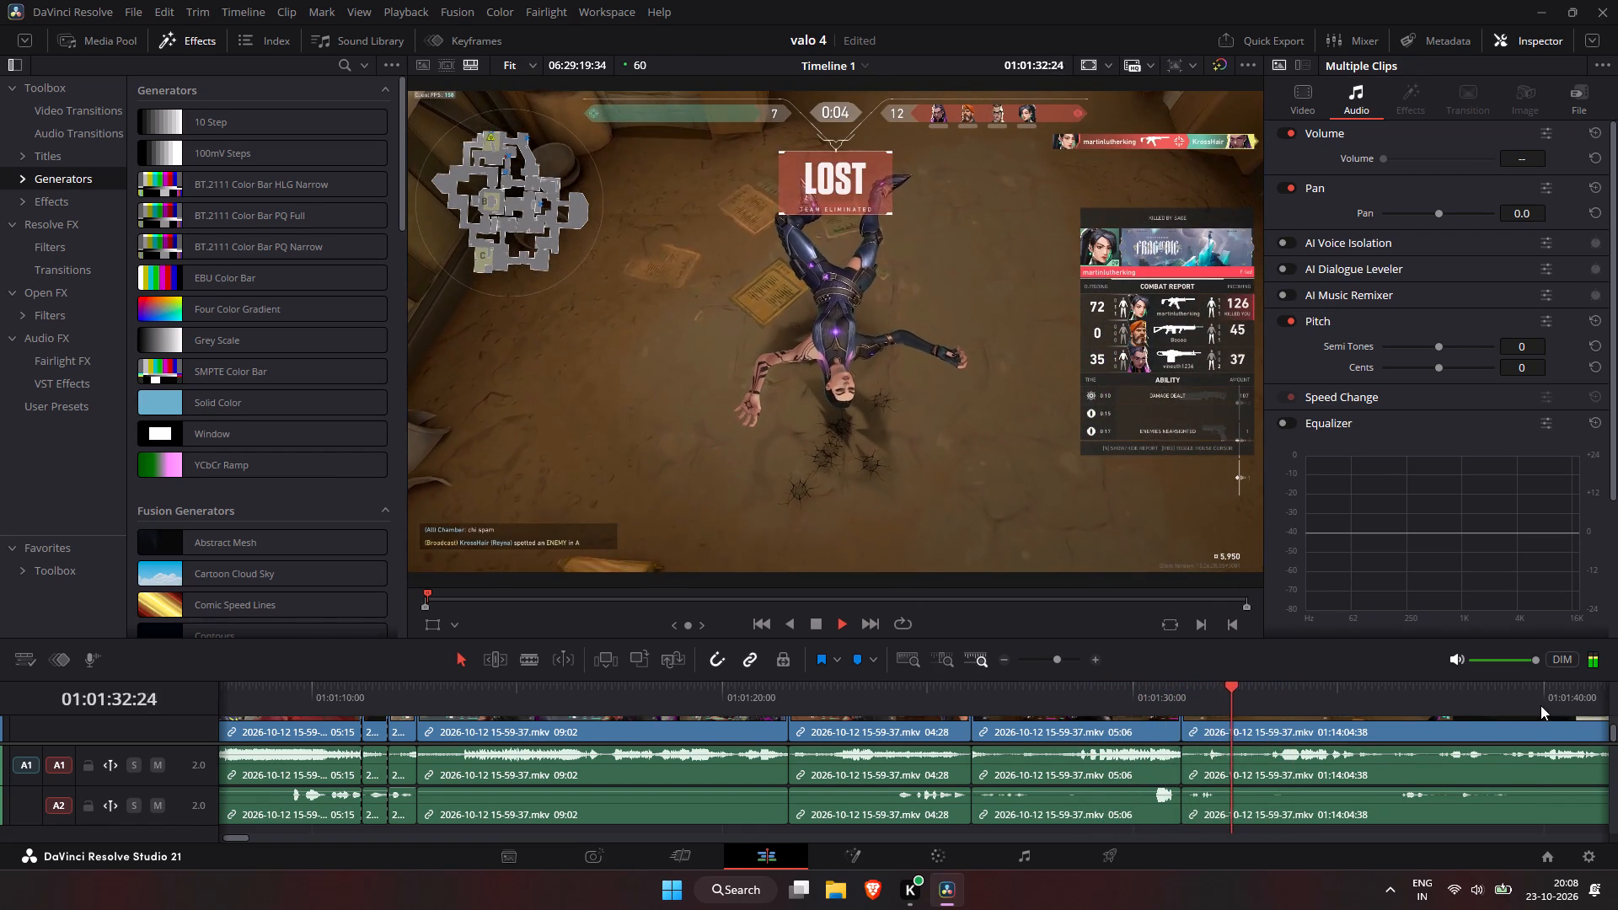
Scan ahead through the long last clip for the next fight and examine the footage between 01:02:16 and 01:02:34.
click(1534, 693)
click(1588, 688)
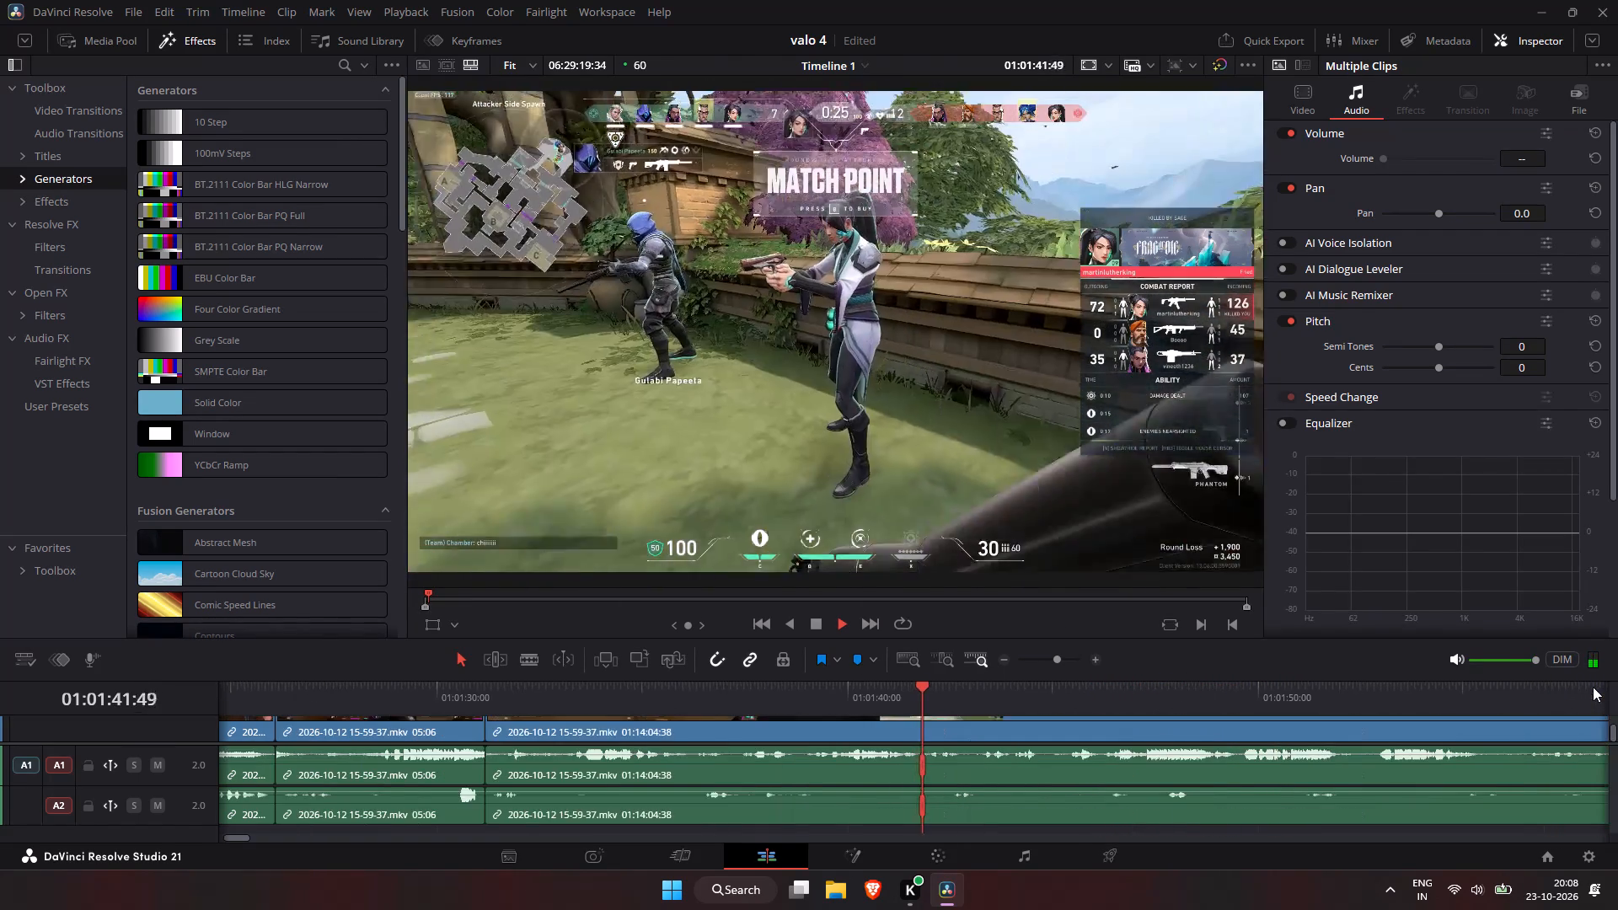
click(1593, 687)
click(1593, 687)
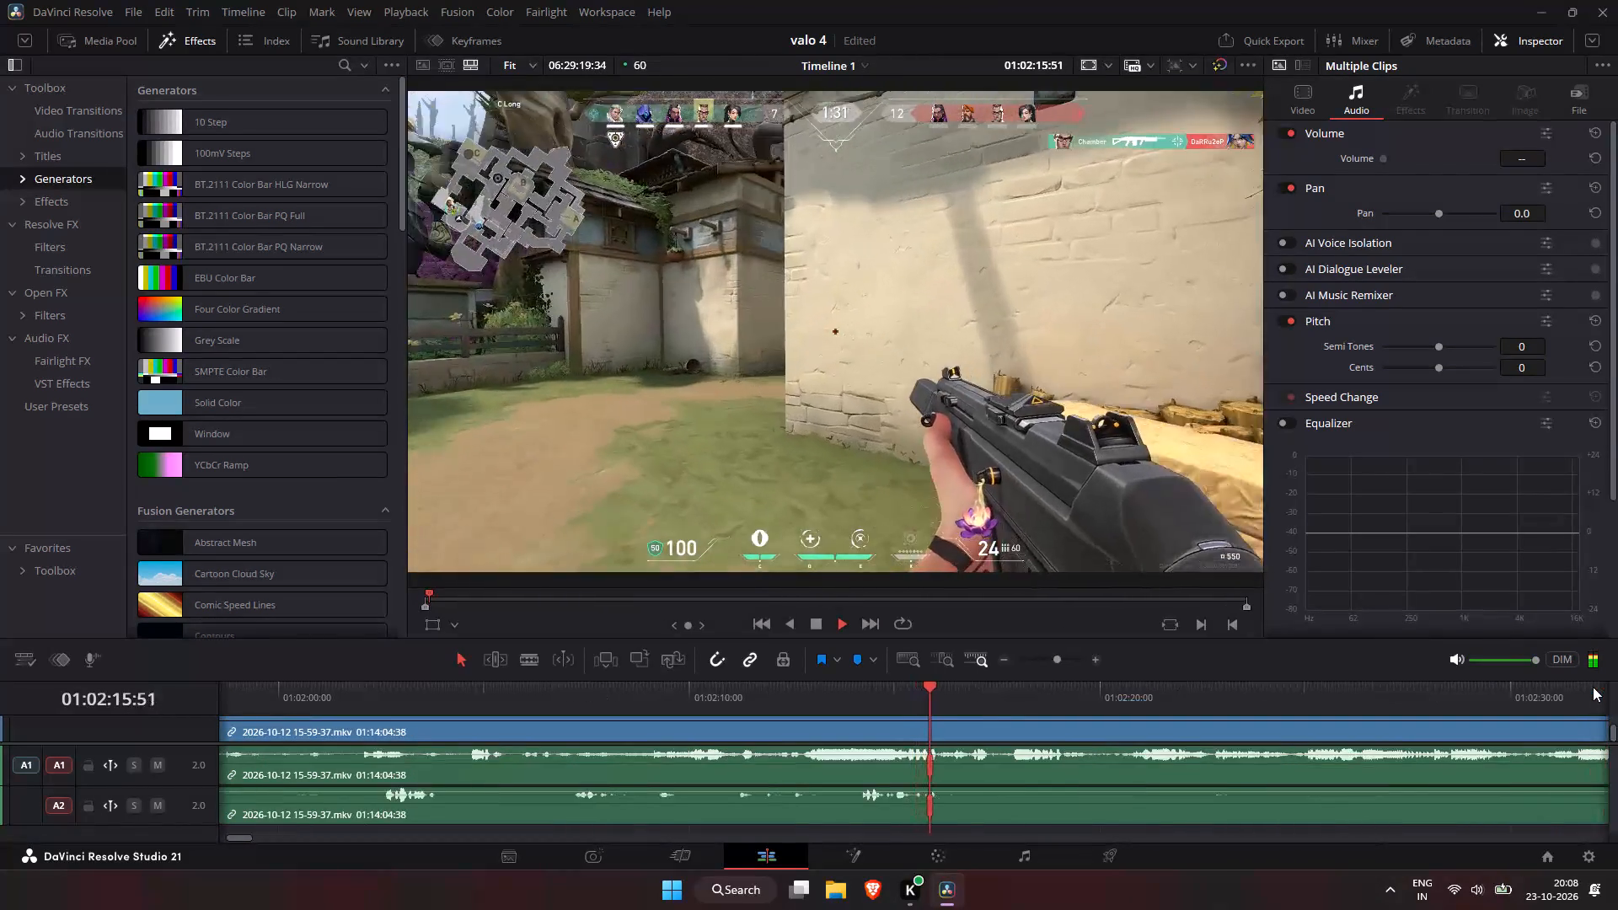
click(1593, 687)
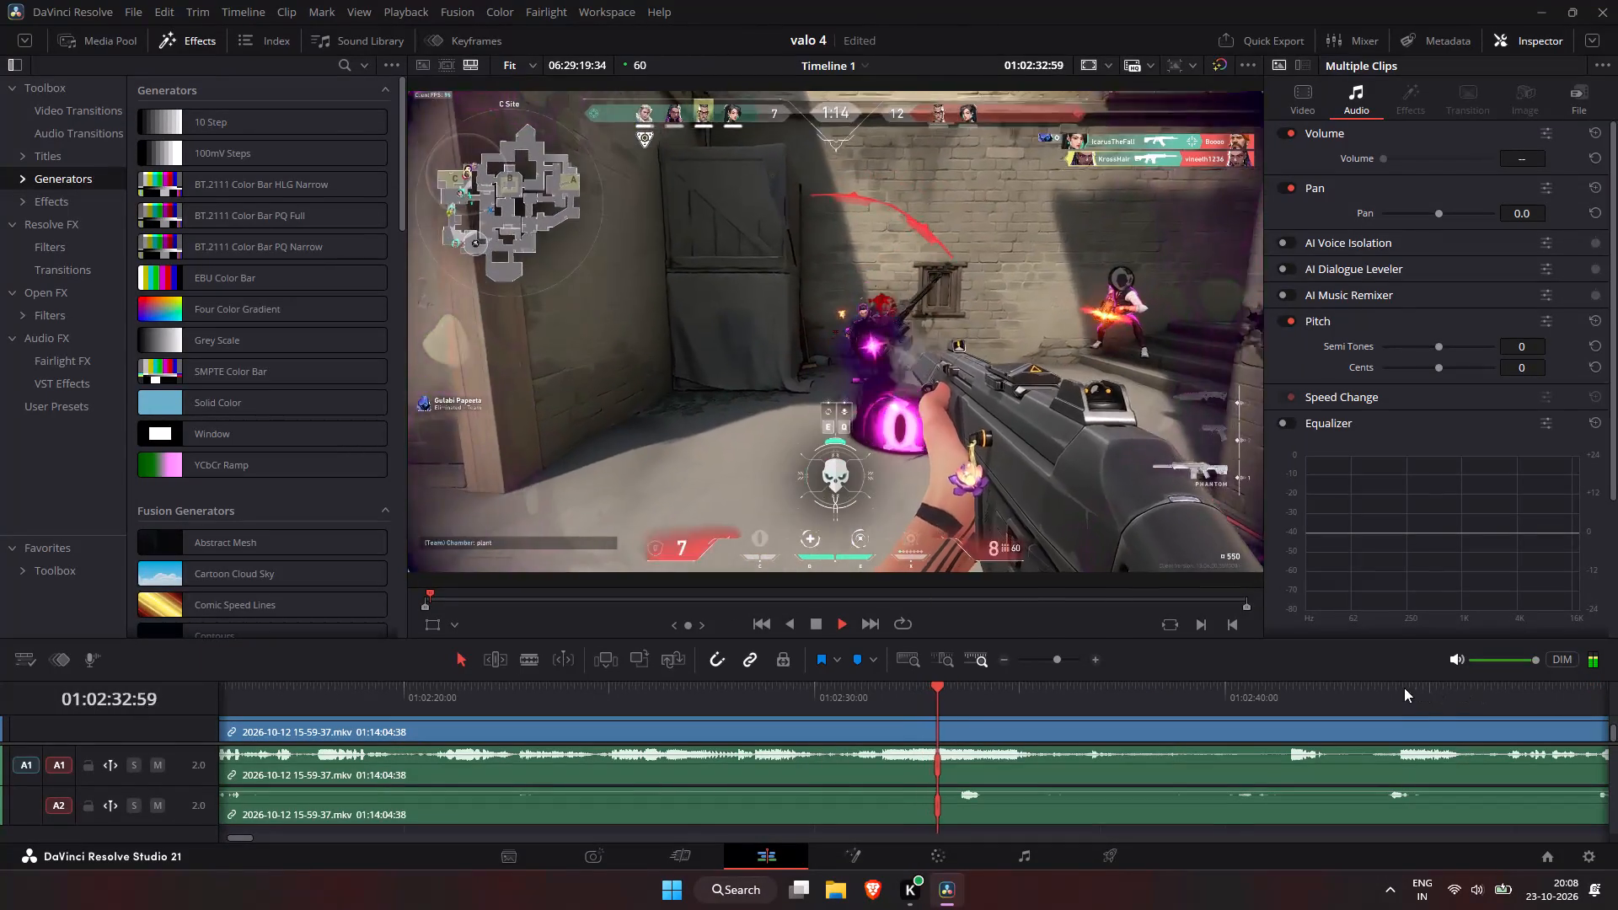
click(496, 697)
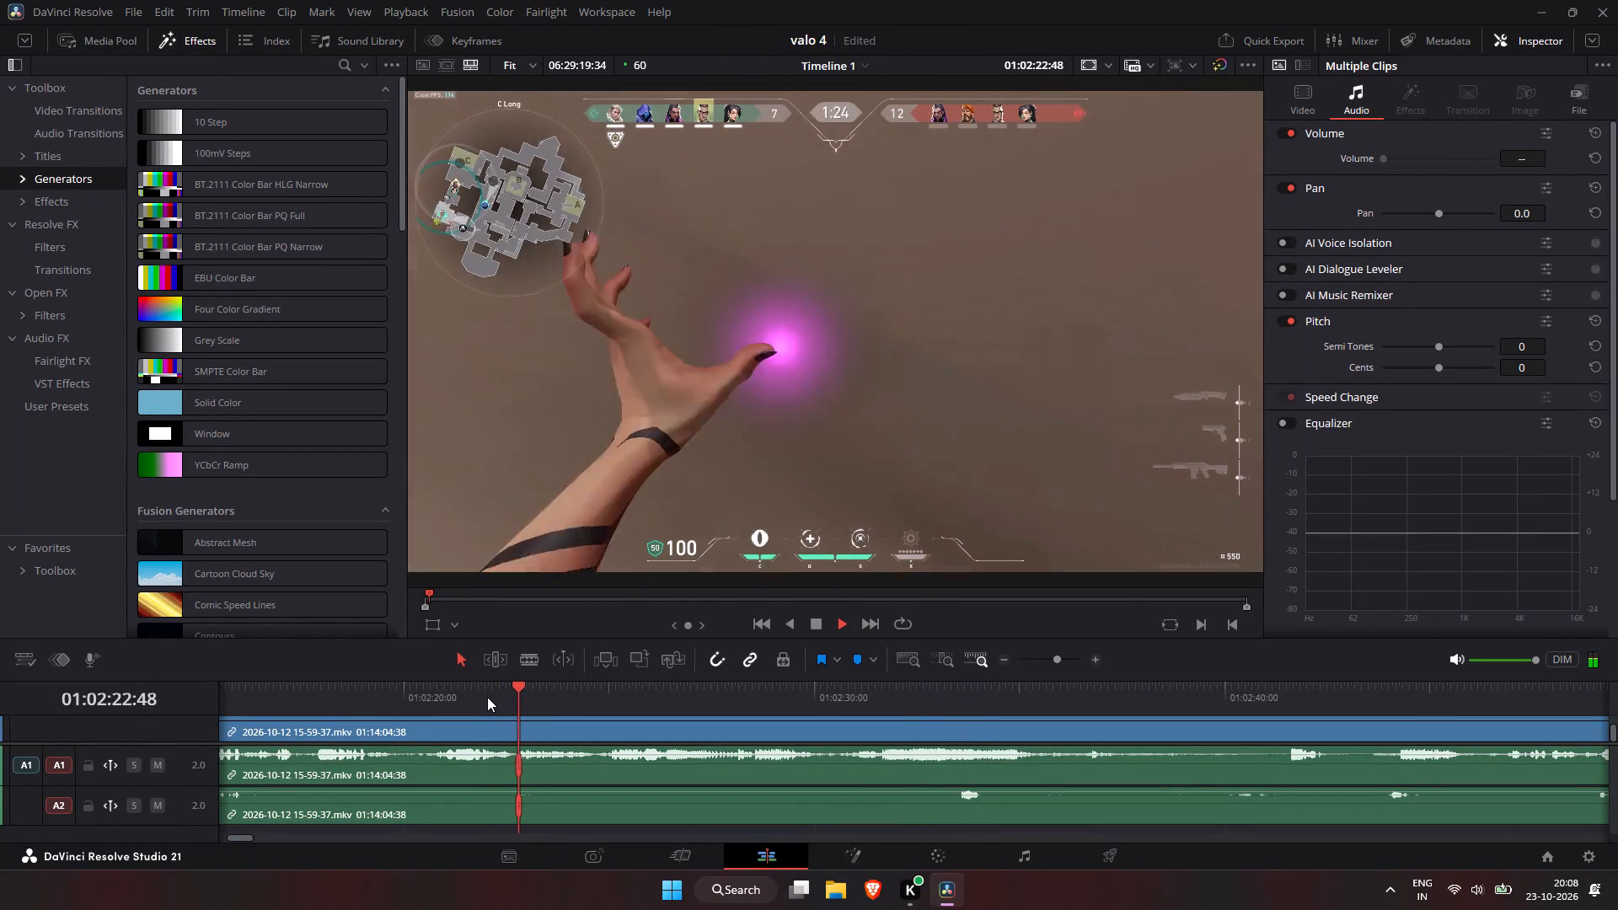
key(space)
click(306, 698)
key(space)
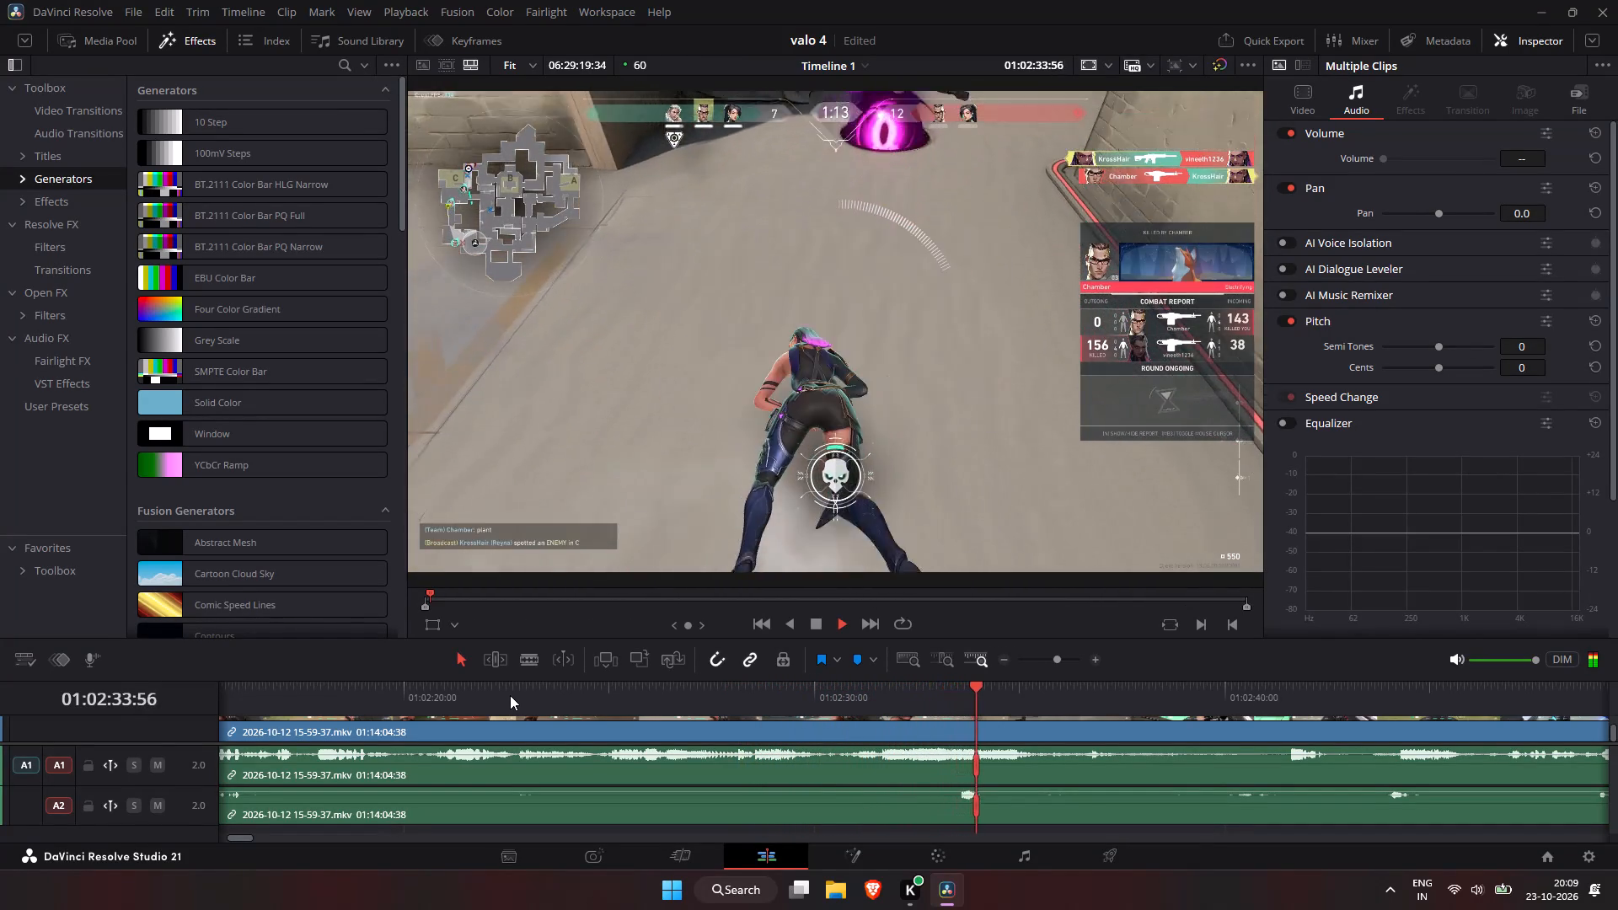
key(space)
drag(292, 696, 267, 701)
key(space)
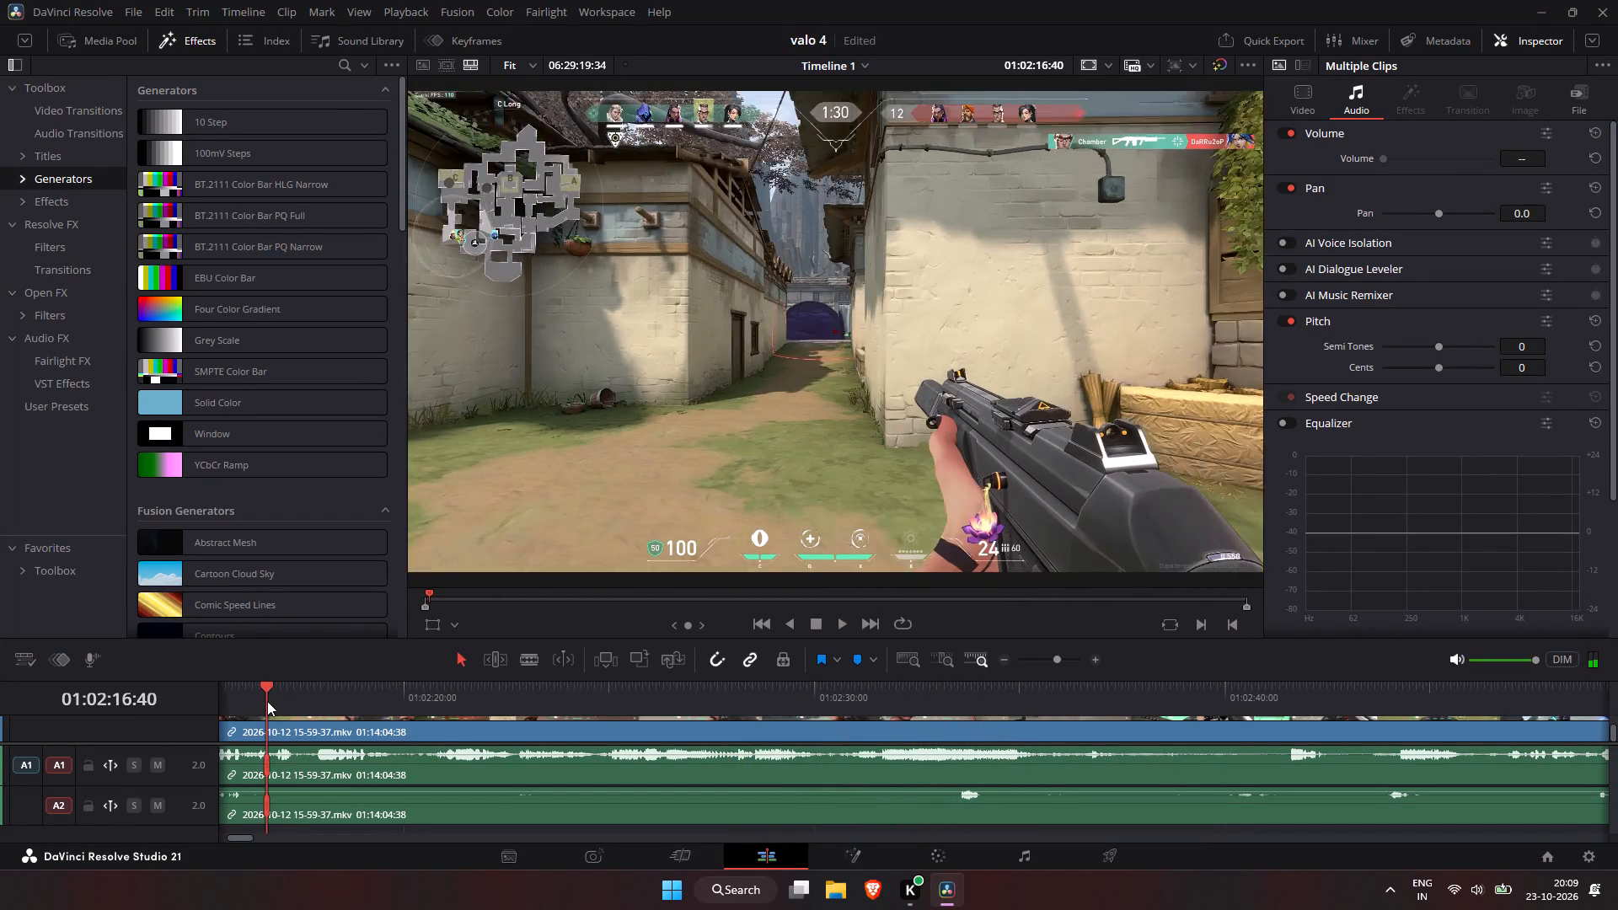
click(384, 699)
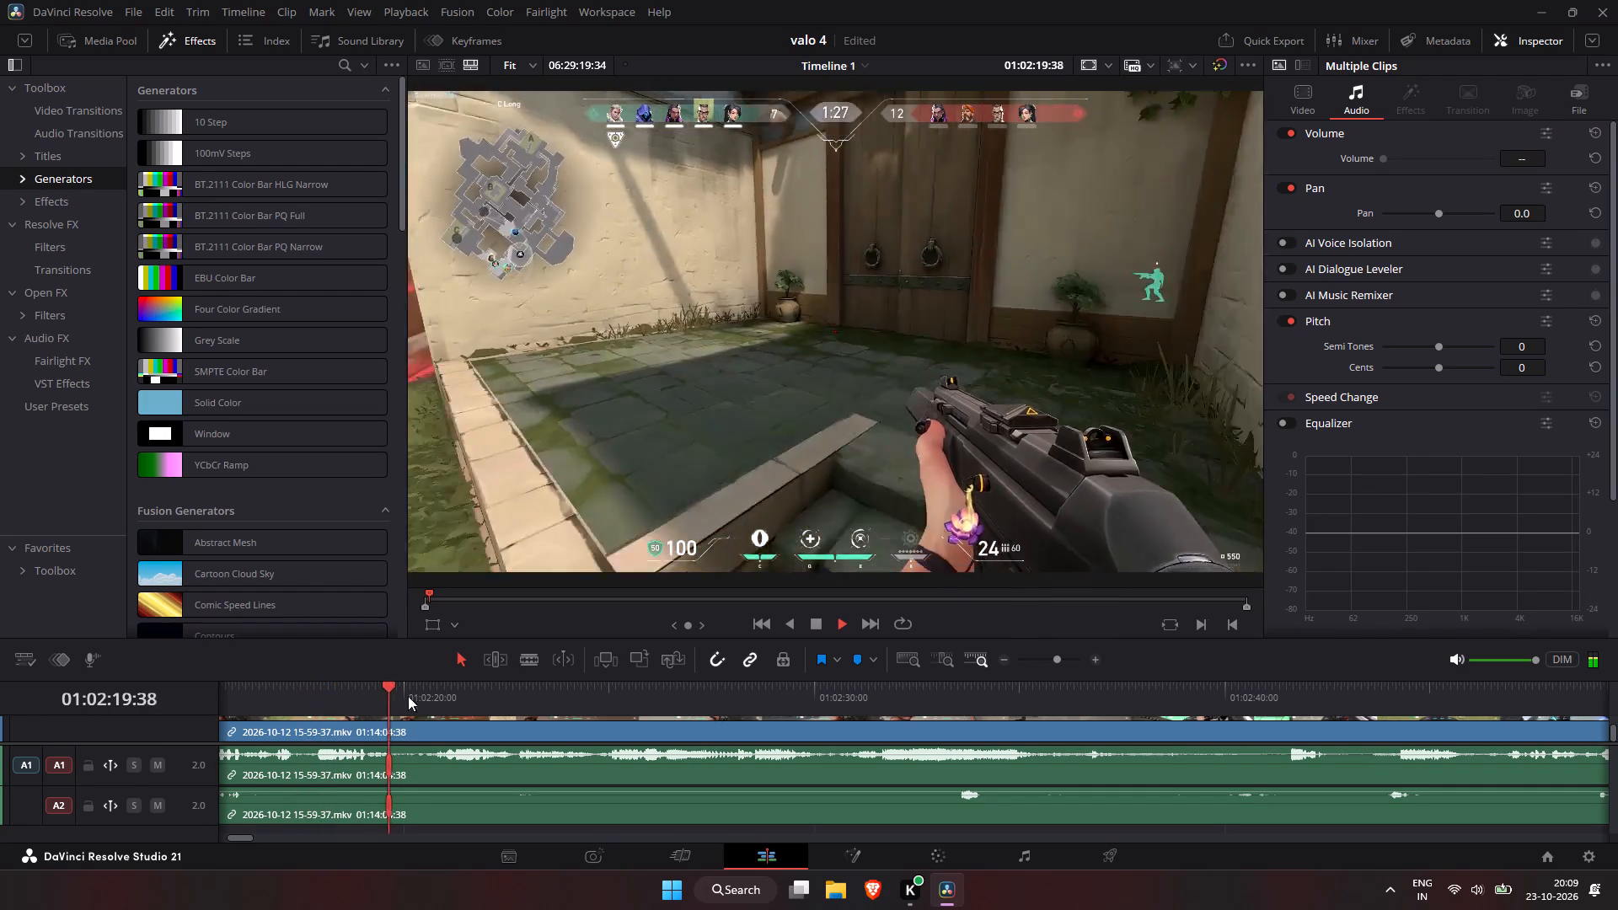
click(493, 691)
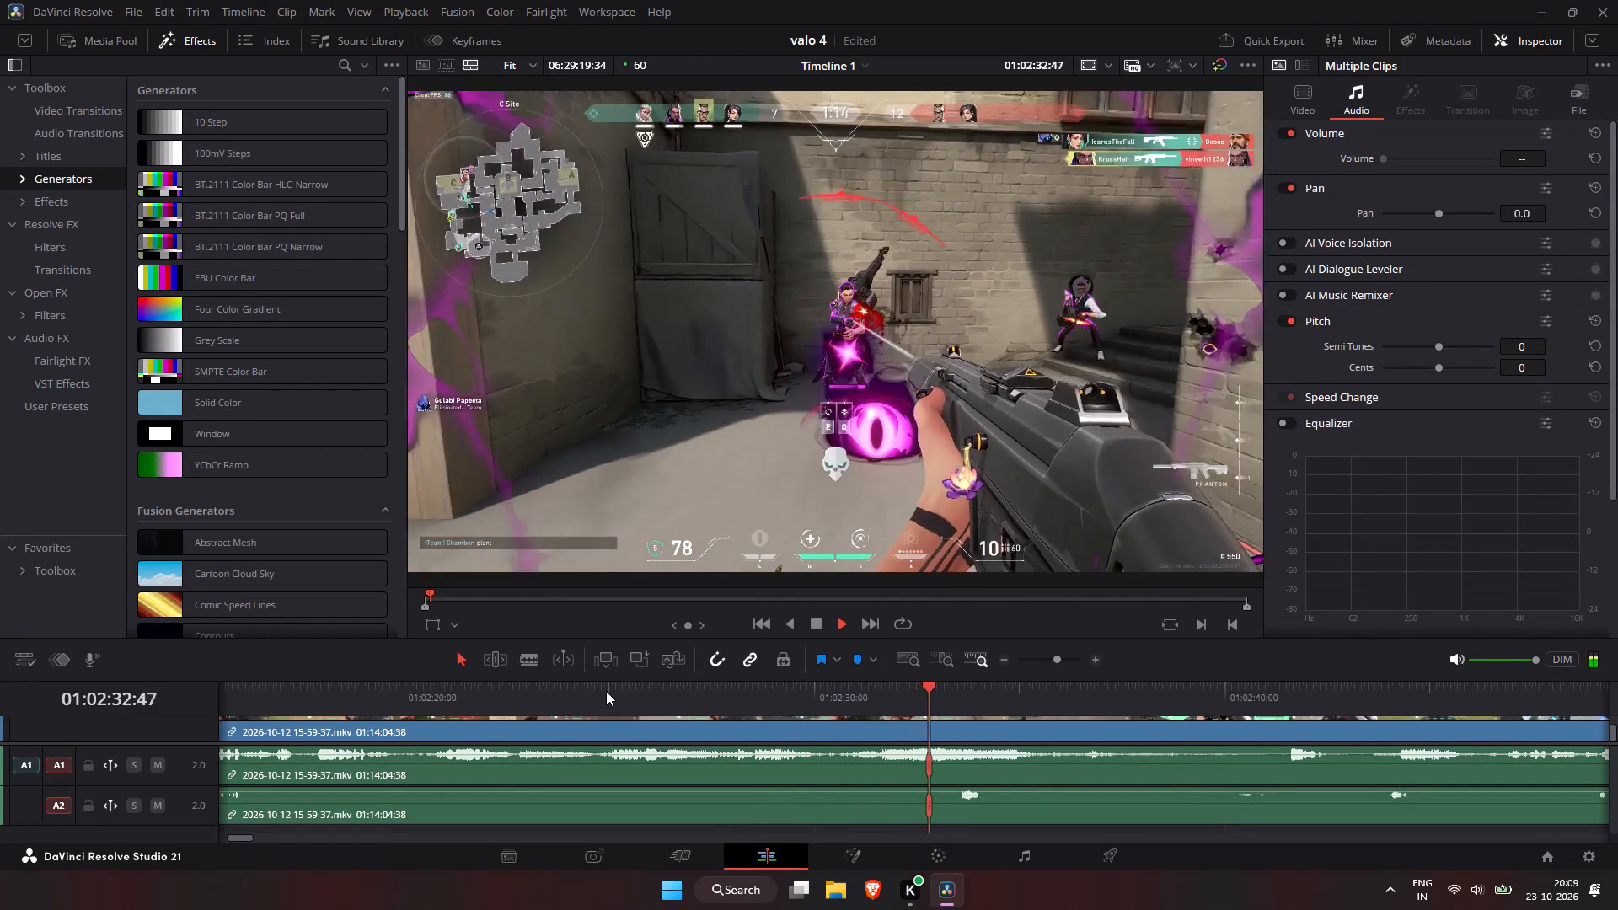
key(space)
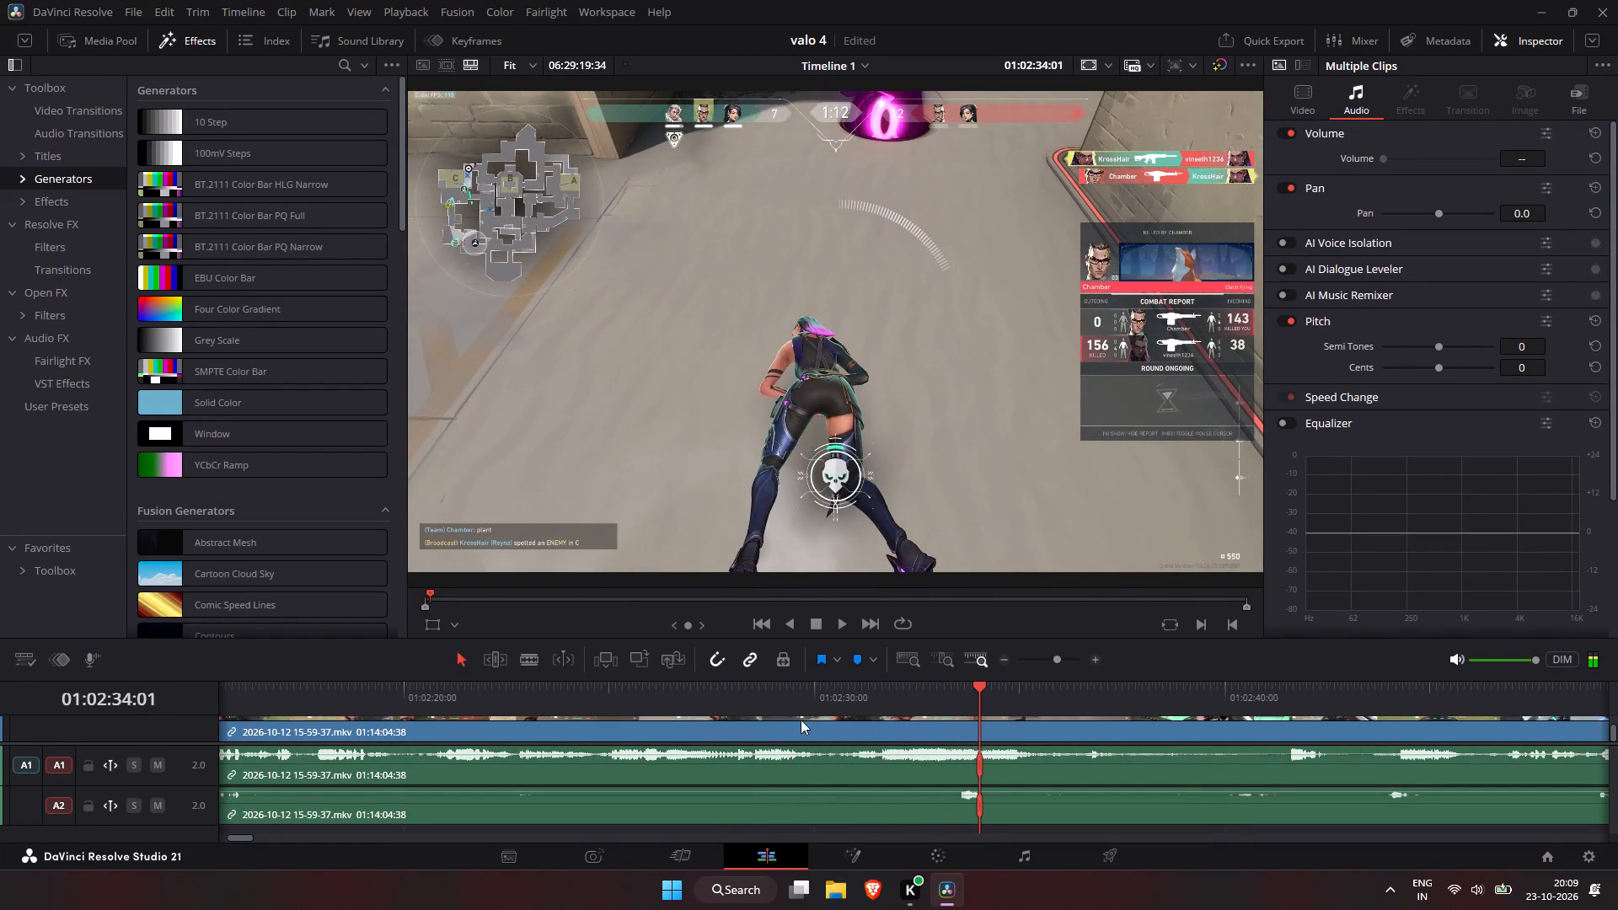
Preview the approach to the fight and split the linked clips at 01:02:30:22, before the shooting starts.
click(756, 699)
key(space)
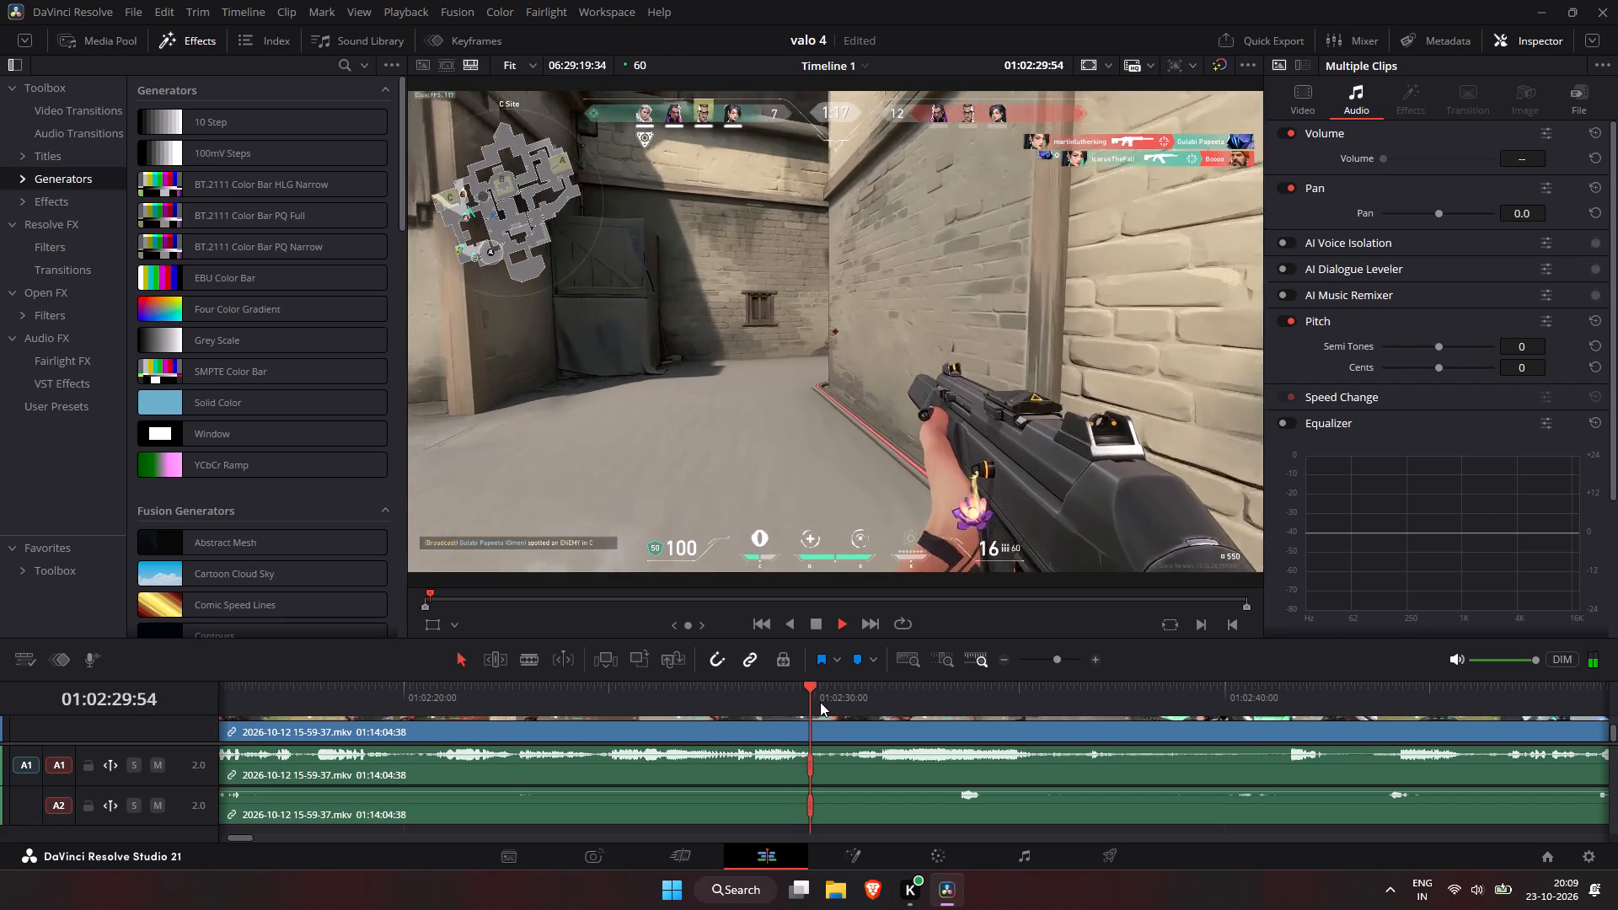
key(space)
key(ctrl+b)
Delete the footage between the previous cut and the 01:02:30:22 cut, and close the gap it leaves.
click(789, 728)
key(Tab)
click(789, 728)
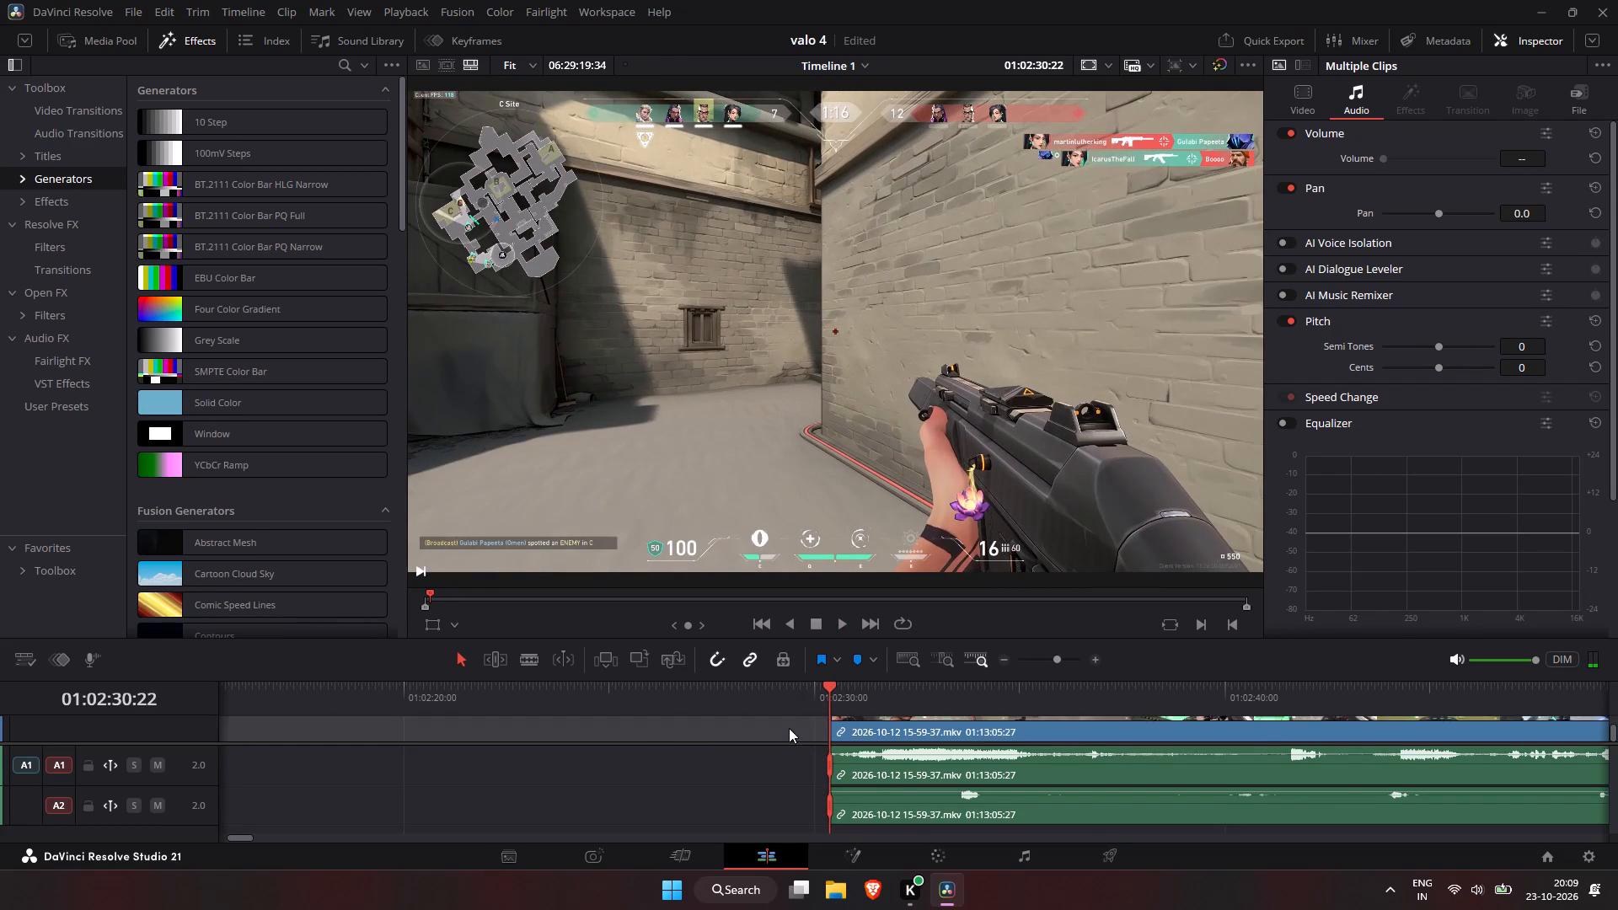
key(Tab)
Replay the fight around 01:01:34 and split the linked clips just after the player's death, leaving a 03:40 clip.
click(856, 696)
key(space)
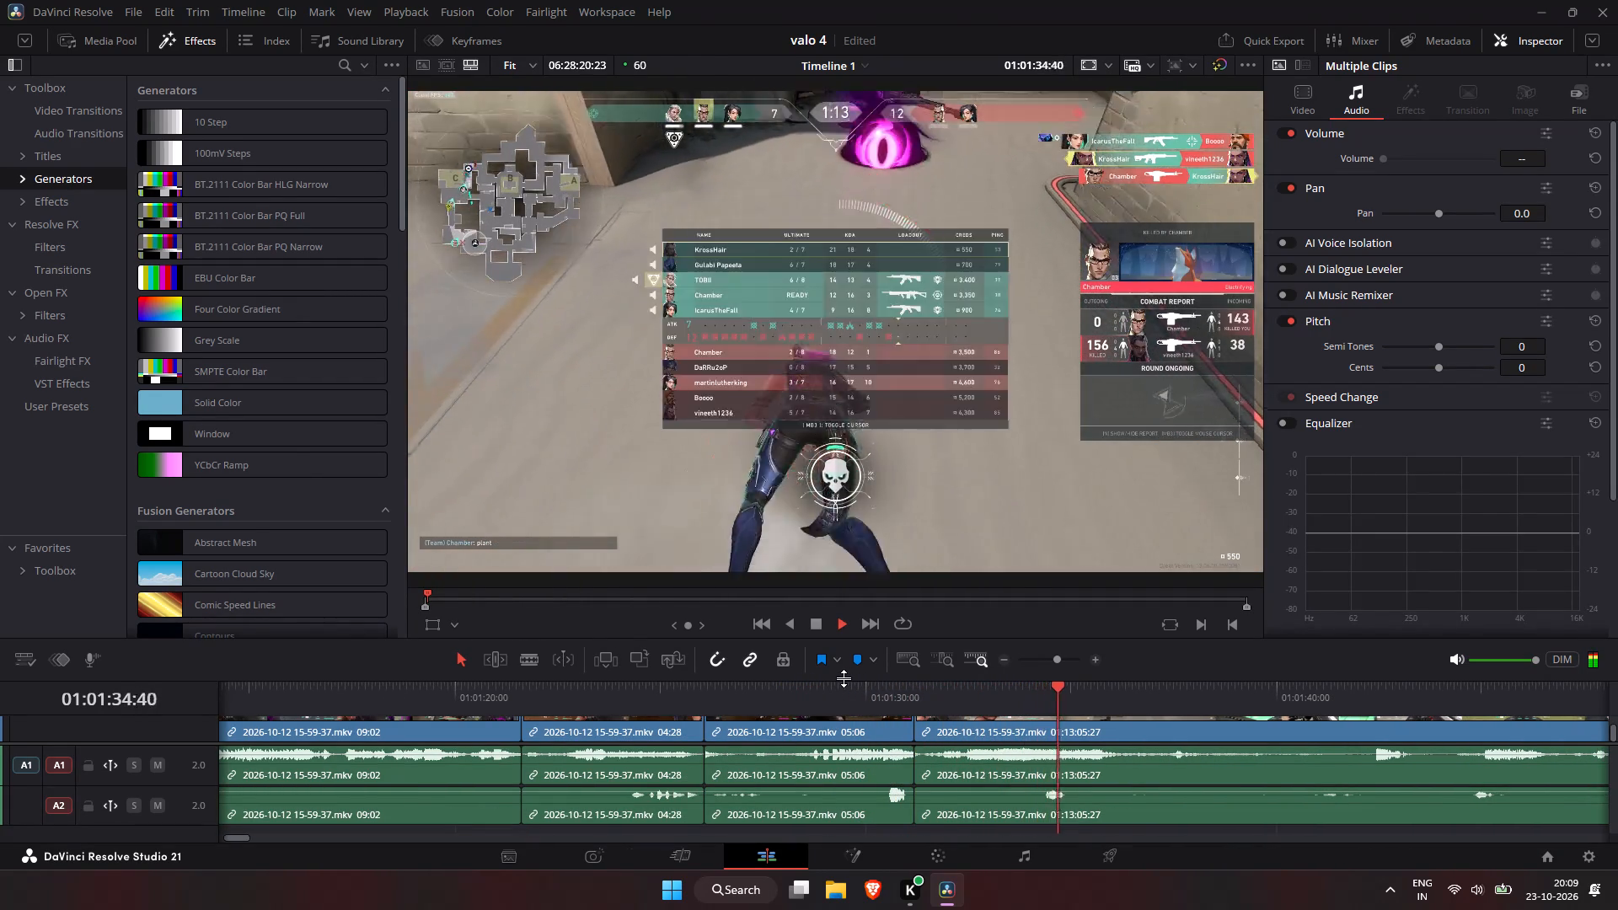
key(space)
click(1046, 695)
key(space)
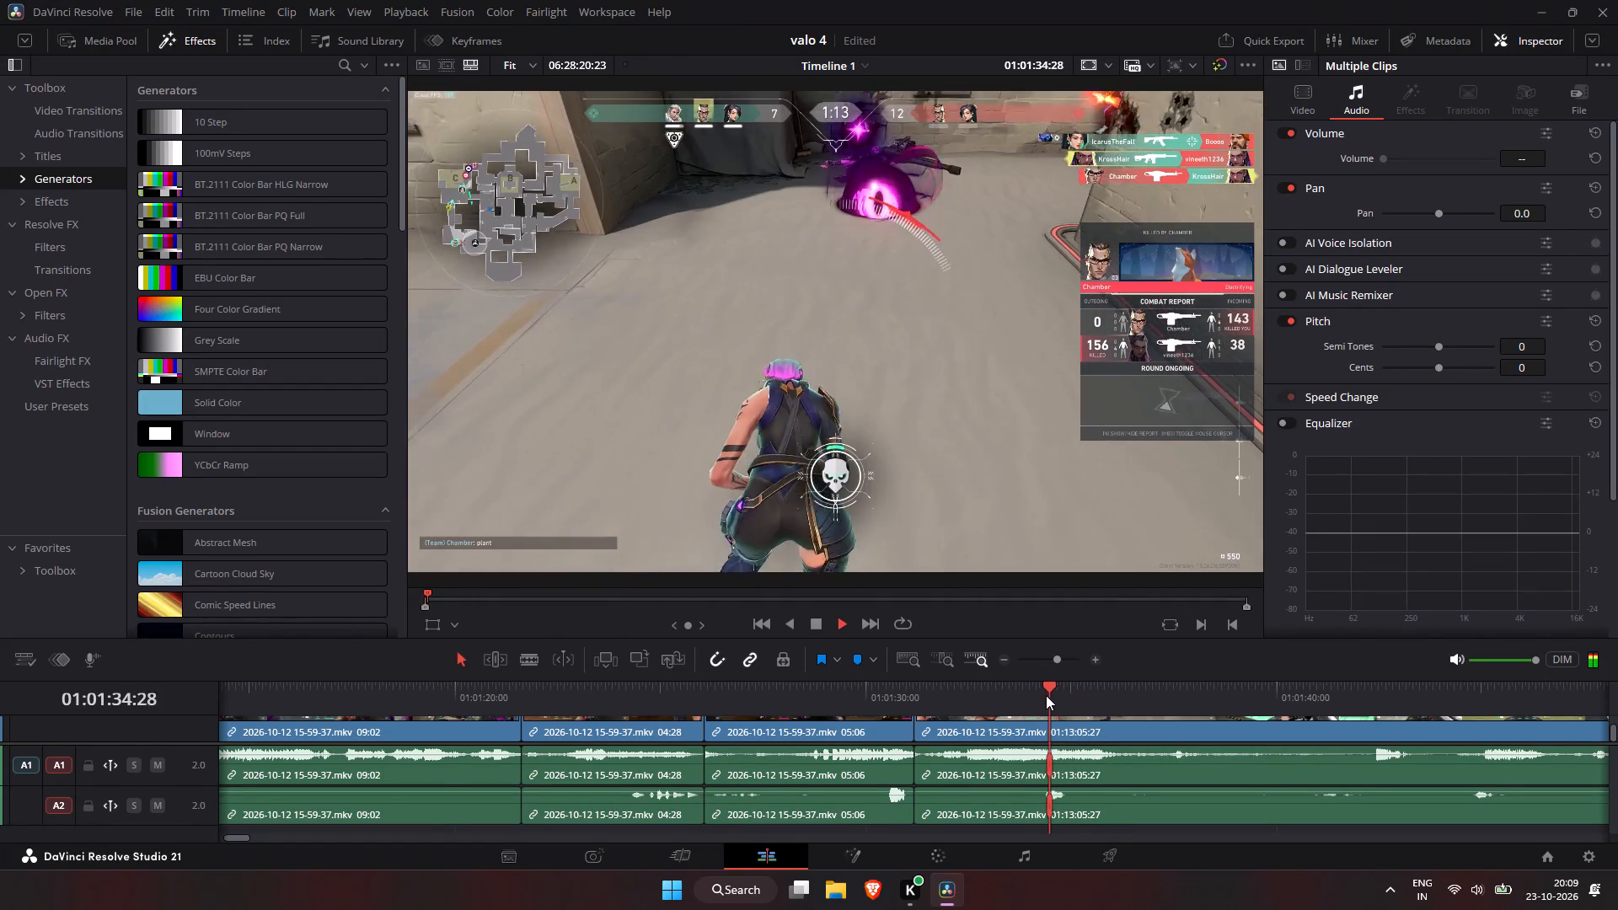
key(space)
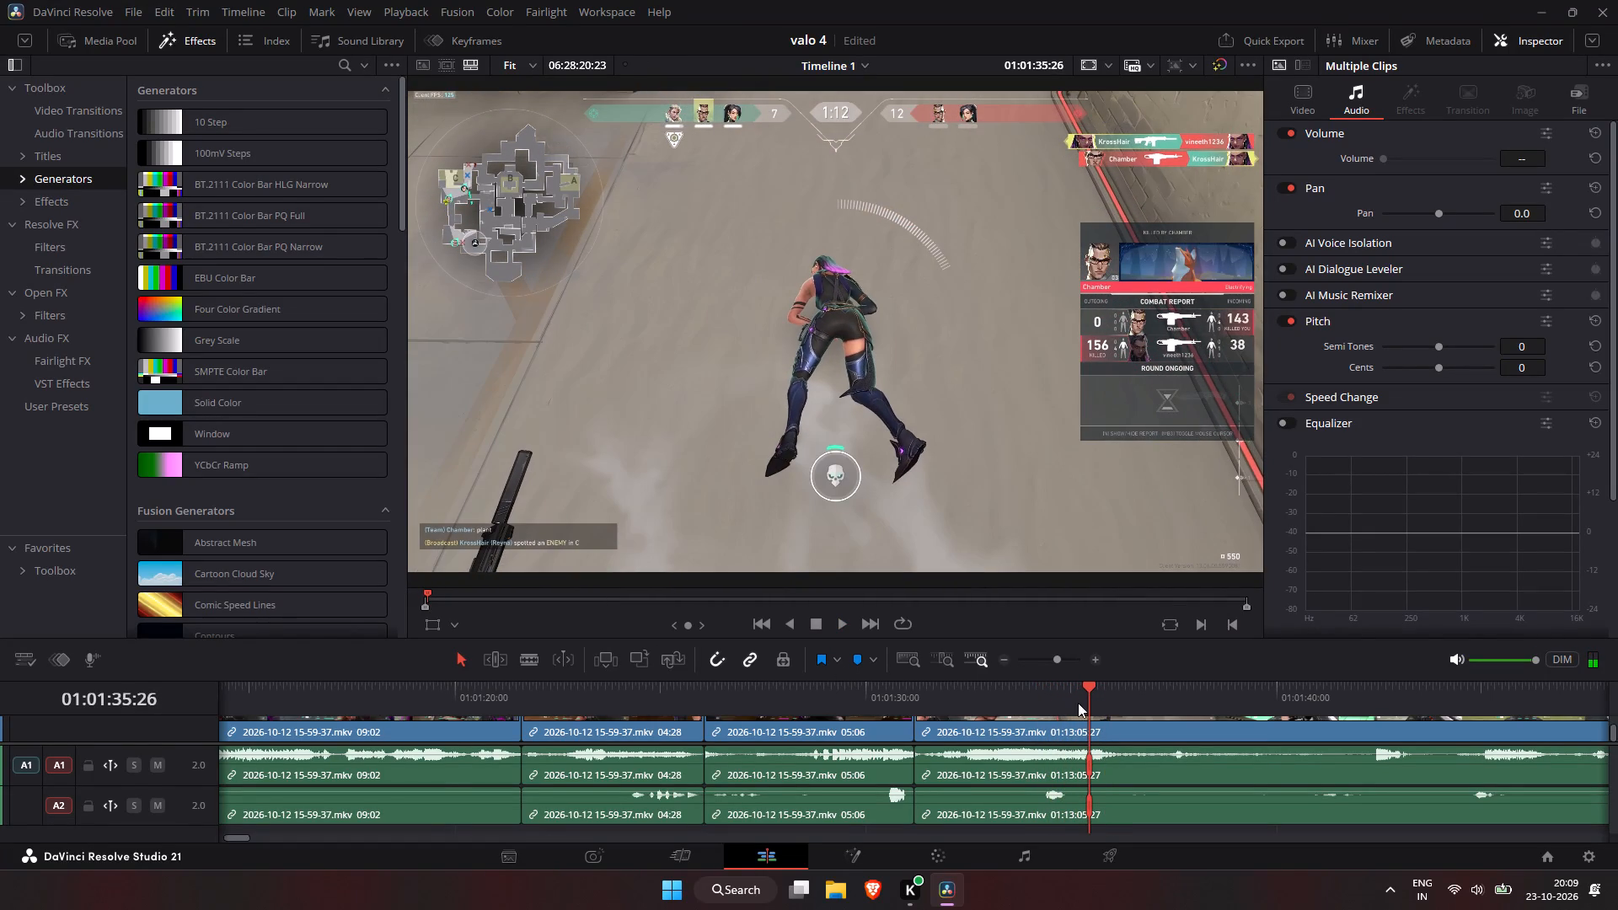
key(space)
key(space)
drag(1060, 700, 1088, 706)
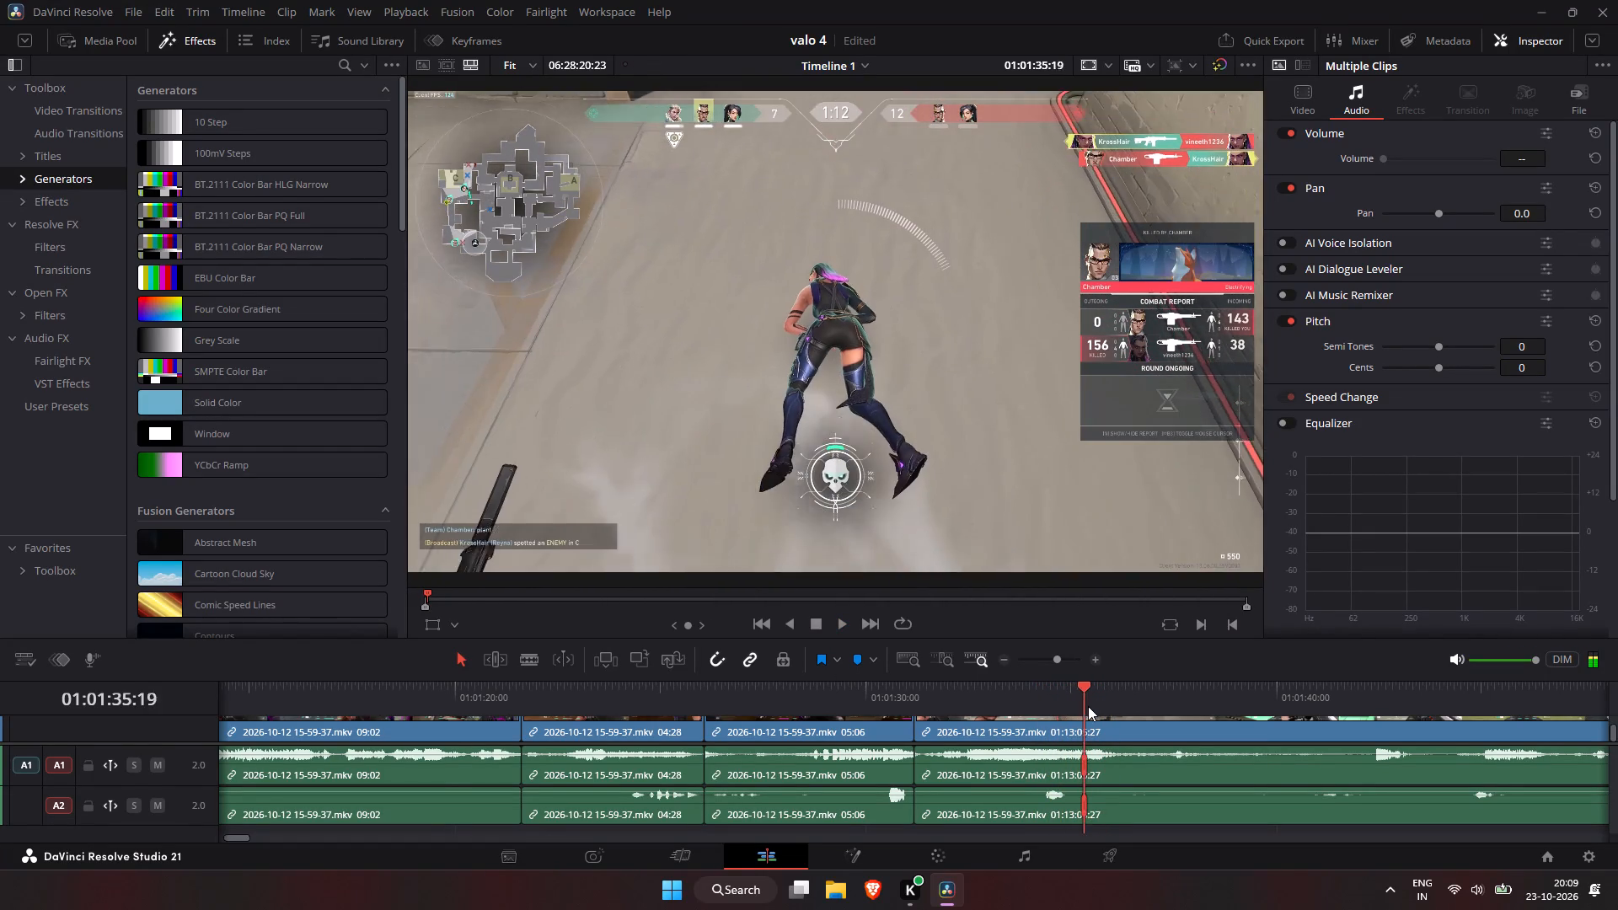
drag(1088, 706, 999, 708)
key(space)
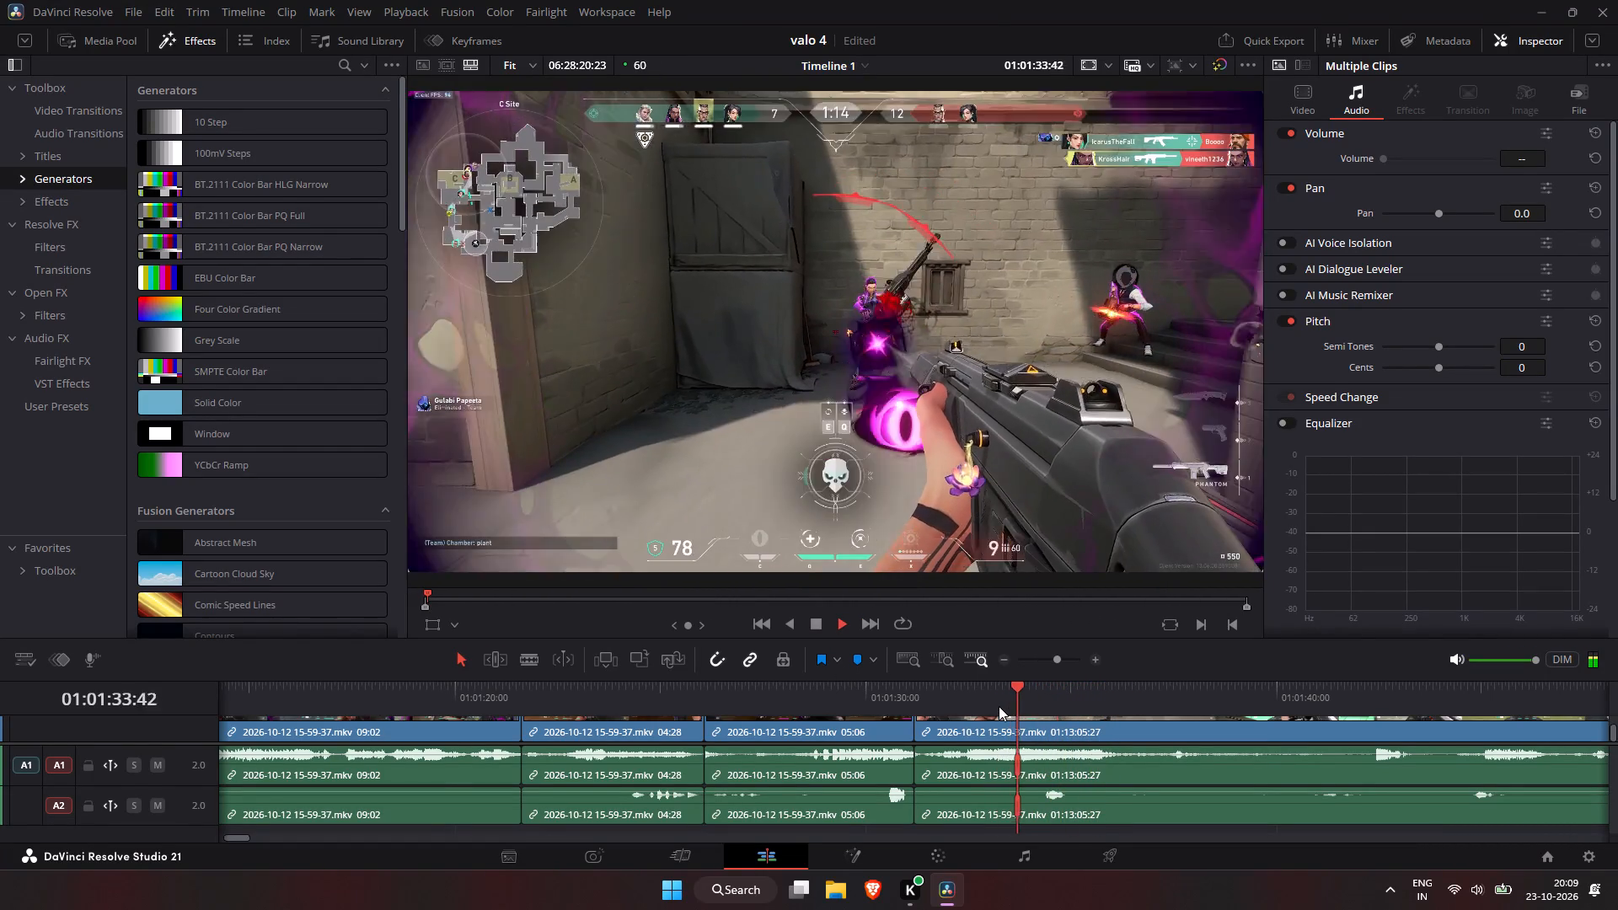
key(space)
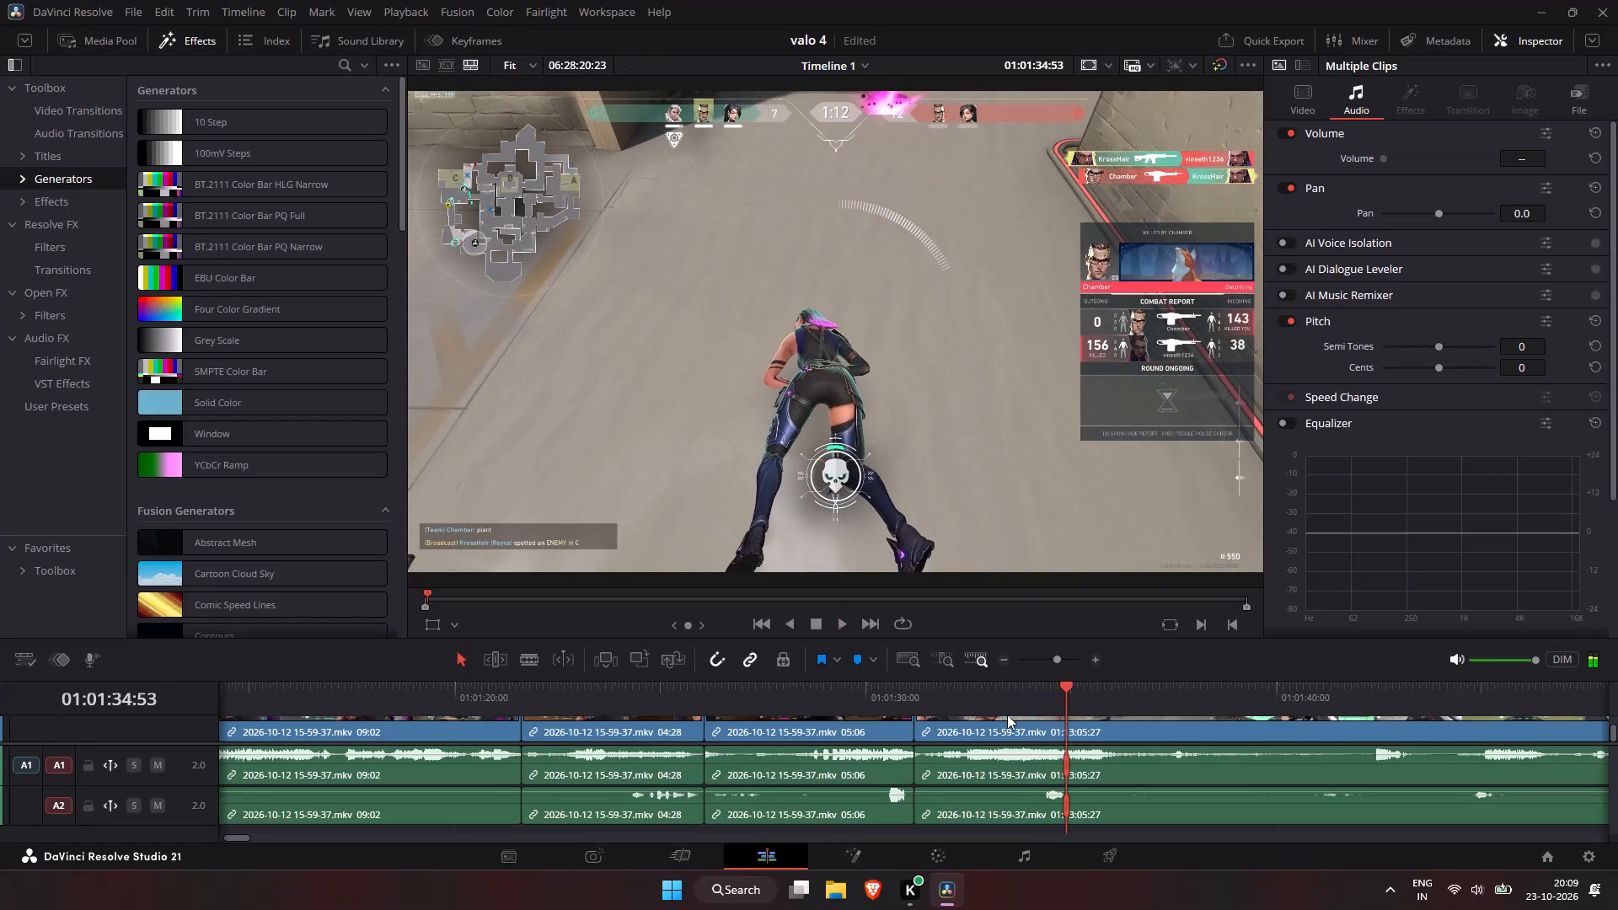
key(space)
key(space)
click(1027, 712)
key(space)
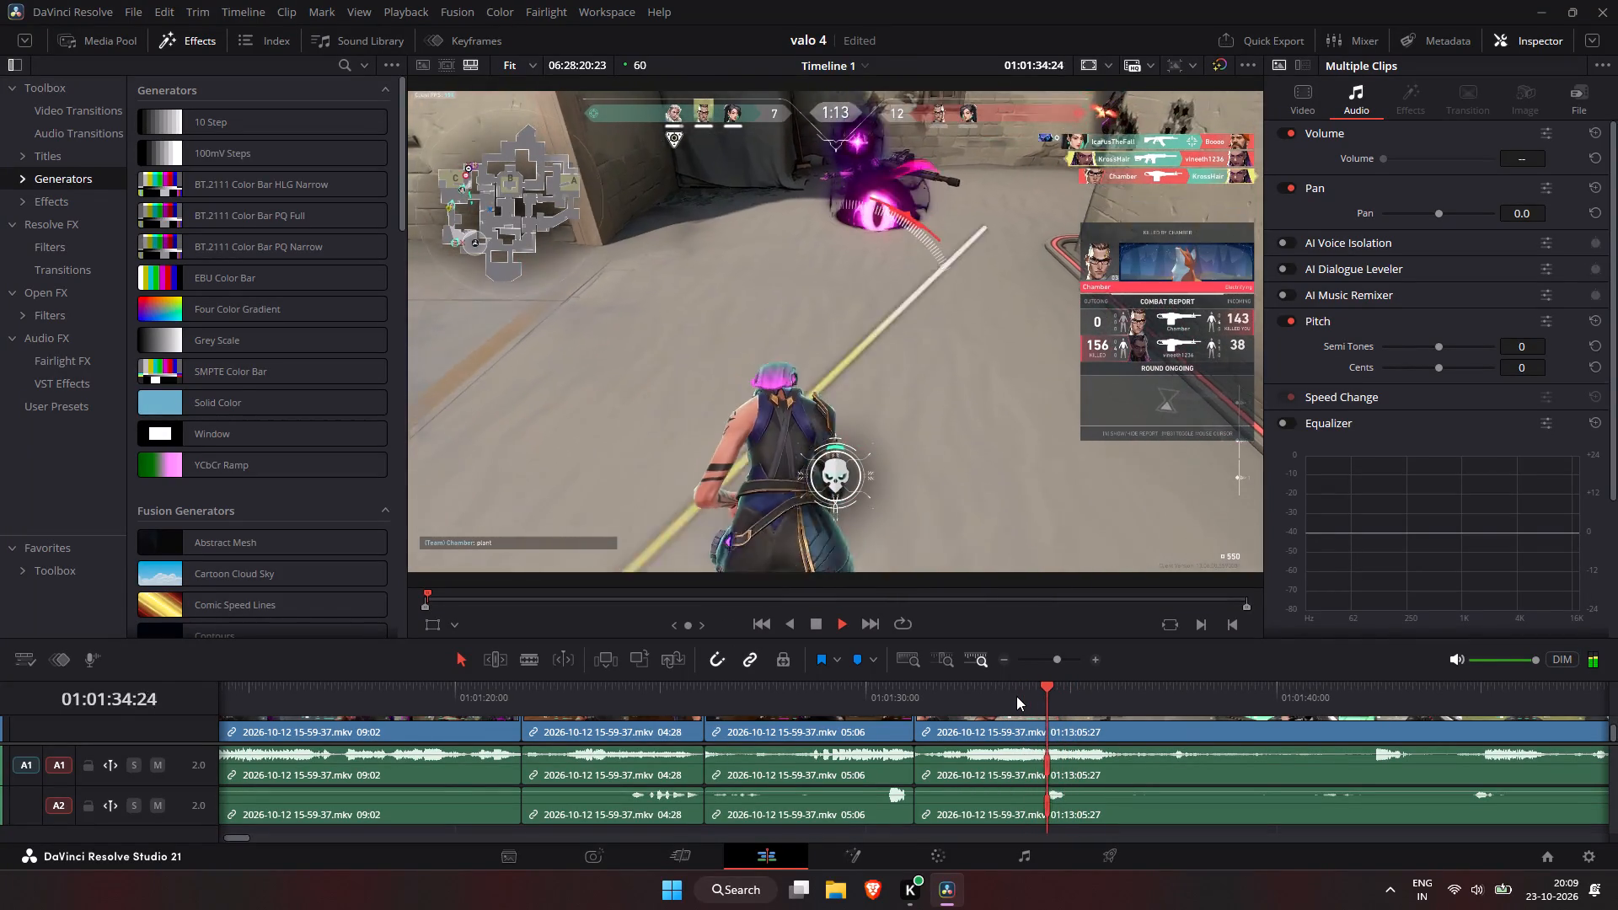
key(space)
key(ctrl+b)
Scan ahead from the new cut through the rest of the Haven footage and the menus up to about 01:03:38.
key(space)
drag(1293, 702, 1309, 693)
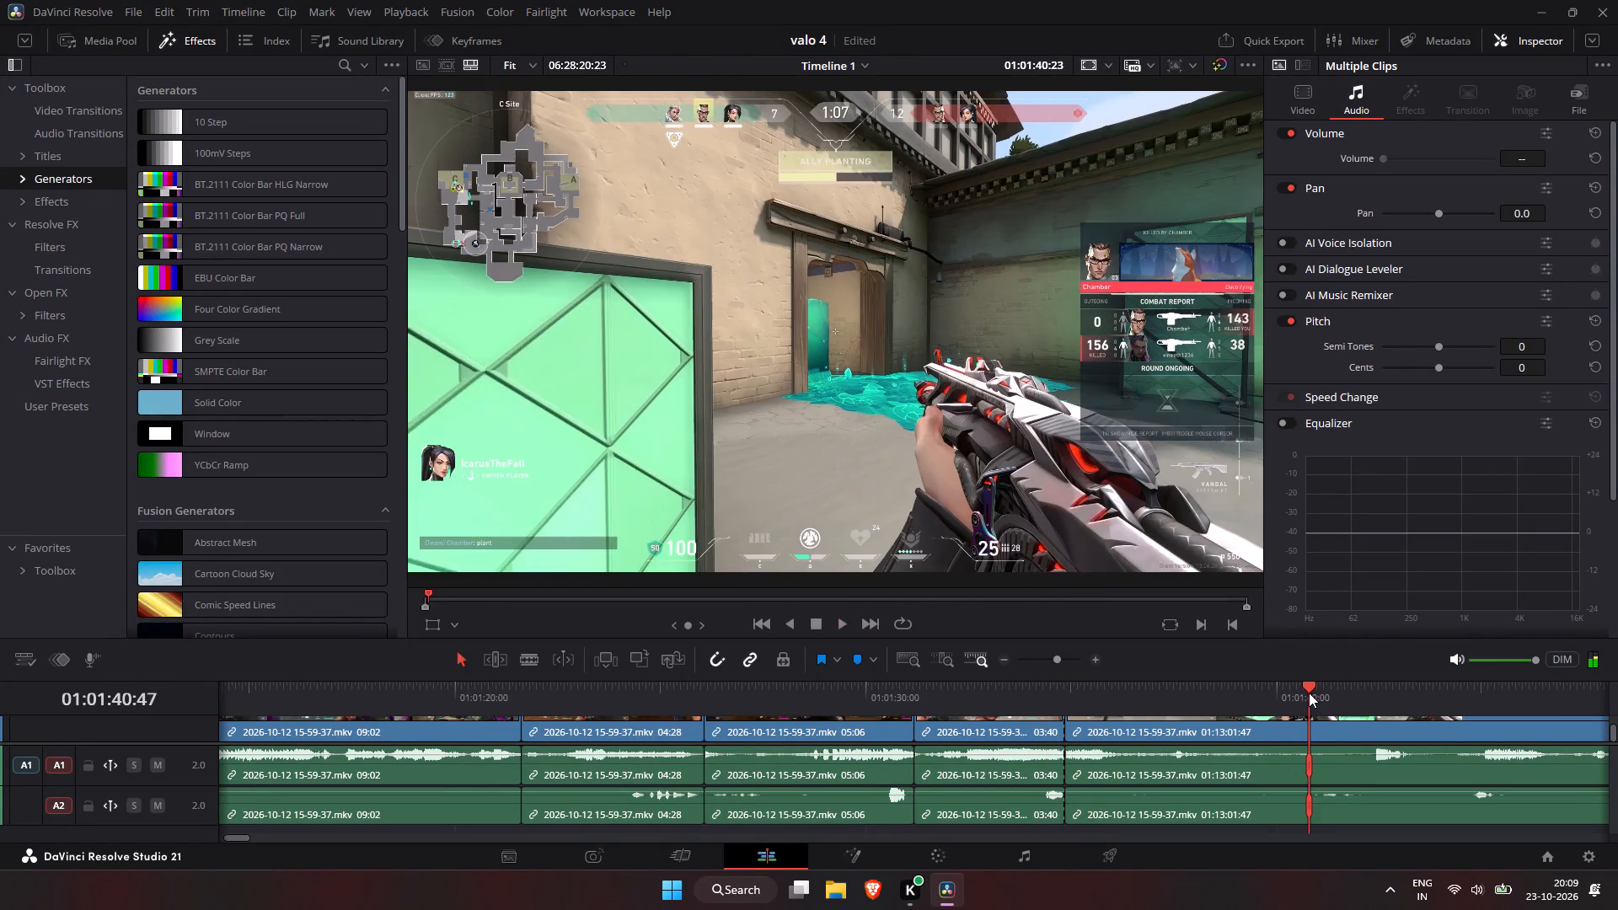
click(1467, 702)
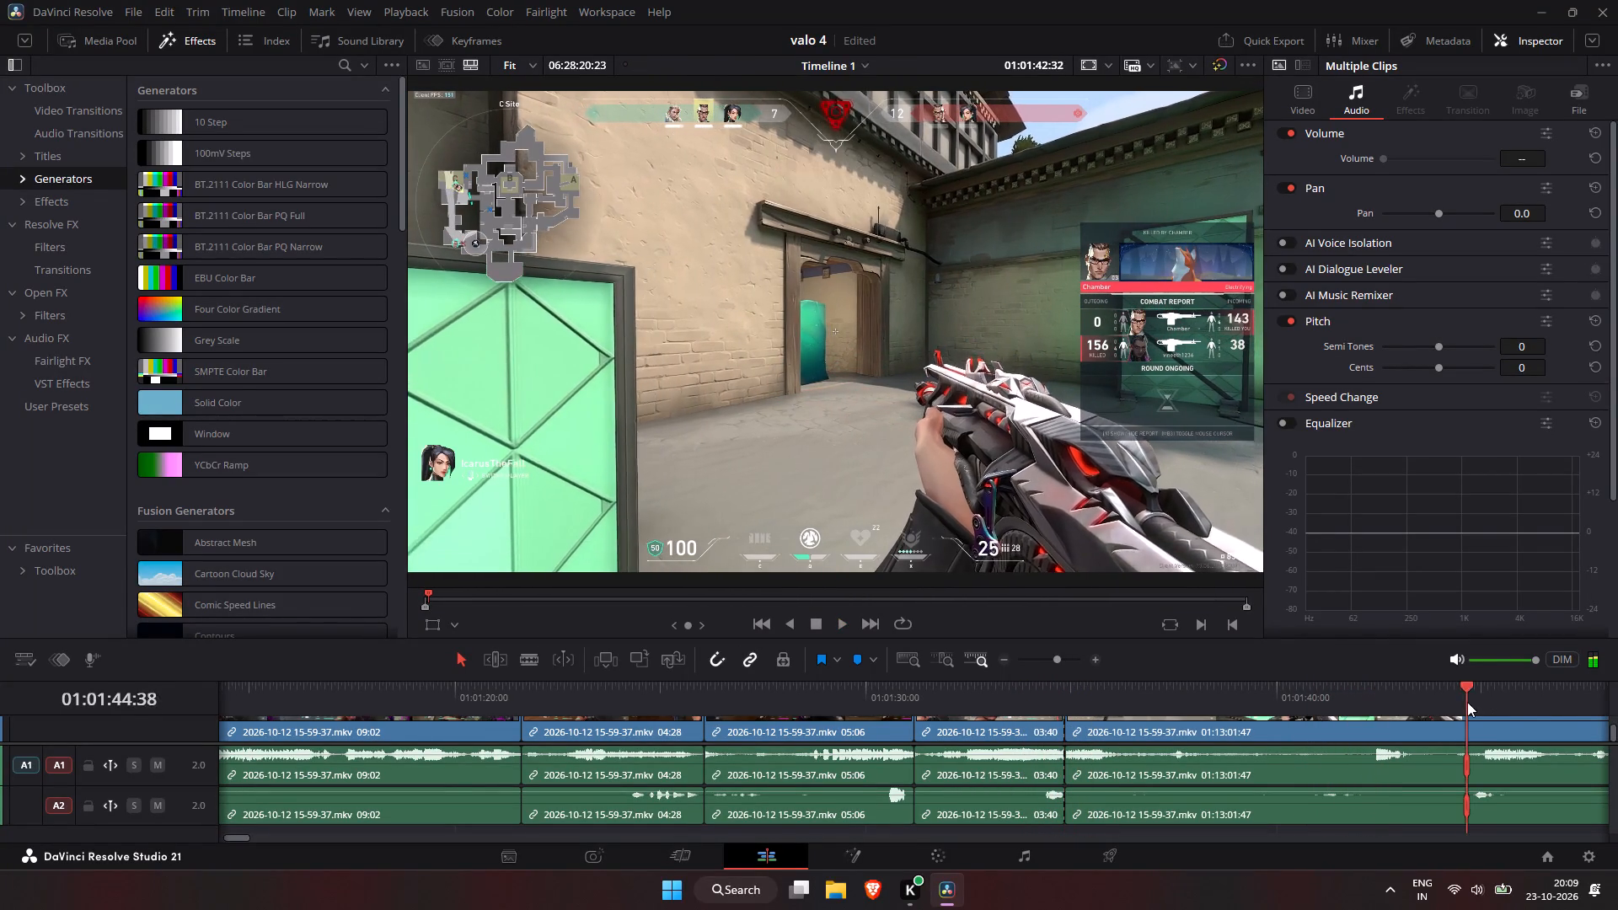
drag(1593, 698, 1602, 695)
click(1610, 694)
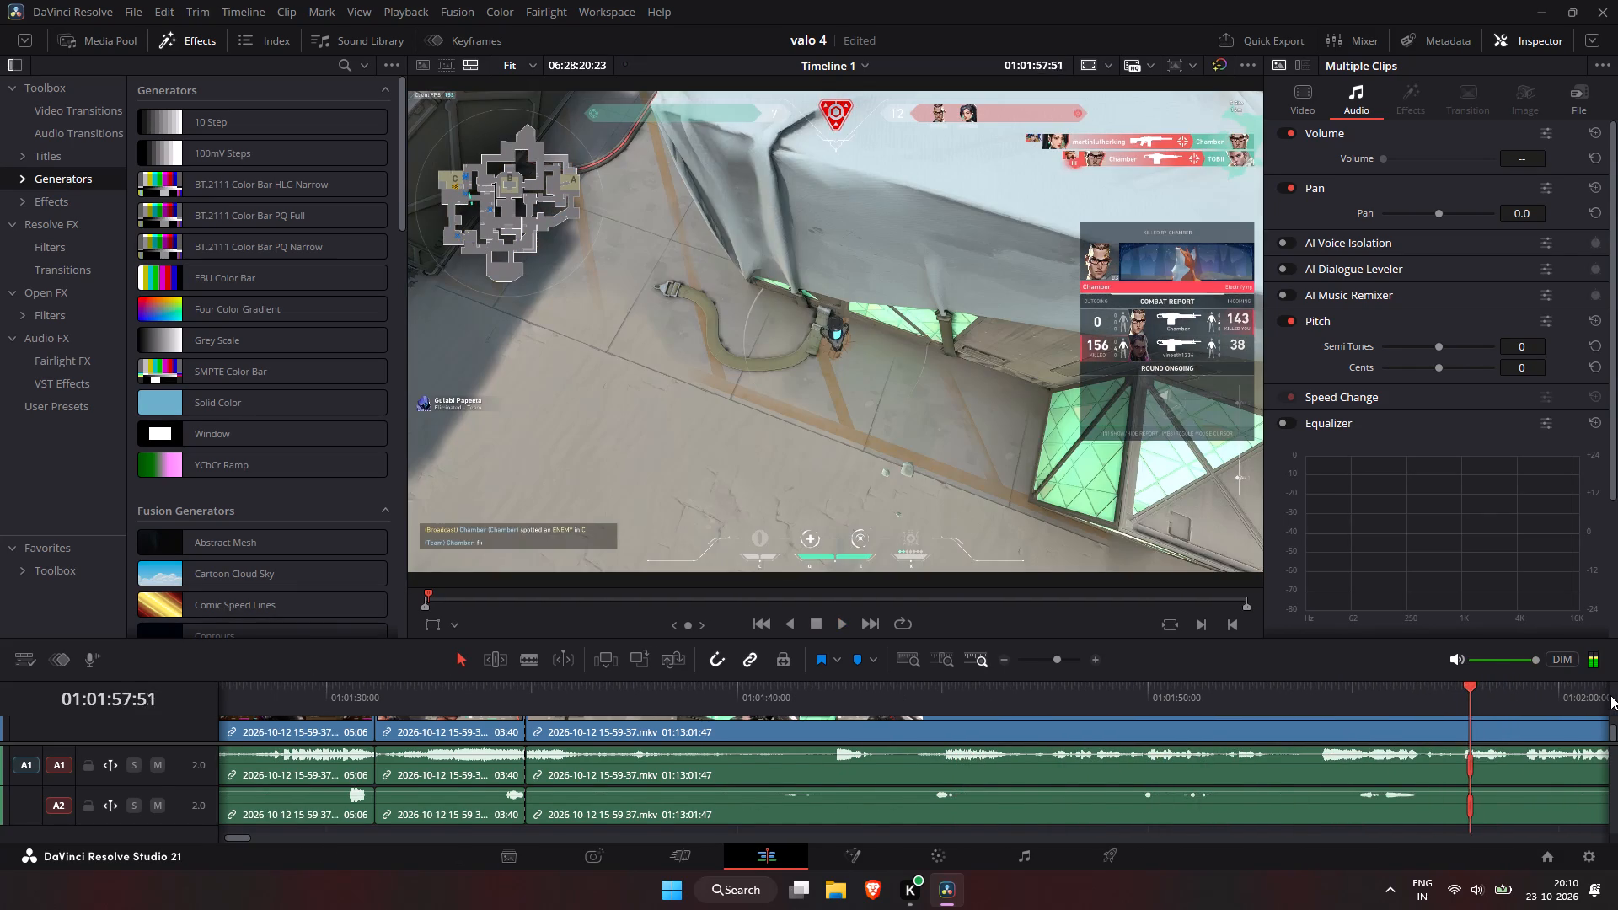
click(1610, 695)
click(1610, 695)
click(1606, 695)
click(1606, 695)
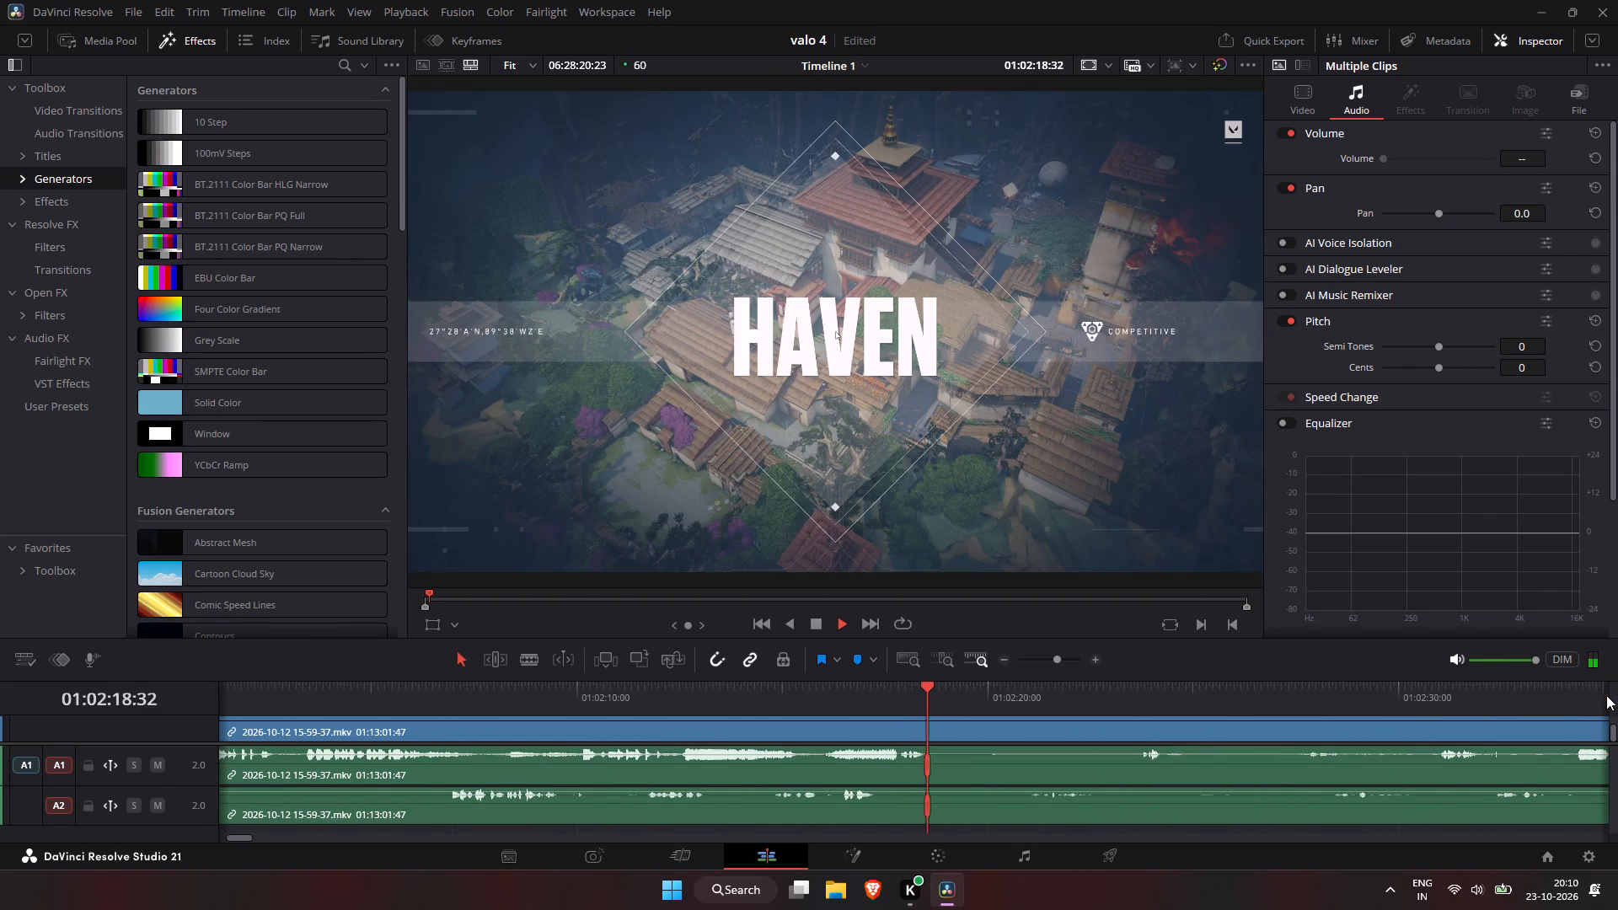
drag(1601, 693, 1617, 693)
click(1594, 693)
drag(1599, 694, 1607, 694)
drag(1600, 690, 1617, 693)
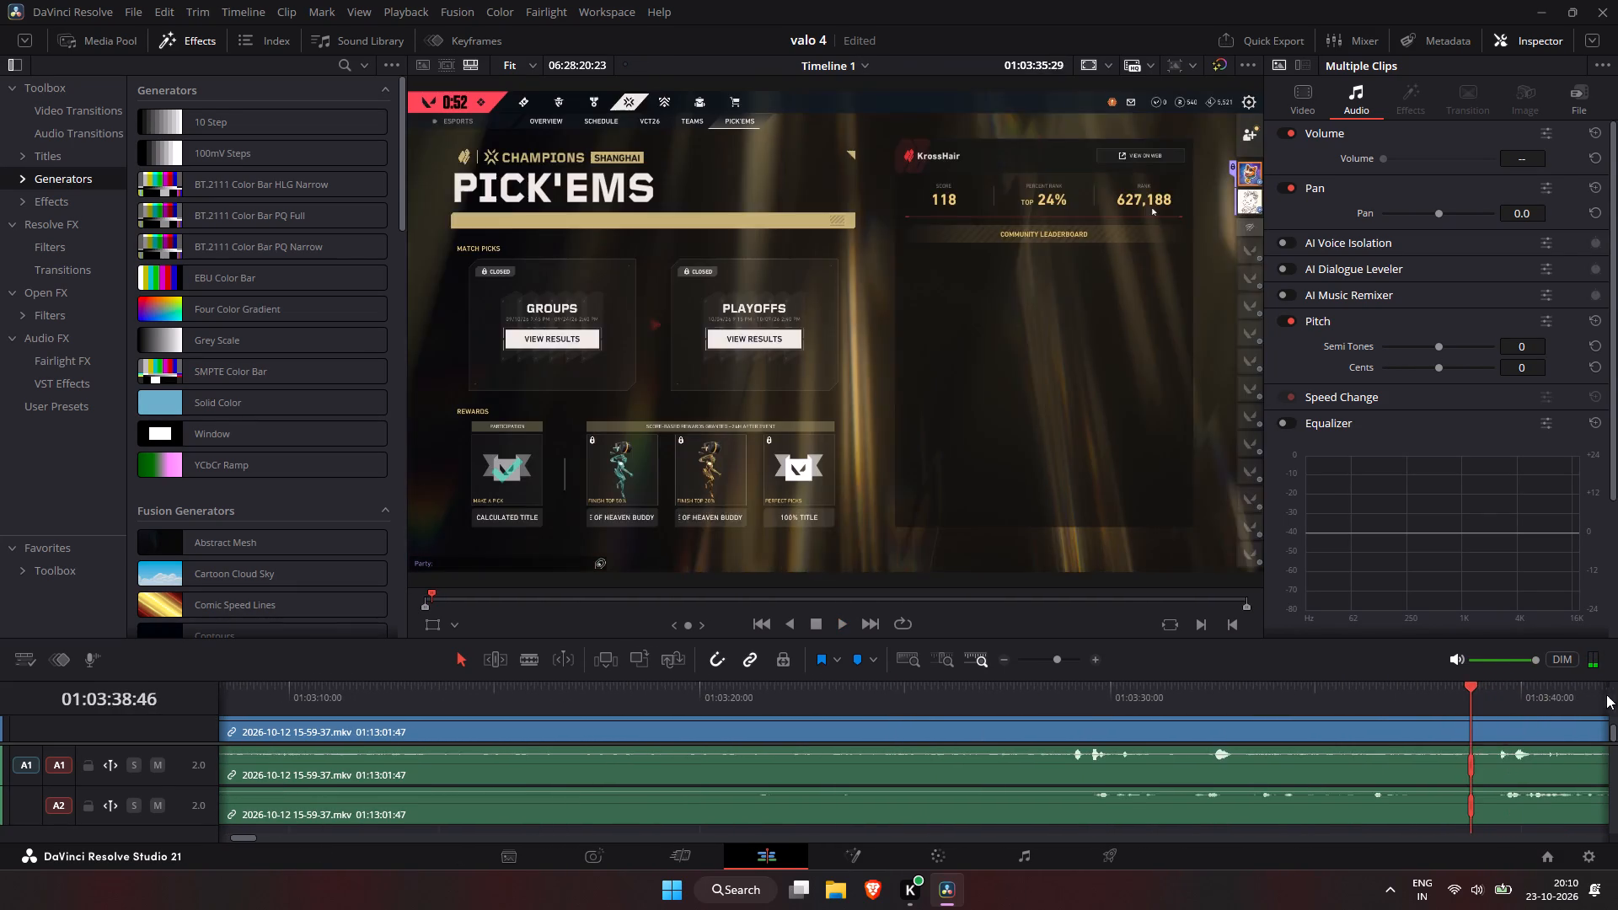
Continue scanning from about 01:03:38 through the Split agent selection and opening round for the next fight, up to about 01:06:58.
drag(1591, 695, 1606, 699)
click(1609, 699)
click(1613, 696)
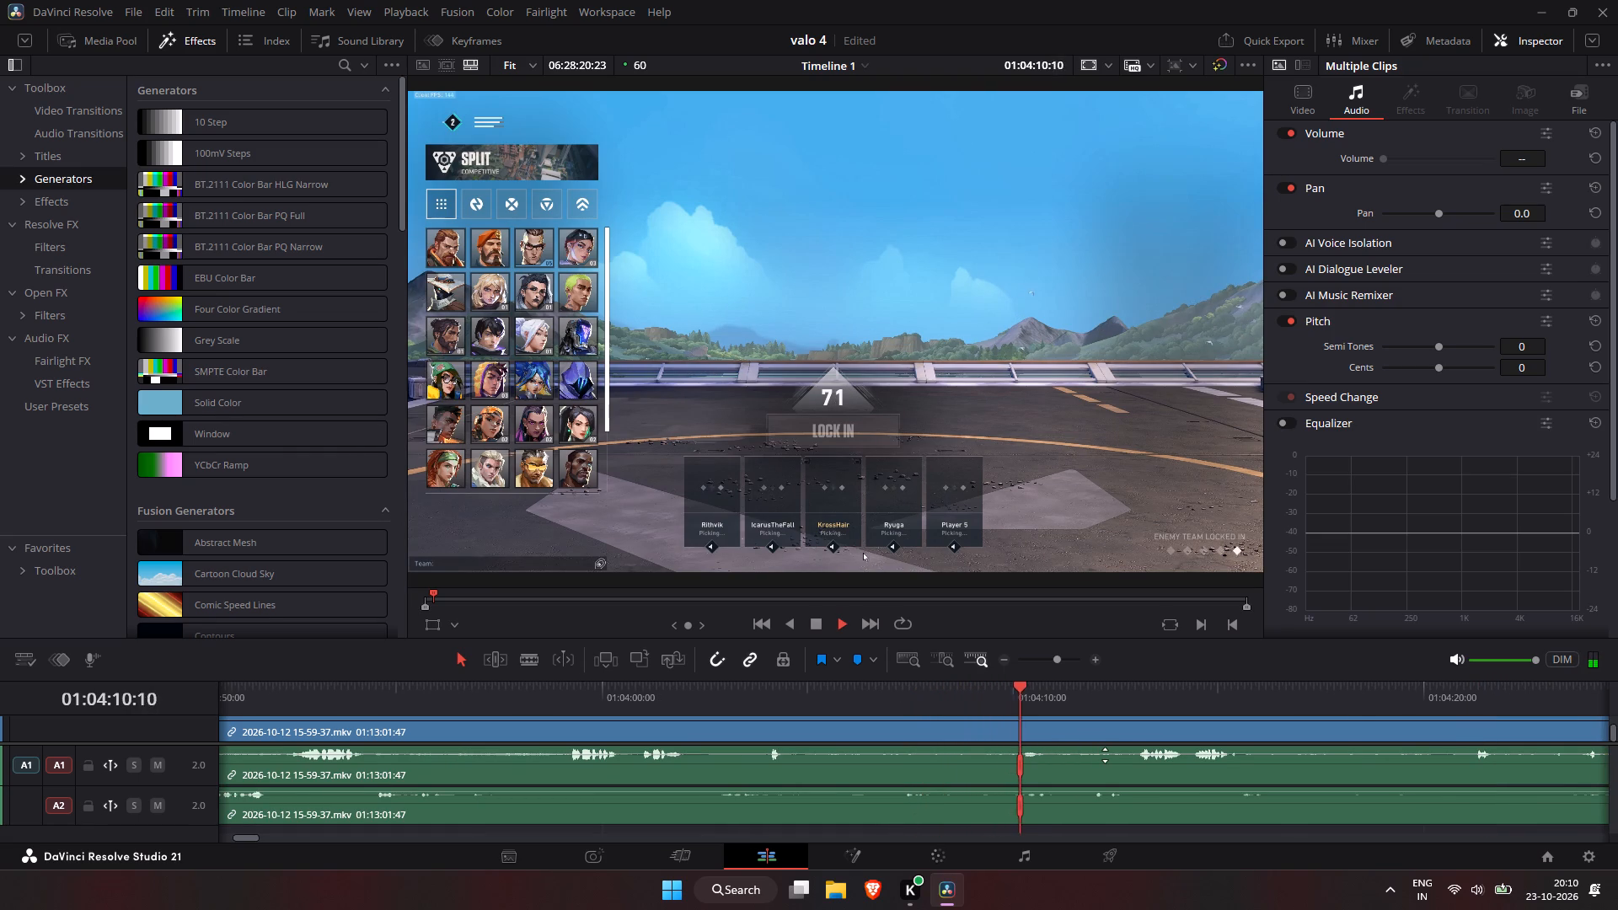
drag(1495, 700, 1571, 700)
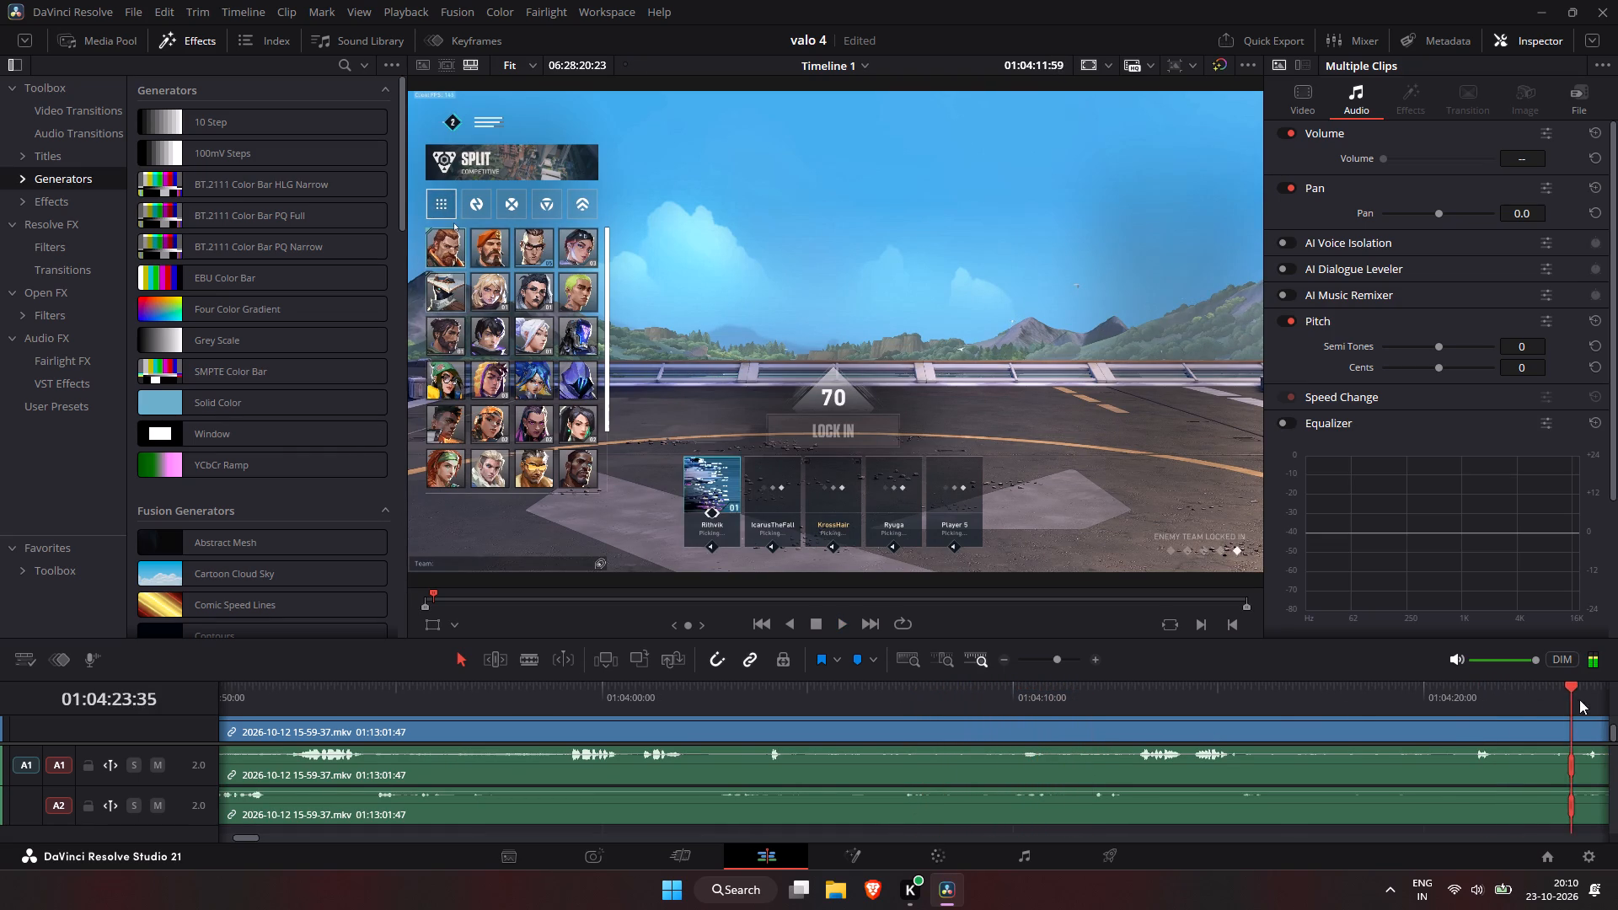
click(1617, 692)
click(1617, 692)
click(1617, 692)
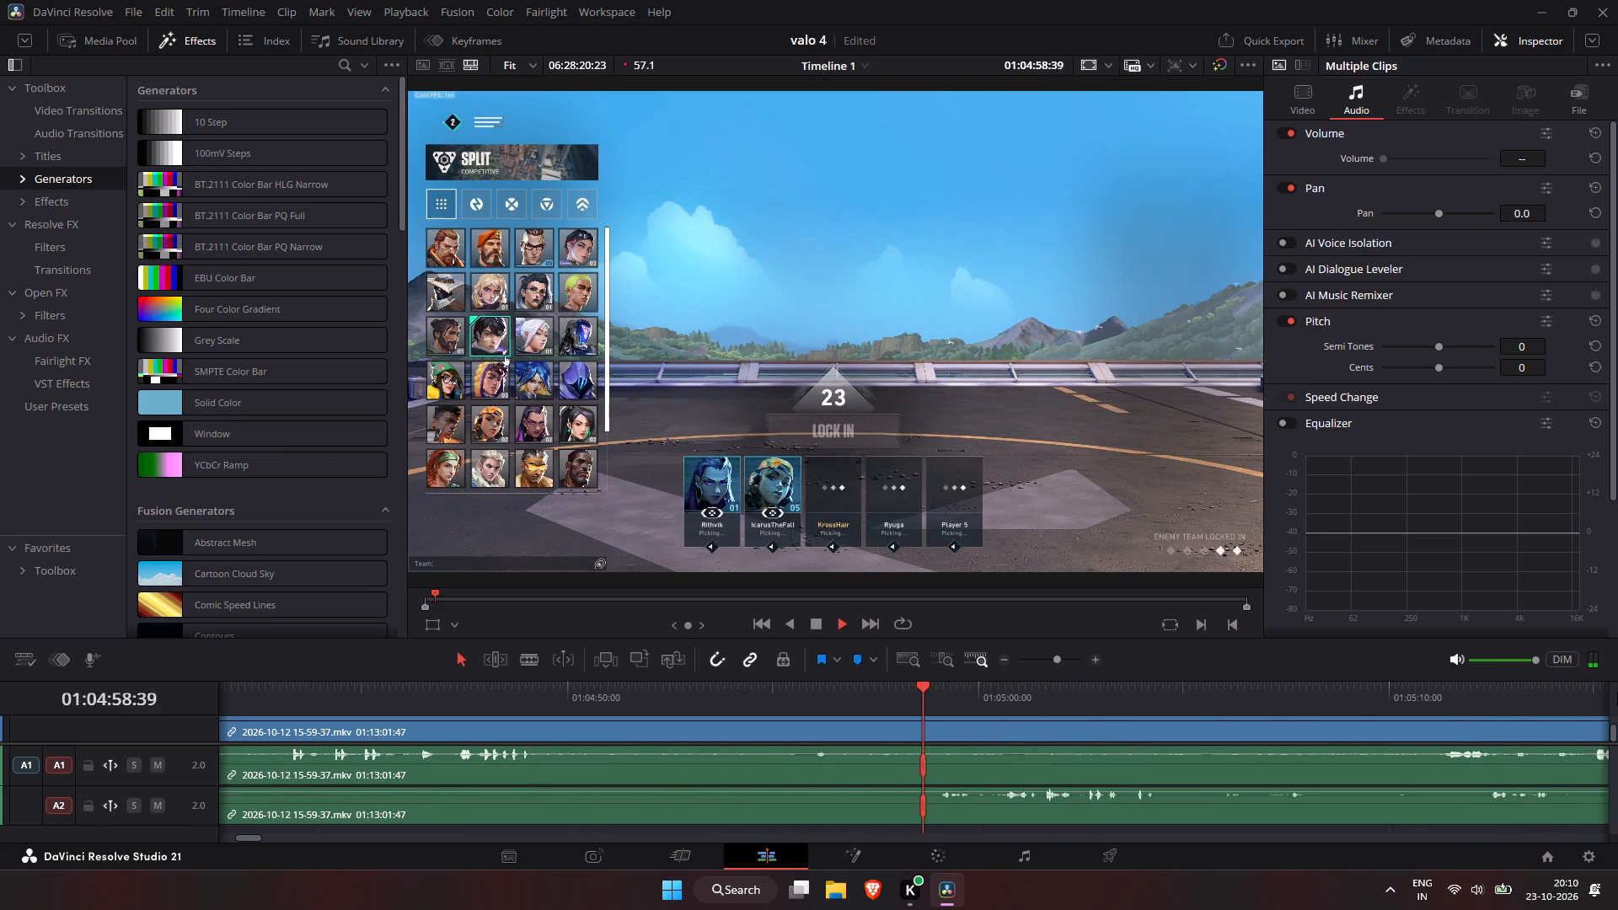
click(1617, 692)
click(1617, 692)
click(1617, 692)
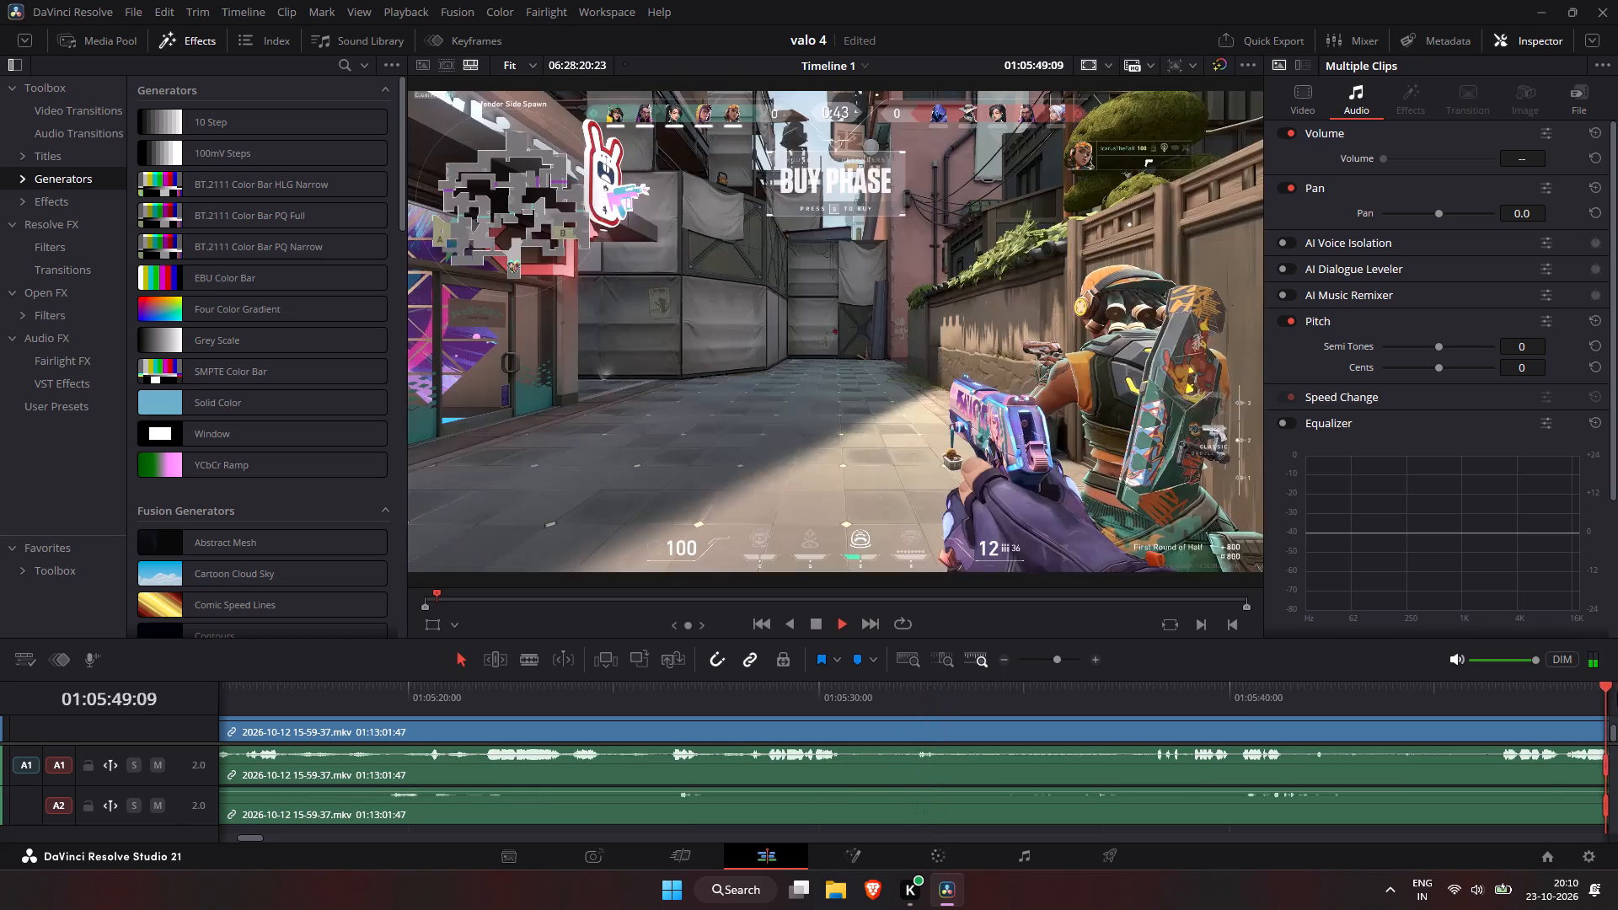
click(1617, 692)
click(1617, 692)
click(1617, 692)
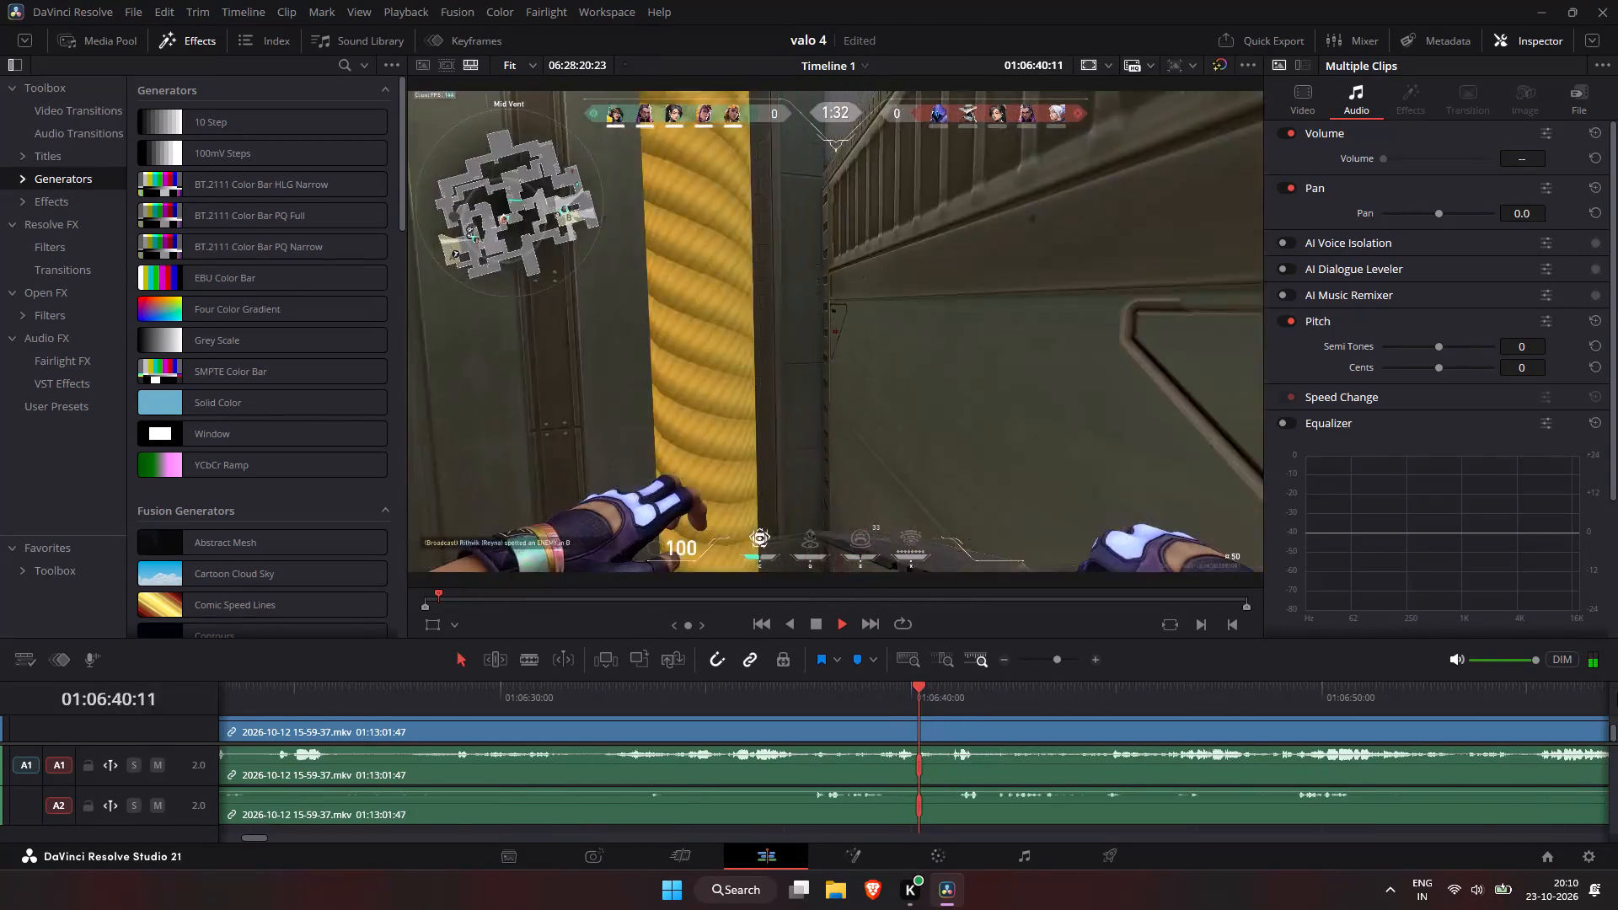
click(1617, 692)
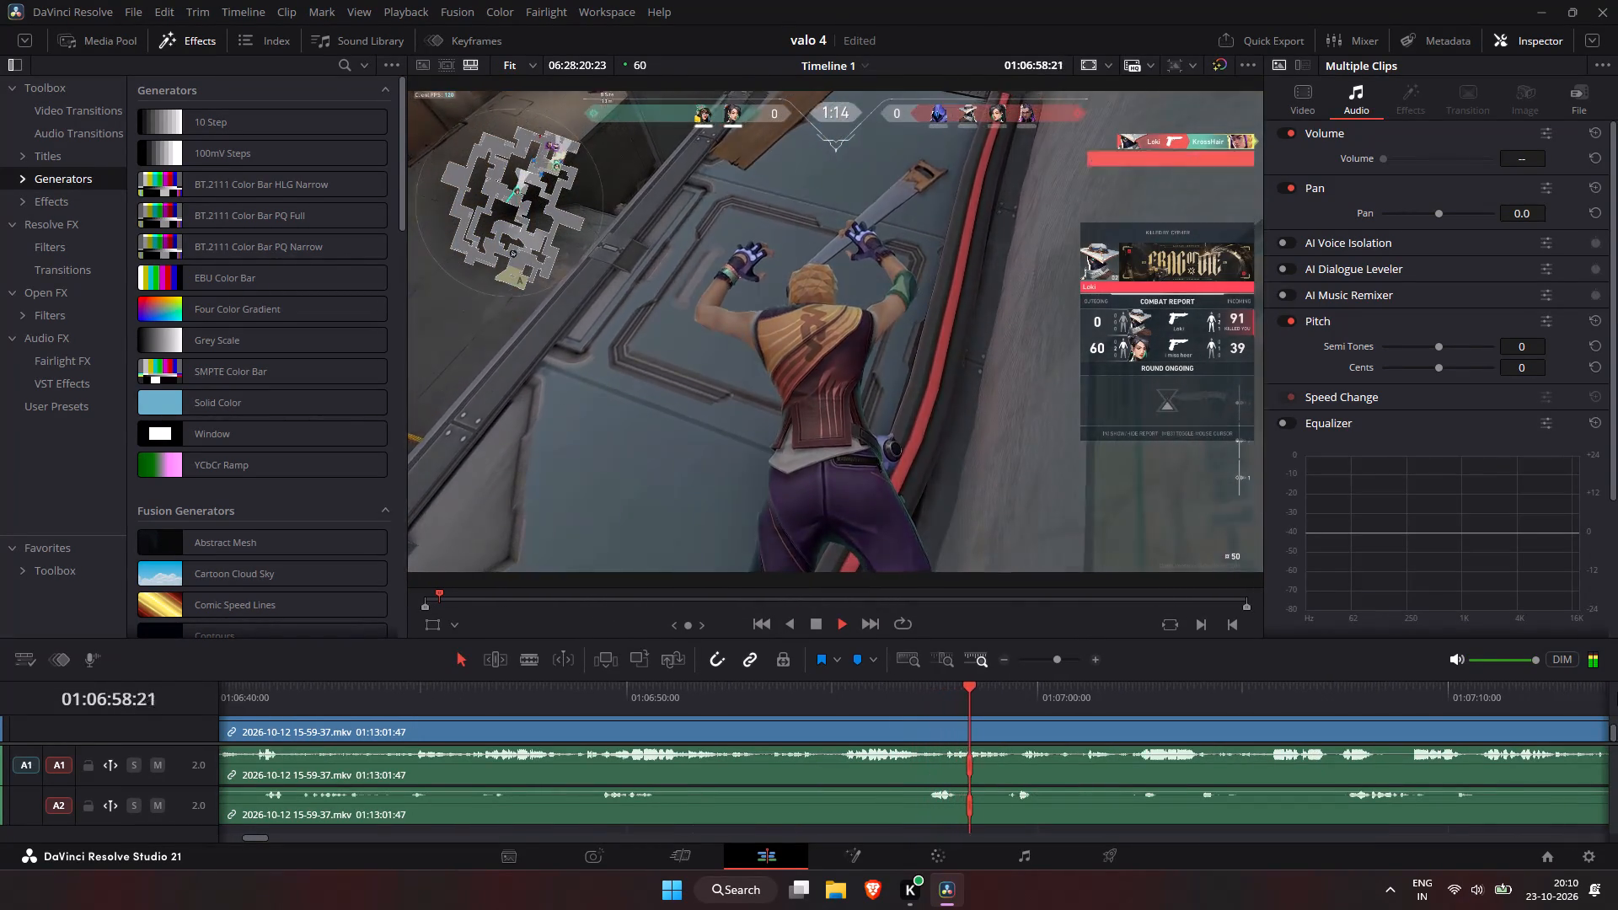
Preview the approach to the opening-round fight on Split and split the linked clips at 01:06:54:00, before the shooting starts.
click(587, 704)
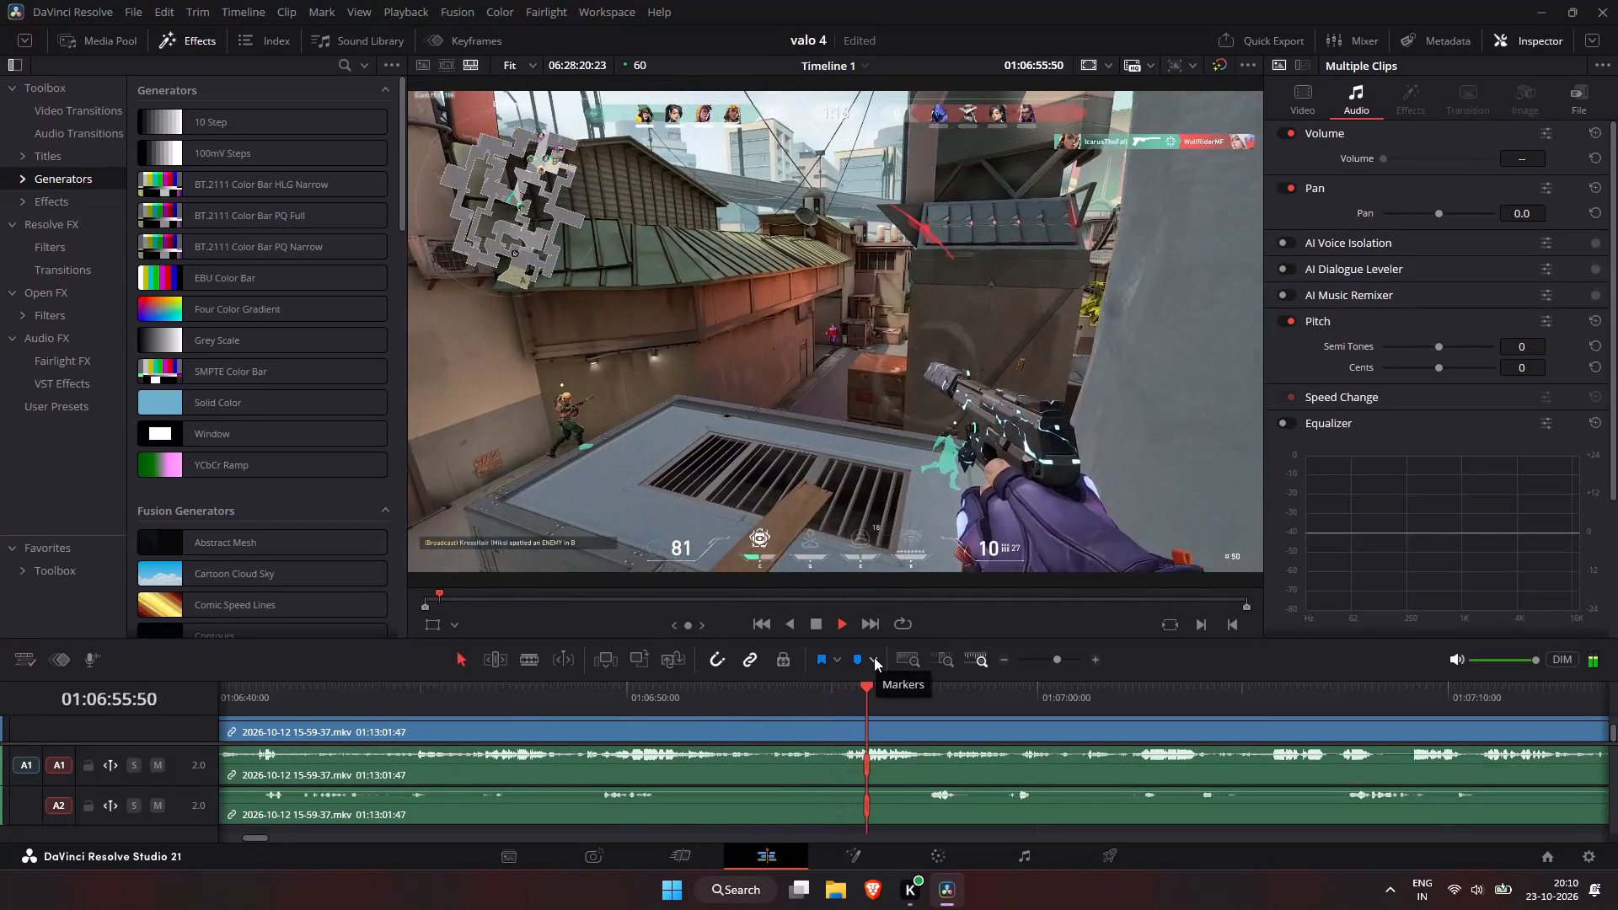
key(space)
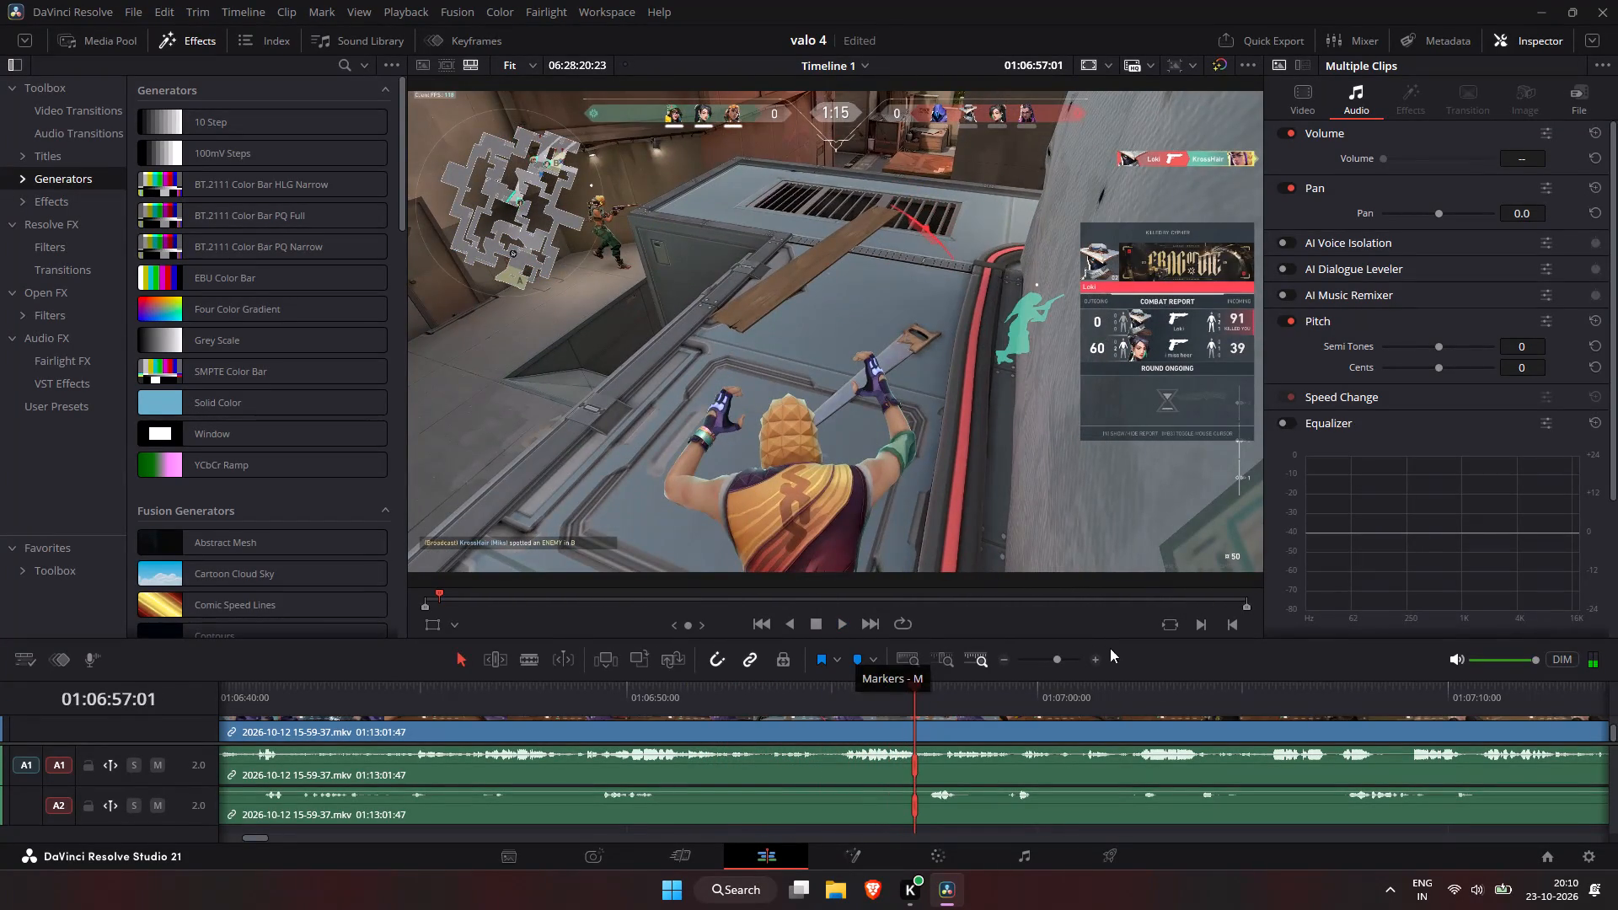
drag(818, 690, 791, 690)
key(ctrl+b)
Delete the footage between the end of the 03:40 clip and the 01:06:54:00 cut, and close the gap it leaves.
click(743, 719)
key(Tab)
click(726, 731)
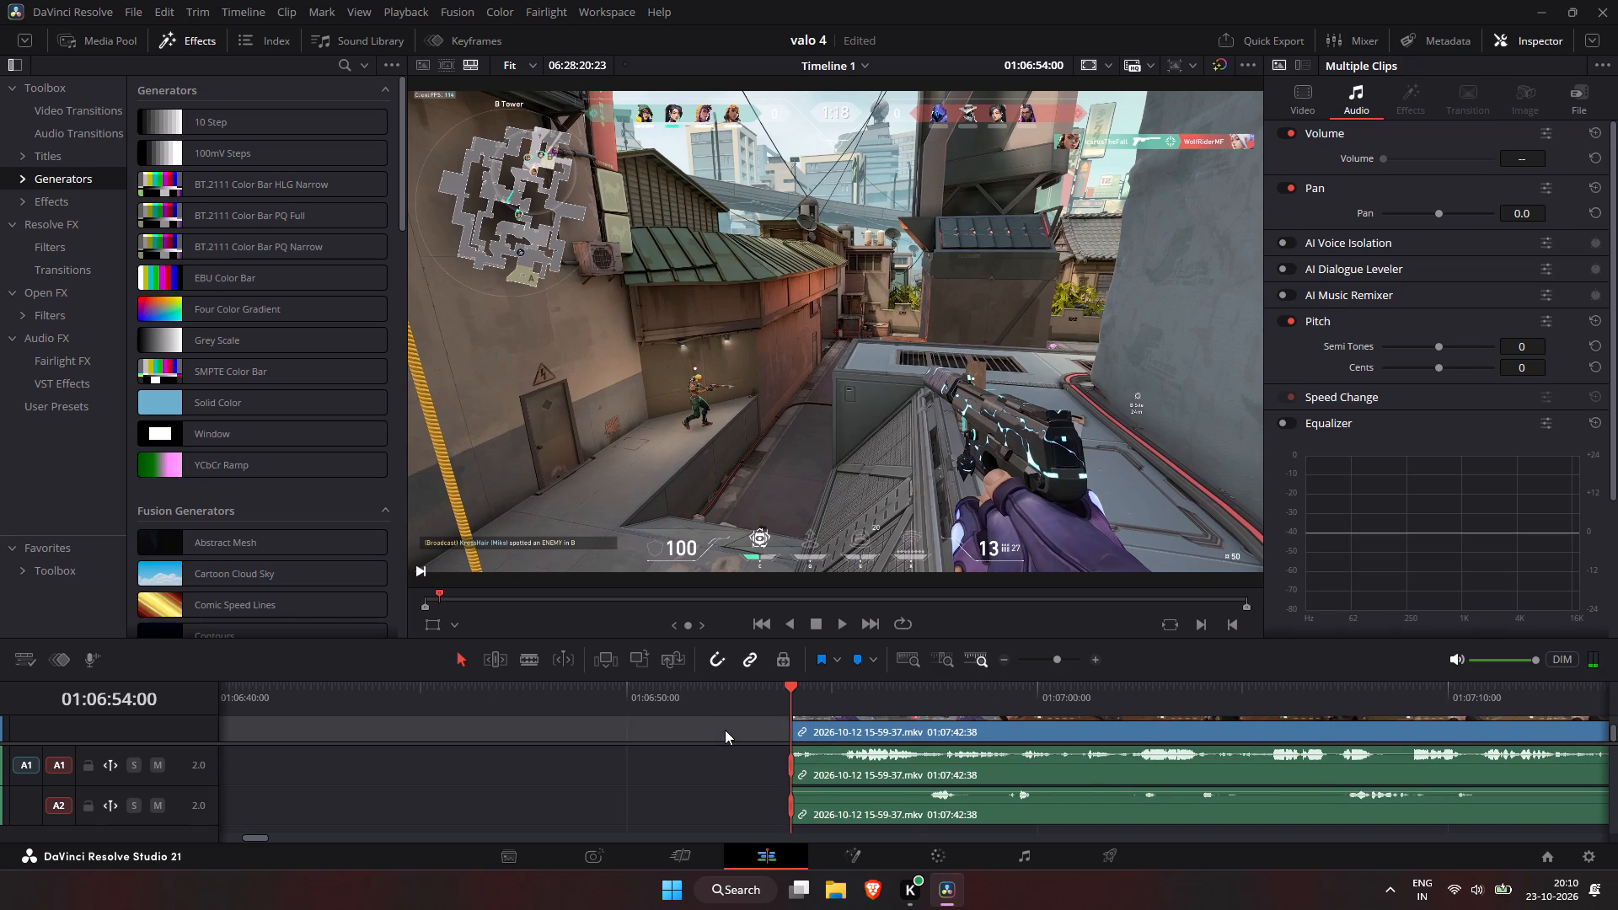
key(Tab)
Review the joined fight and split the linked clips shortly after the player's death, leaving a 04:31 clip.
click(883, 687)
key(space)
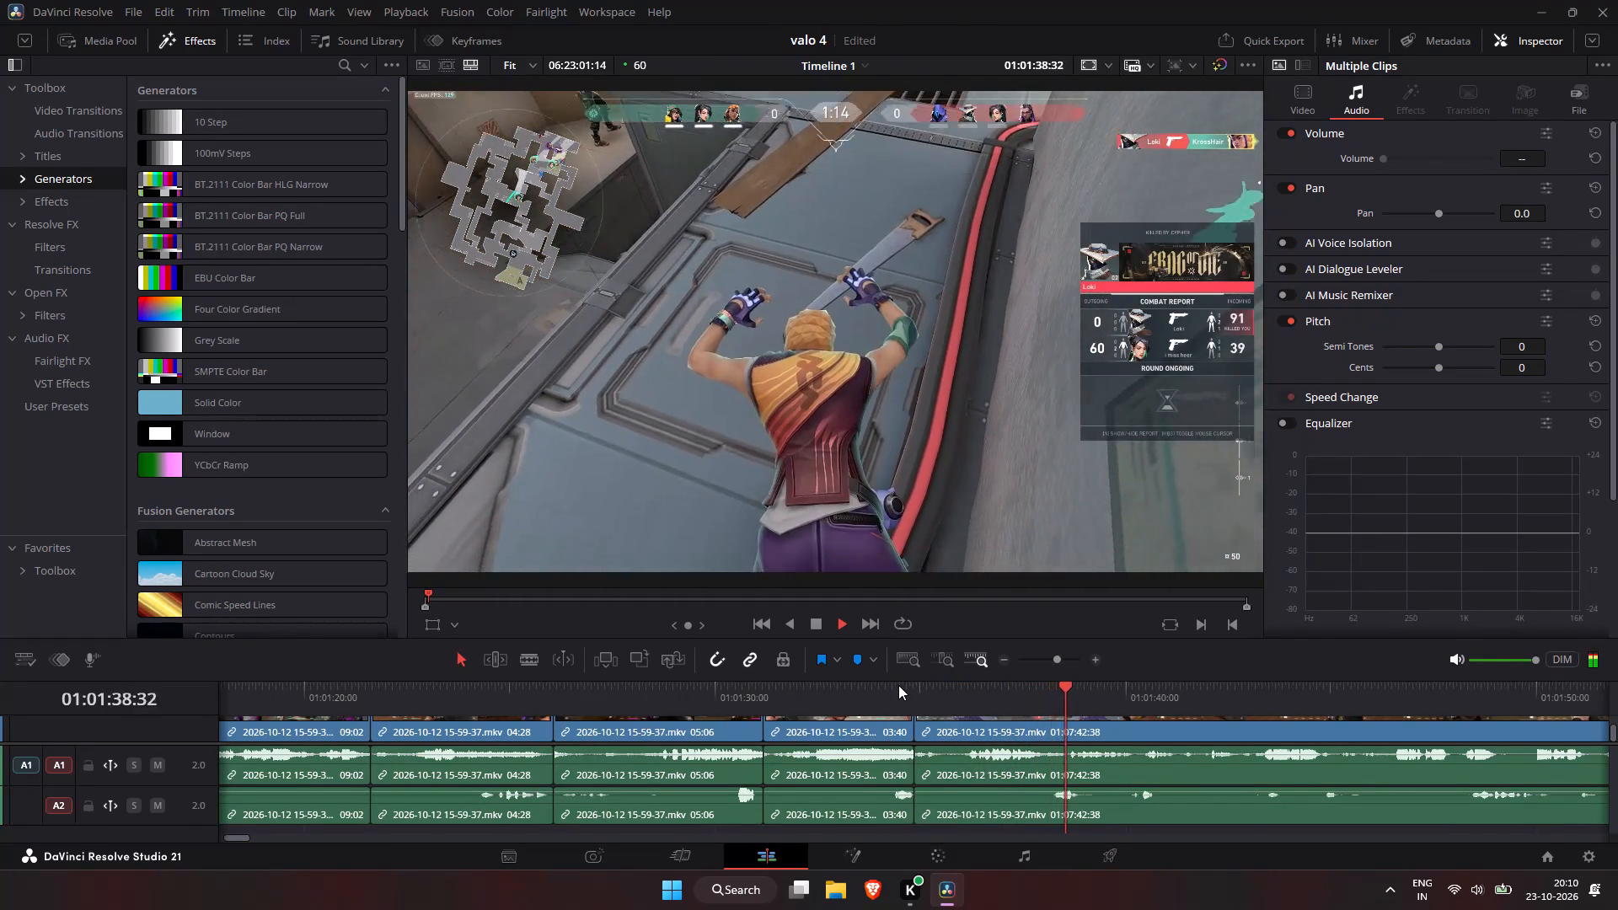
key(space)
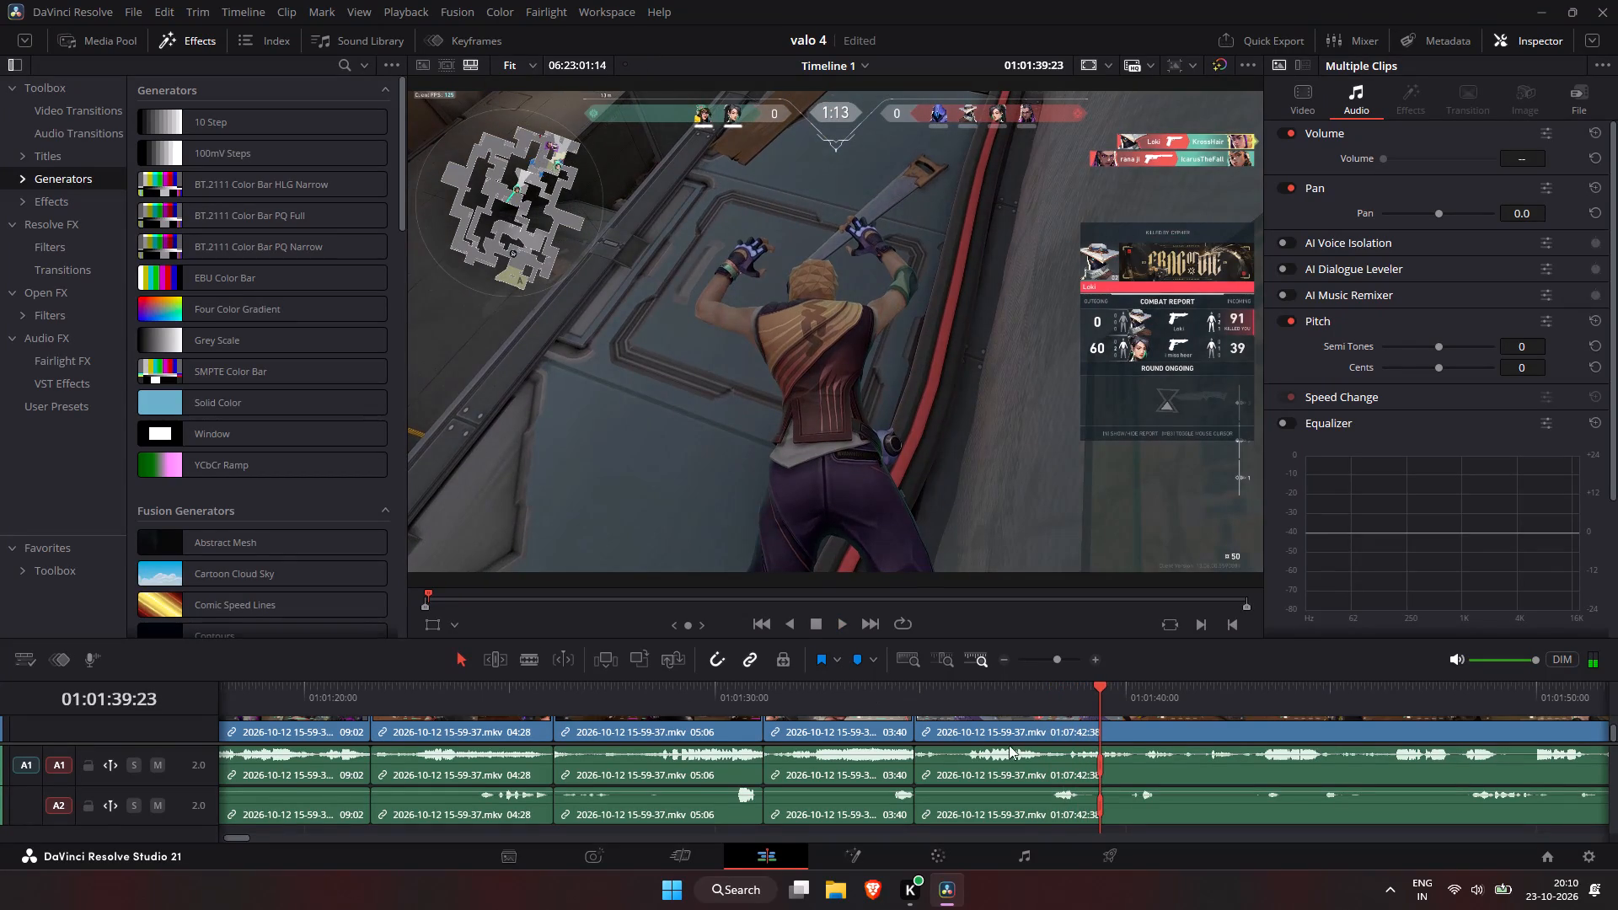
drag(1073, 709, 1070, 720)
key(space)
key(space)
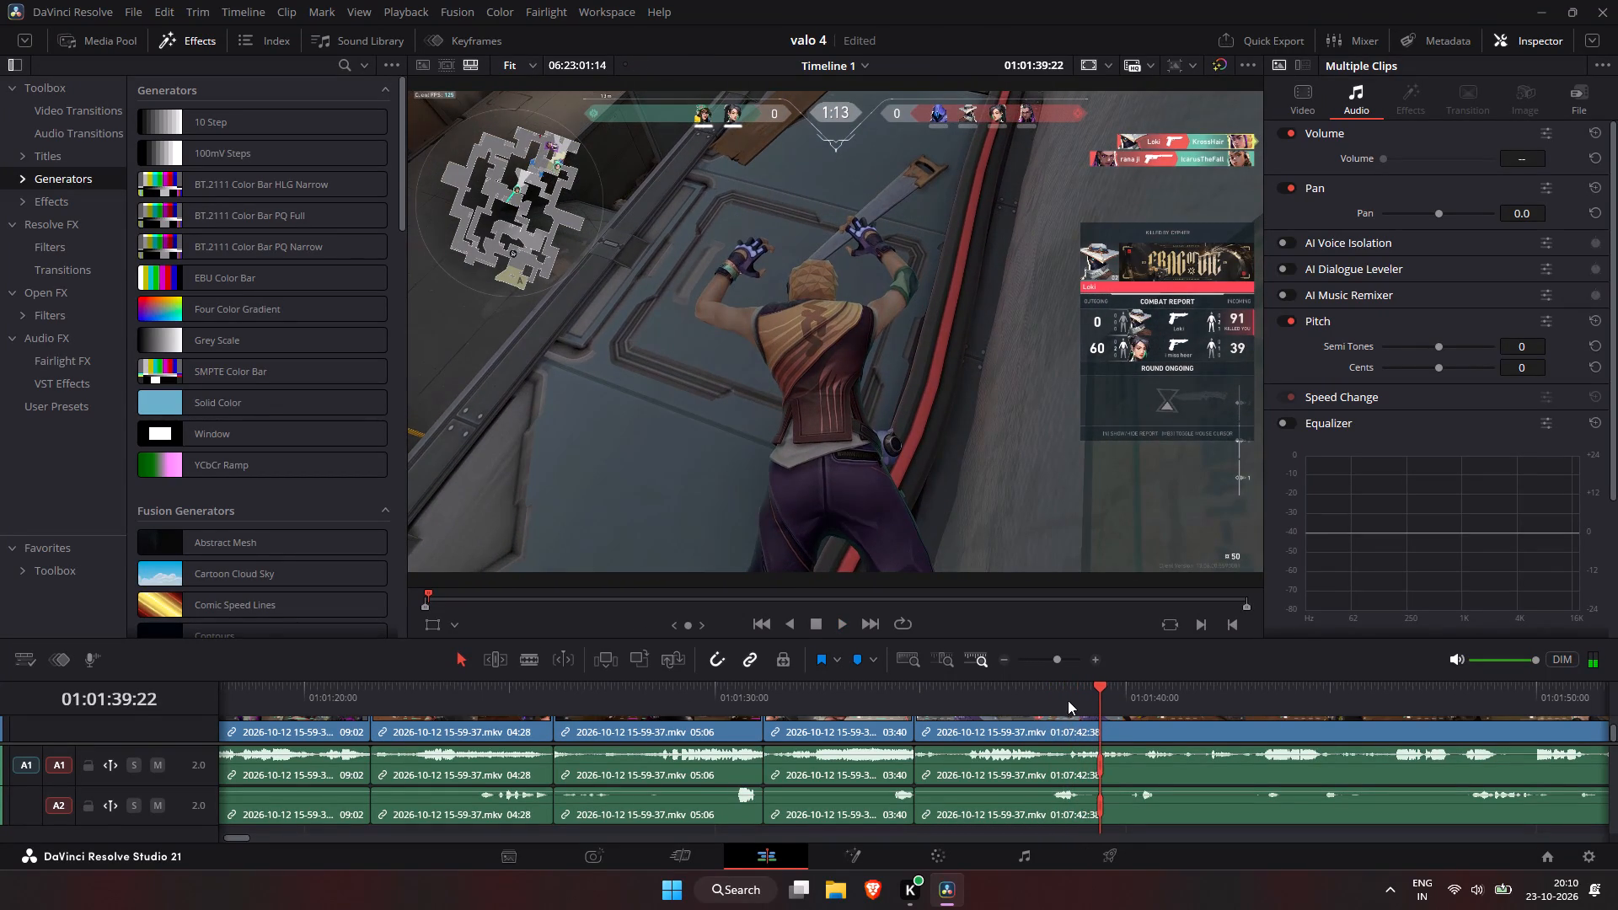
click(1068, 700)
key(space)
key(space)
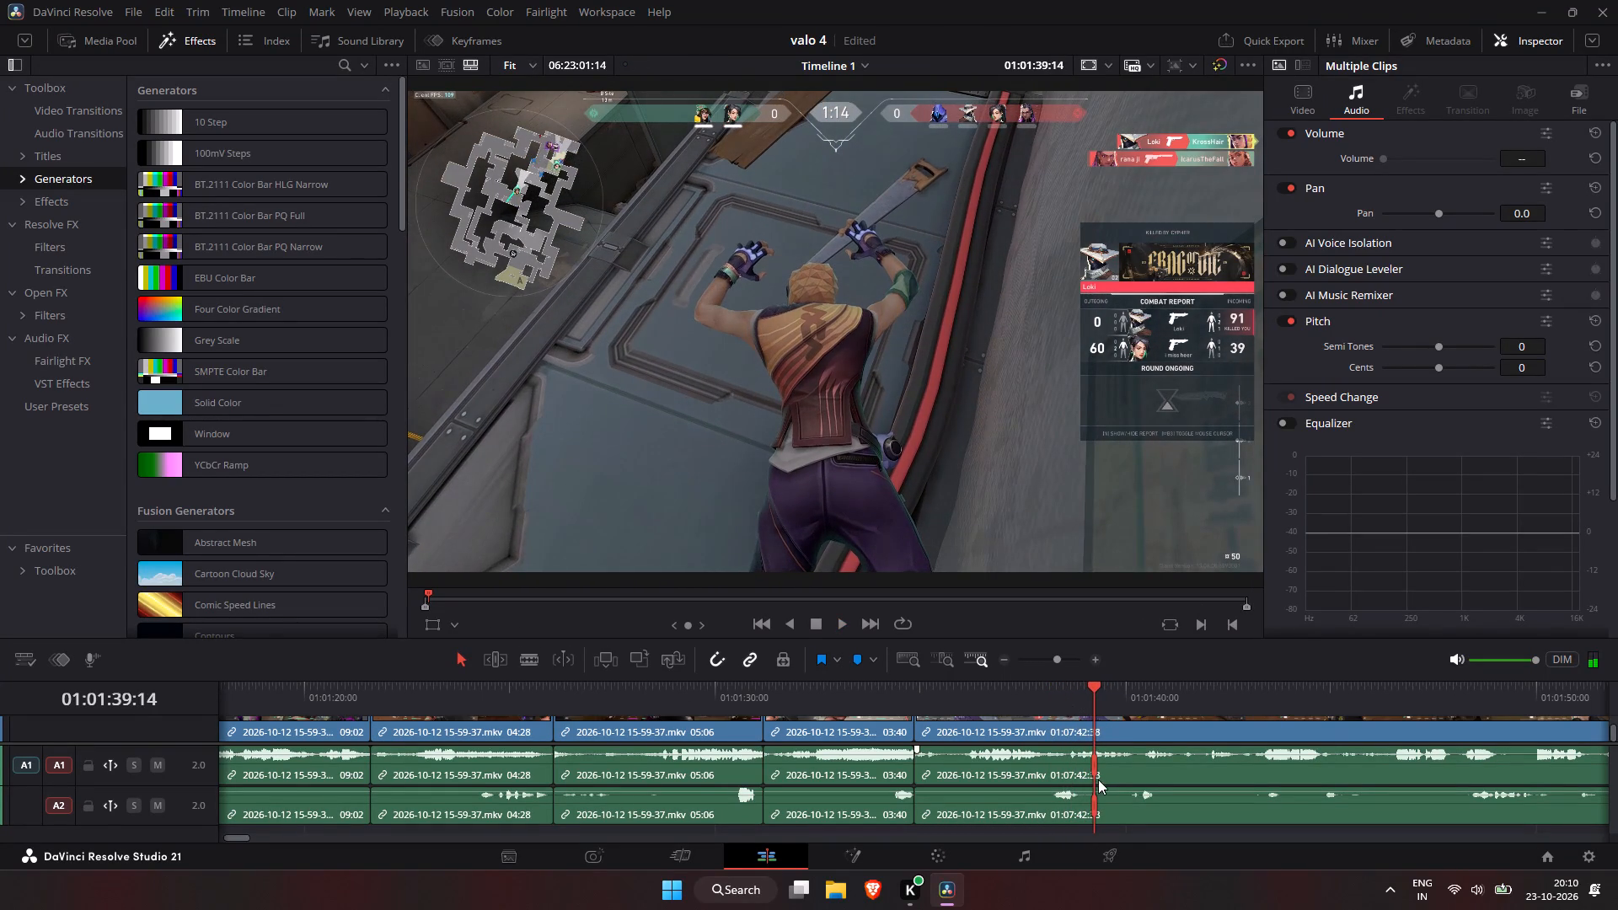
drag(1088, 696, 1100, 709)
key(ctrl+b)
Scan ahead through the remaining long clip, past the spike defuse and into the following round, for the next fight.
key(space)
click(1276, 682)
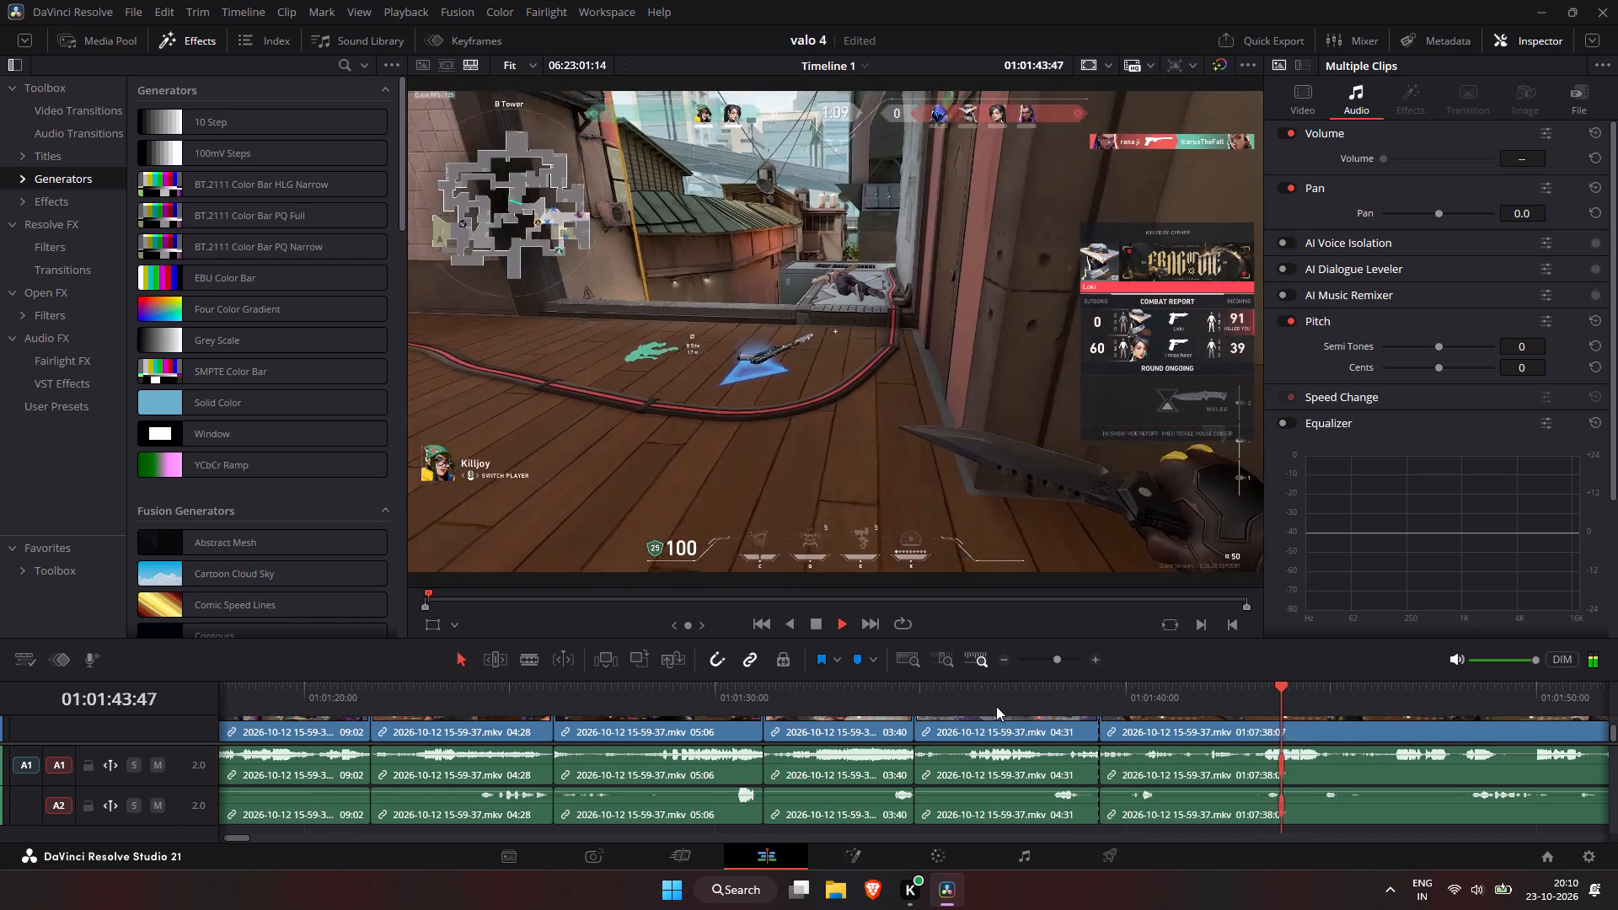
drag(1010, 692, 1021, 694)
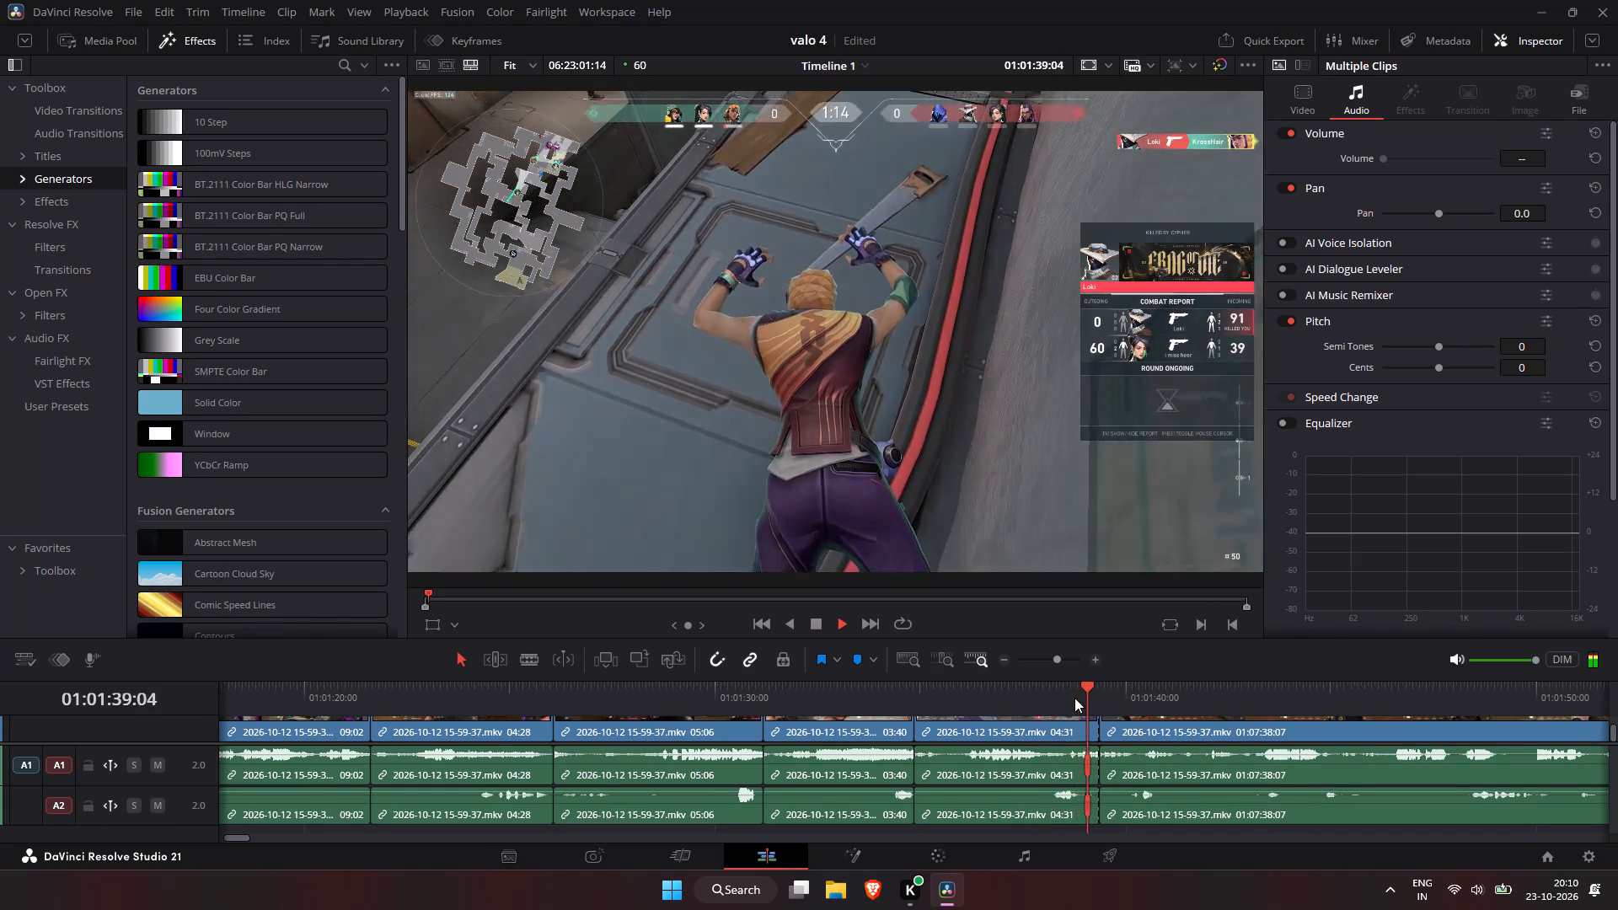
click(1561, 704)
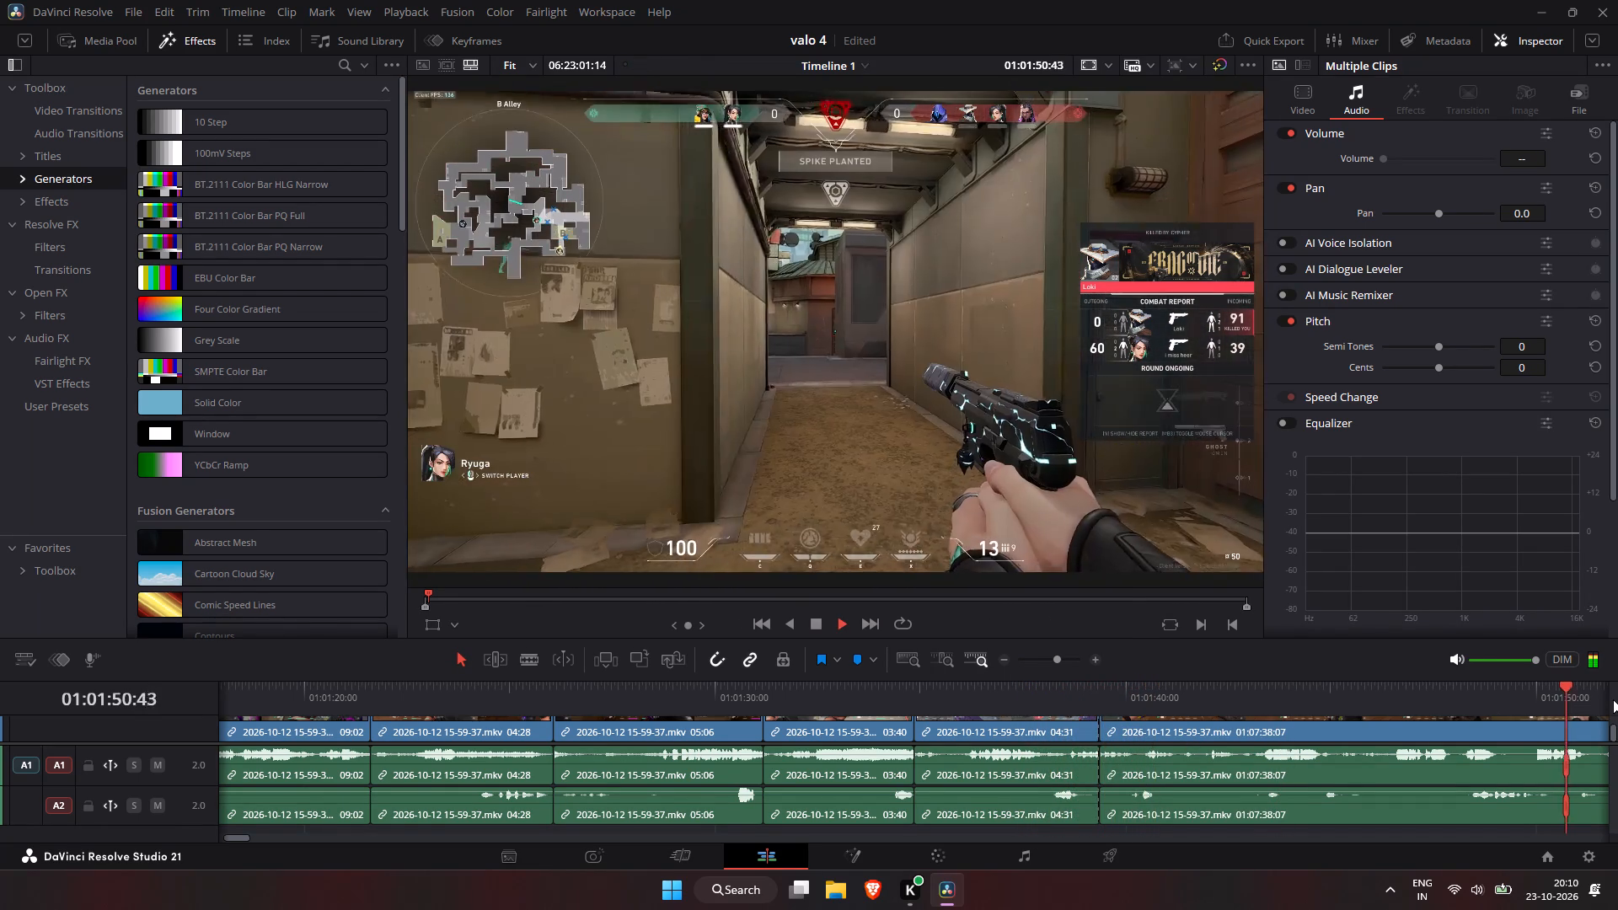
click(1614, 699)
click(1614, 699)
click(1614, 699)
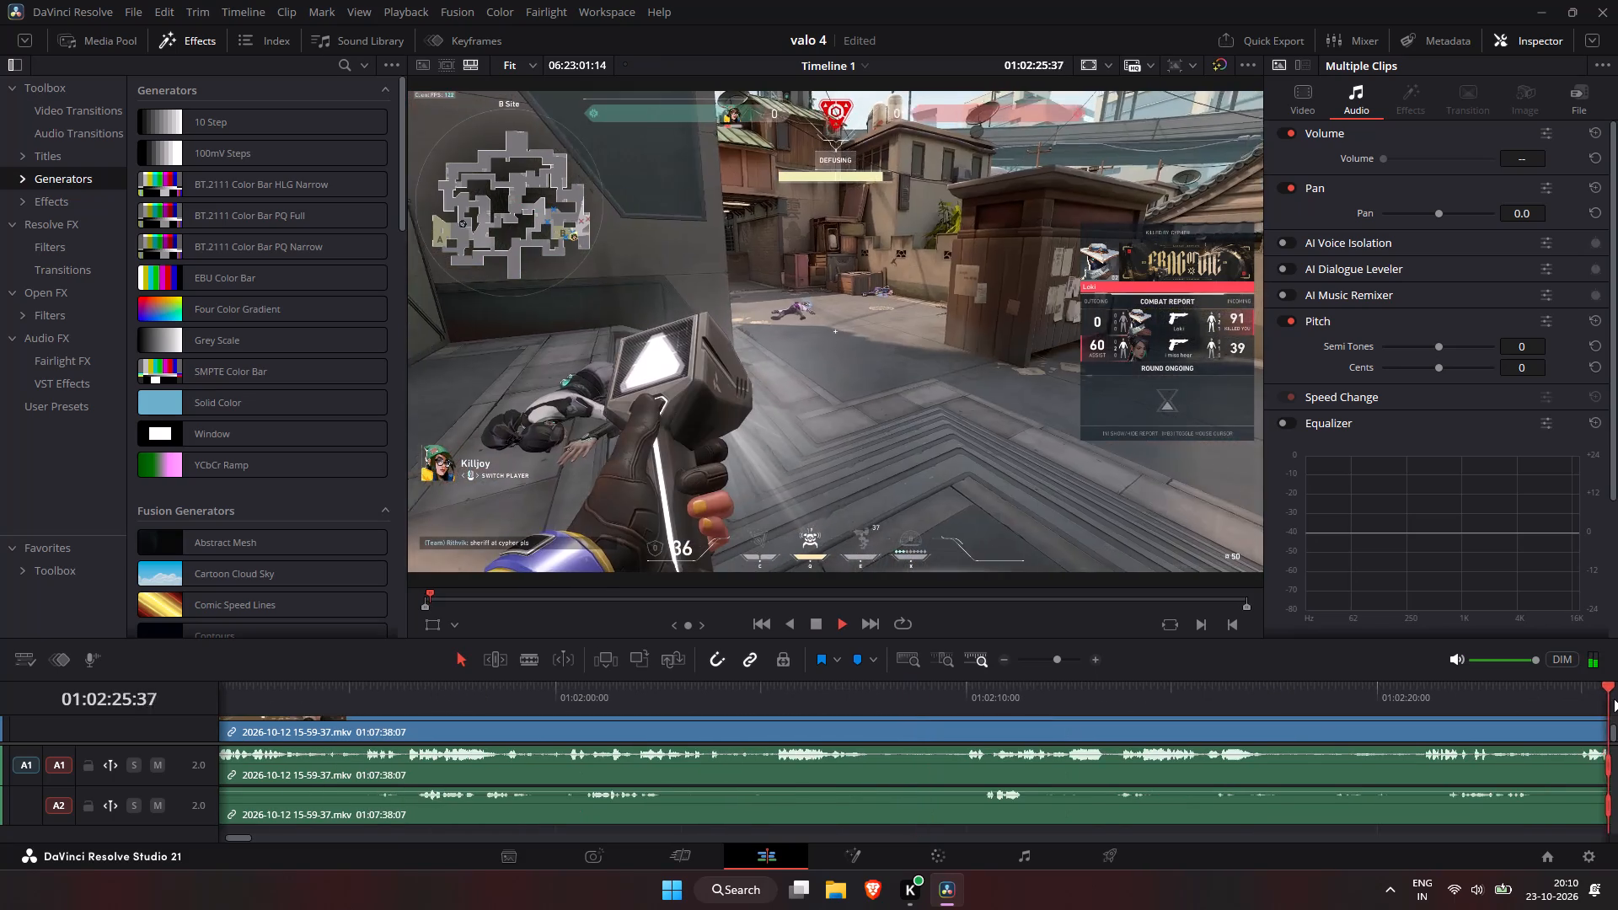
click(1614, 699)
click(1614, 699)
click(1614, 699)
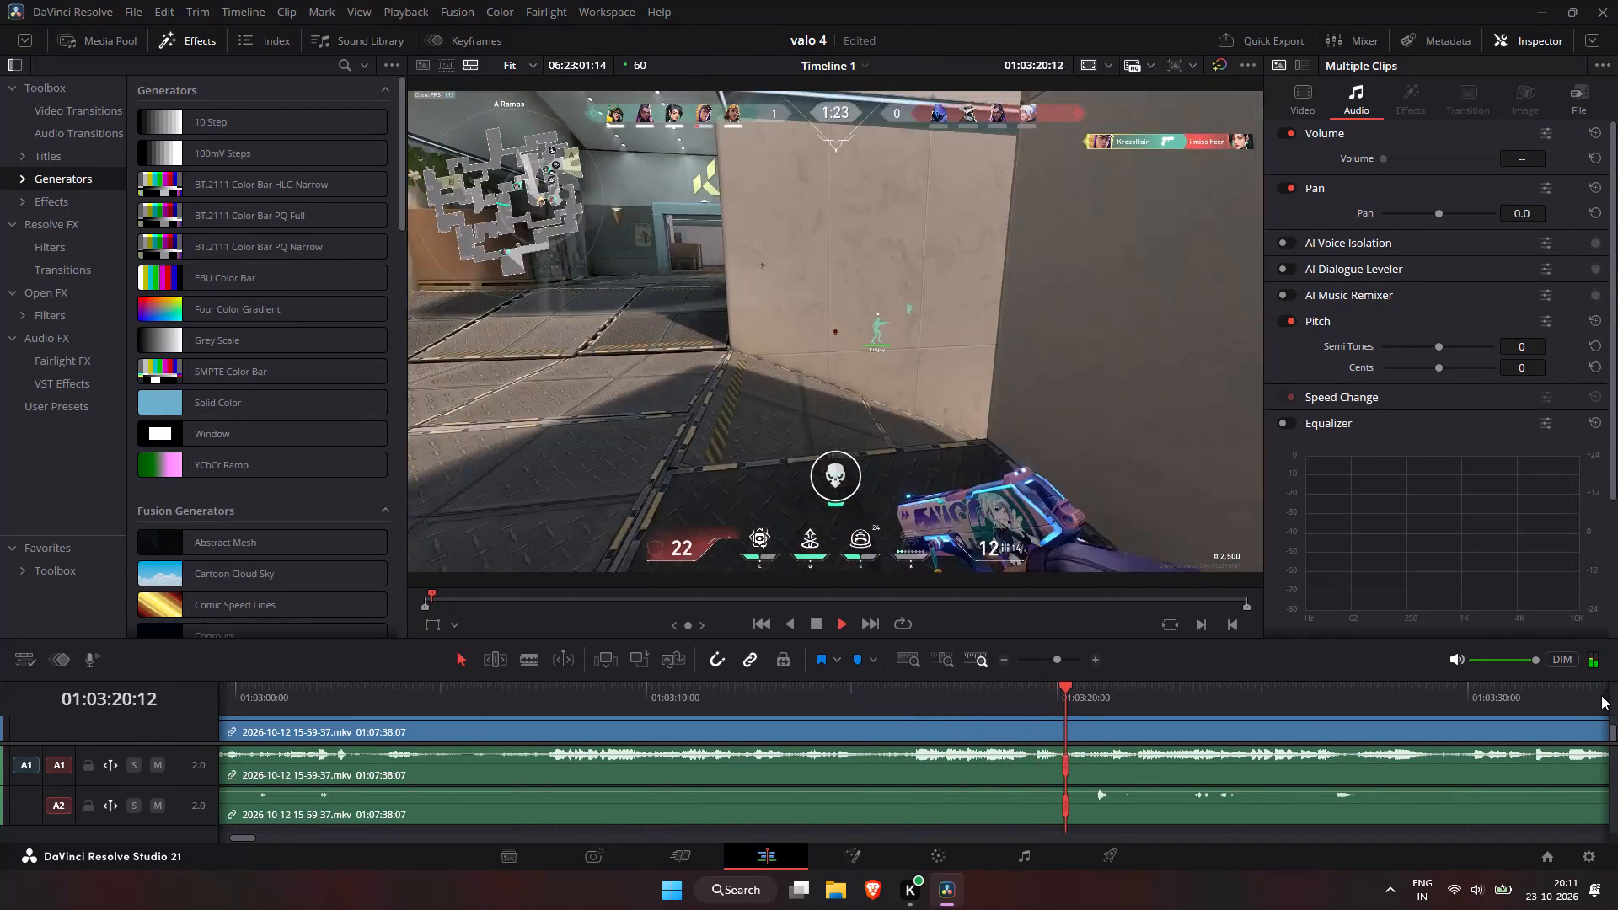
click(1601, 695)
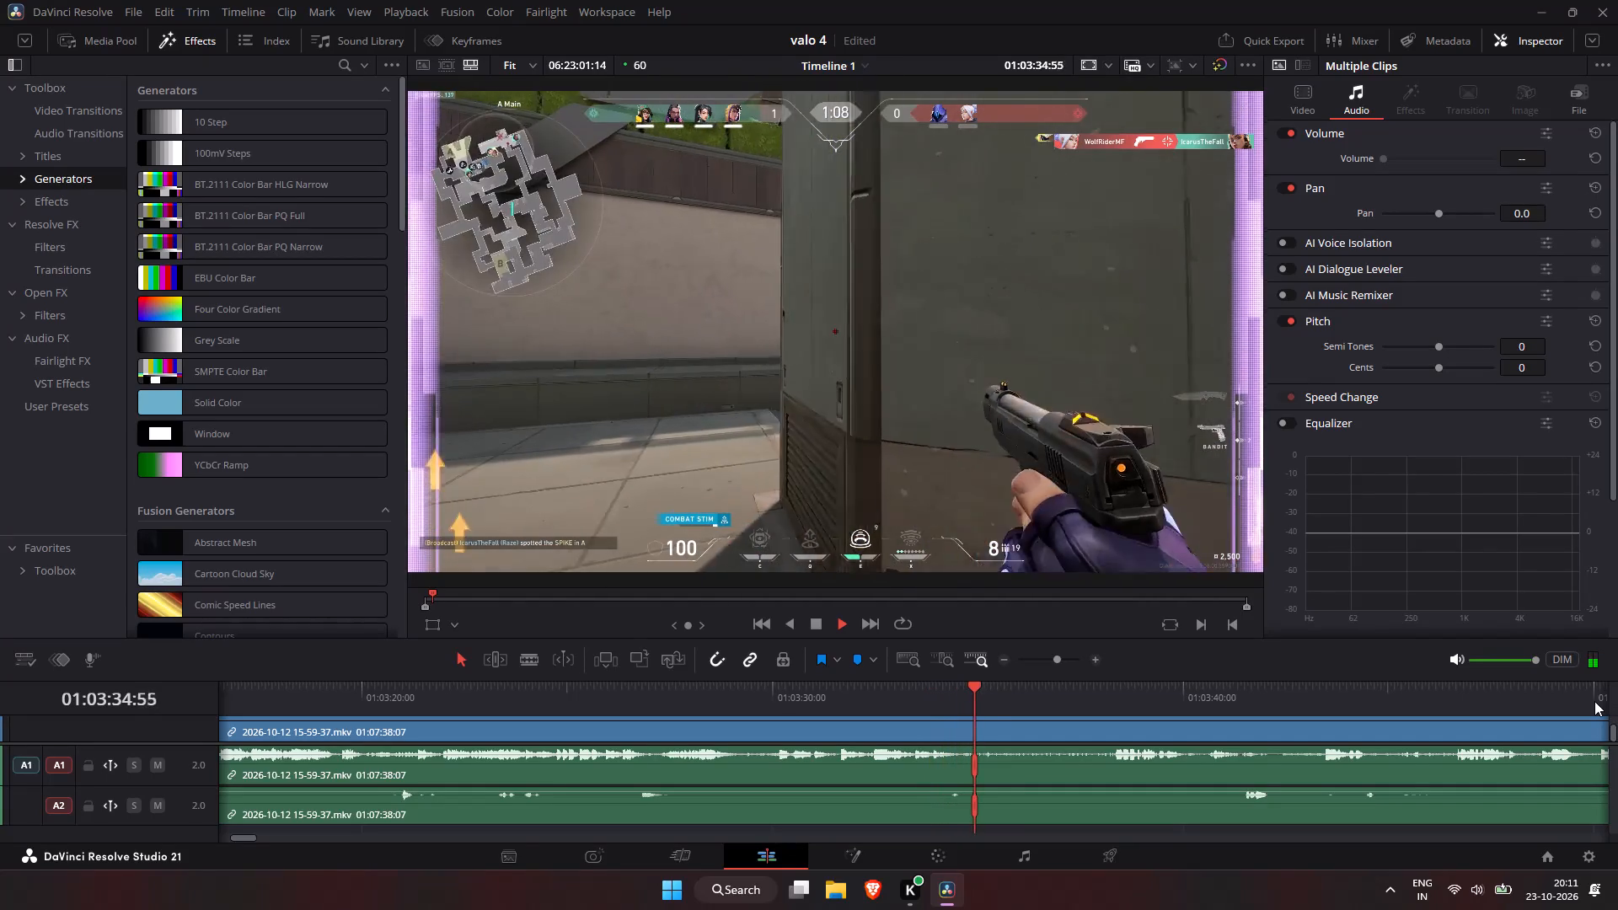
Preview the approach through mid and split the linked clips at 01:04:00:42, before the next fight.
click(1594, 701)
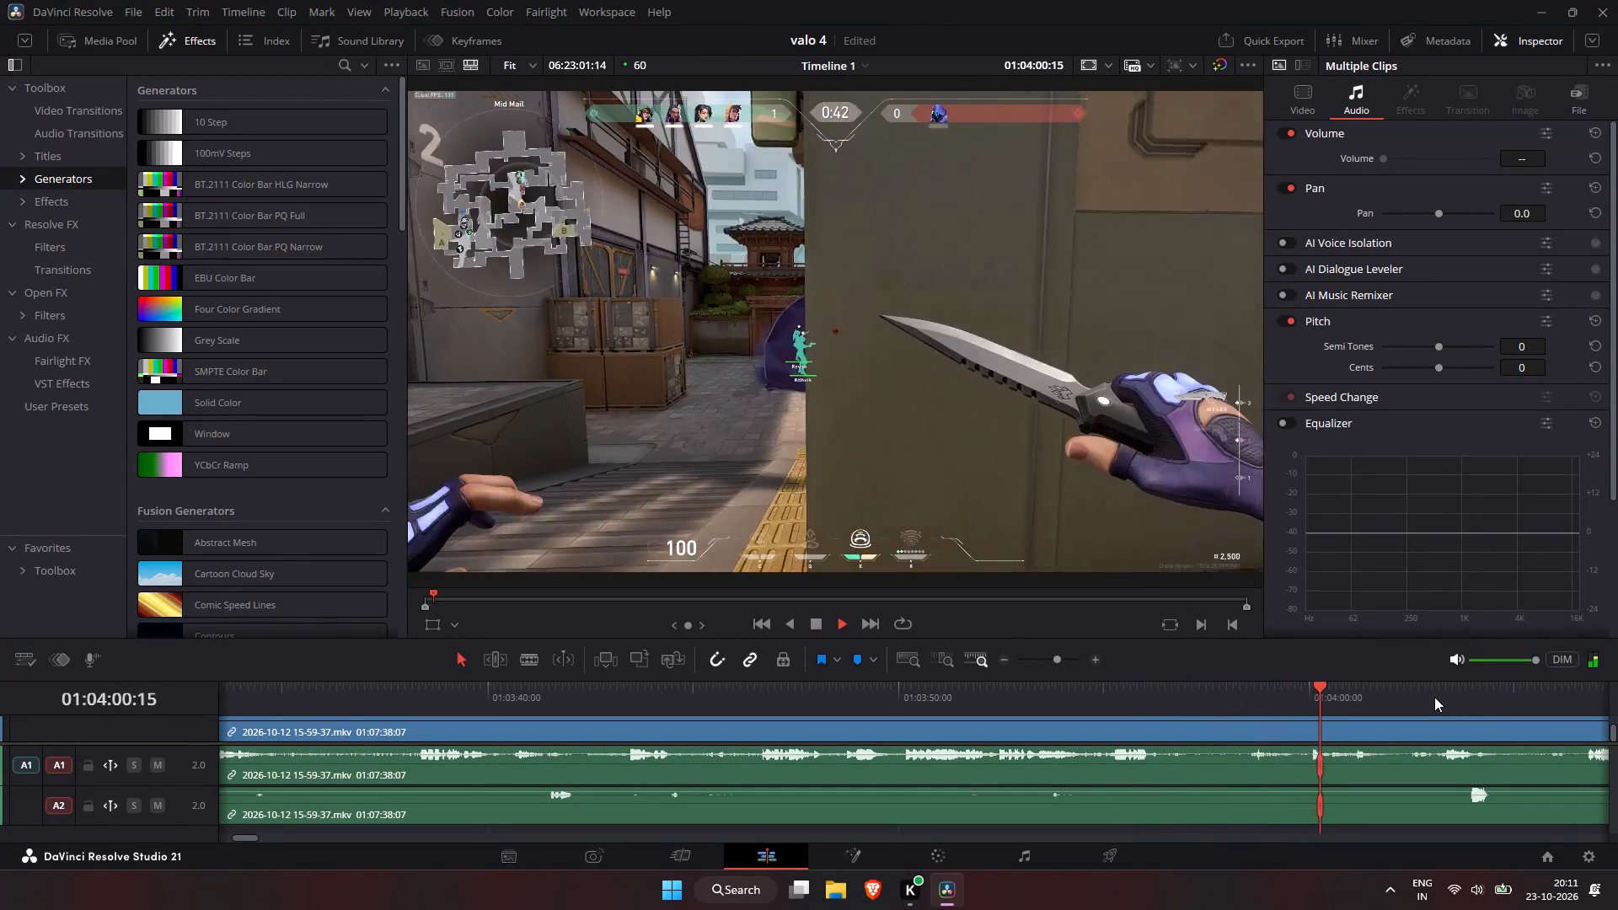
key(space)
key(ctrl+b)
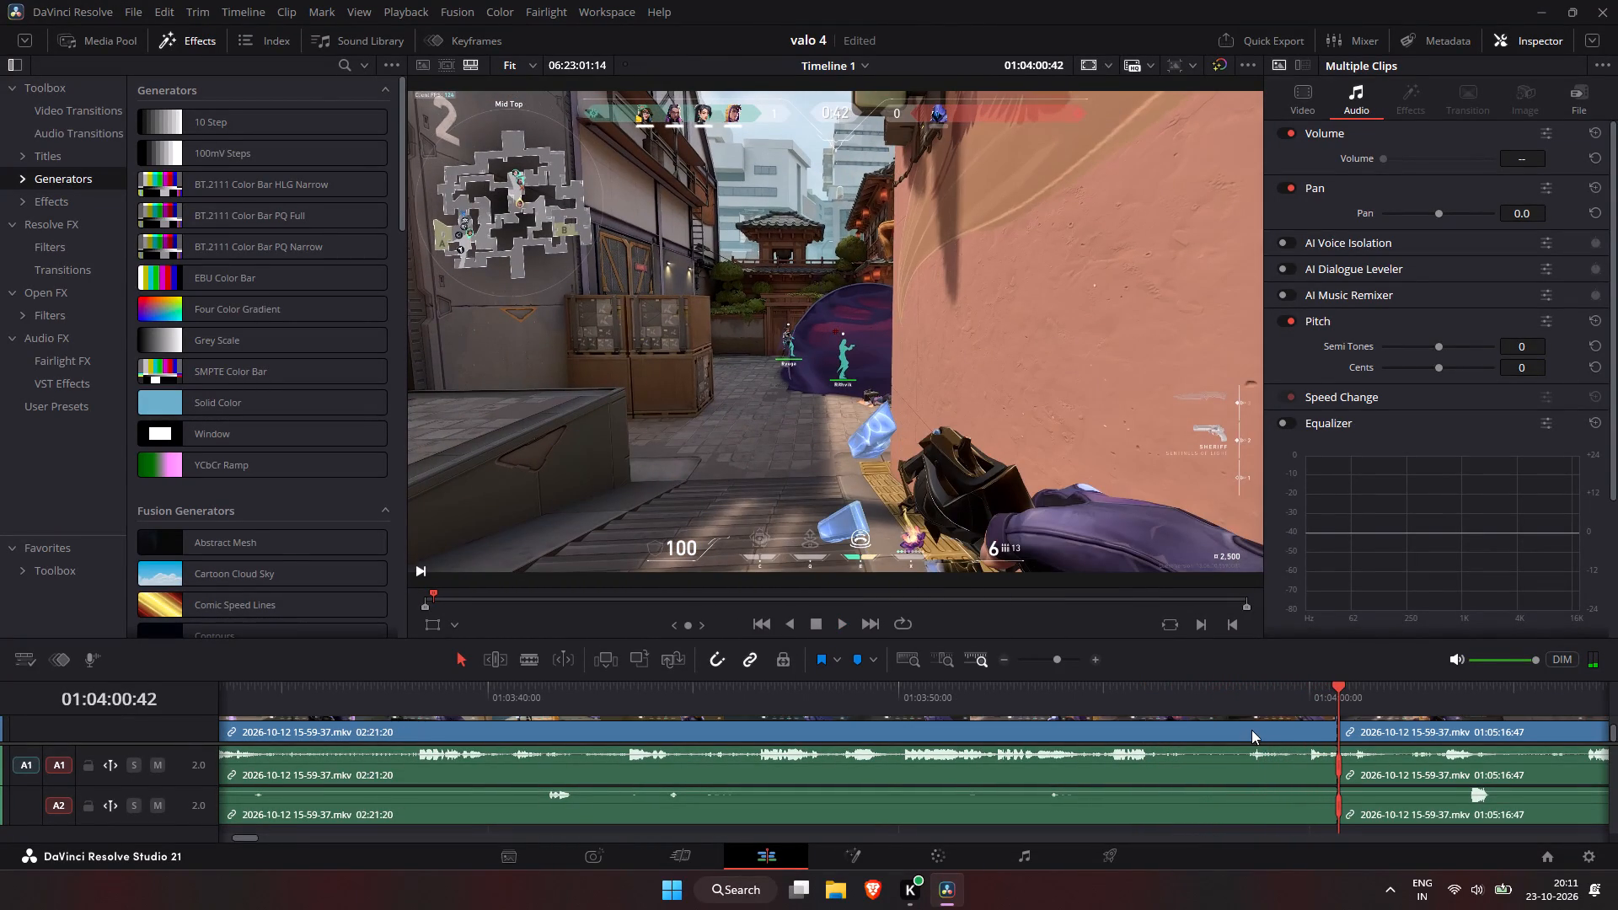
Delete the 02:21:20 section before the 01:04:00:42 cut and close the gap it leaves.
click(1251, 729)
key(Tab)
click(1248, 727)
key(Tab)
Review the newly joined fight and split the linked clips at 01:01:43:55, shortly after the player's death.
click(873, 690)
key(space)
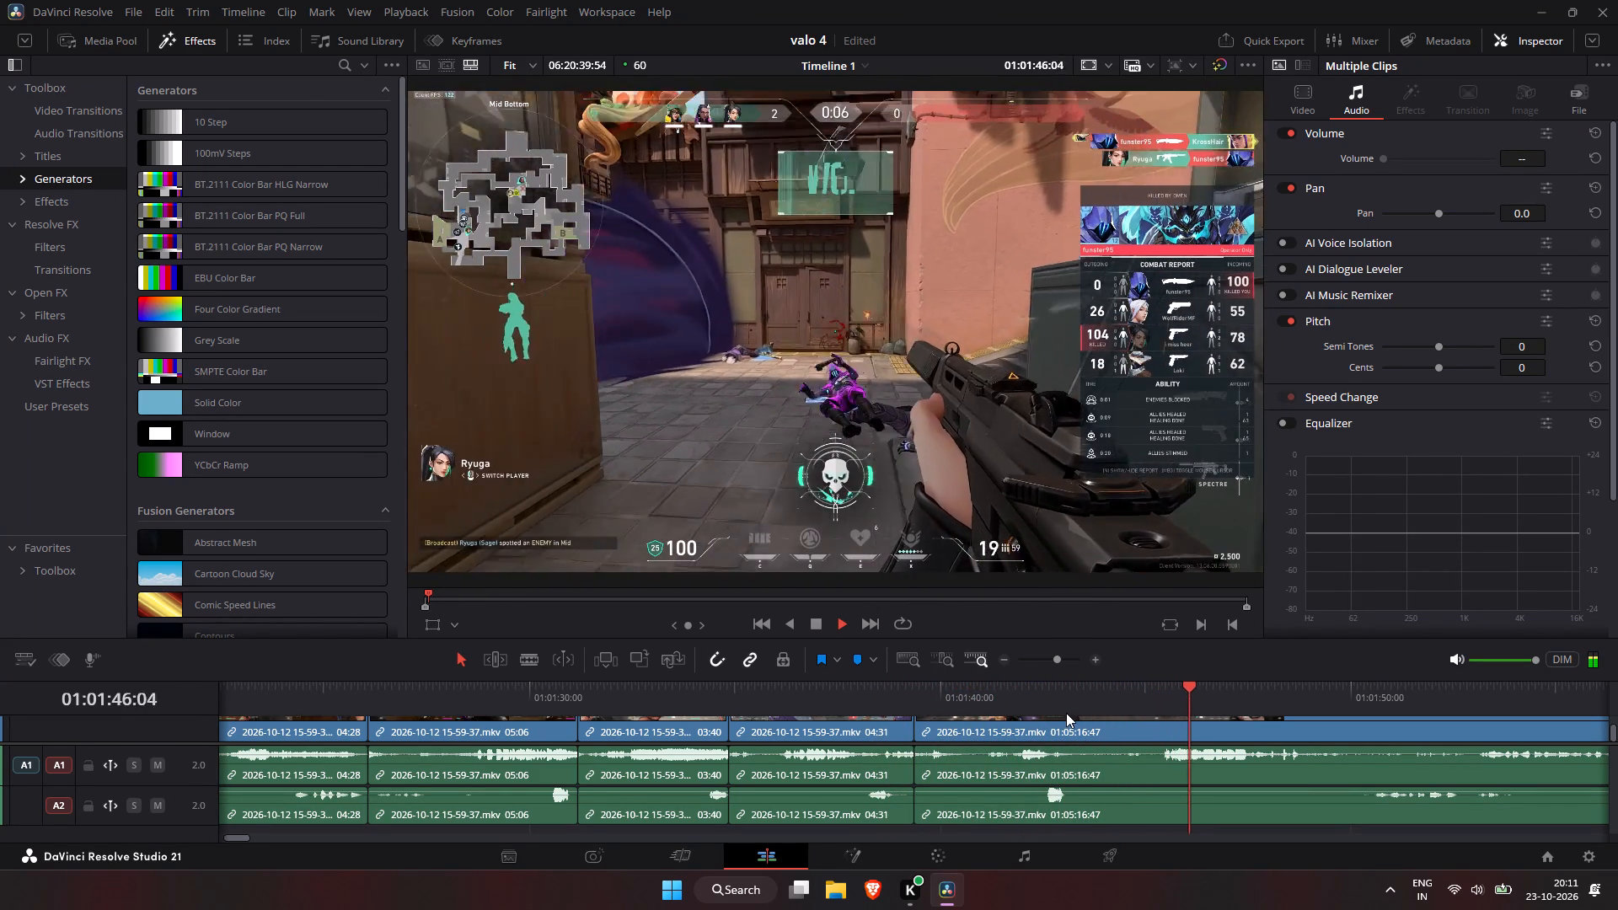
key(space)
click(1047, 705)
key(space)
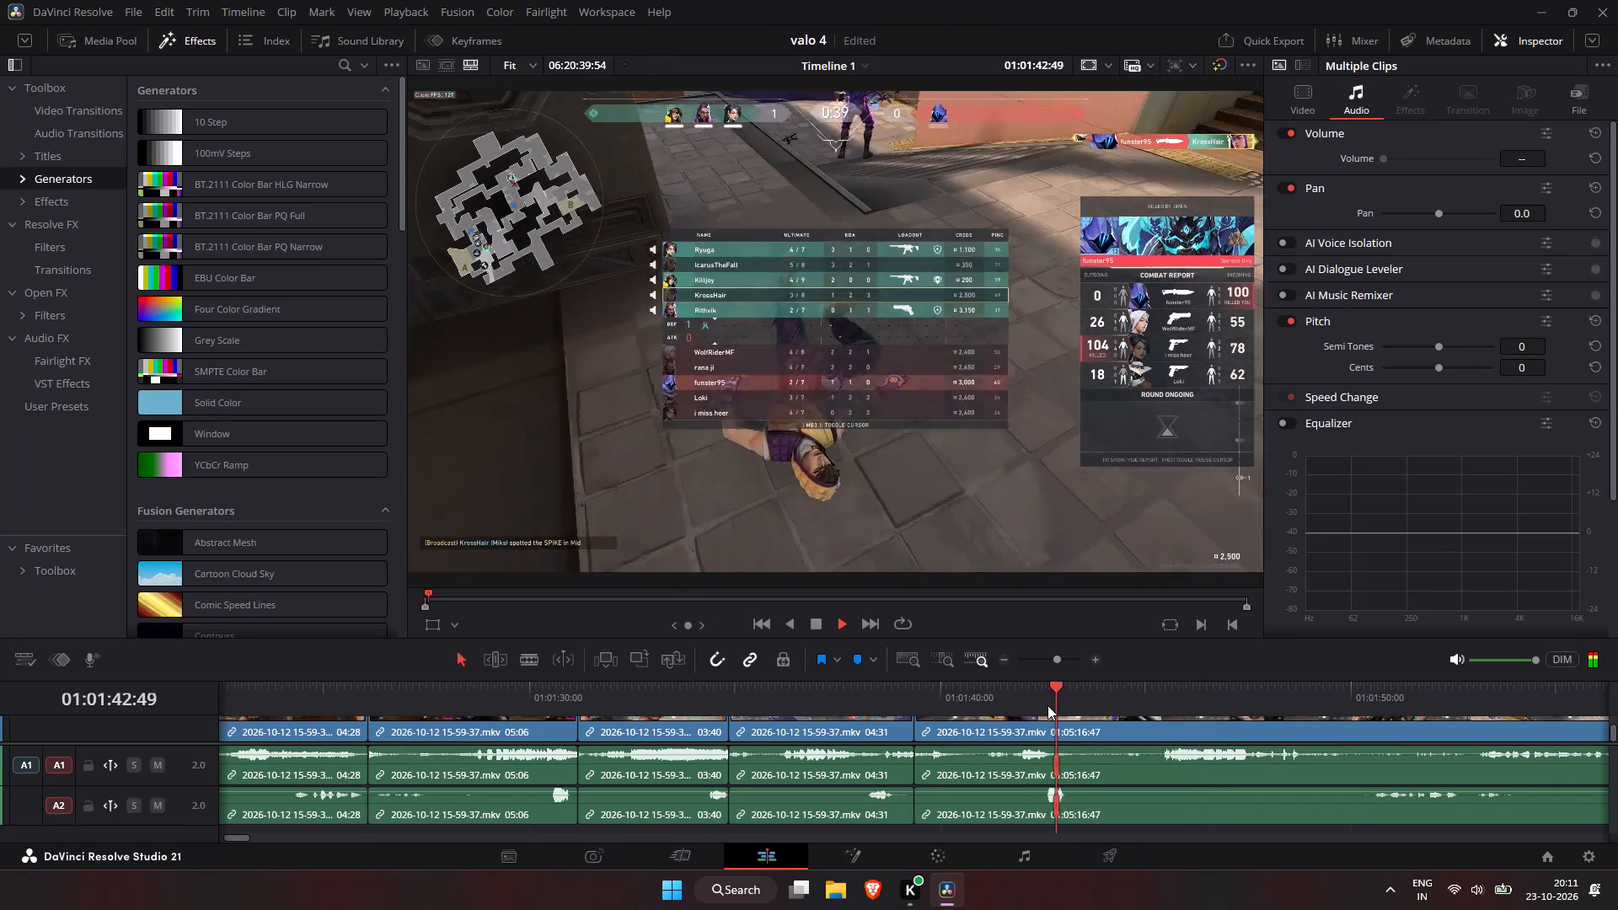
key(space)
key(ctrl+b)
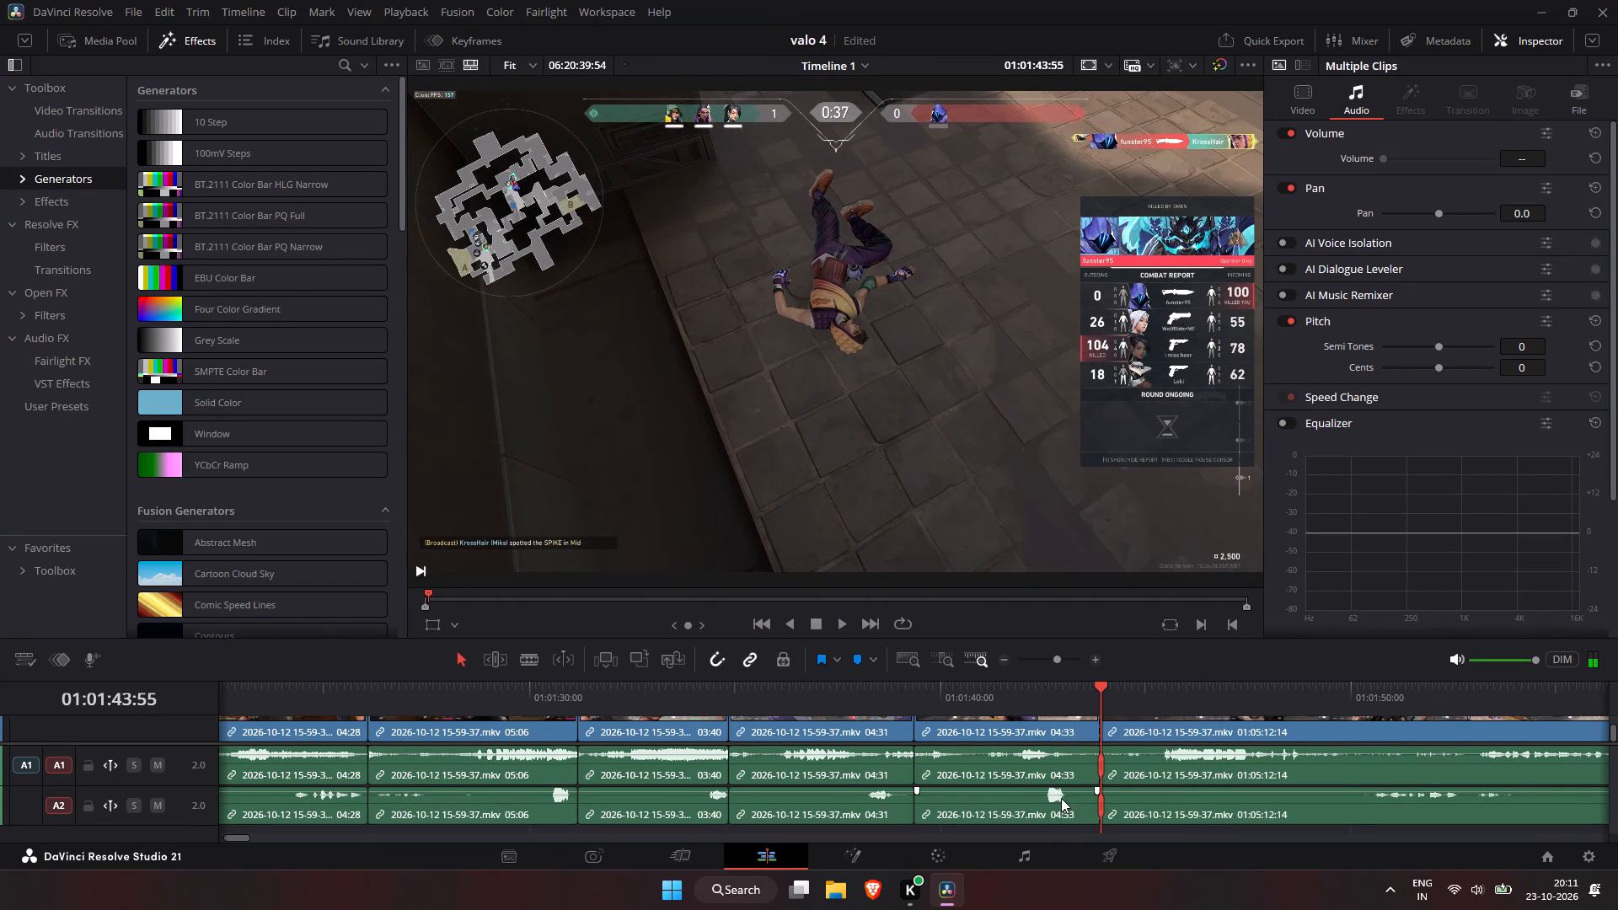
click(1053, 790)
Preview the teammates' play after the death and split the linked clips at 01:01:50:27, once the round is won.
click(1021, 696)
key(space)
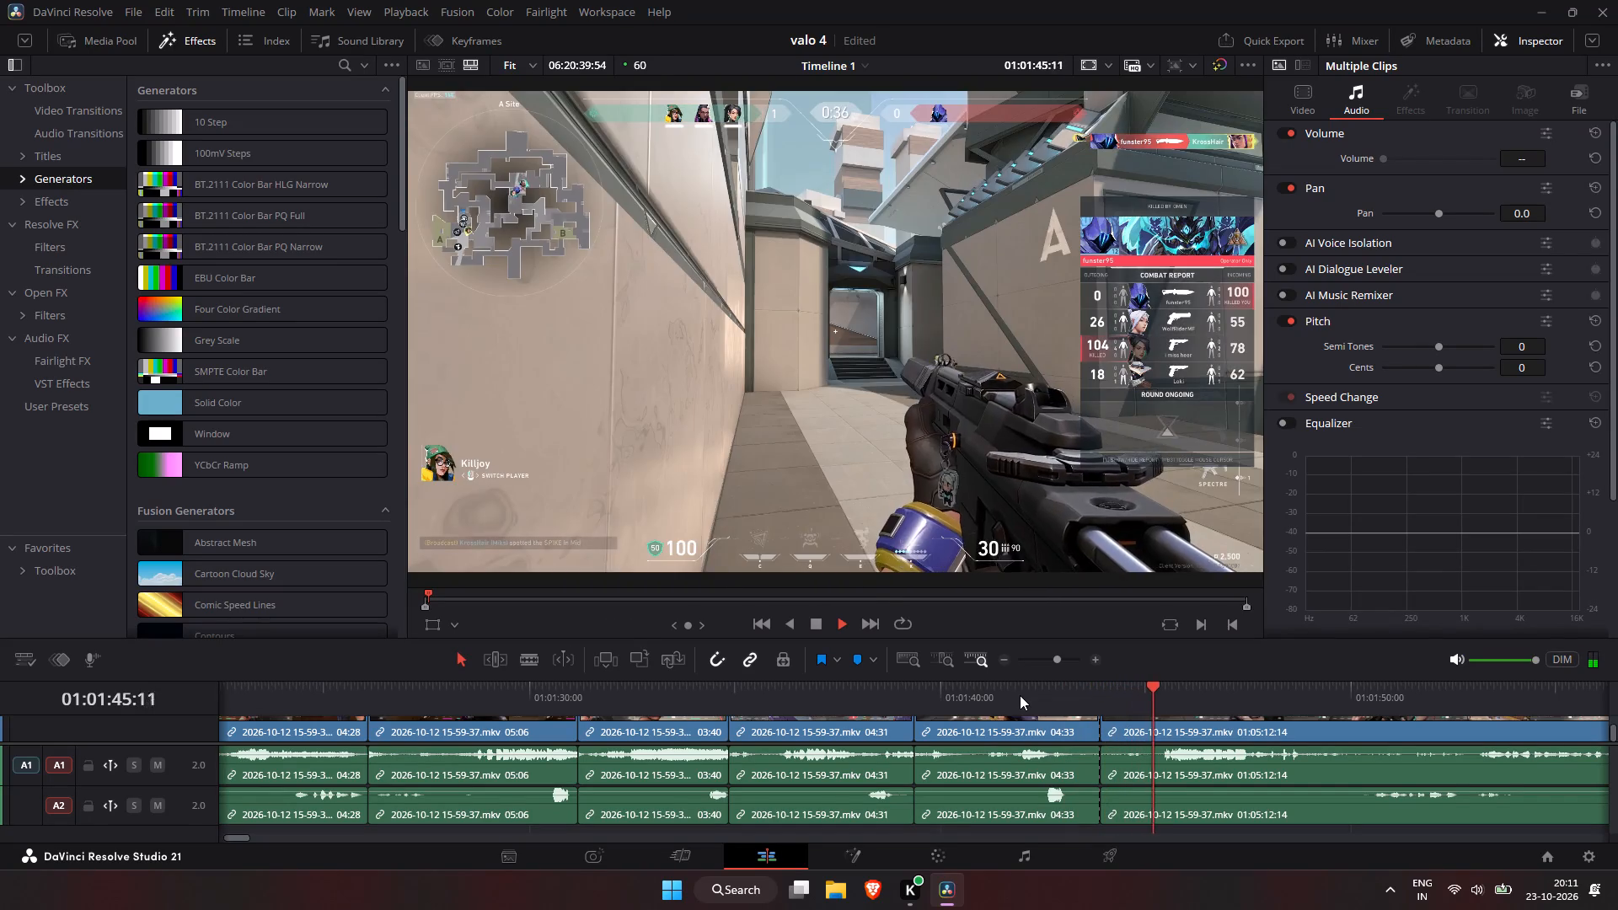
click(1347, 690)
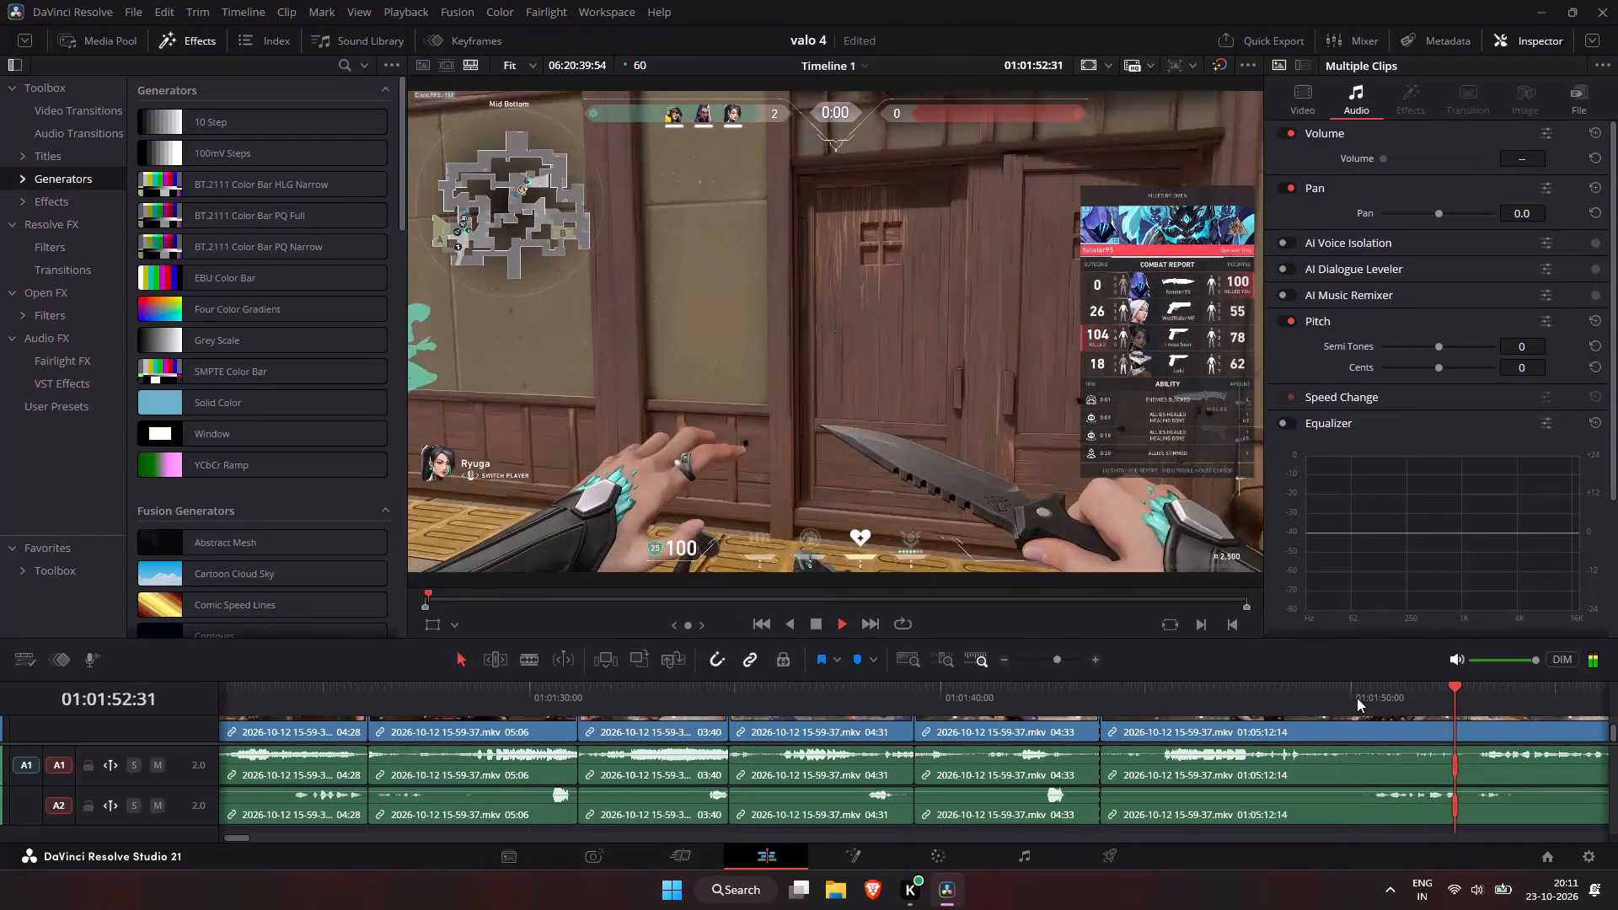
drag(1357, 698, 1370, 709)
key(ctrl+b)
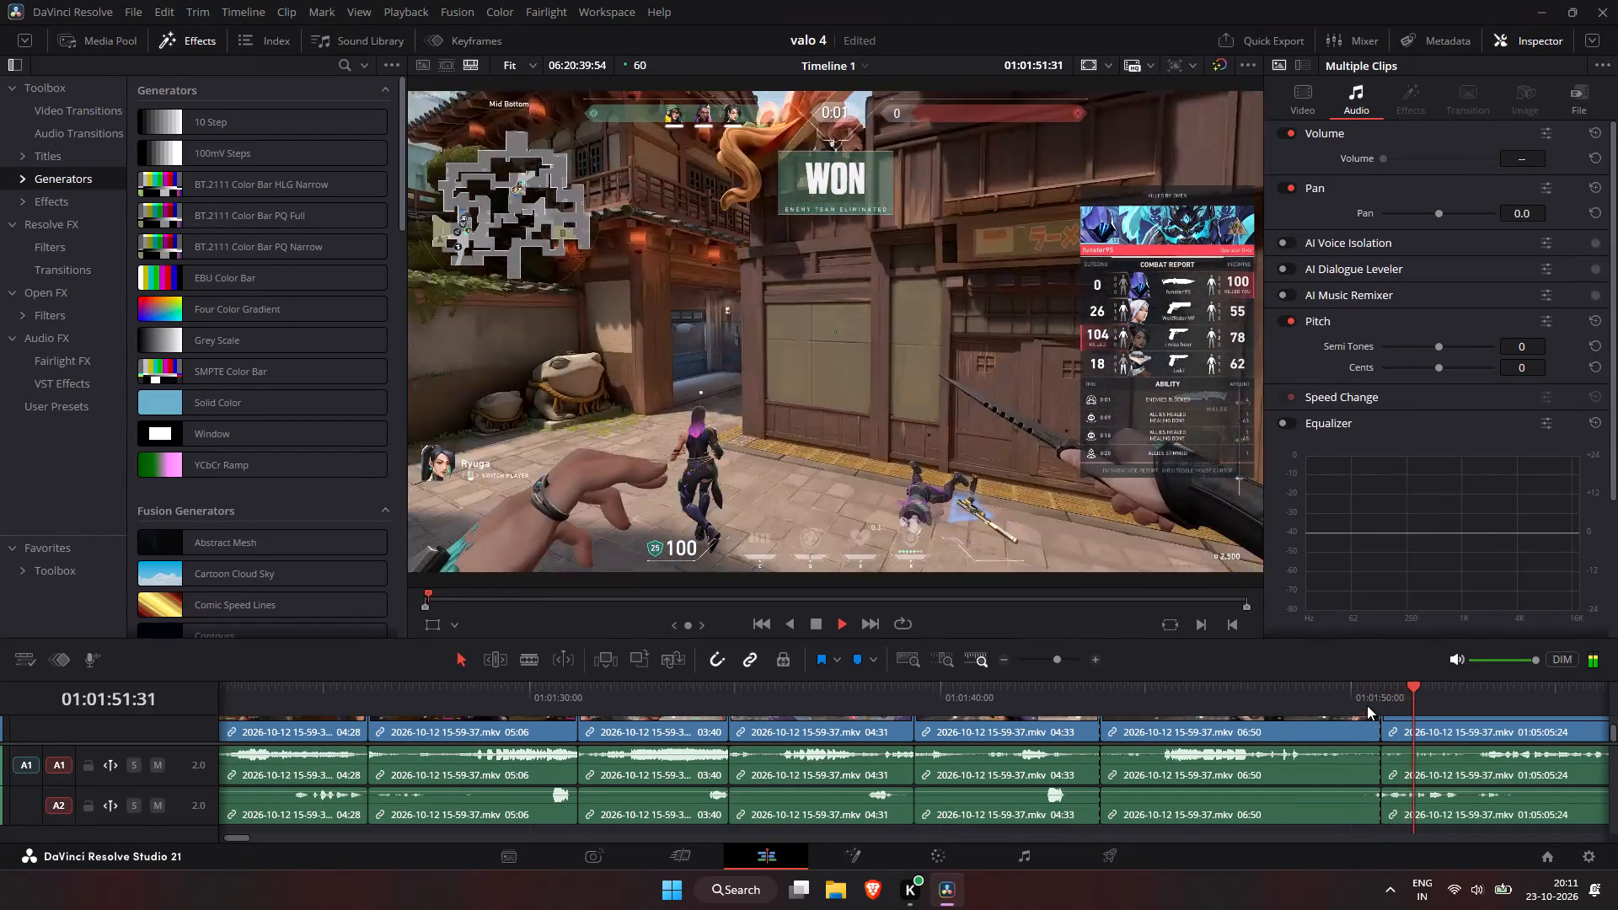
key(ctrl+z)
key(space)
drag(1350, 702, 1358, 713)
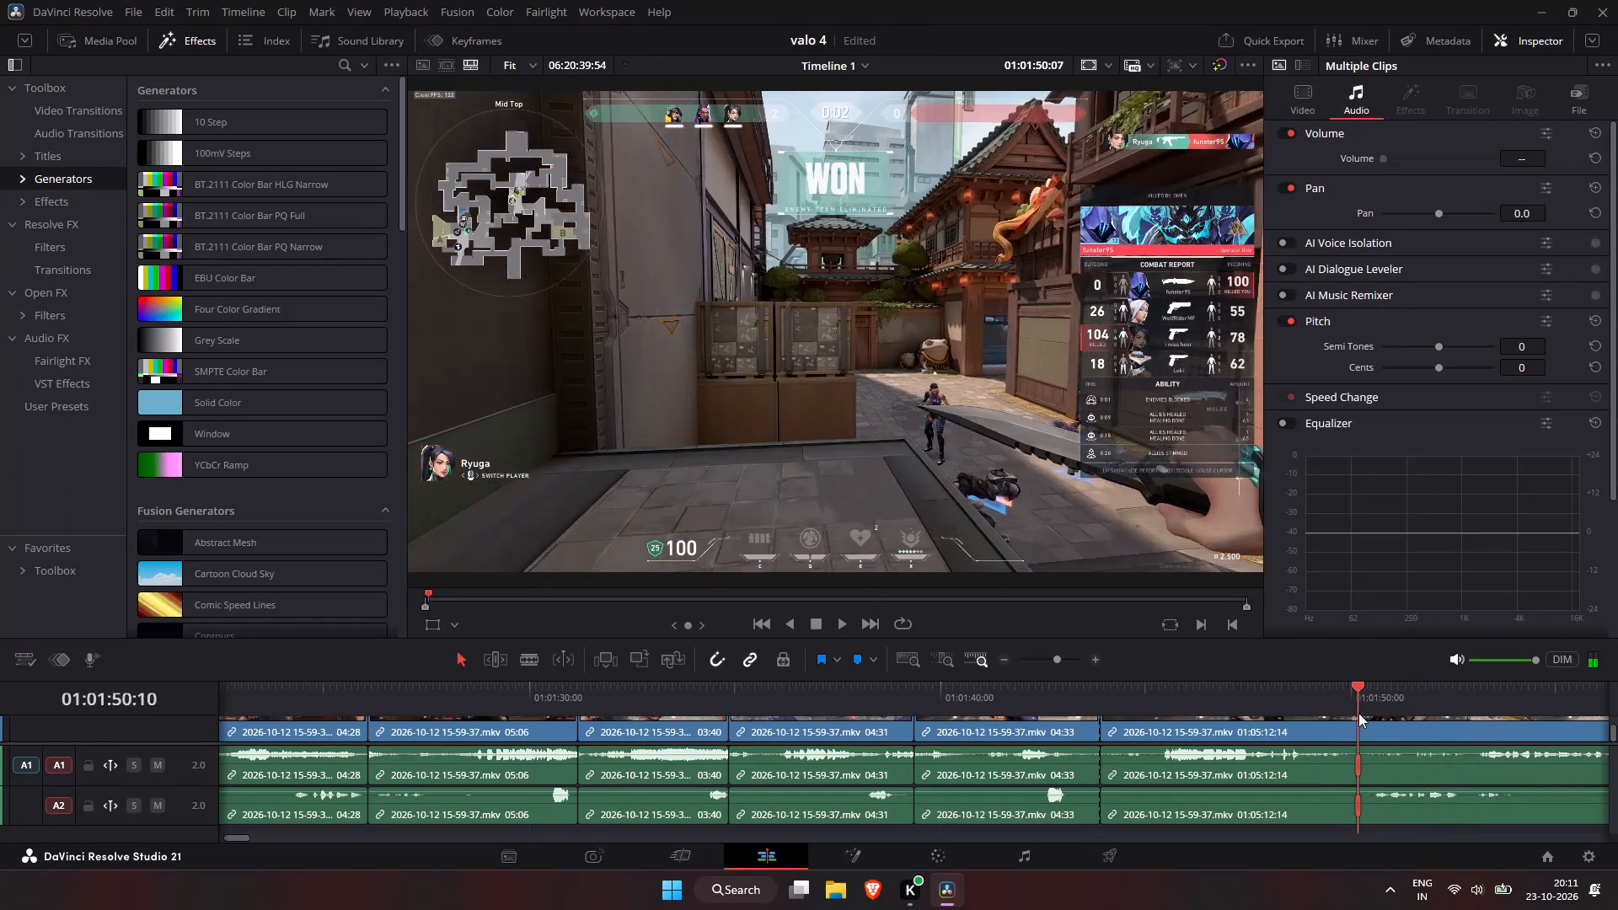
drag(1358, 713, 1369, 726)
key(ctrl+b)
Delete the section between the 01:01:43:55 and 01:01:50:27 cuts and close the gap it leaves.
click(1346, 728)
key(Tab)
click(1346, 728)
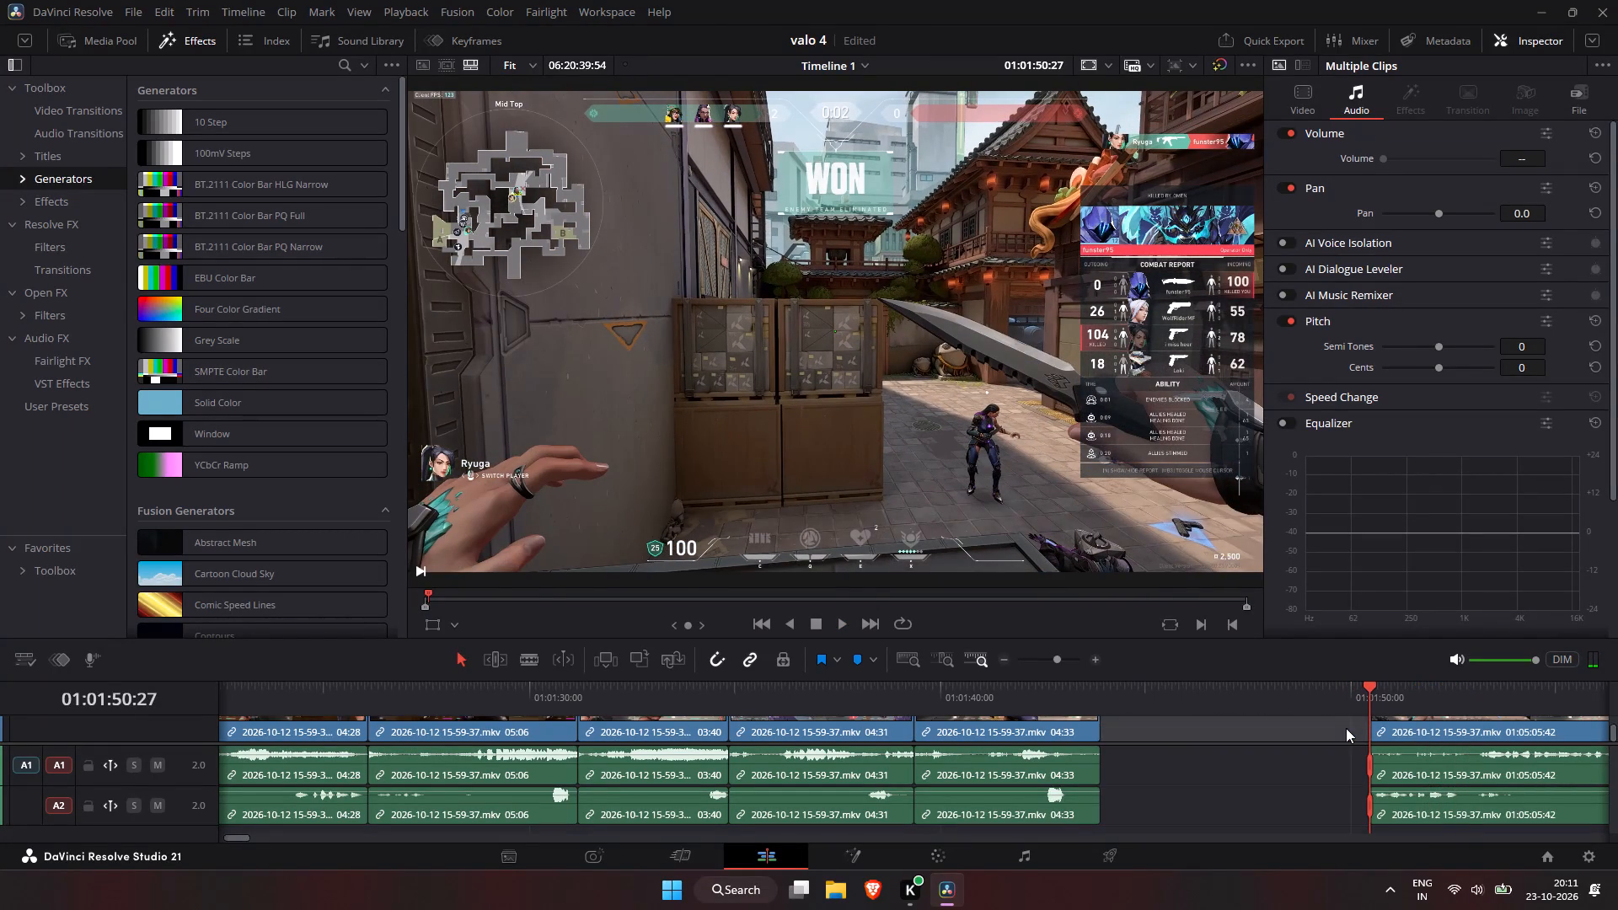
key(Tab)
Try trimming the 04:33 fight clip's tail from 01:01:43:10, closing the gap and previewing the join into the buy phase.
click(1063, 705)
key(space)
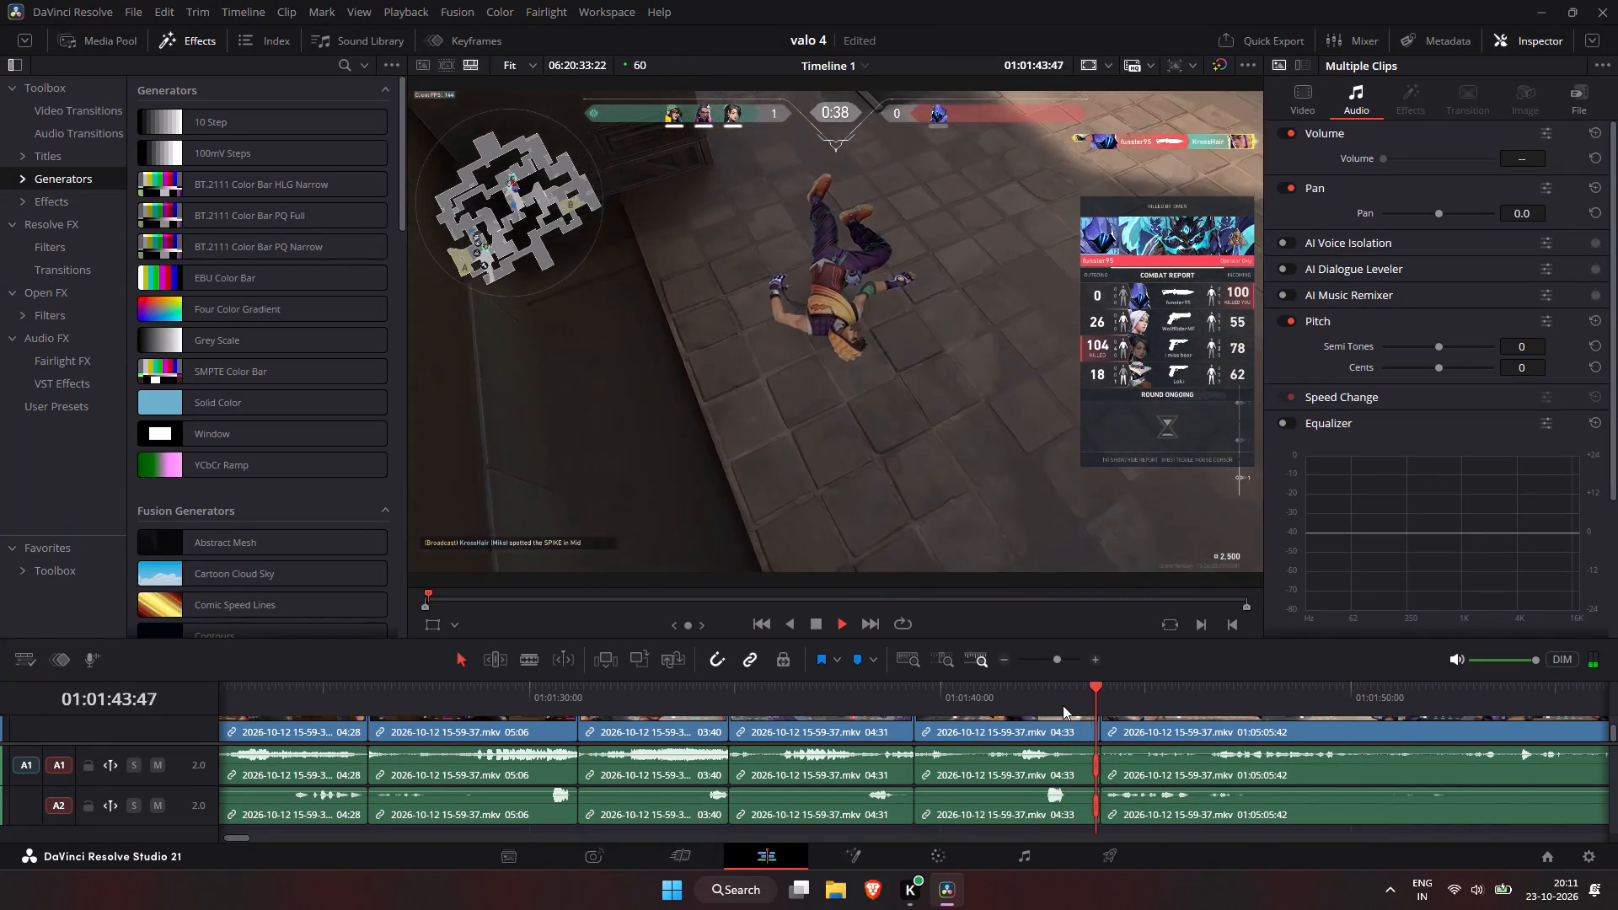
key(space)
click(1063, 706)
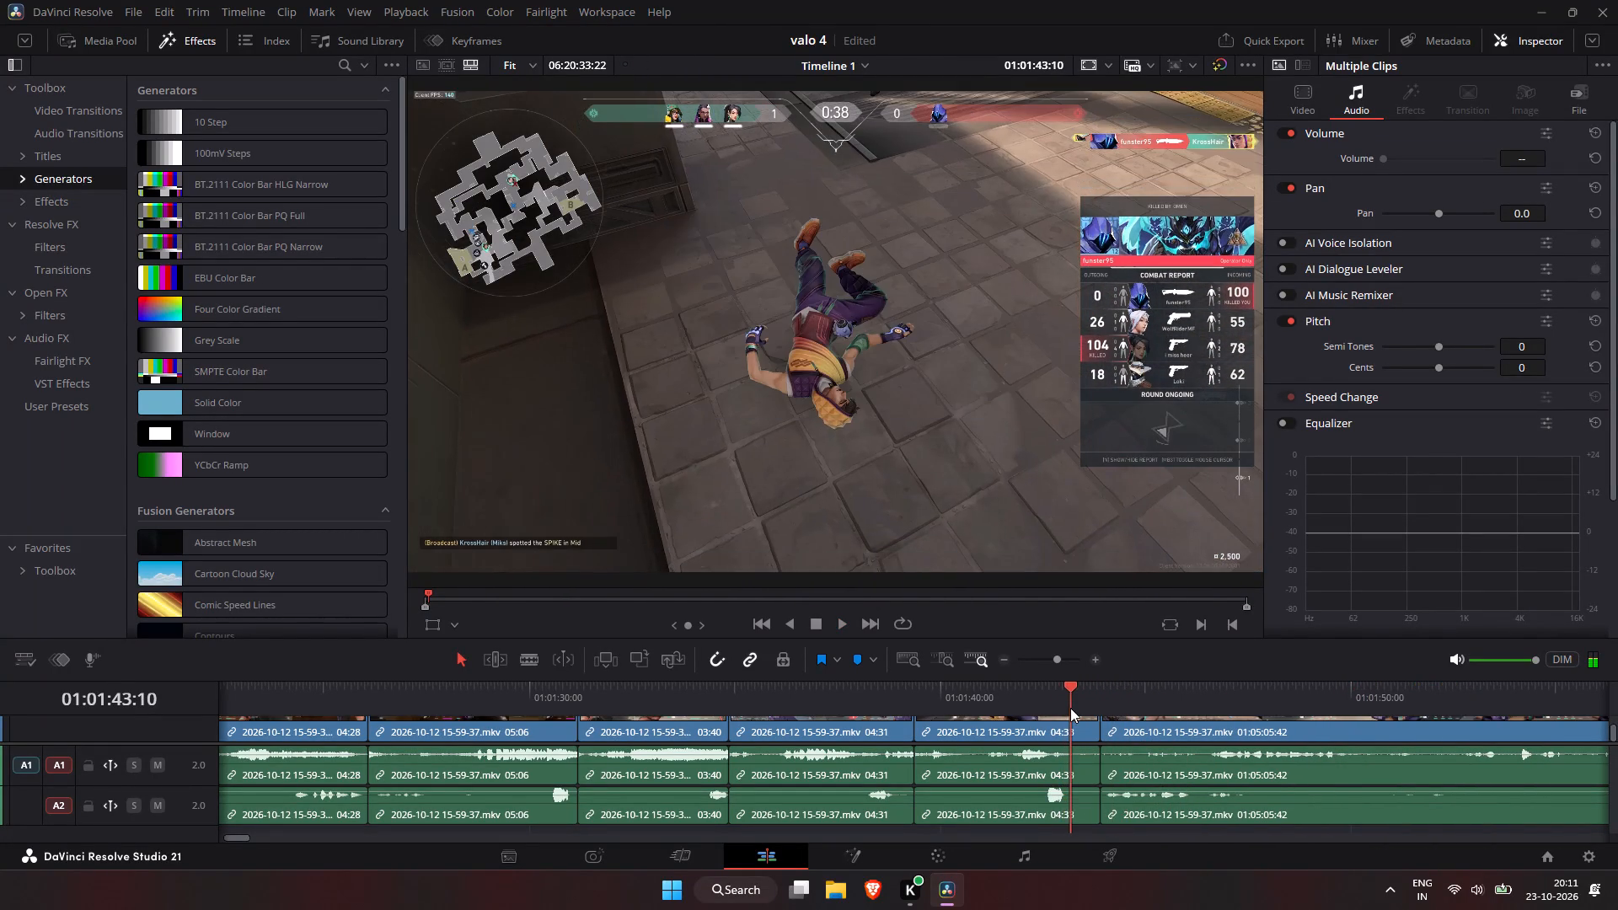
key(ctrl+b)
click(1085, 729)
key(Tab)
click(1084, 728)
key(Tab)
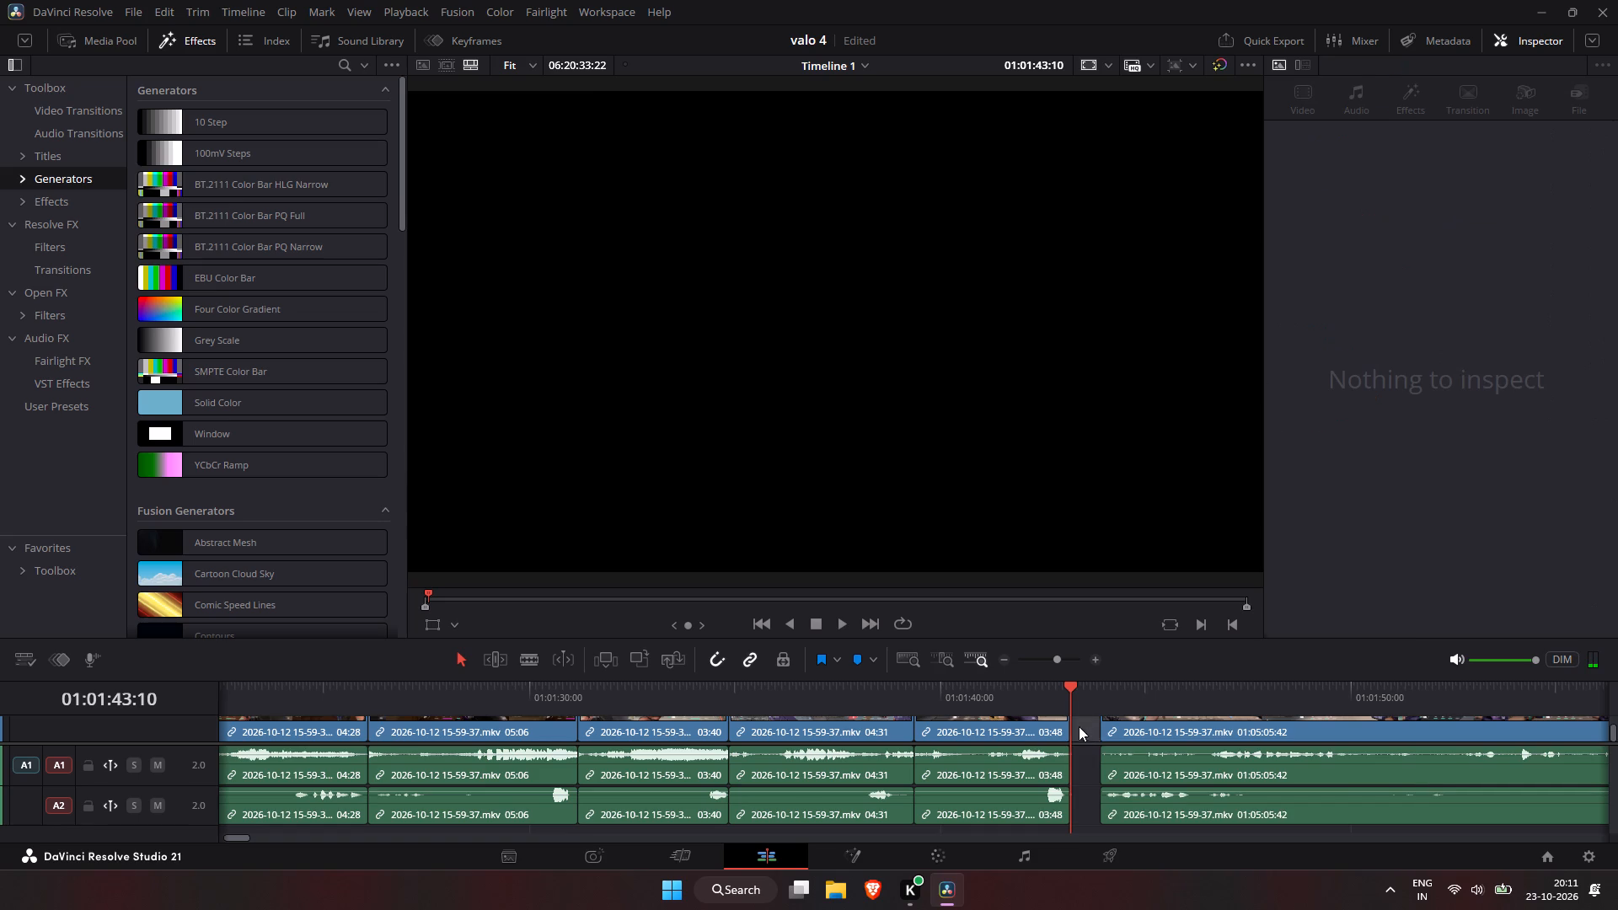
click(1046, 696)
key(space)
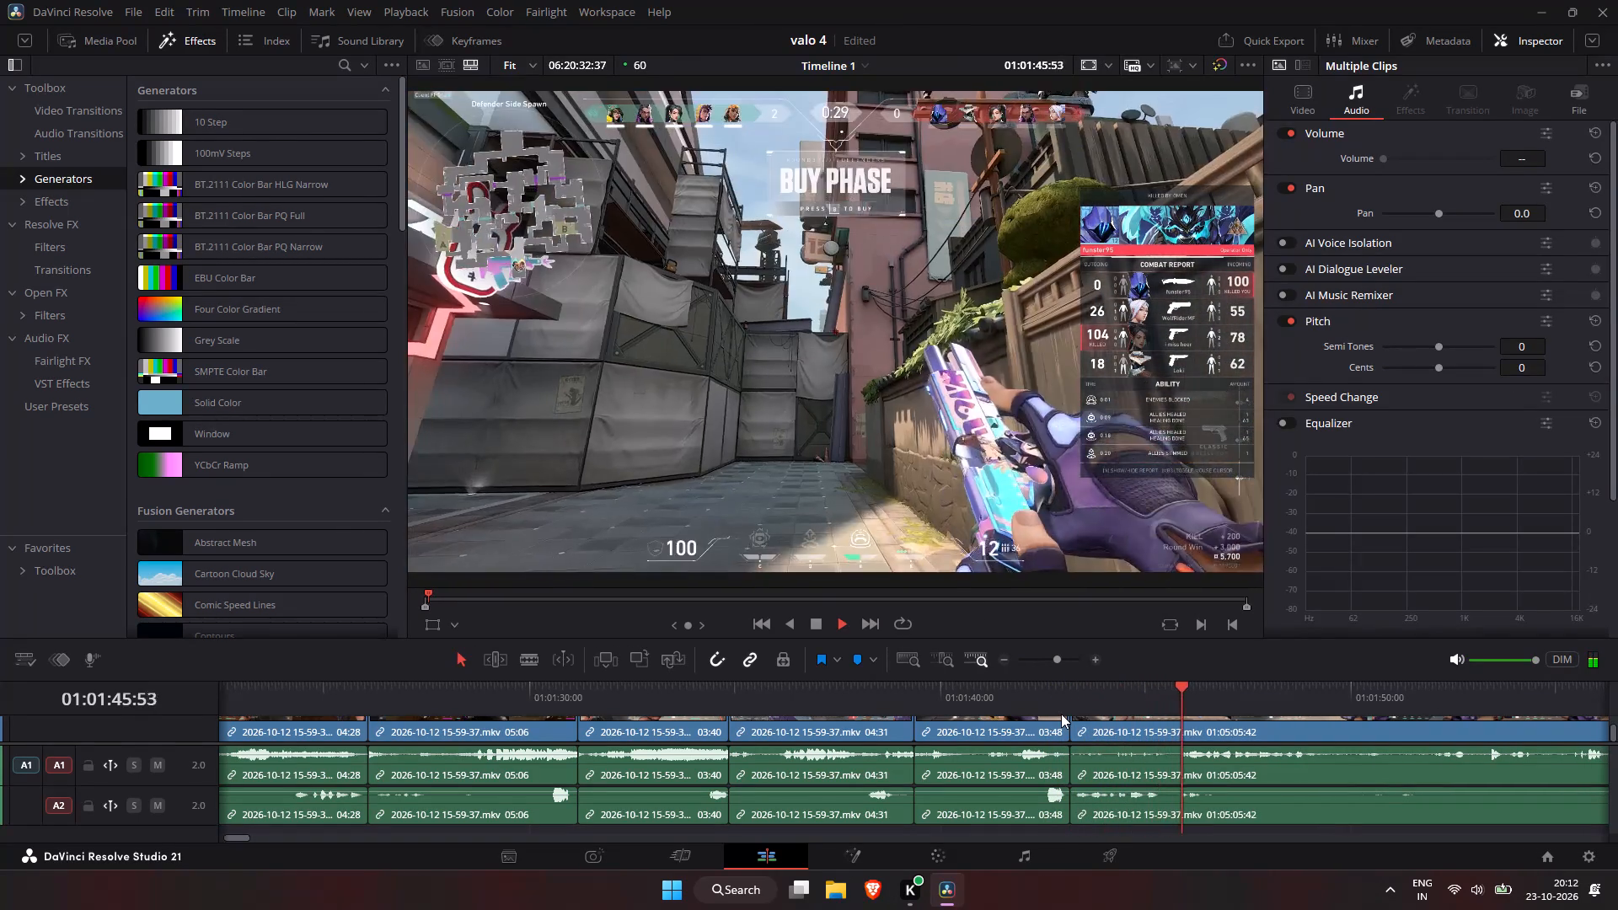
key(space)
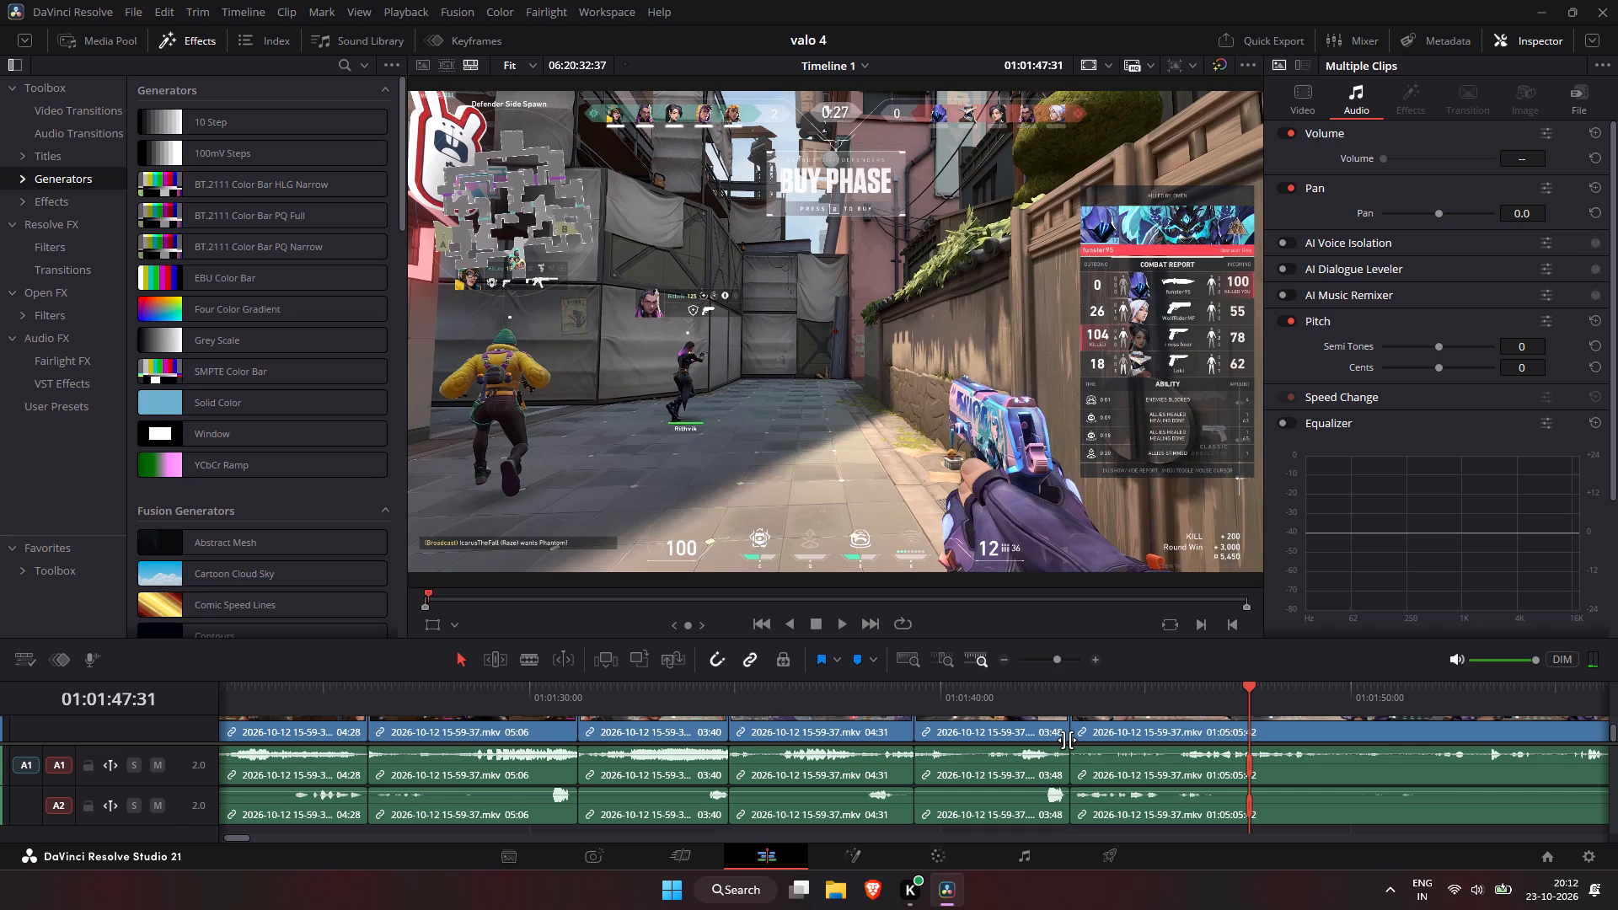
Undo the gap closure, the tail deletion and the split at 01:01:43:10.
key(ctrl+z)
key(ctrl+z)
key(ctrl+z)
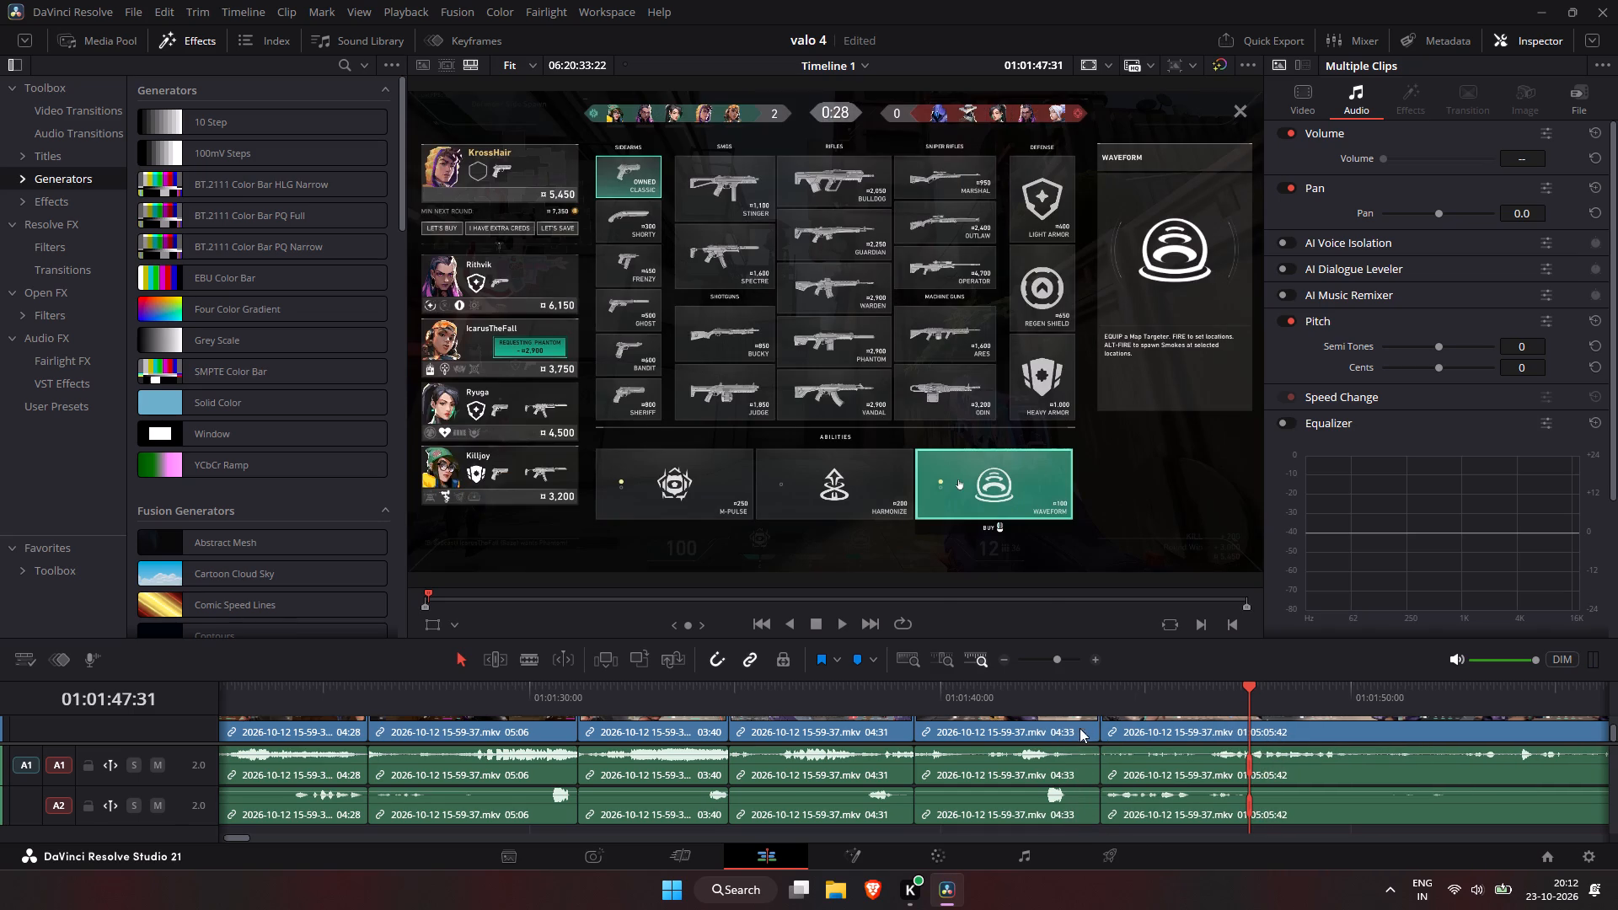
Scan ahead through the buy phase and opening of the following round in the remaining long clip.
key(space)
drag(1546, 690, 1585, 690)
click(1615, 688)
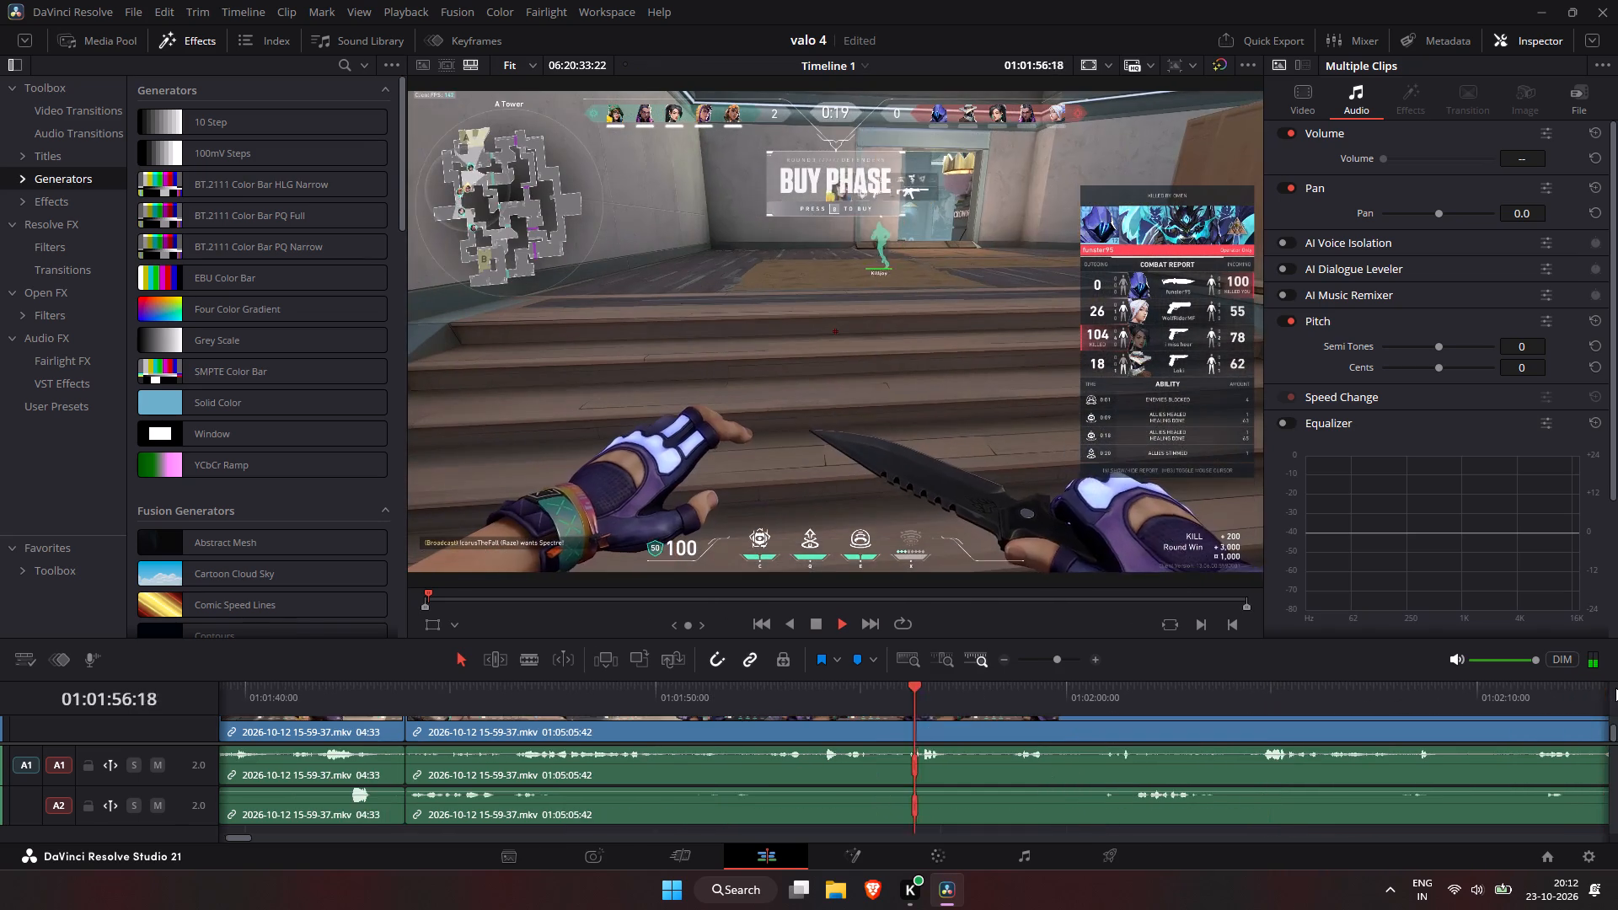
double_click(1615, 688)
click(1615, 688)
key(space)
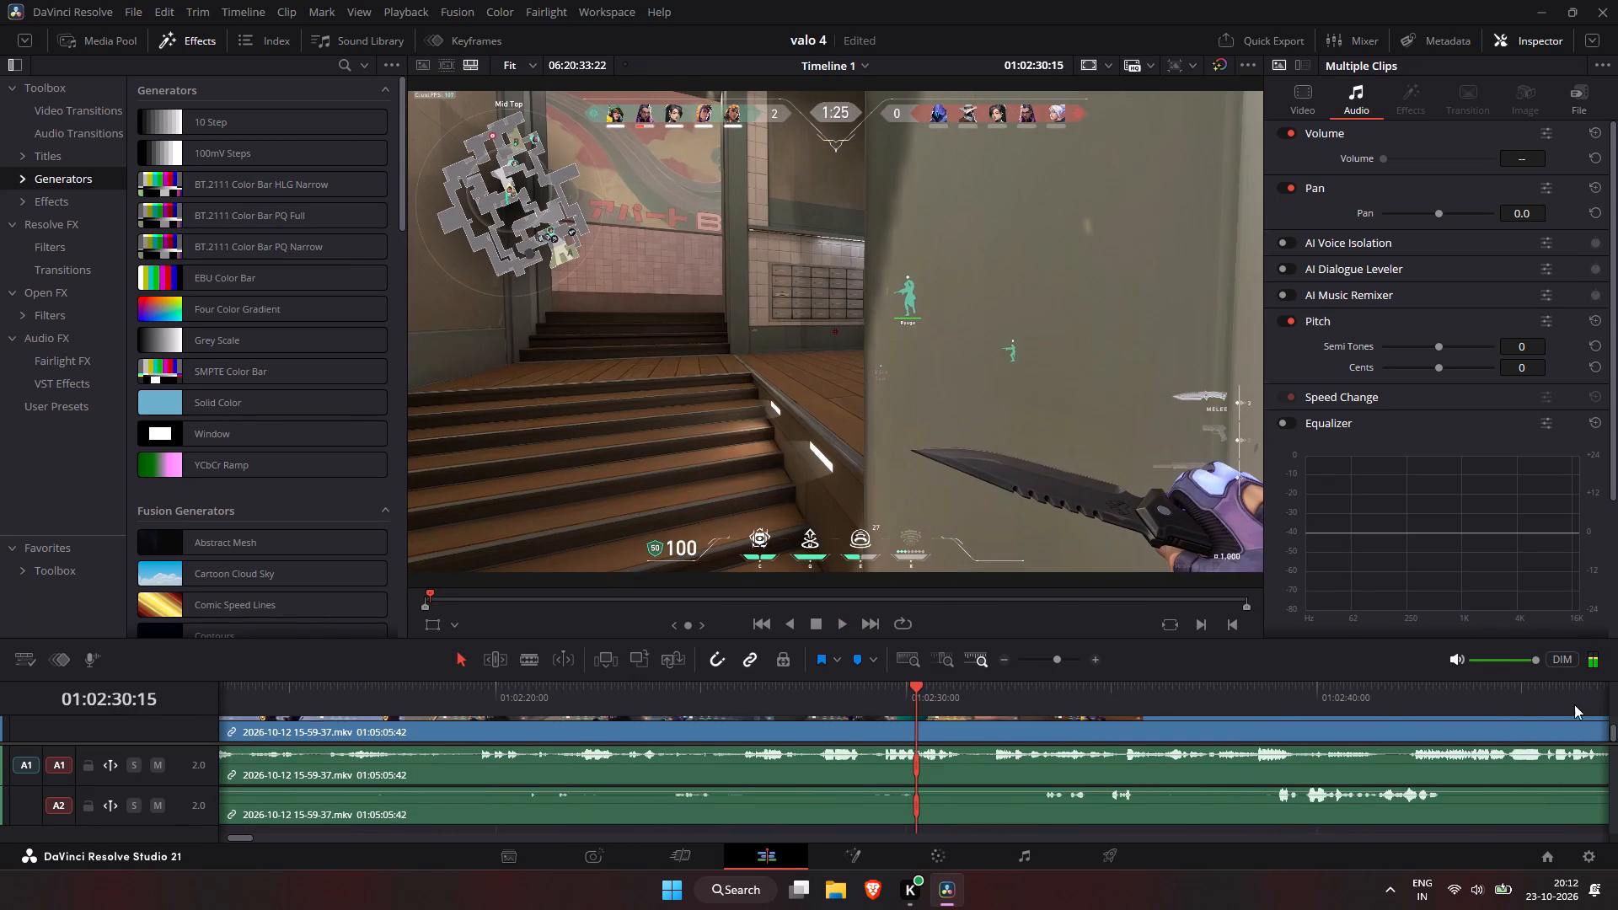
drag(1142, 833, 1128, 814)
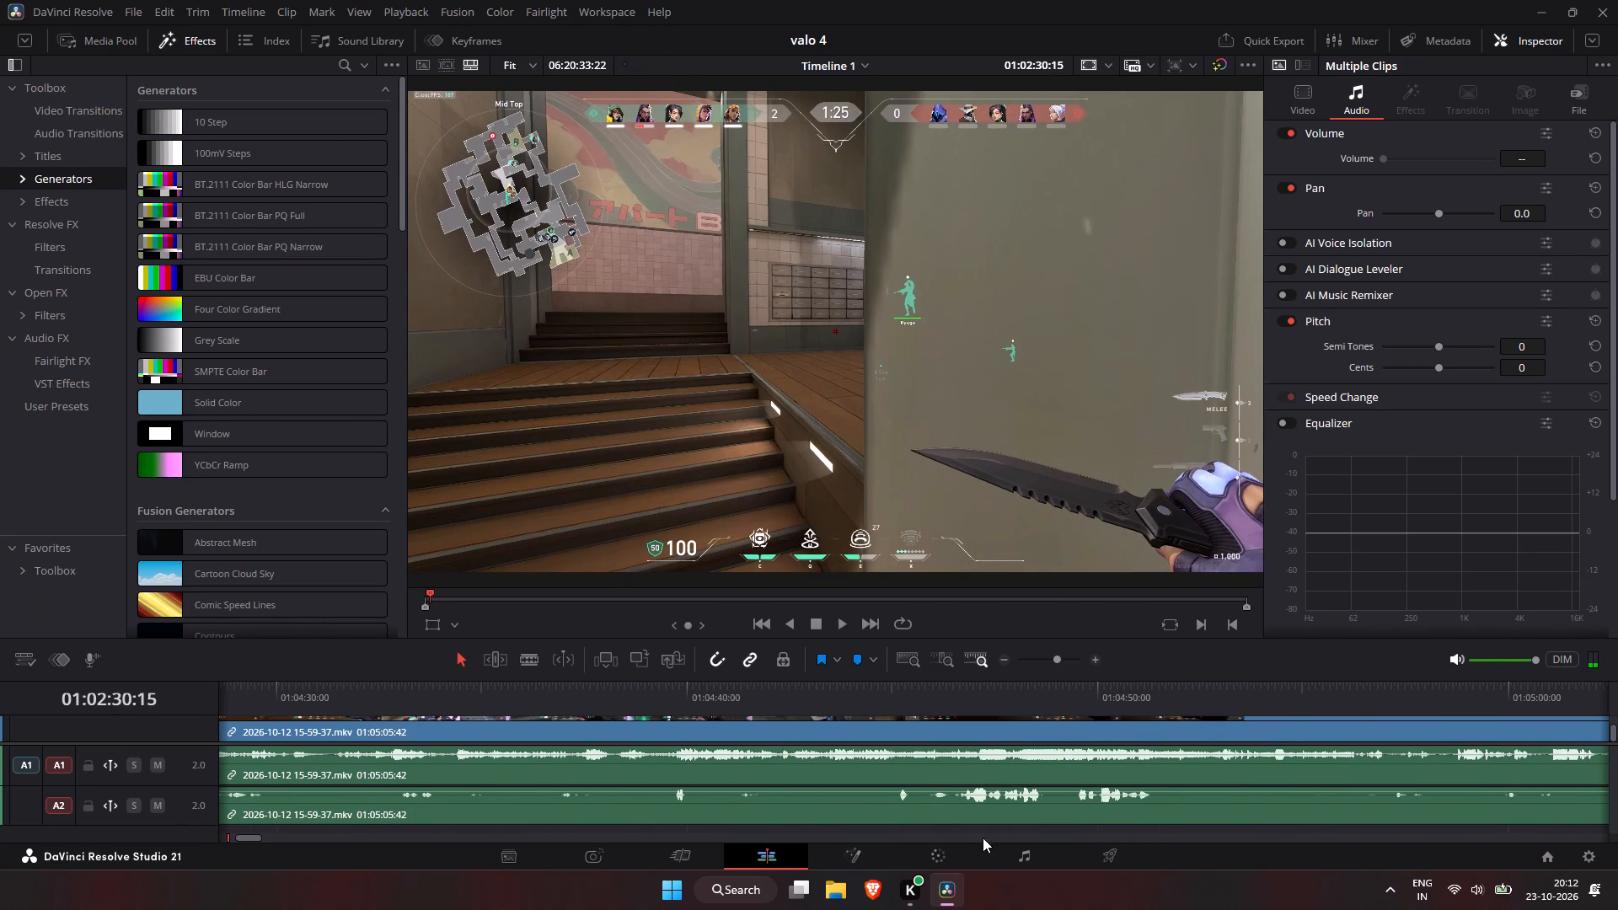
scroll(335, 830, down, 1)
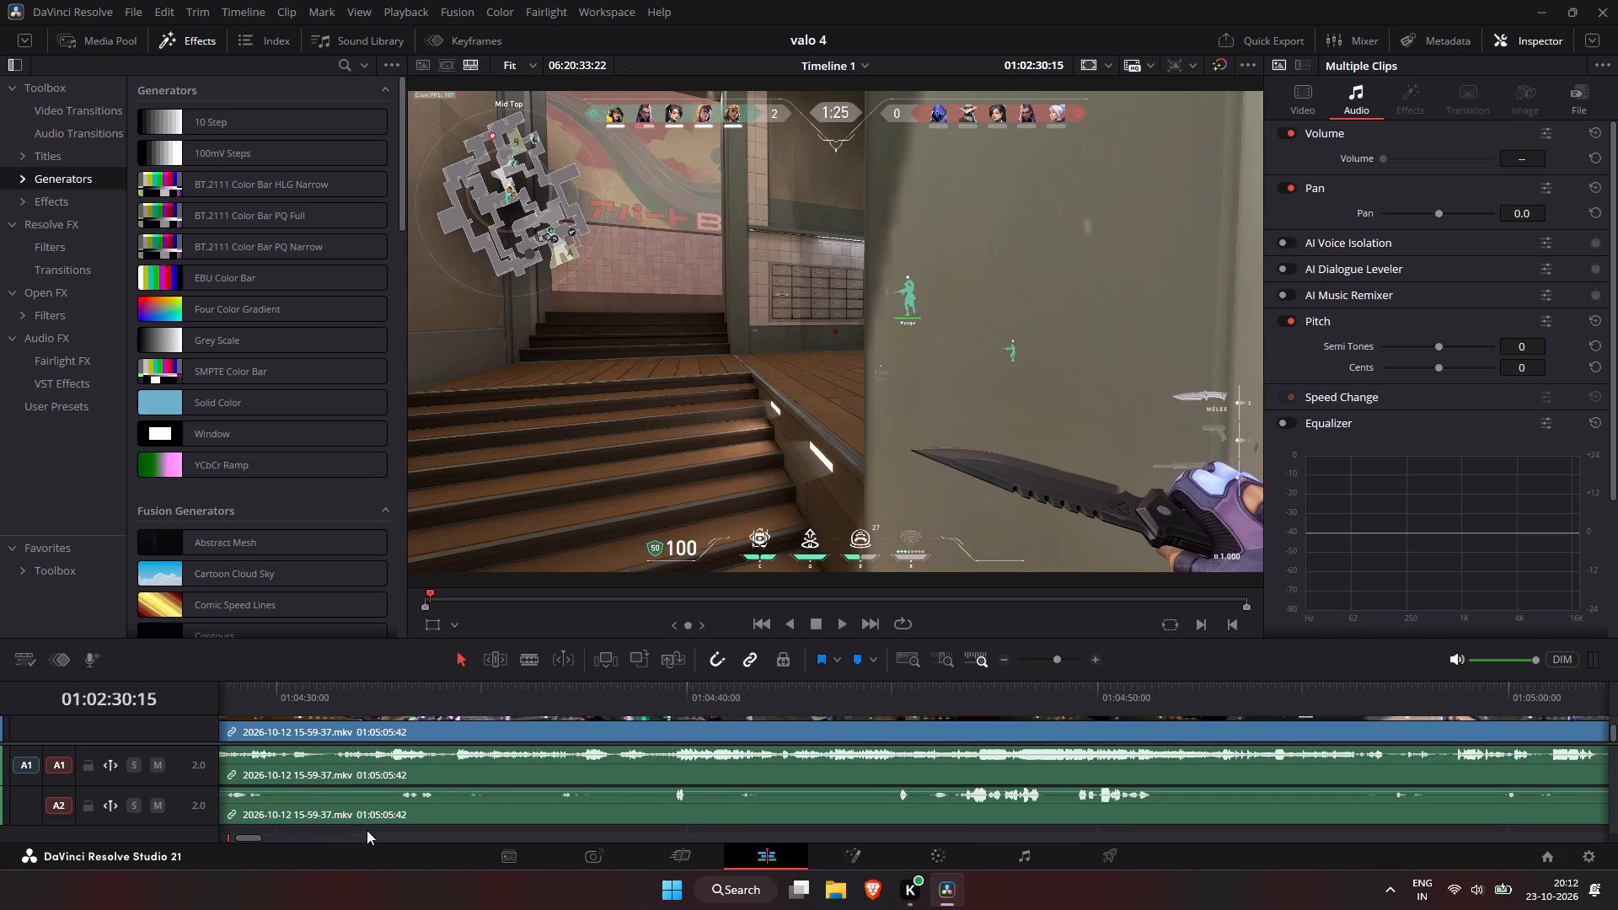
drag(367, 830, 206, 715)
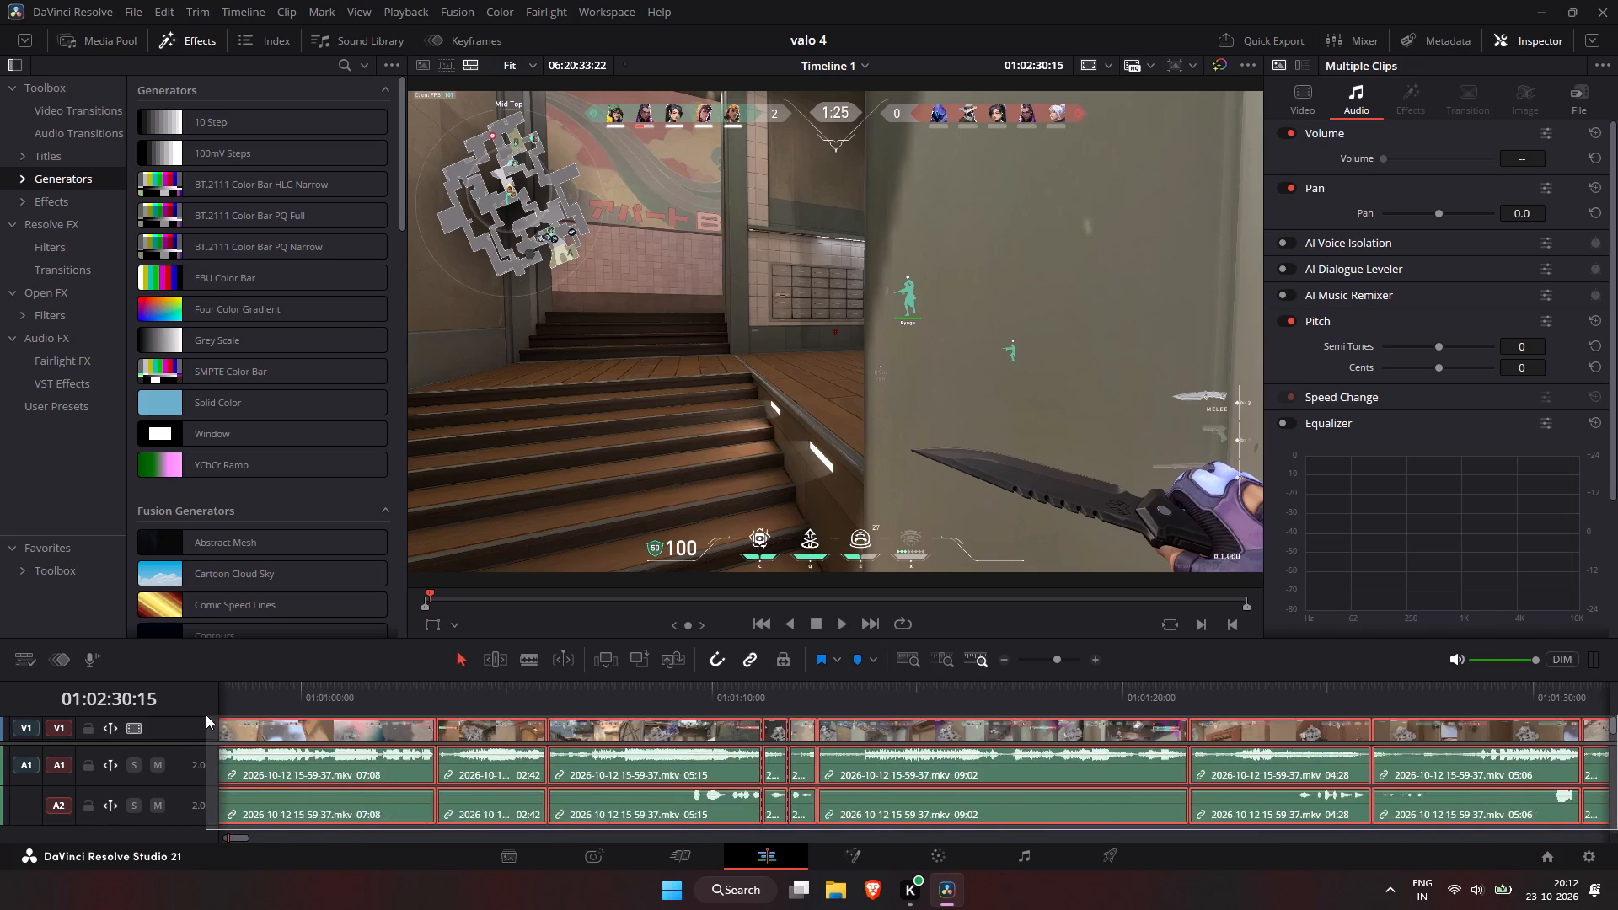
drag(206, 715, 213, 711)
key(Tab)
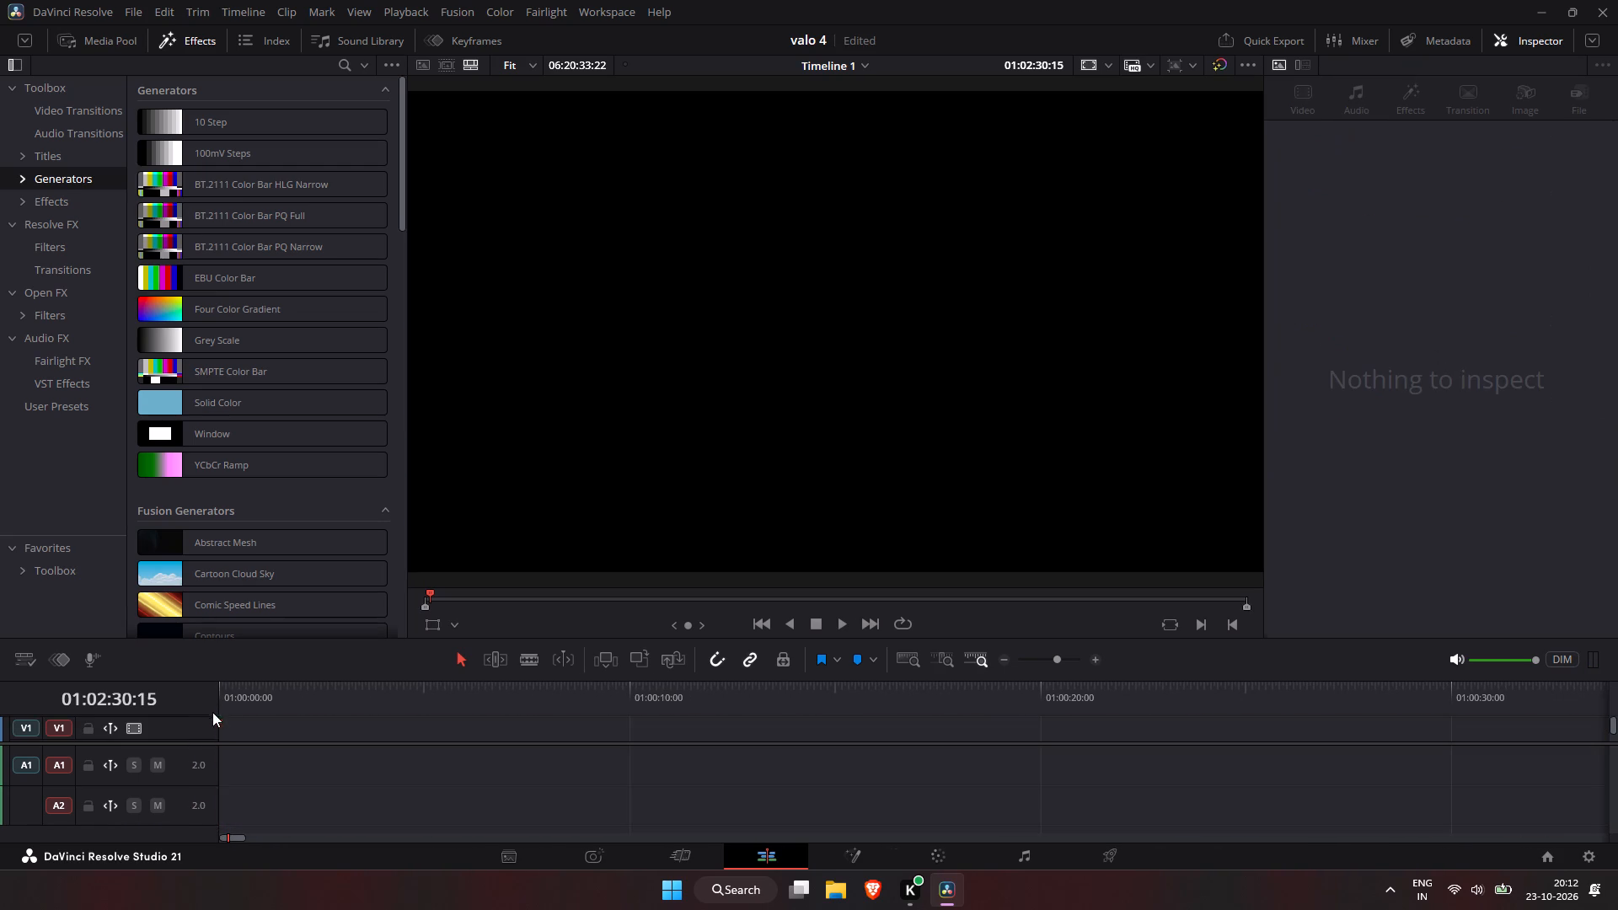
click(272, 736)
key(Tab)
key(space)
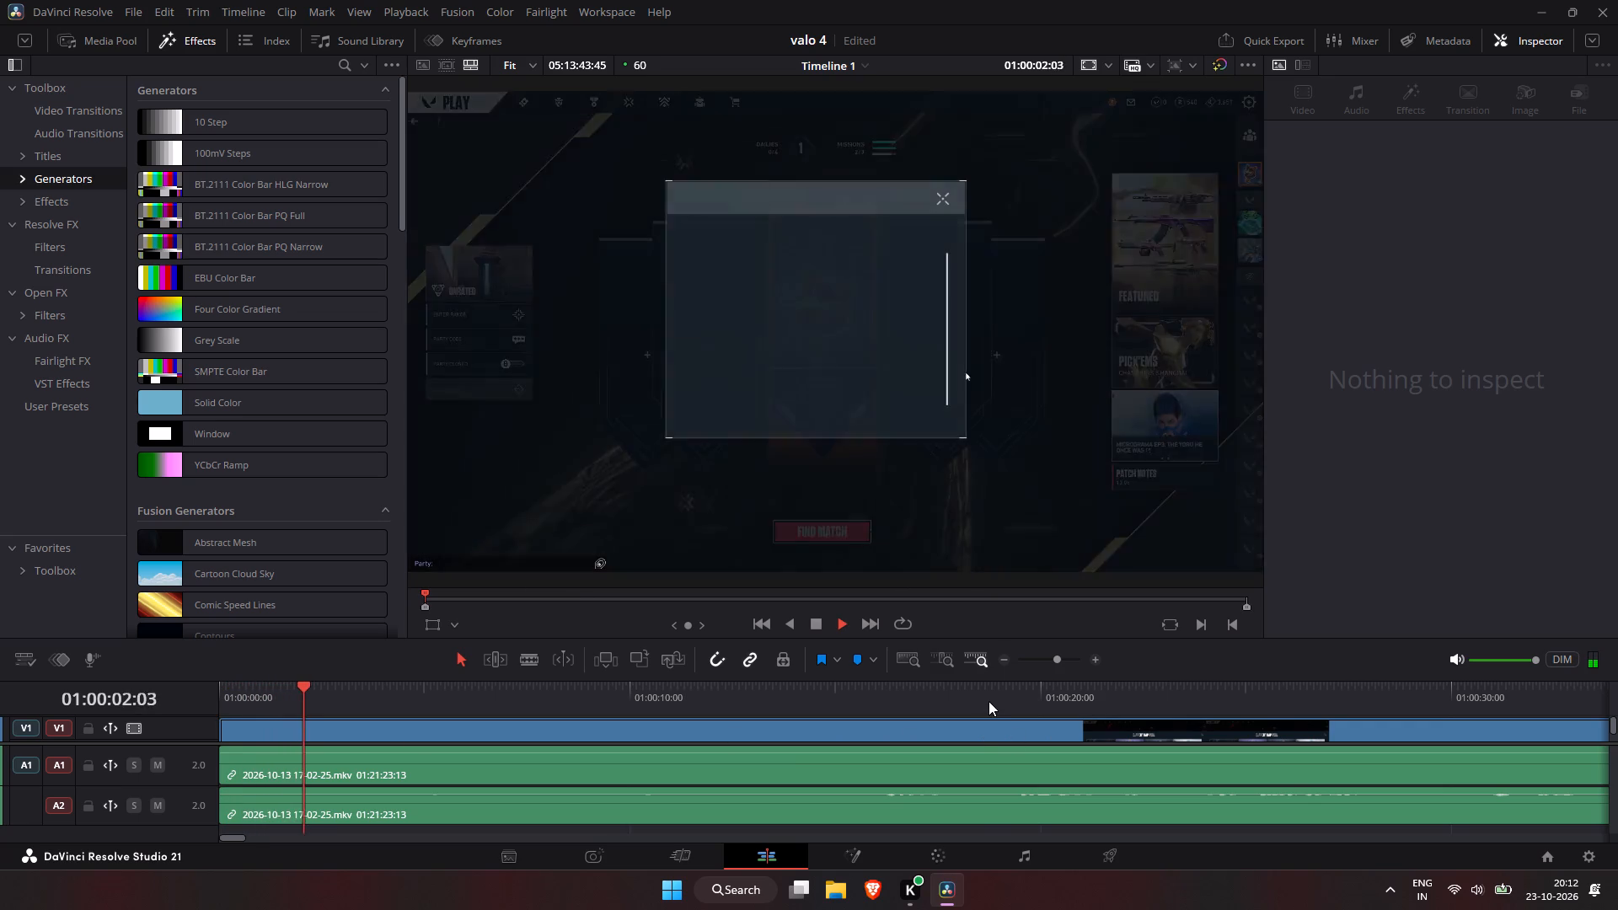
click(983, 697)
key(space)
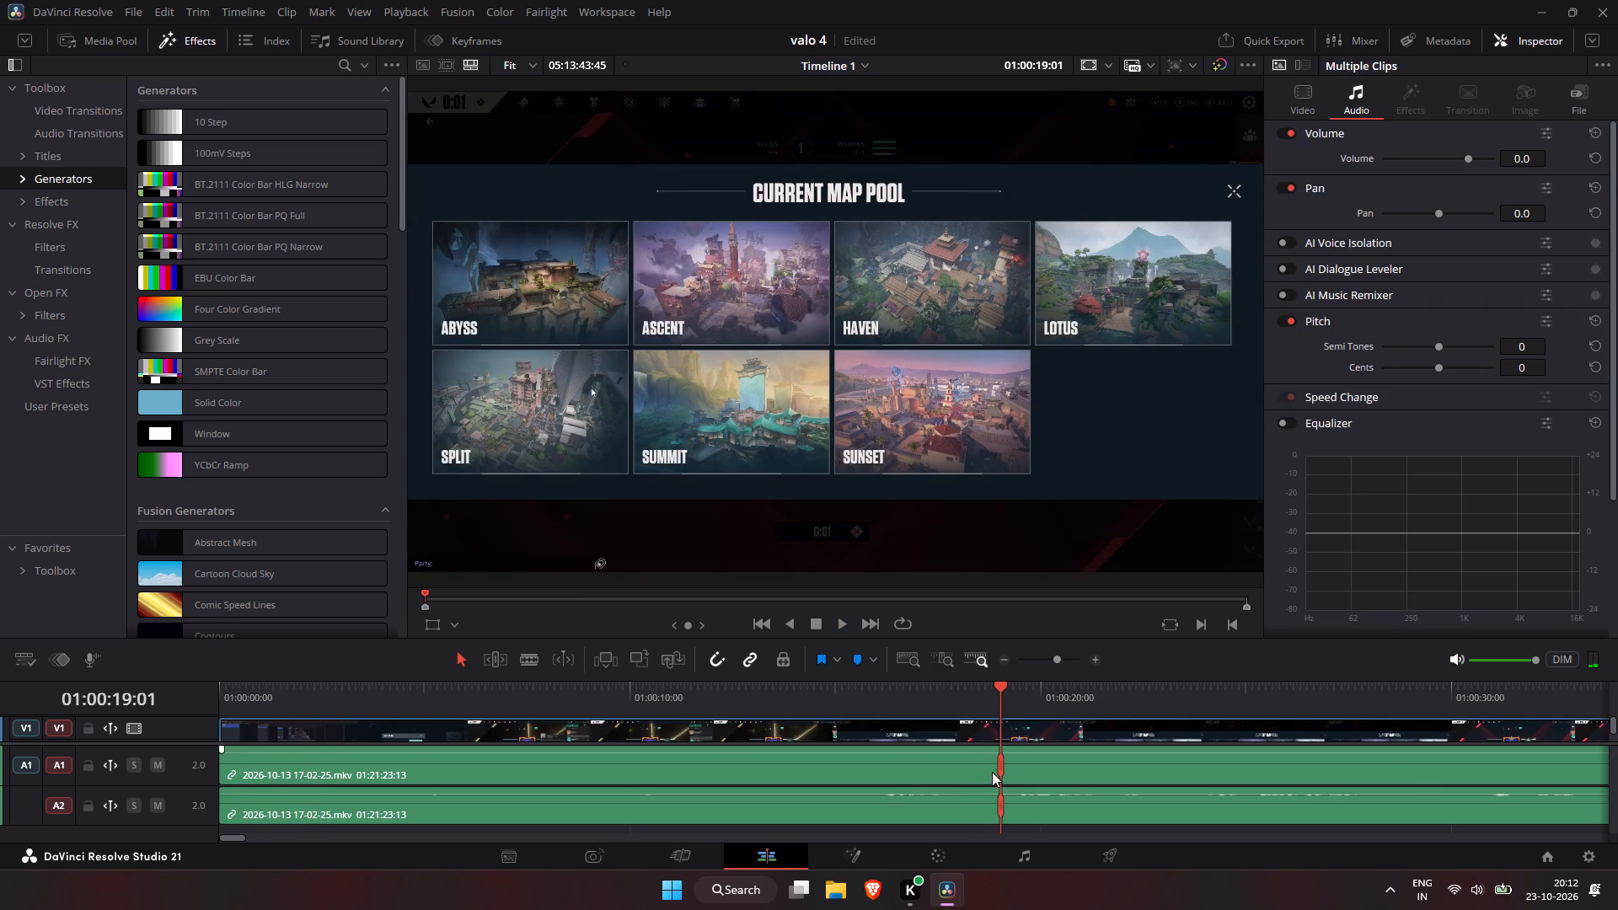
click(244, 760)
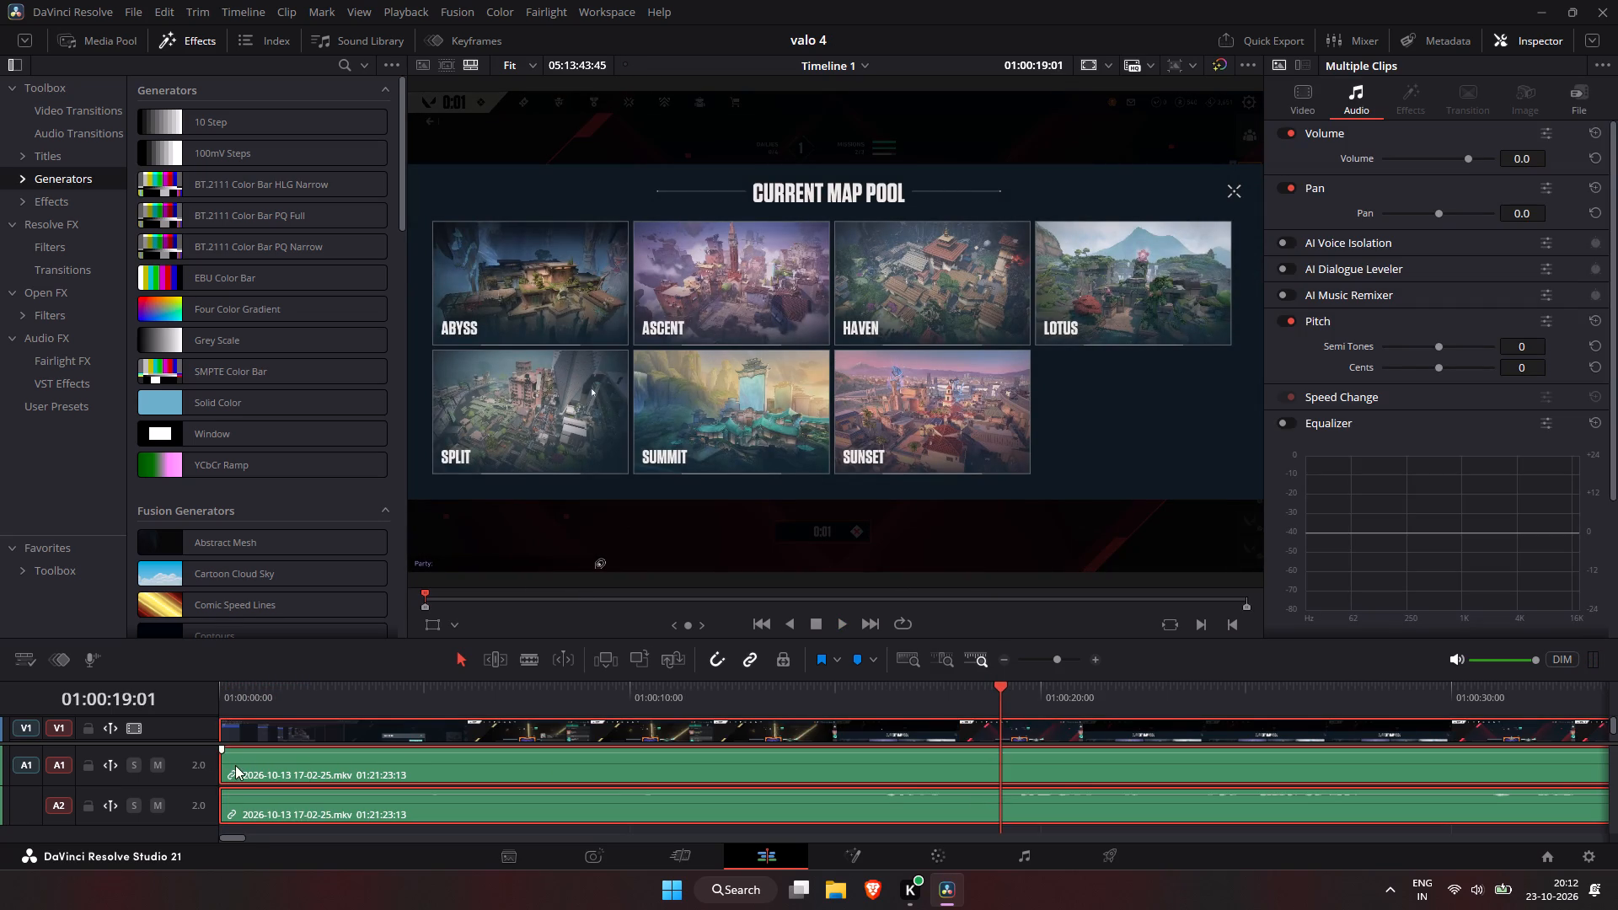
click(772, 669)
click(764, 693)
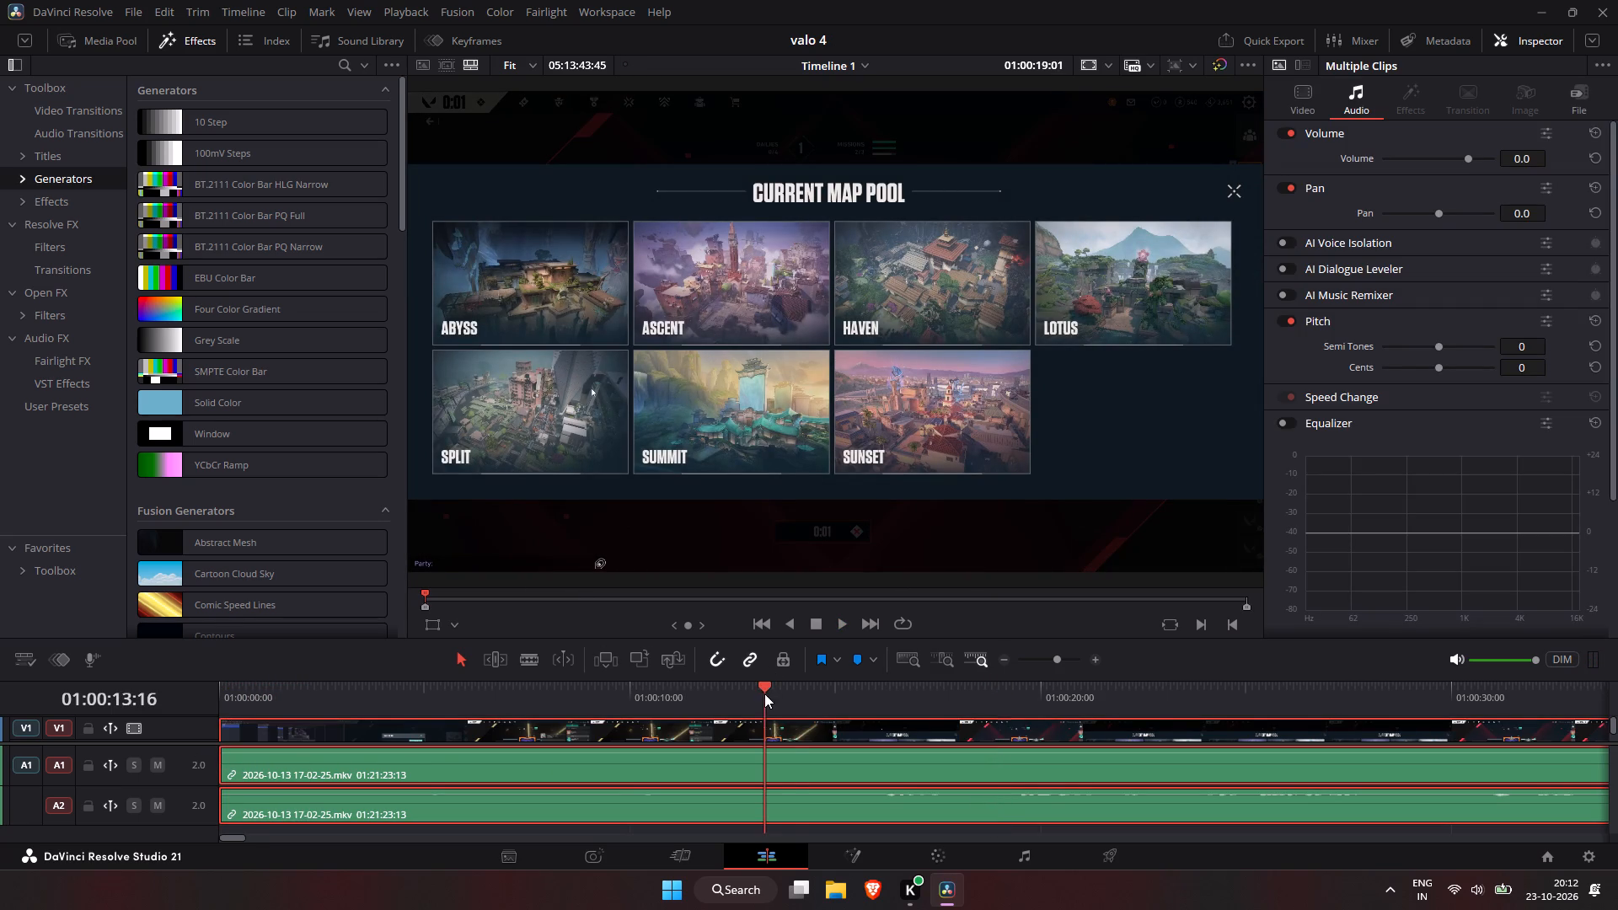
click(796, 703)
click(177, 805)
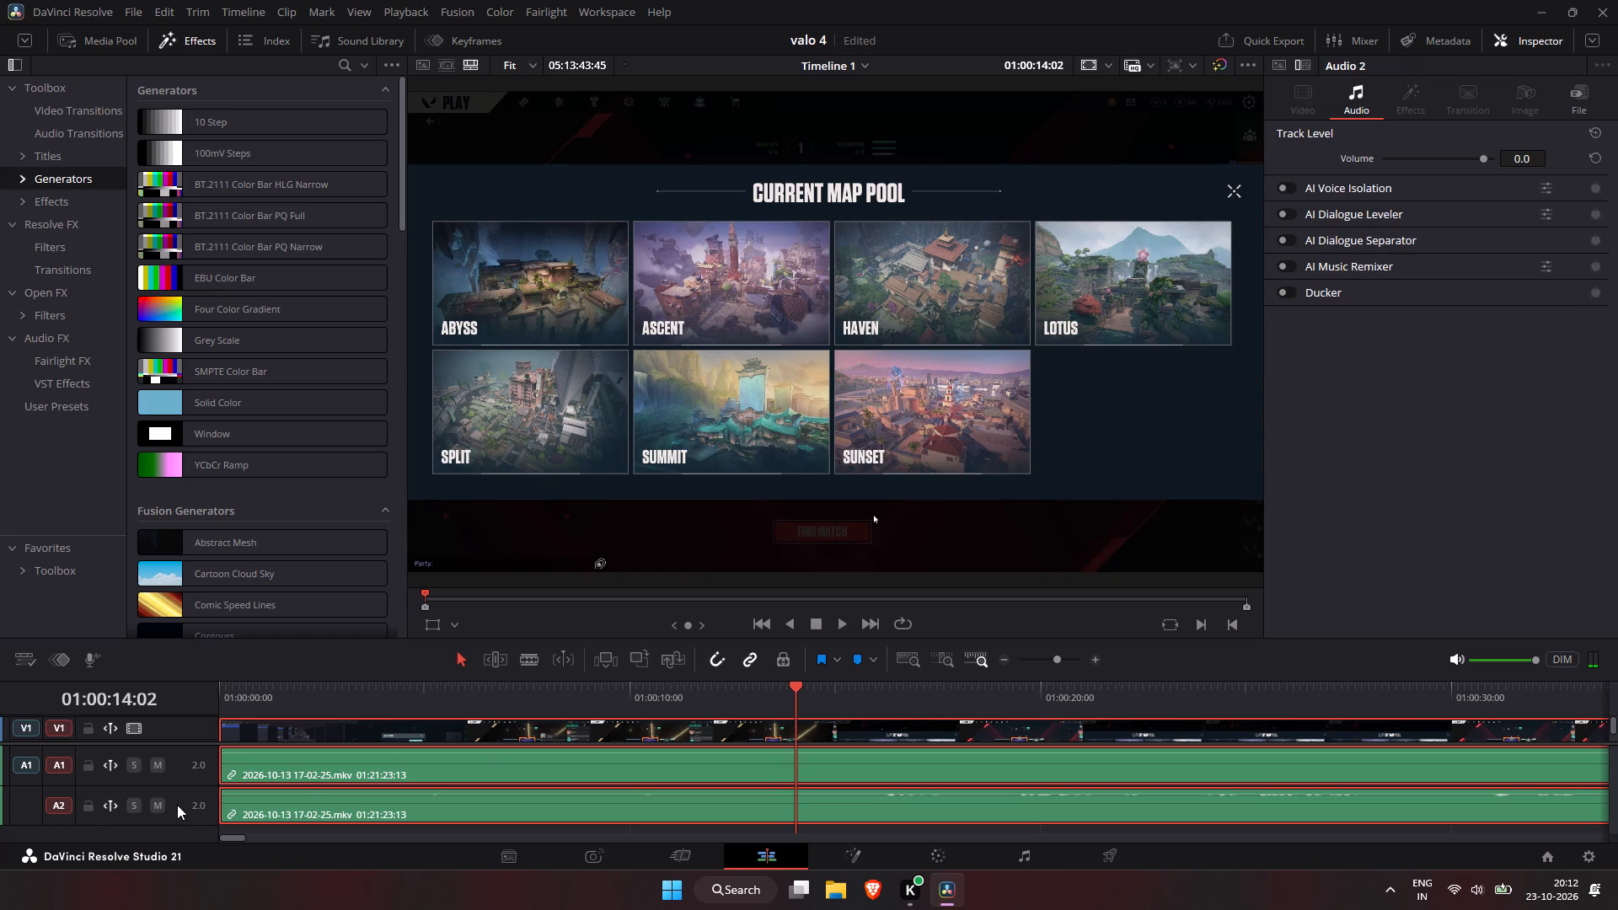
click(190, 765)
click(170, 810)
click(1073, 795)
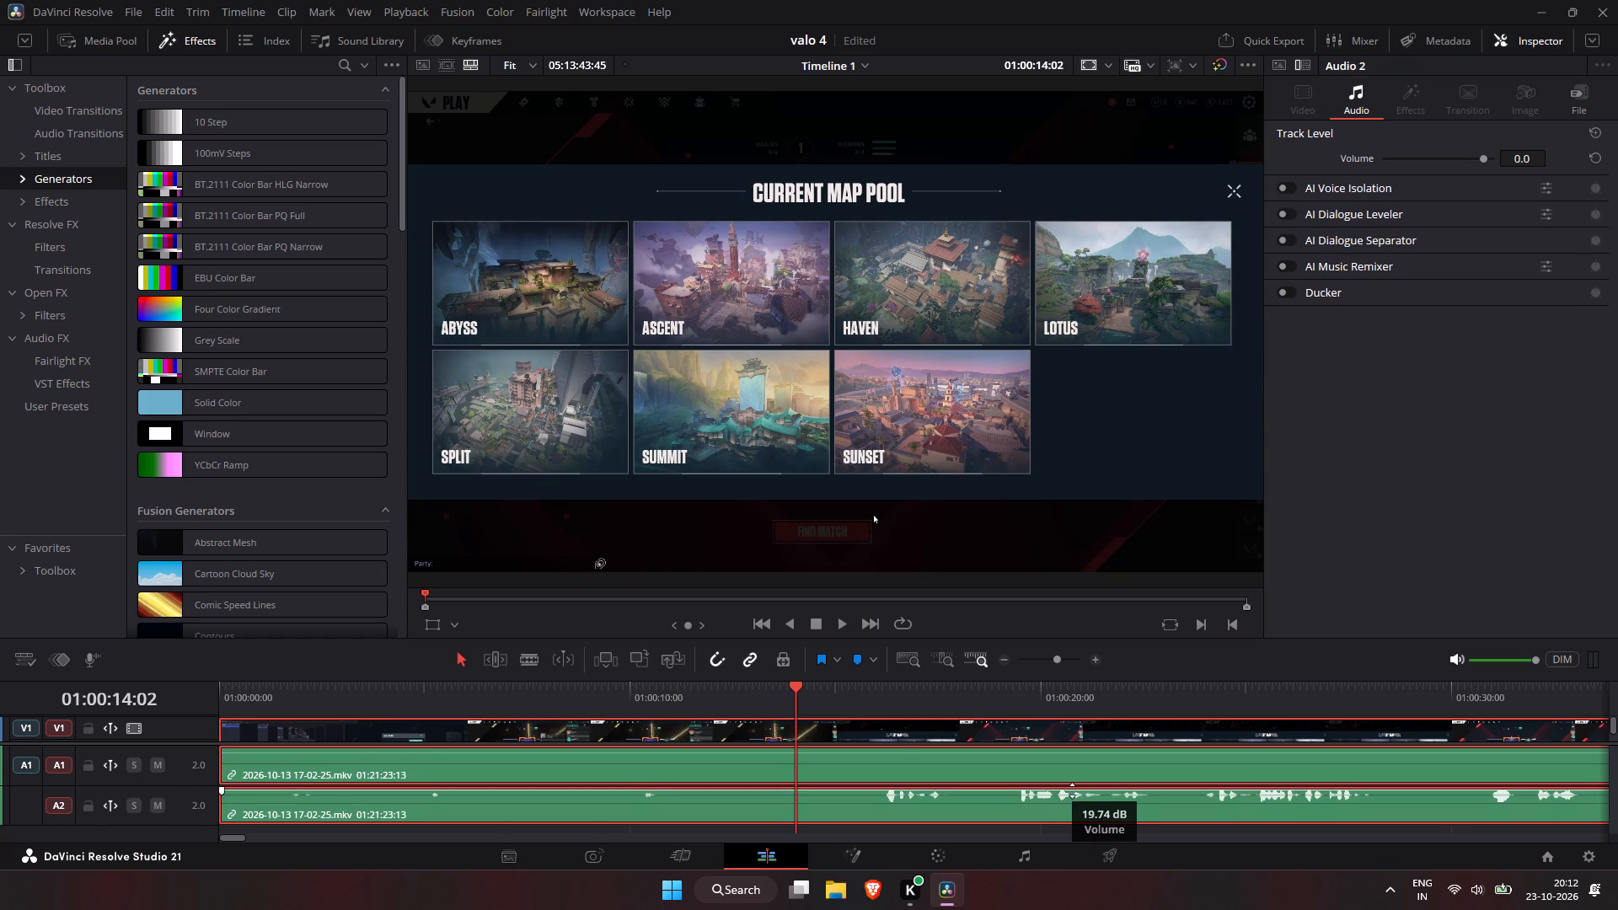
click(857, 702)
key(space)
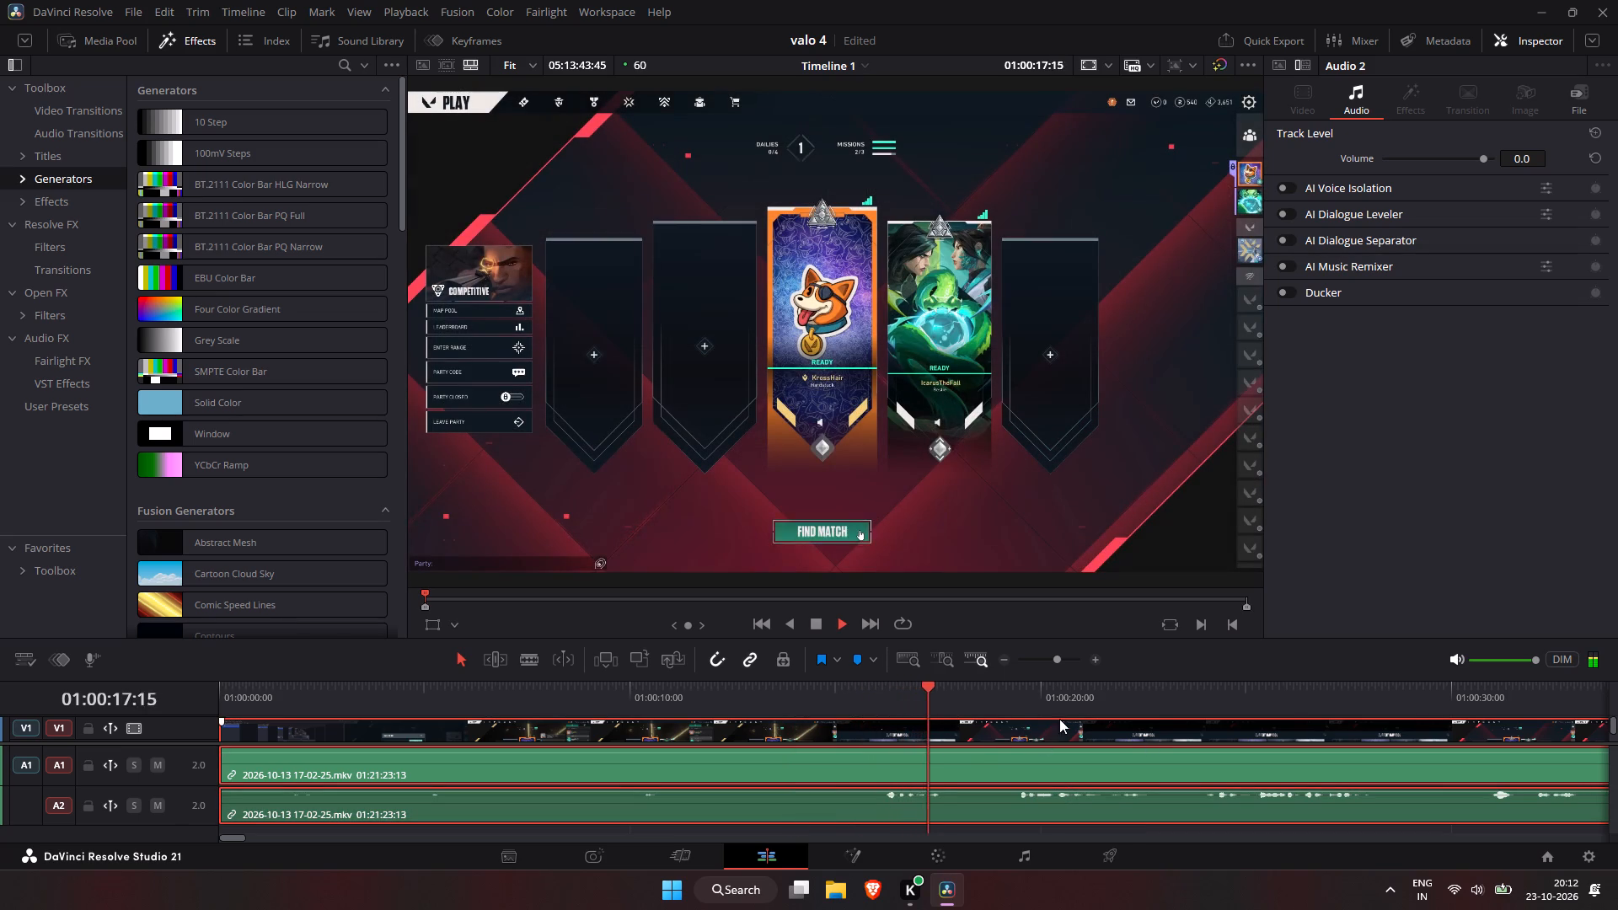
click(1024, 697)
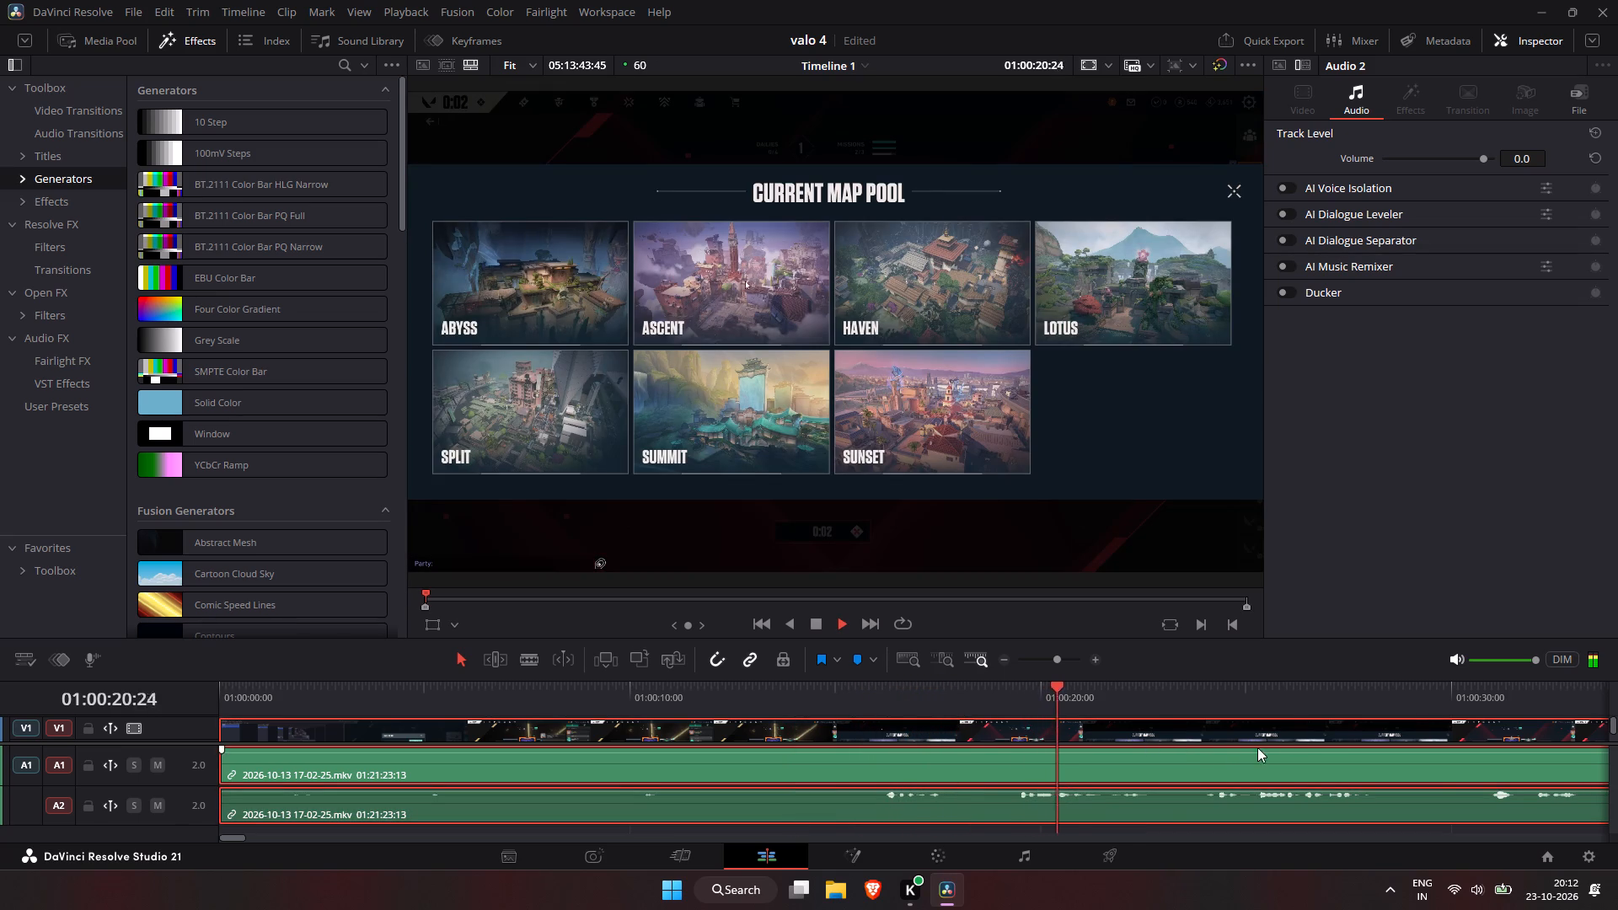
click(1268, 695)
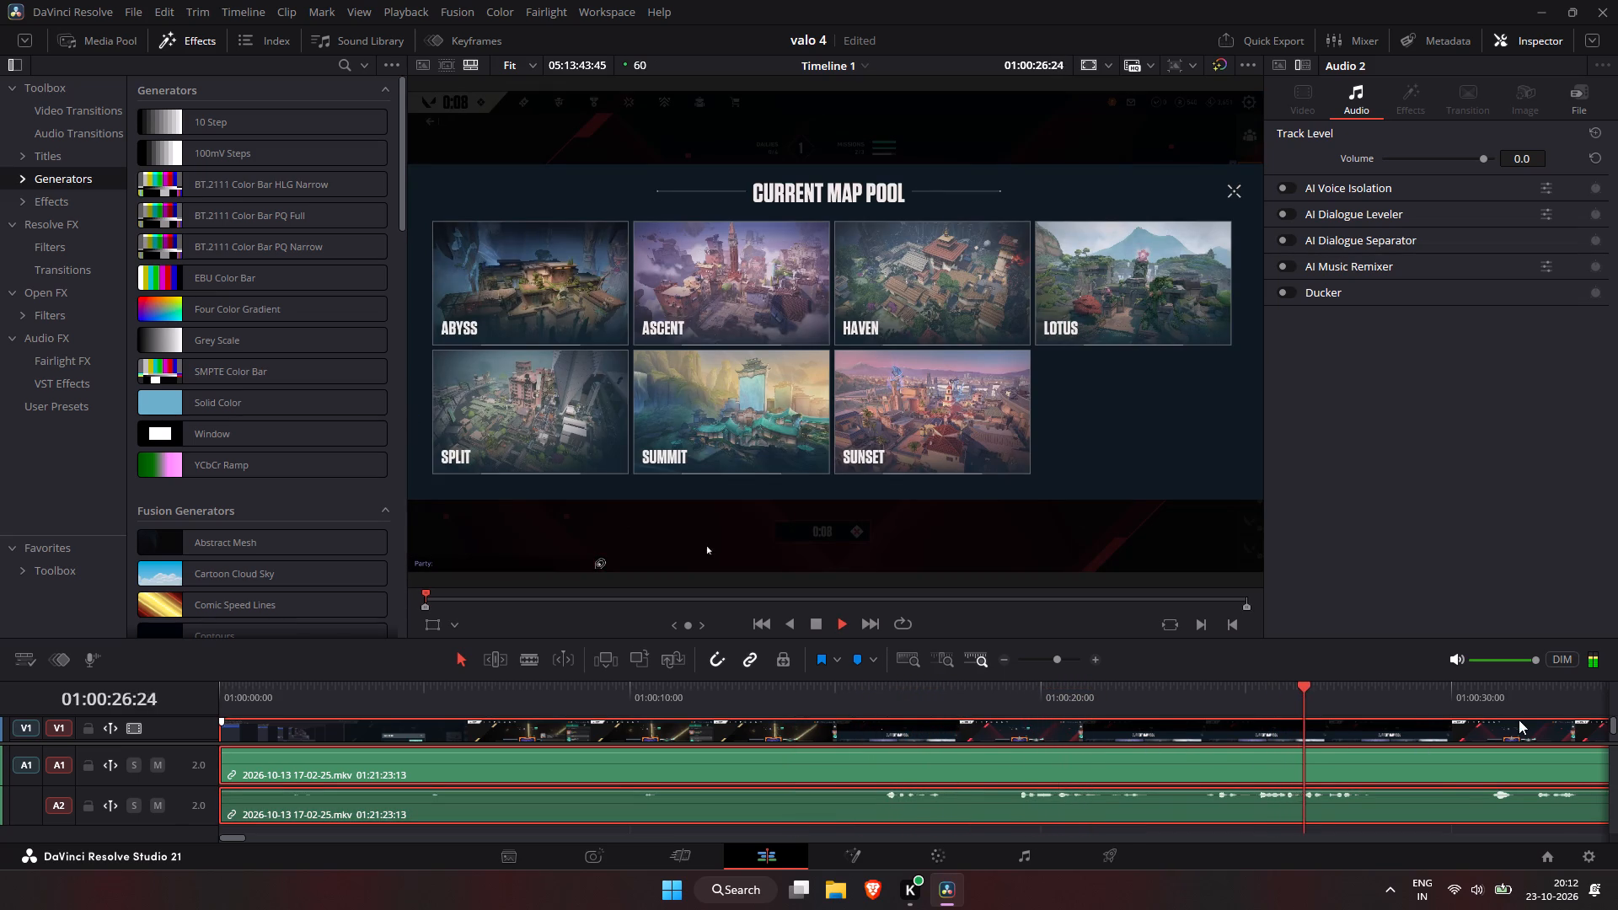
drag(1515, 689, 1603, 693)
click(1604, 691)
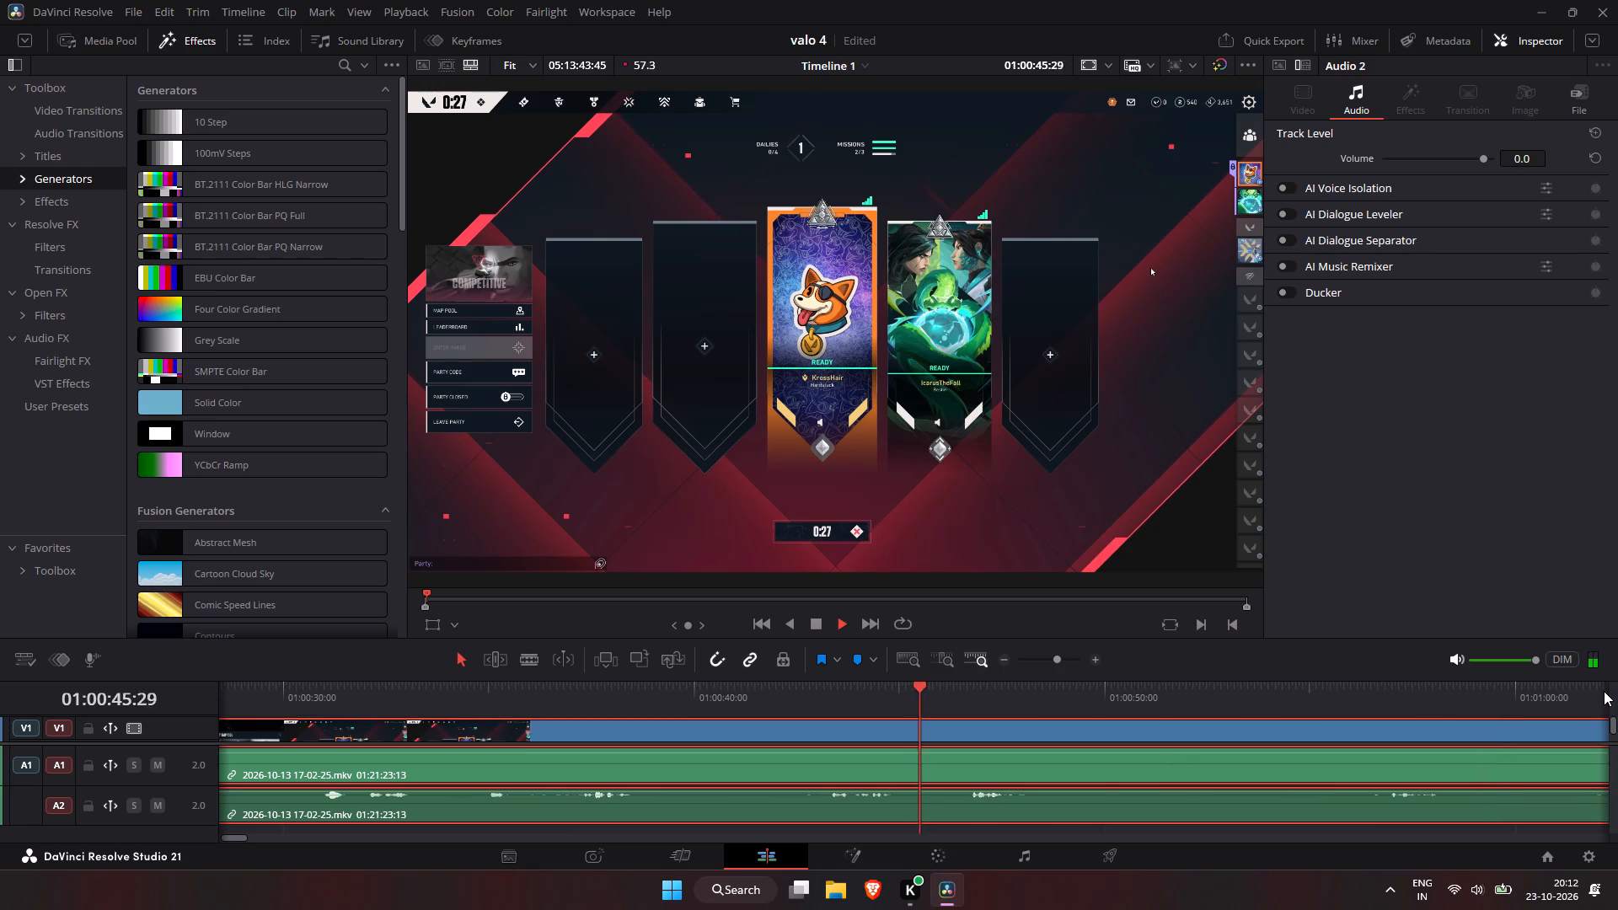
click(1604, 691)
click(1604, 691)
click(1604, 691)
click(1607, 692)
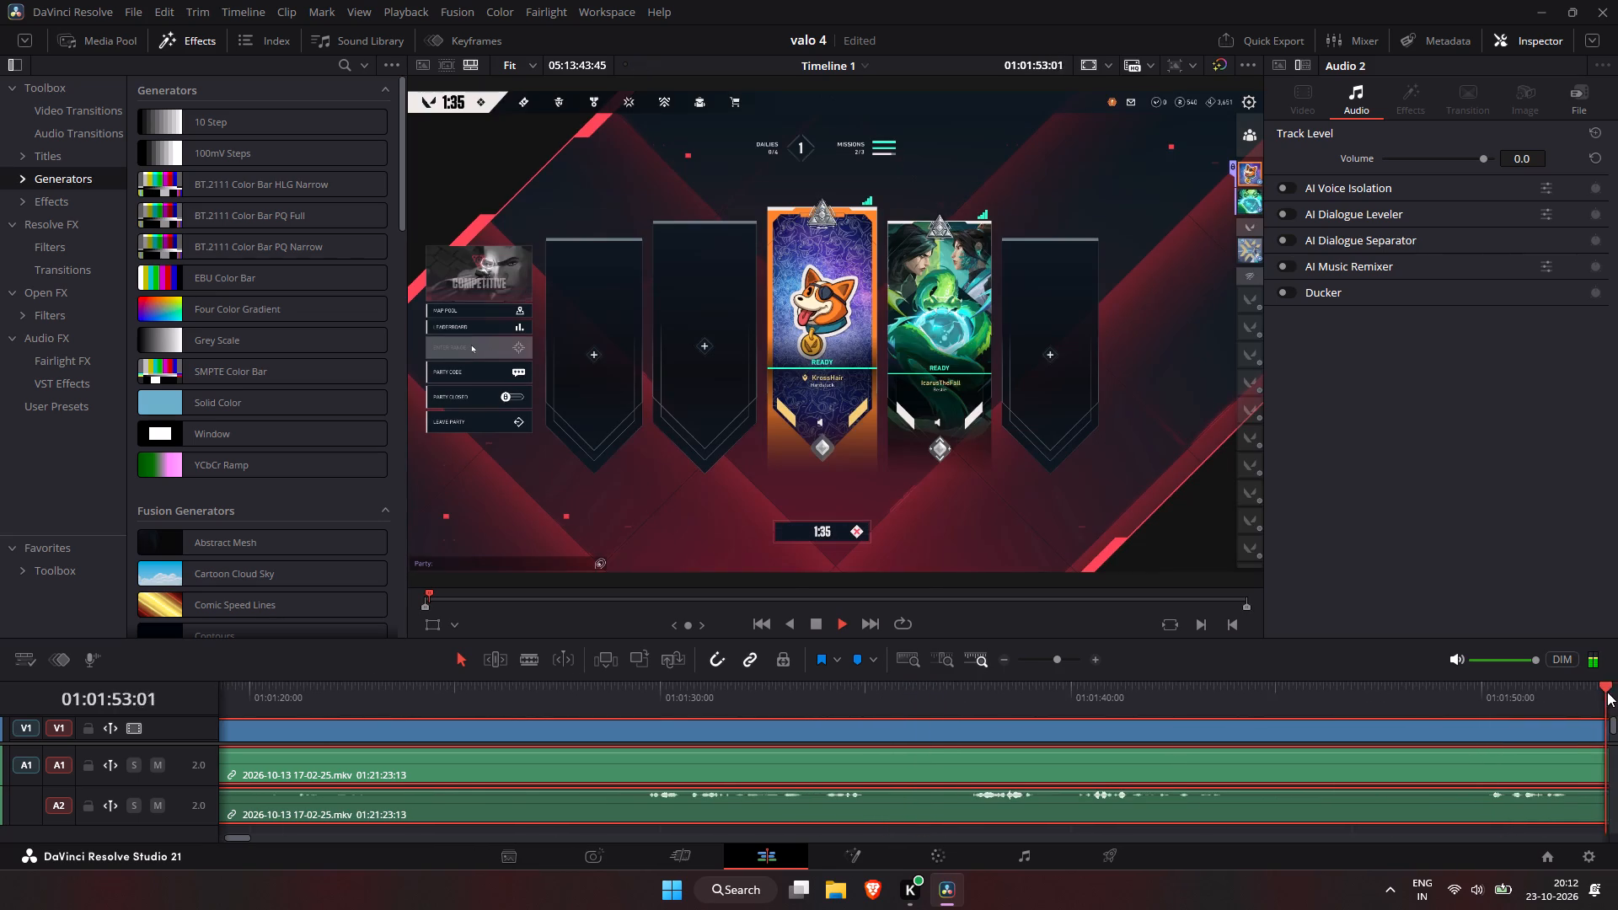
click(1607, 692)
click(1607, 692)
Scan the recording through agent selection and match loading into the first round's buy phase.
drag(1583, 687, 1617, 698)
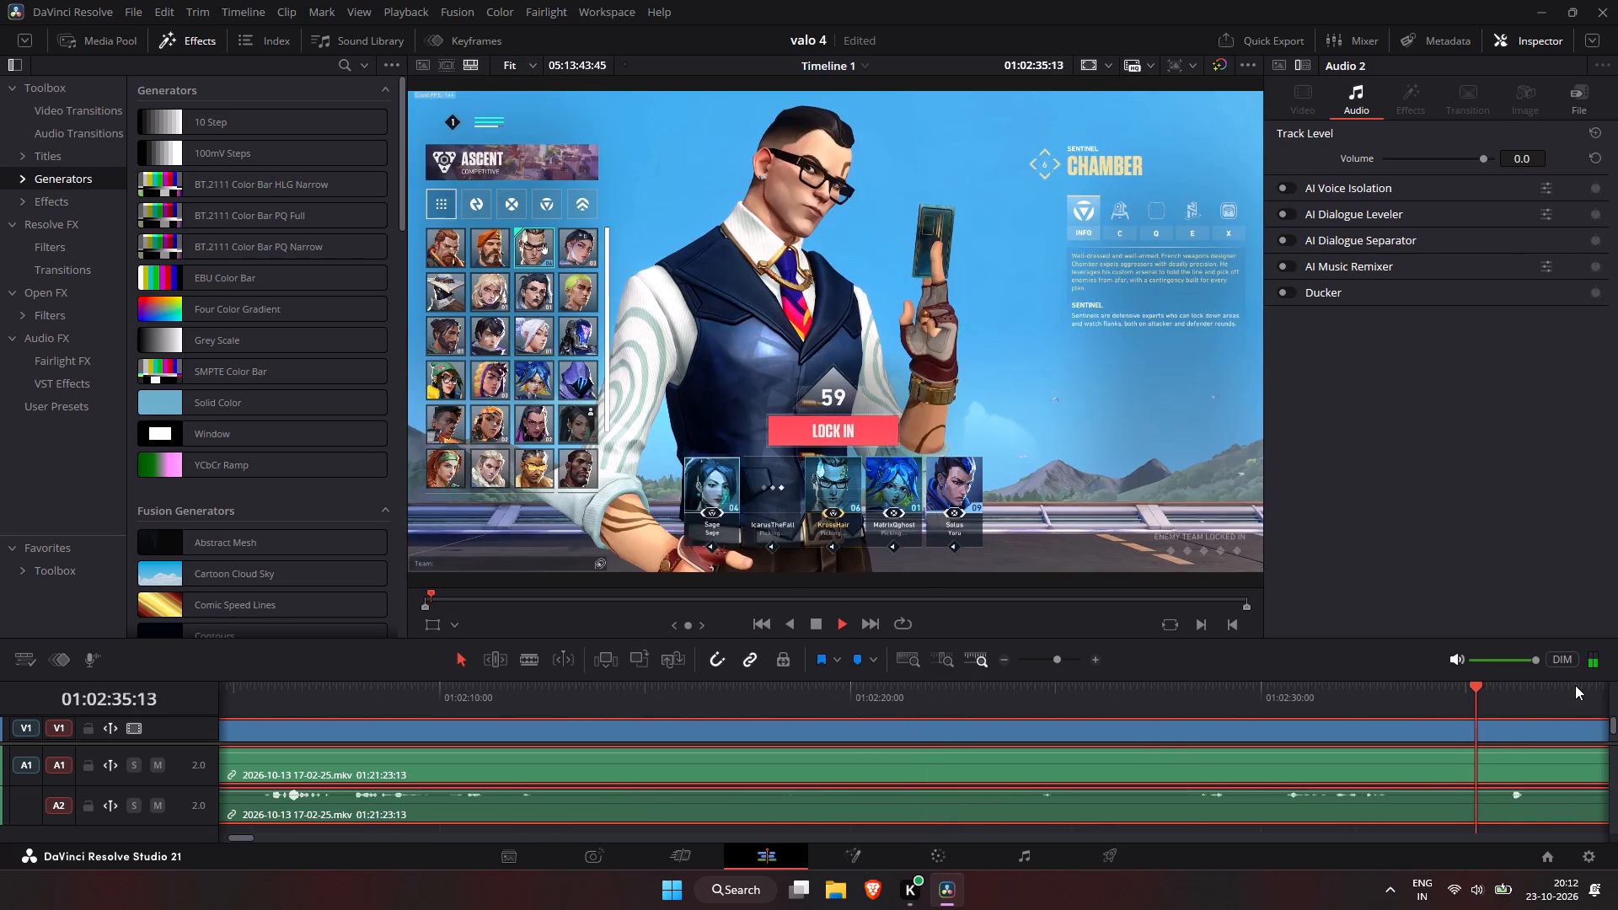
drag(1583, 685, 1617, 685)
drag(1578, 687, 1616, 688)
drag(1603, 689, 1617, 689)
drag(1609, 691, 1616, 692)
drag(1582, 692, 1605, 696)
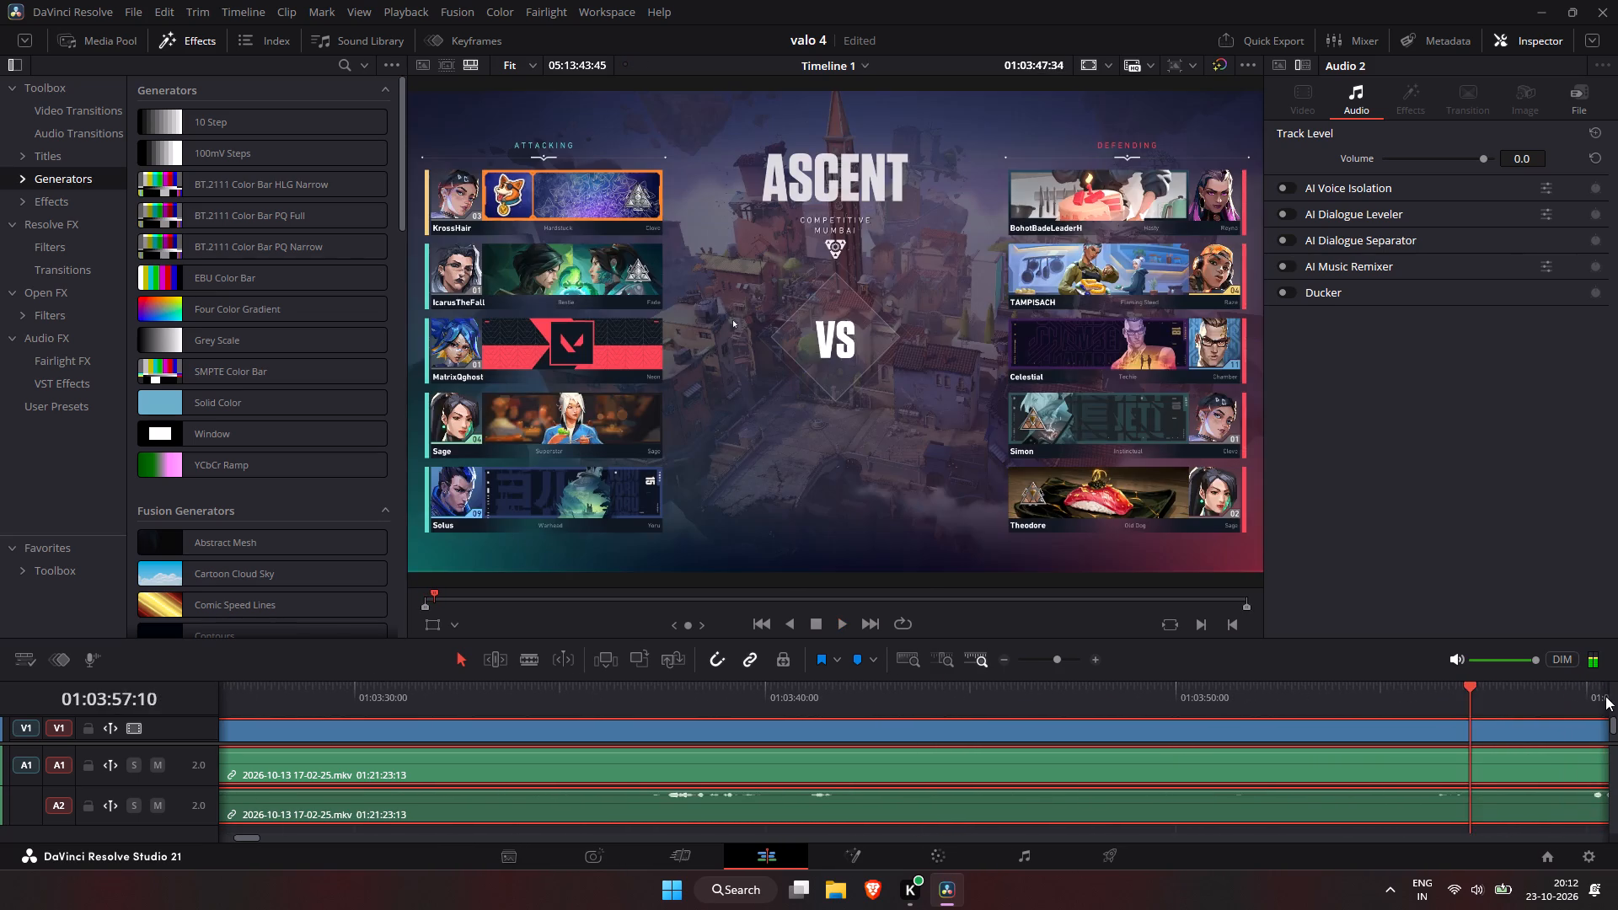
drag(1591, 699, 1617, 701)
double_click(1610, 701)
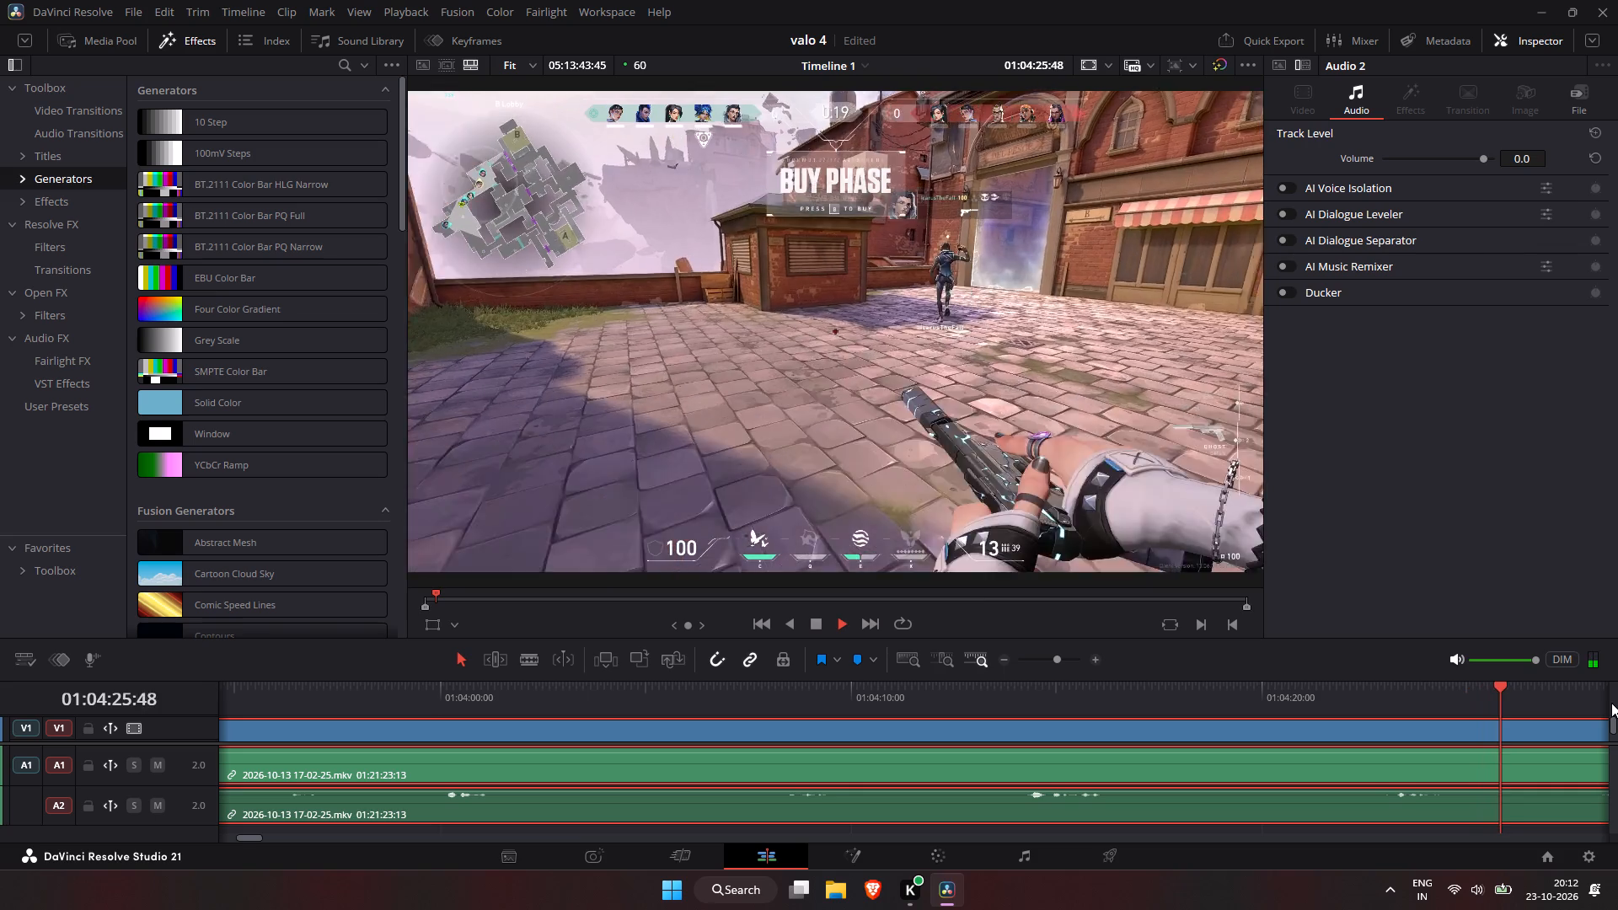
click(1586, 696)
click(1591, 699)
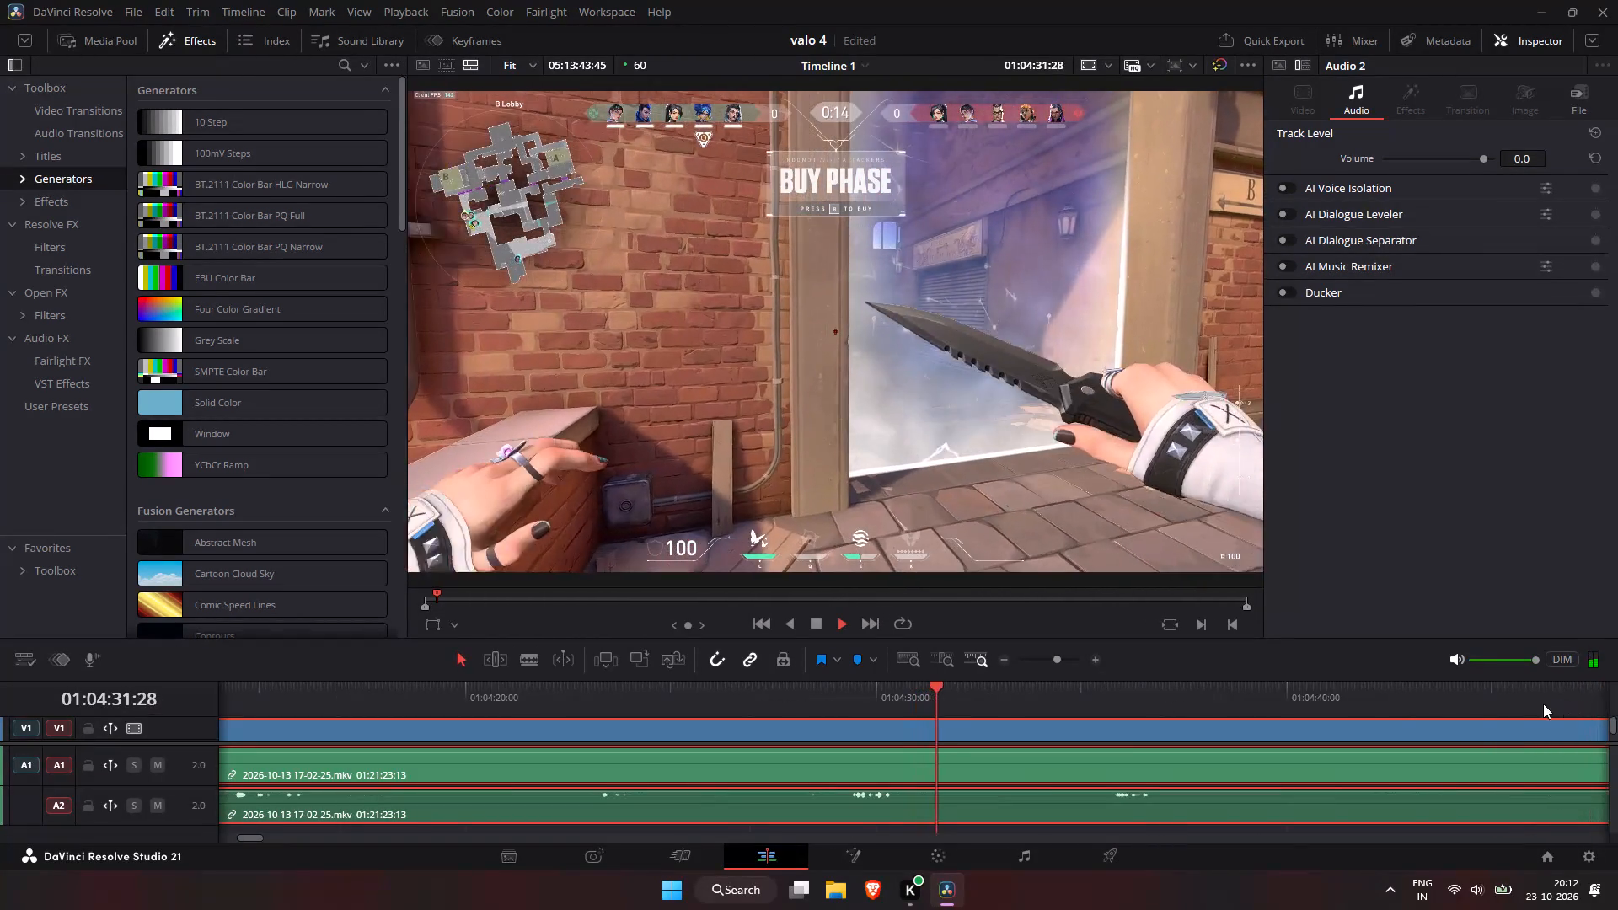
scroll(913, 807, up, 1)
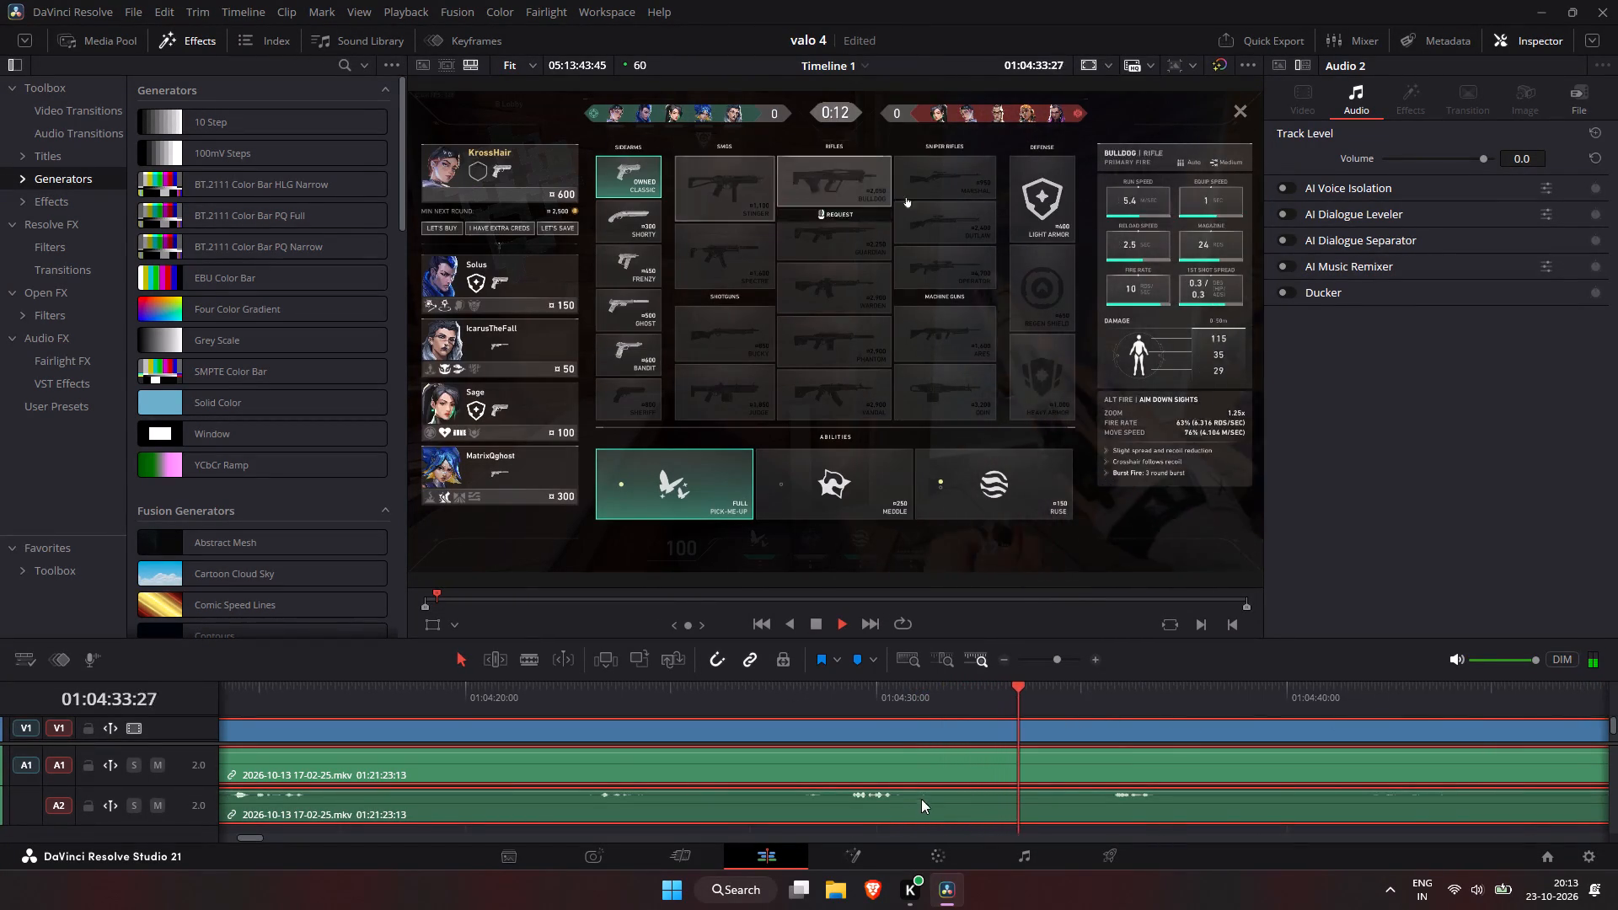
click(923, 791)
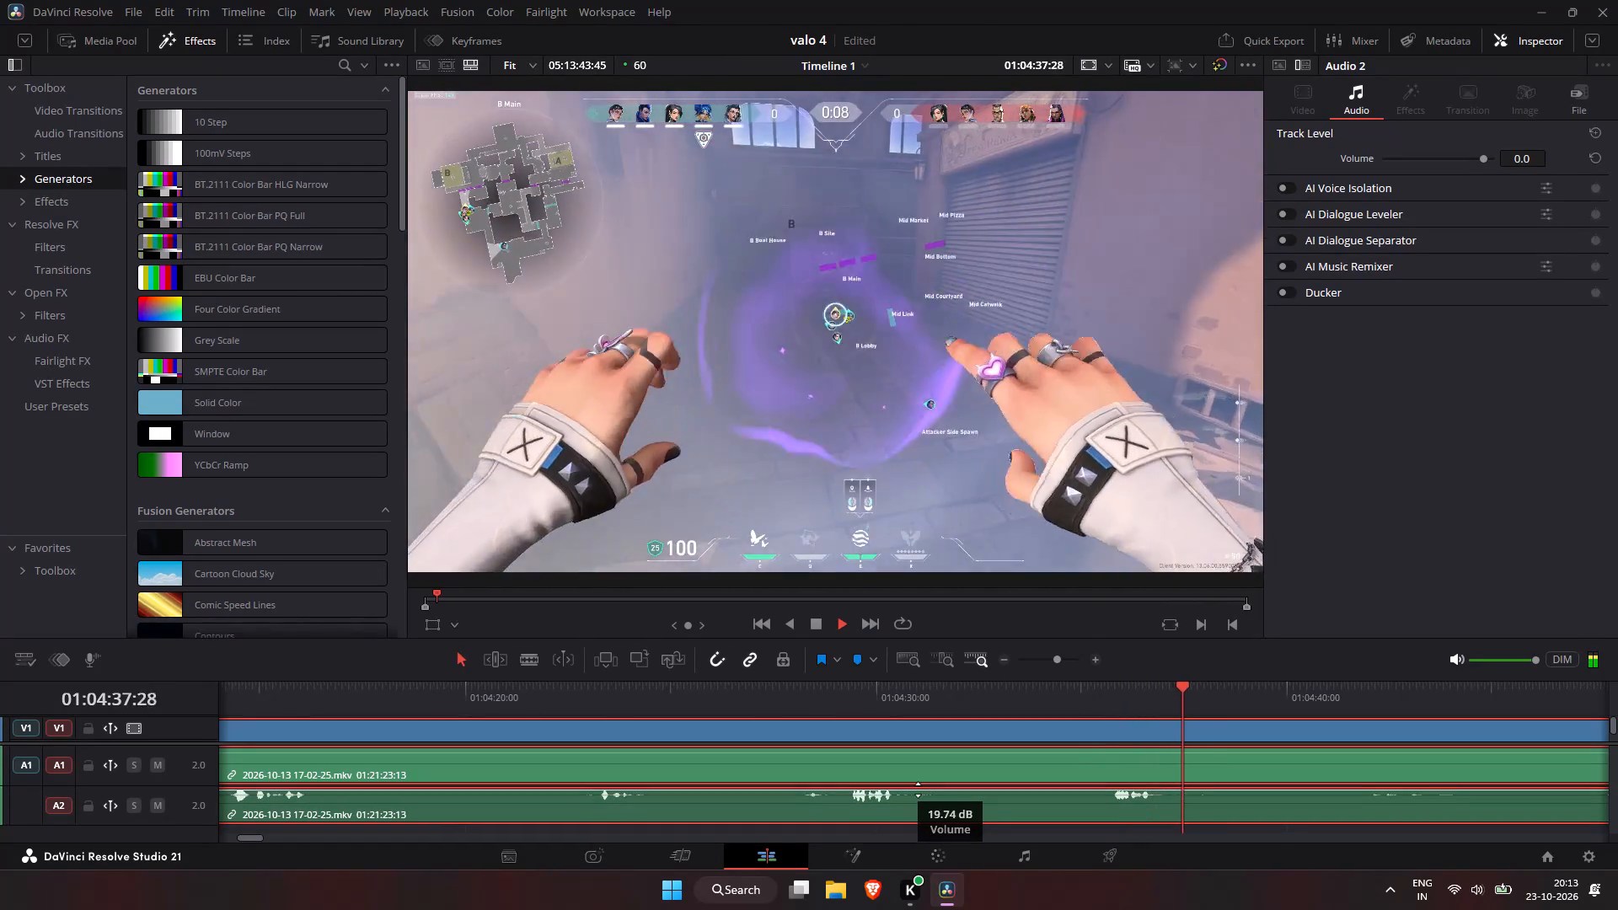
Review the first round and split the recording at 01:05:25:53, during the approach through B Main.
click(1367, 699)
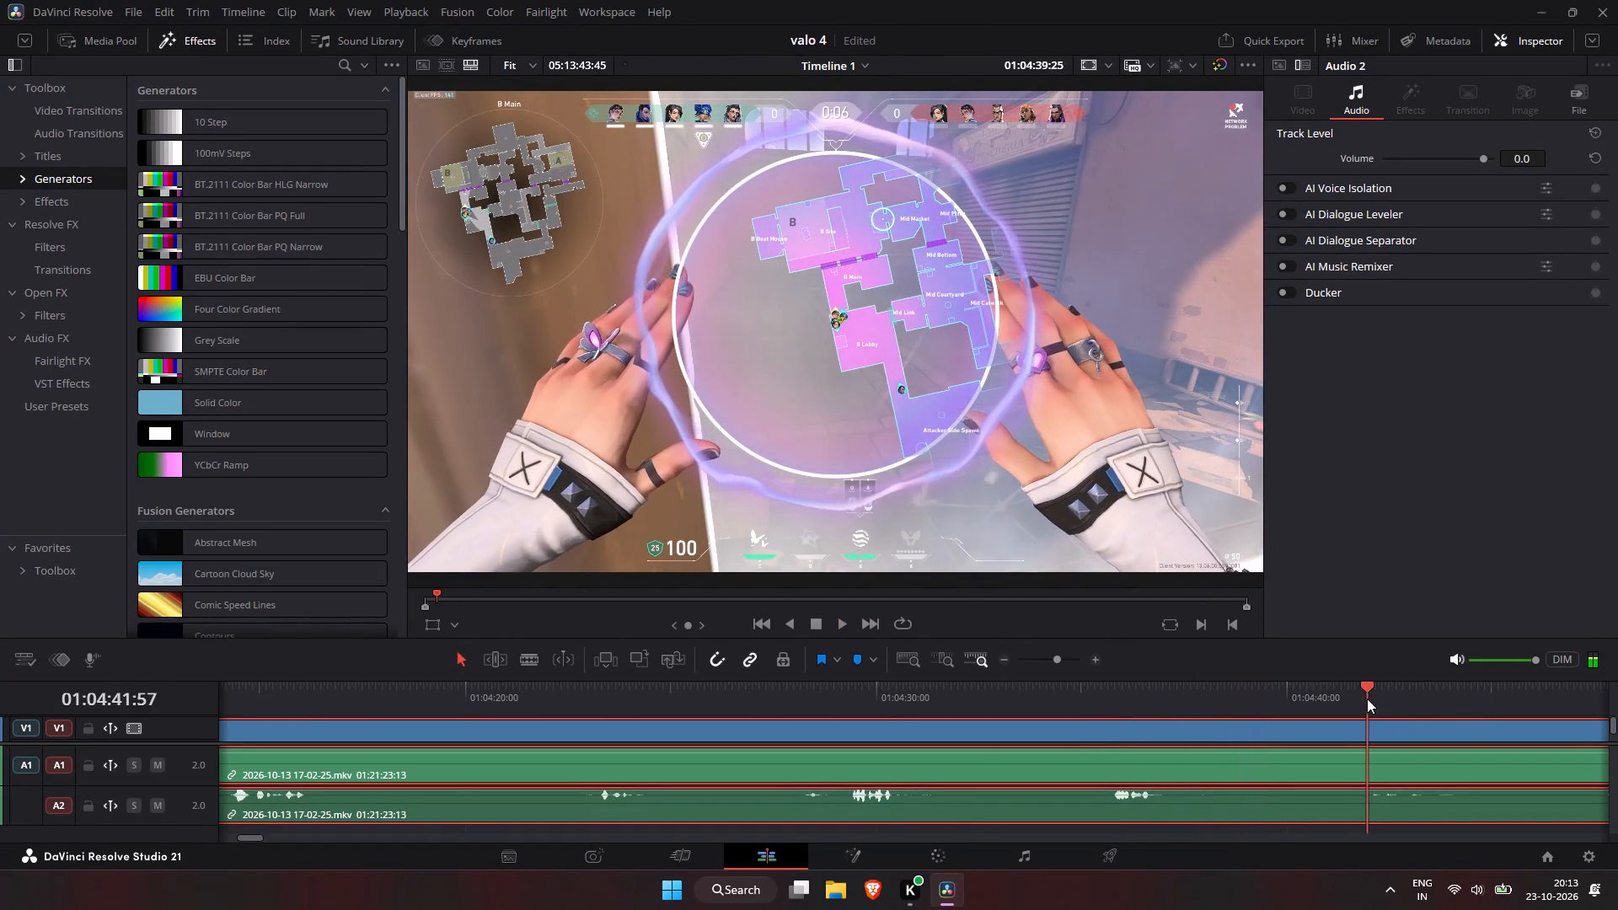
scroll(1373, 768, up, 1)
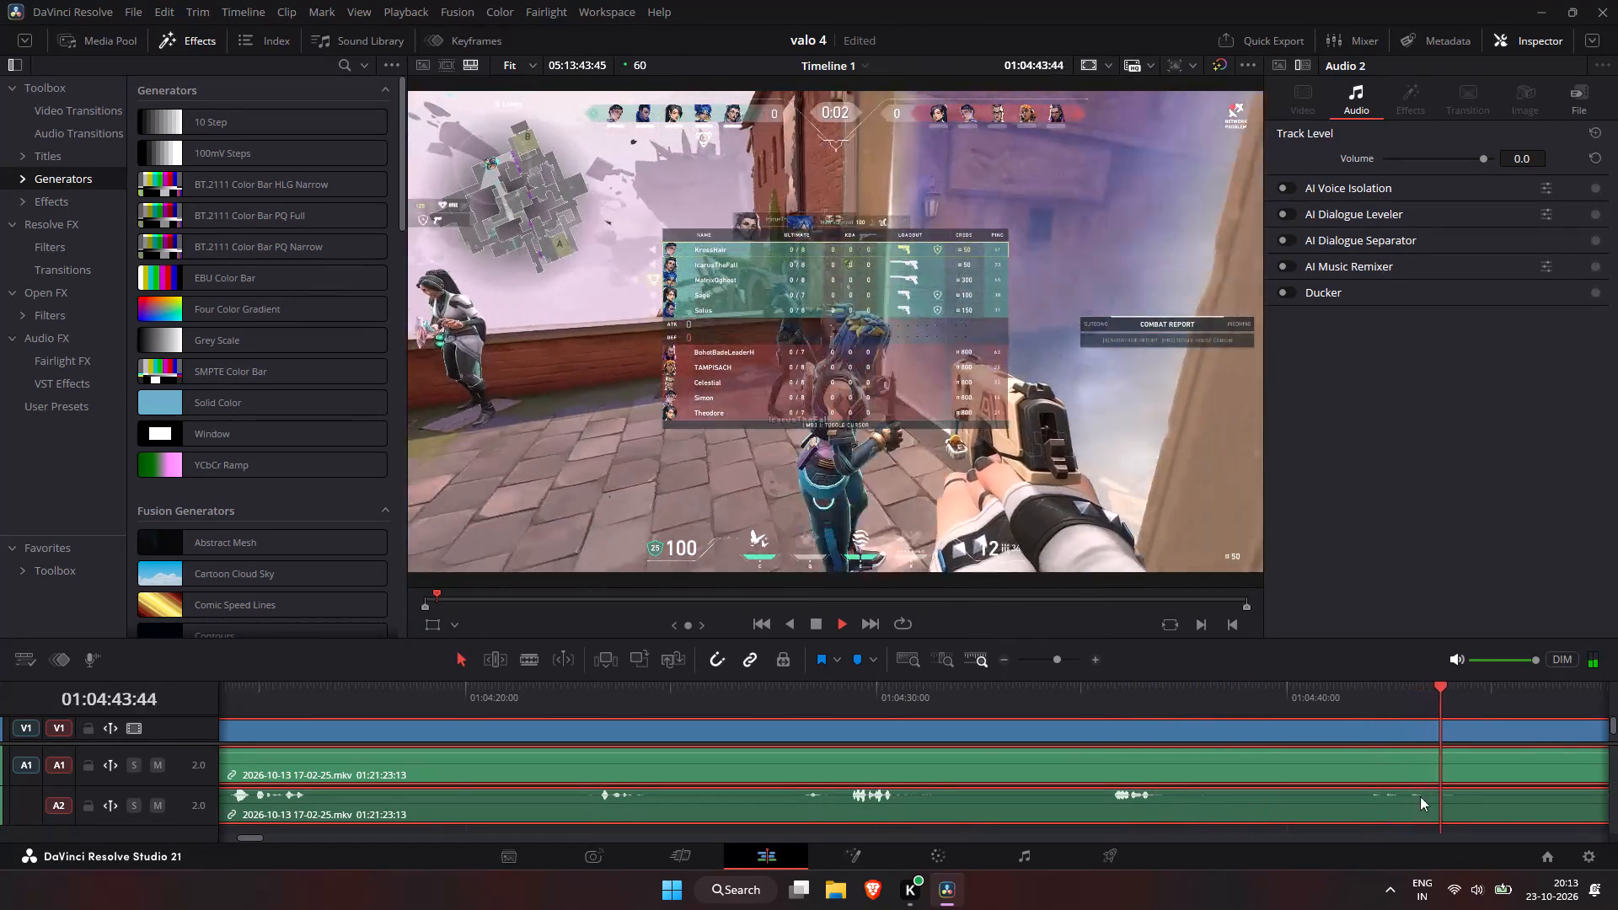
click(1597, 690)
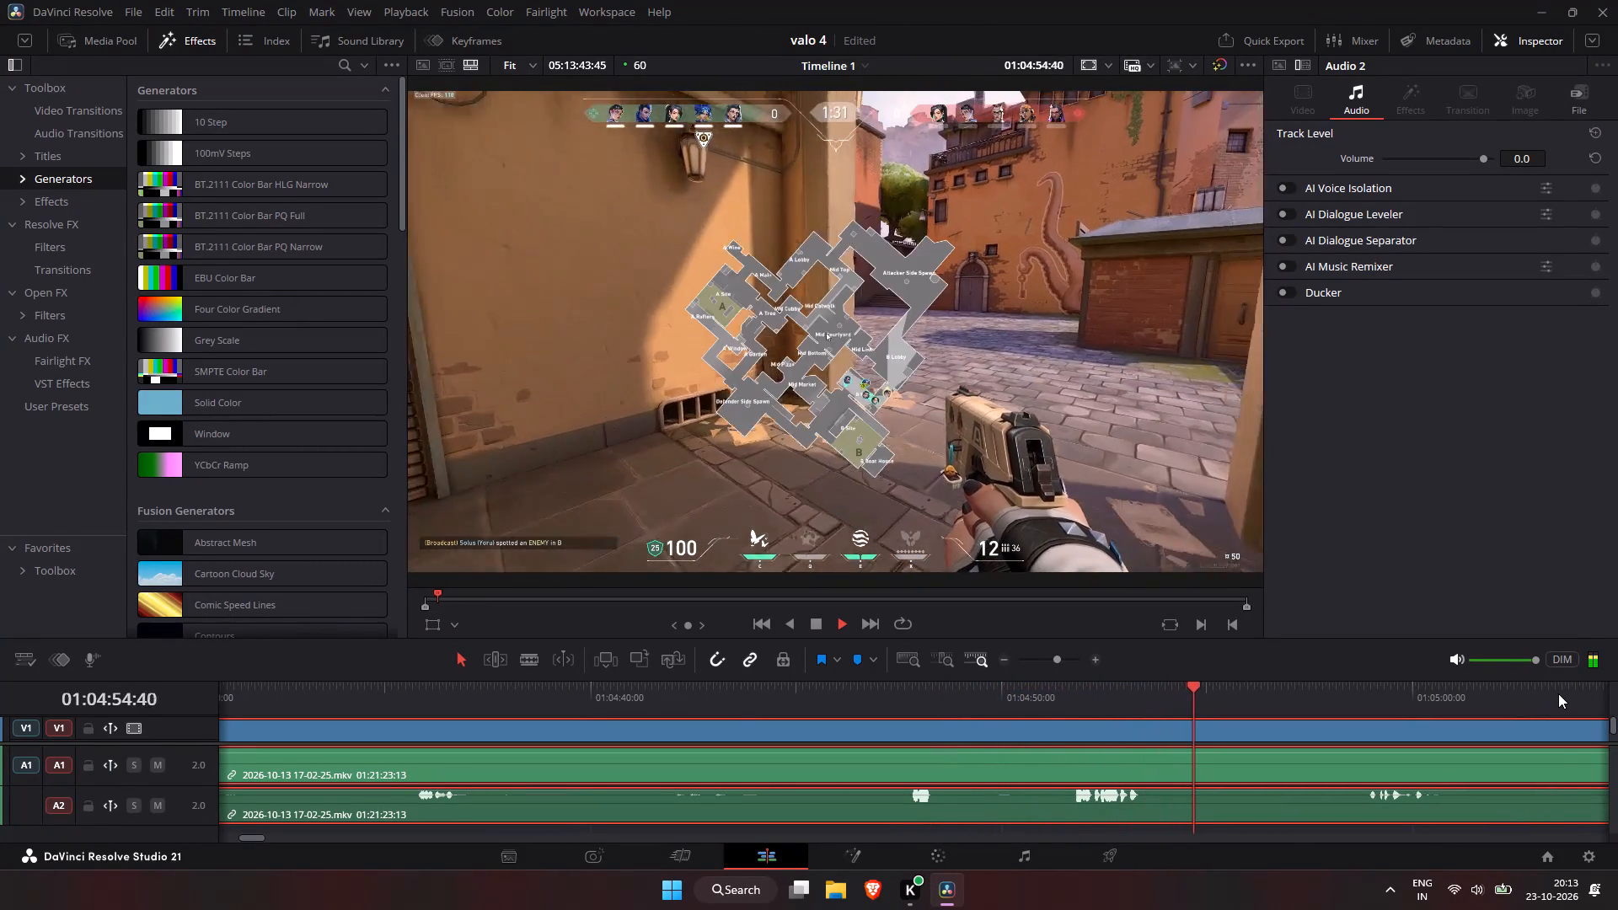
click(1558, 693)
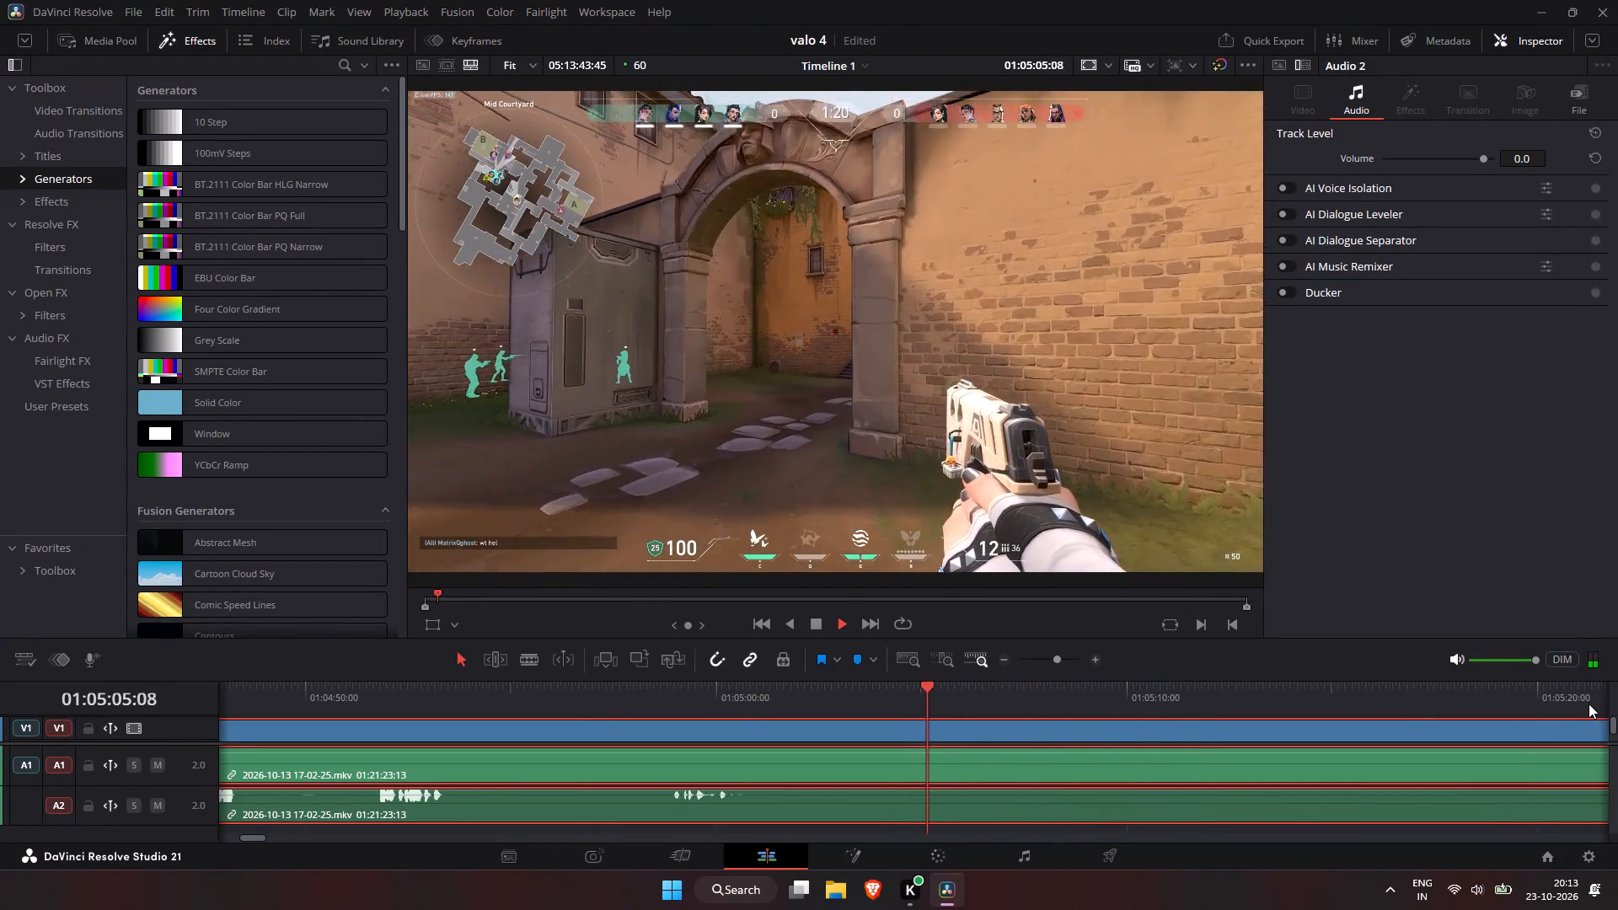
click(1589, 704)
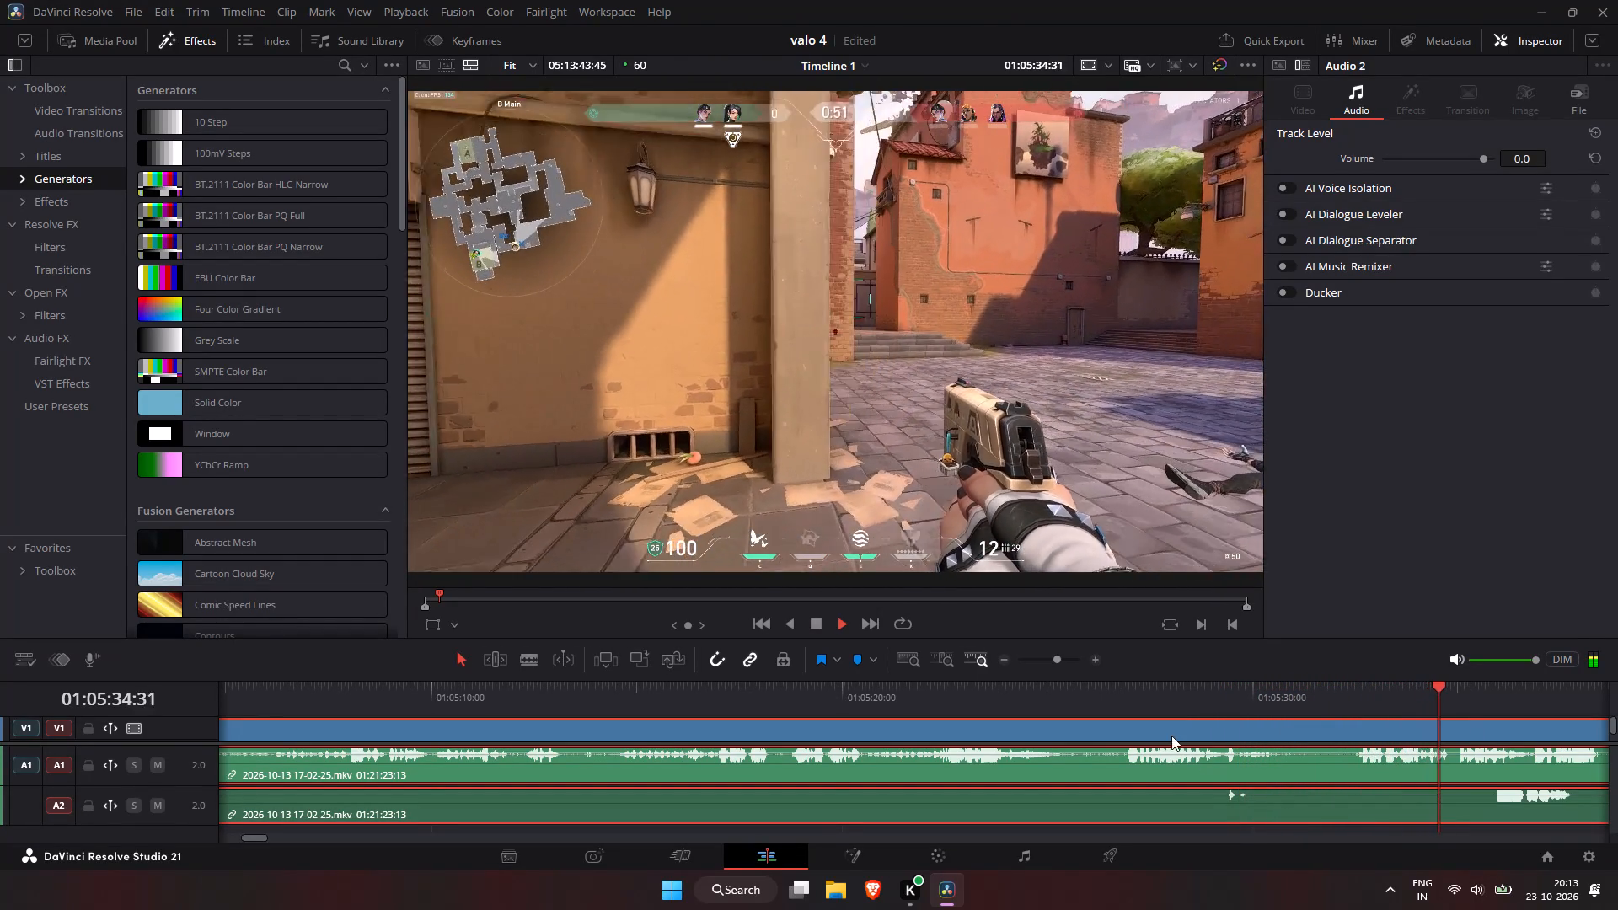
click(1161, 699)
drag(1098, 703, 1085, 703)
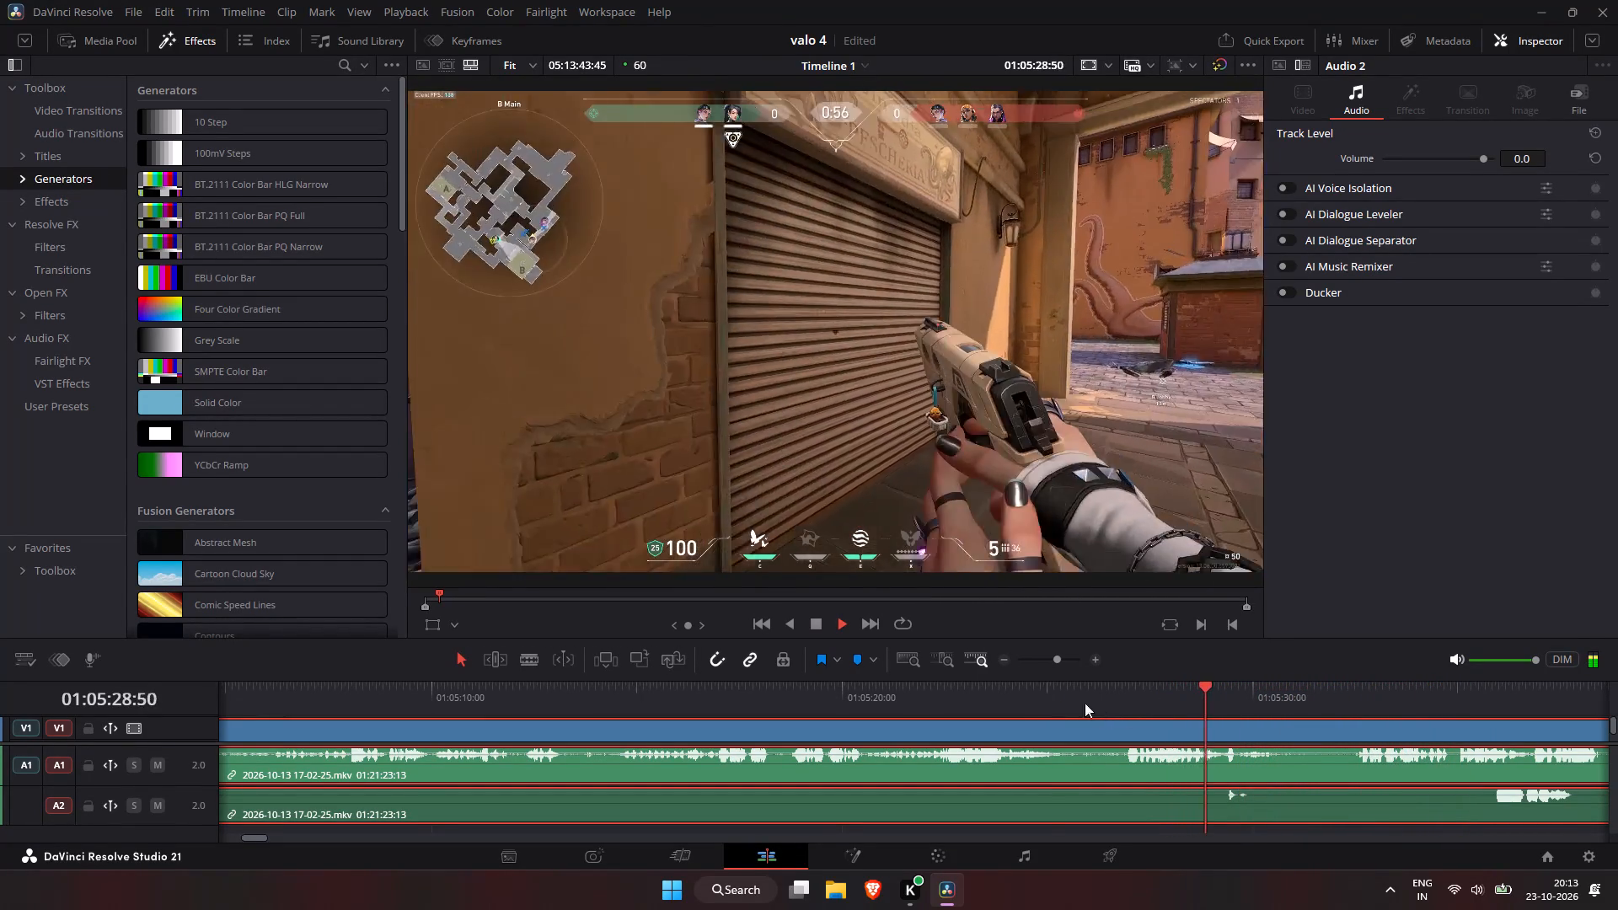
drag(1085, 703, 1053, 703)
click(1066, 701)
key(space)
key(ctrl+b)
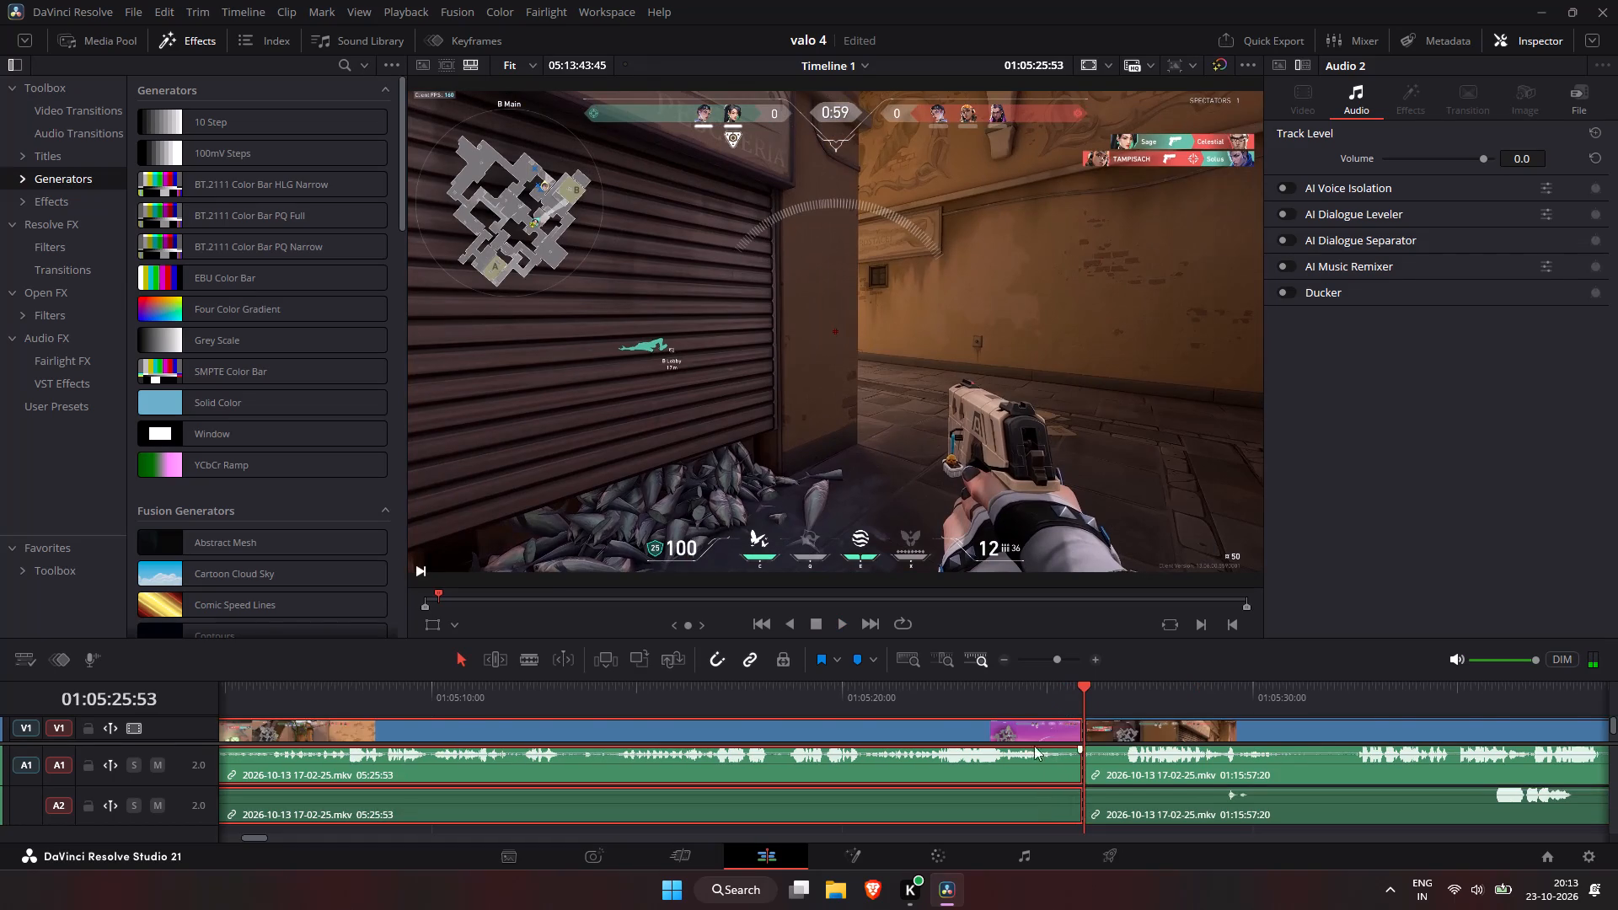
Delete the footage before the split and close the gap, moving the remaining recording to 01:00:00:00.
click(1016, 735)
key(Tab)
click(1016, 735)
key(Tab)
Lower the remaining recording's clip volume on the Audio 2 track to about 11.84 dB.
key(space)
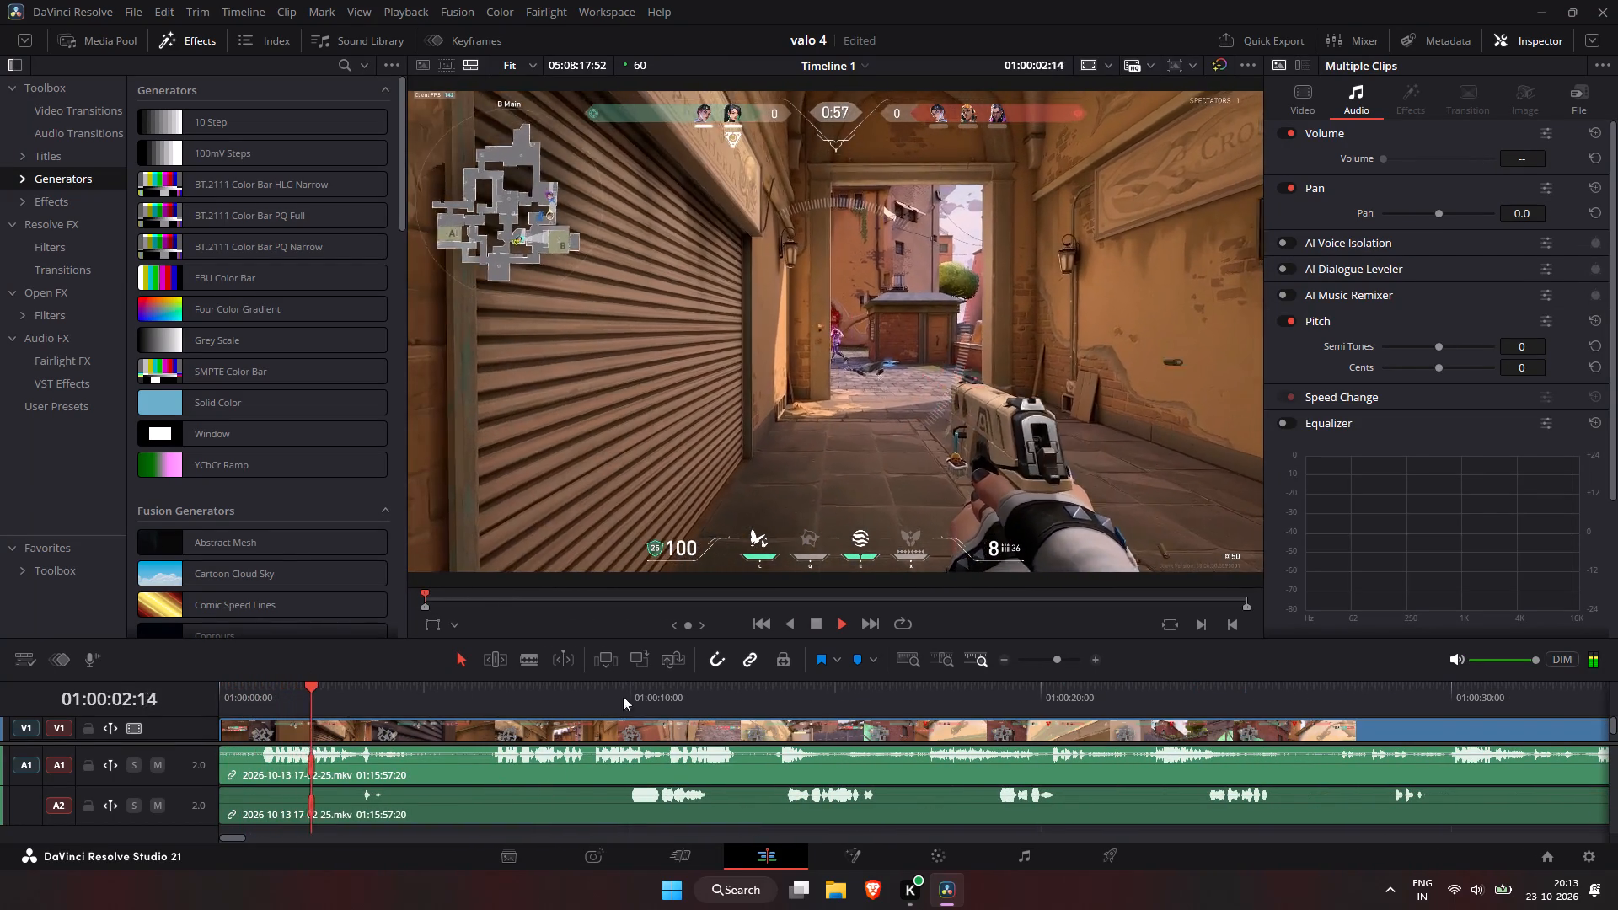
click(630, 688)
key(space)
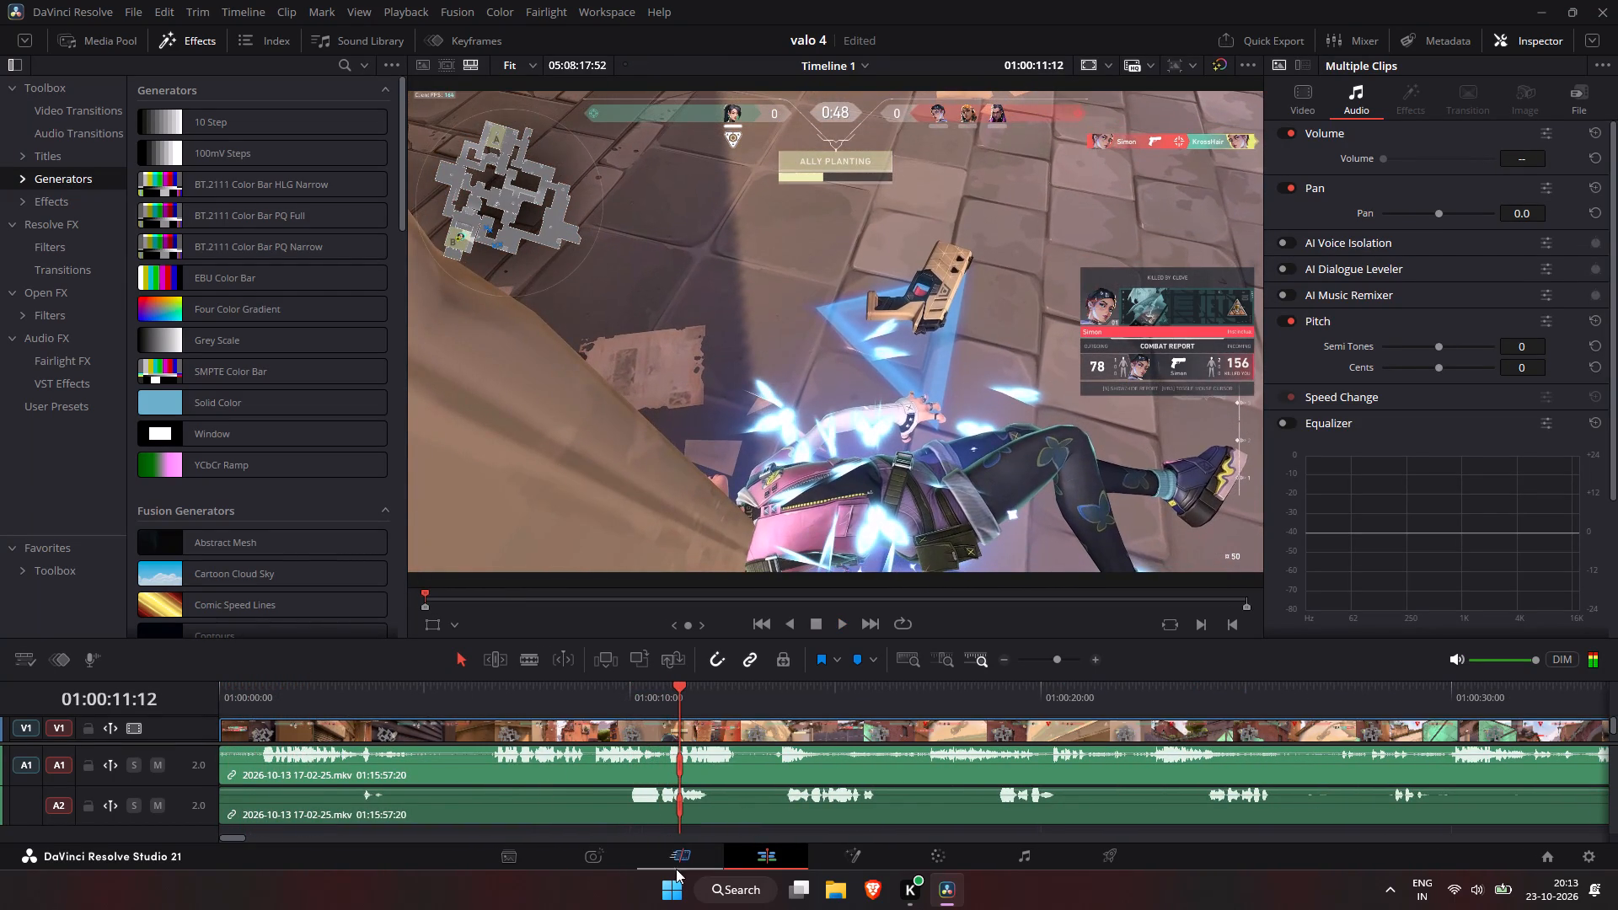
click(649, 790)
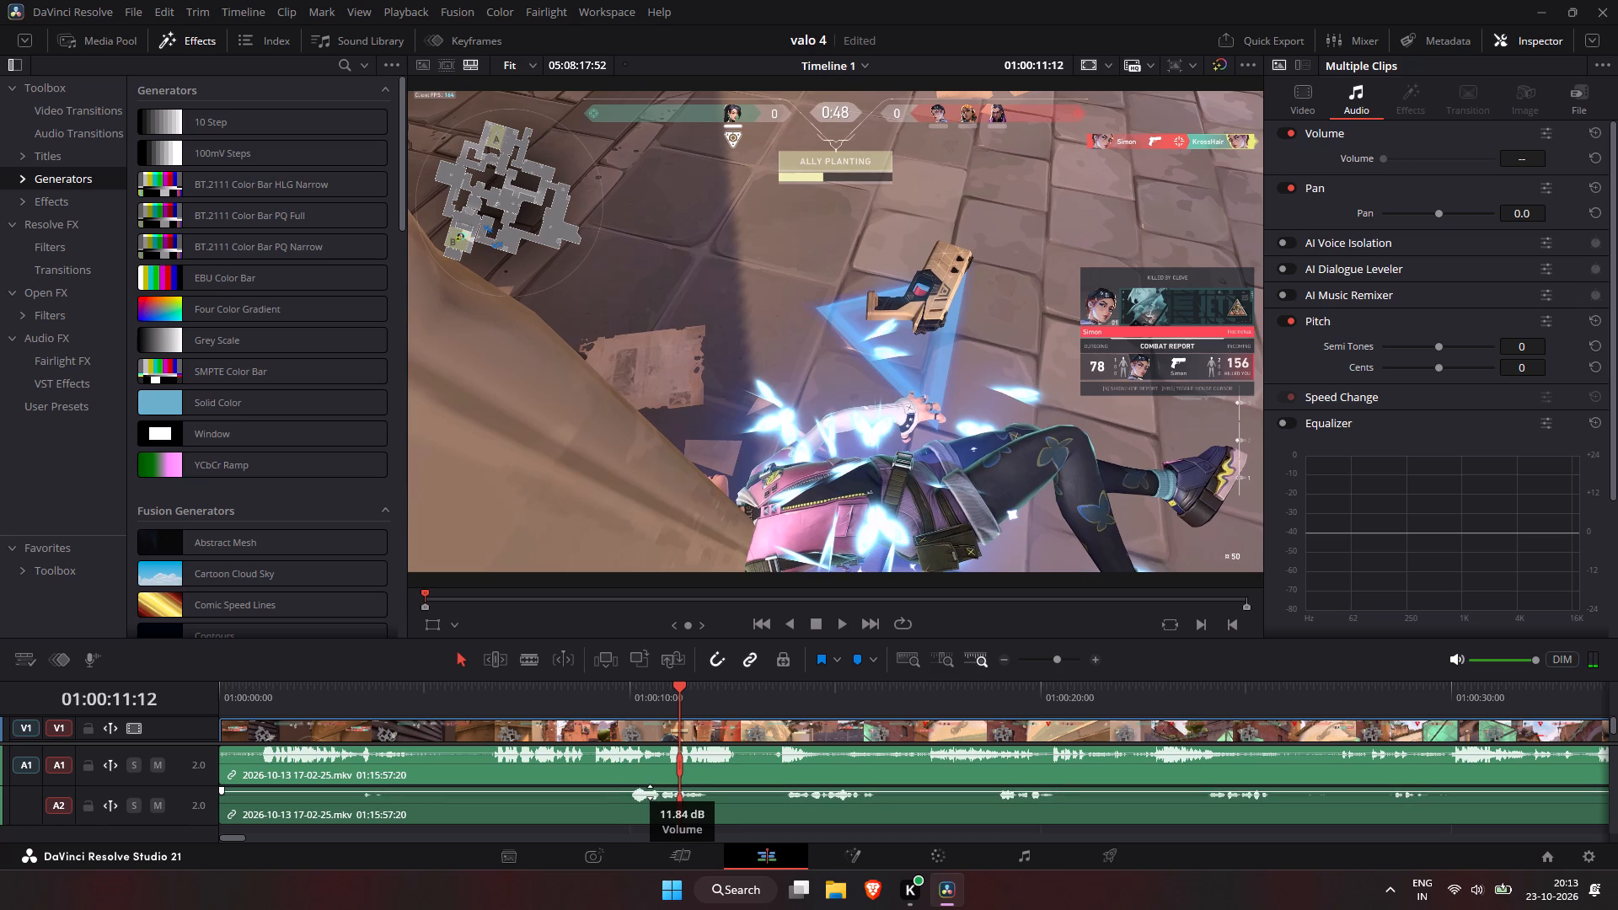
Play back the opening fight and split the recording at 01:00:12:32, just after the player's death.
click(351, 688)
key(space)
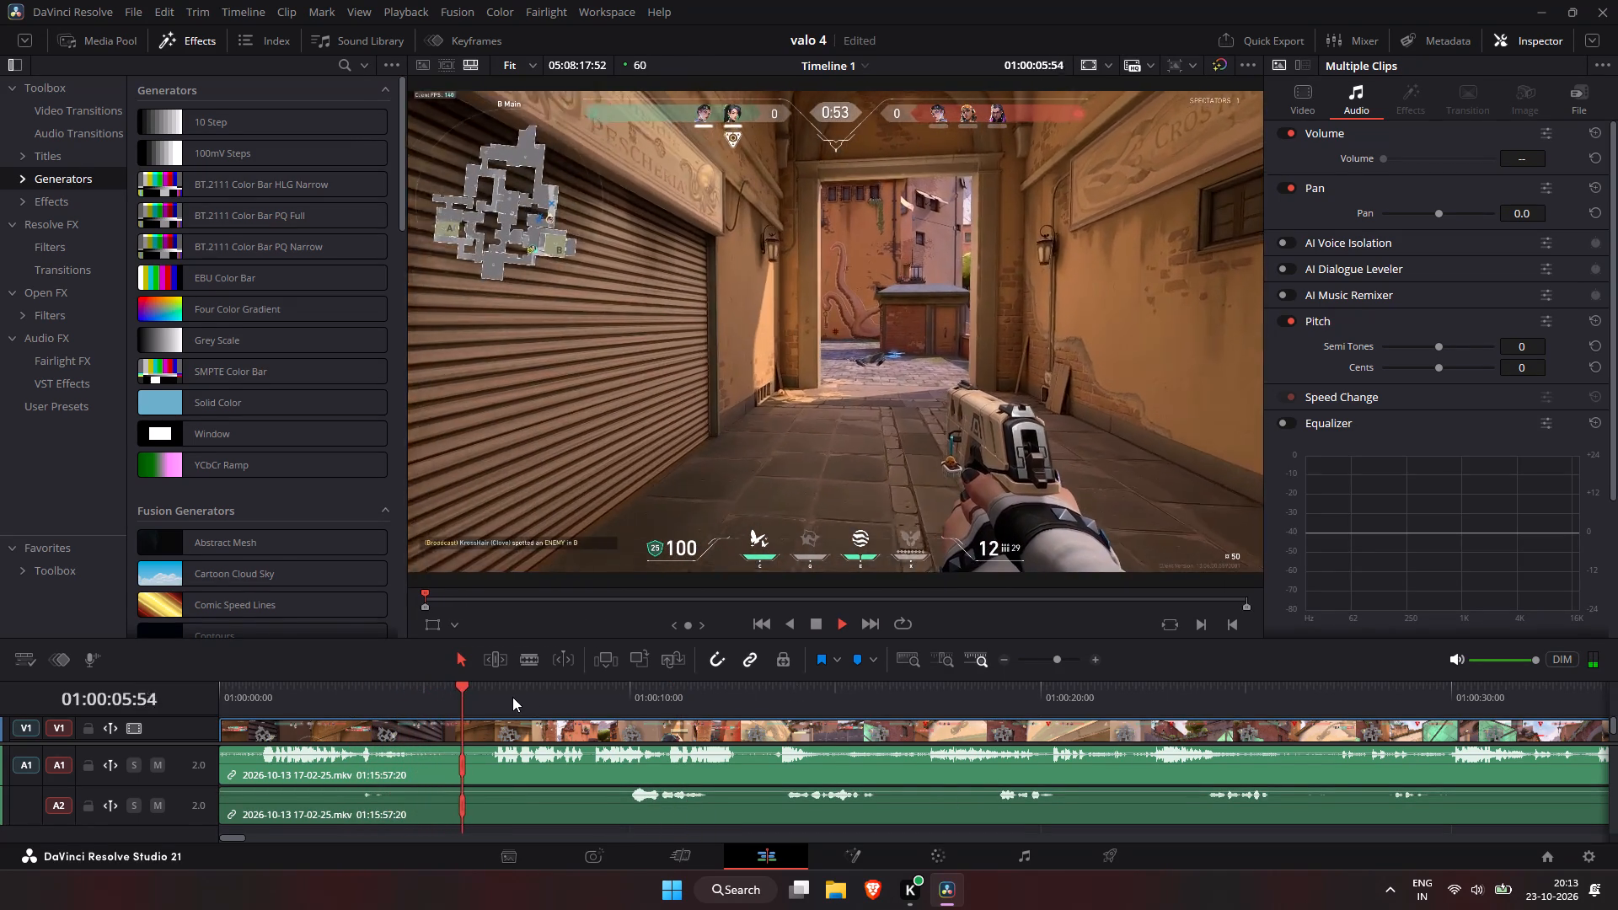
drag(273, 698, 100, 720)
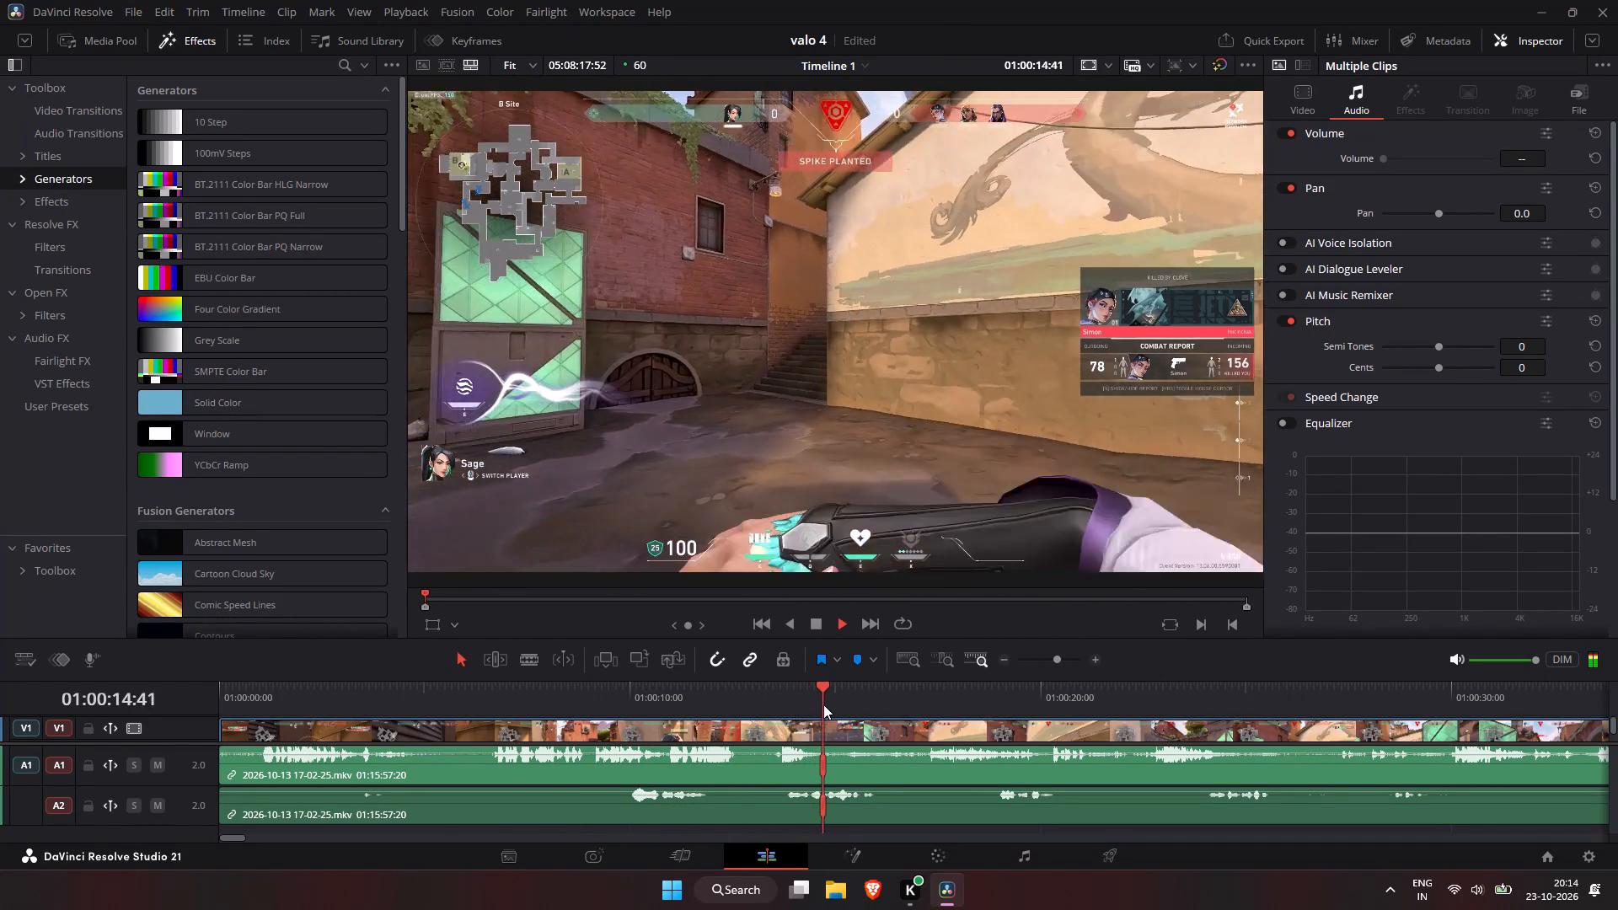
click(687, 689)
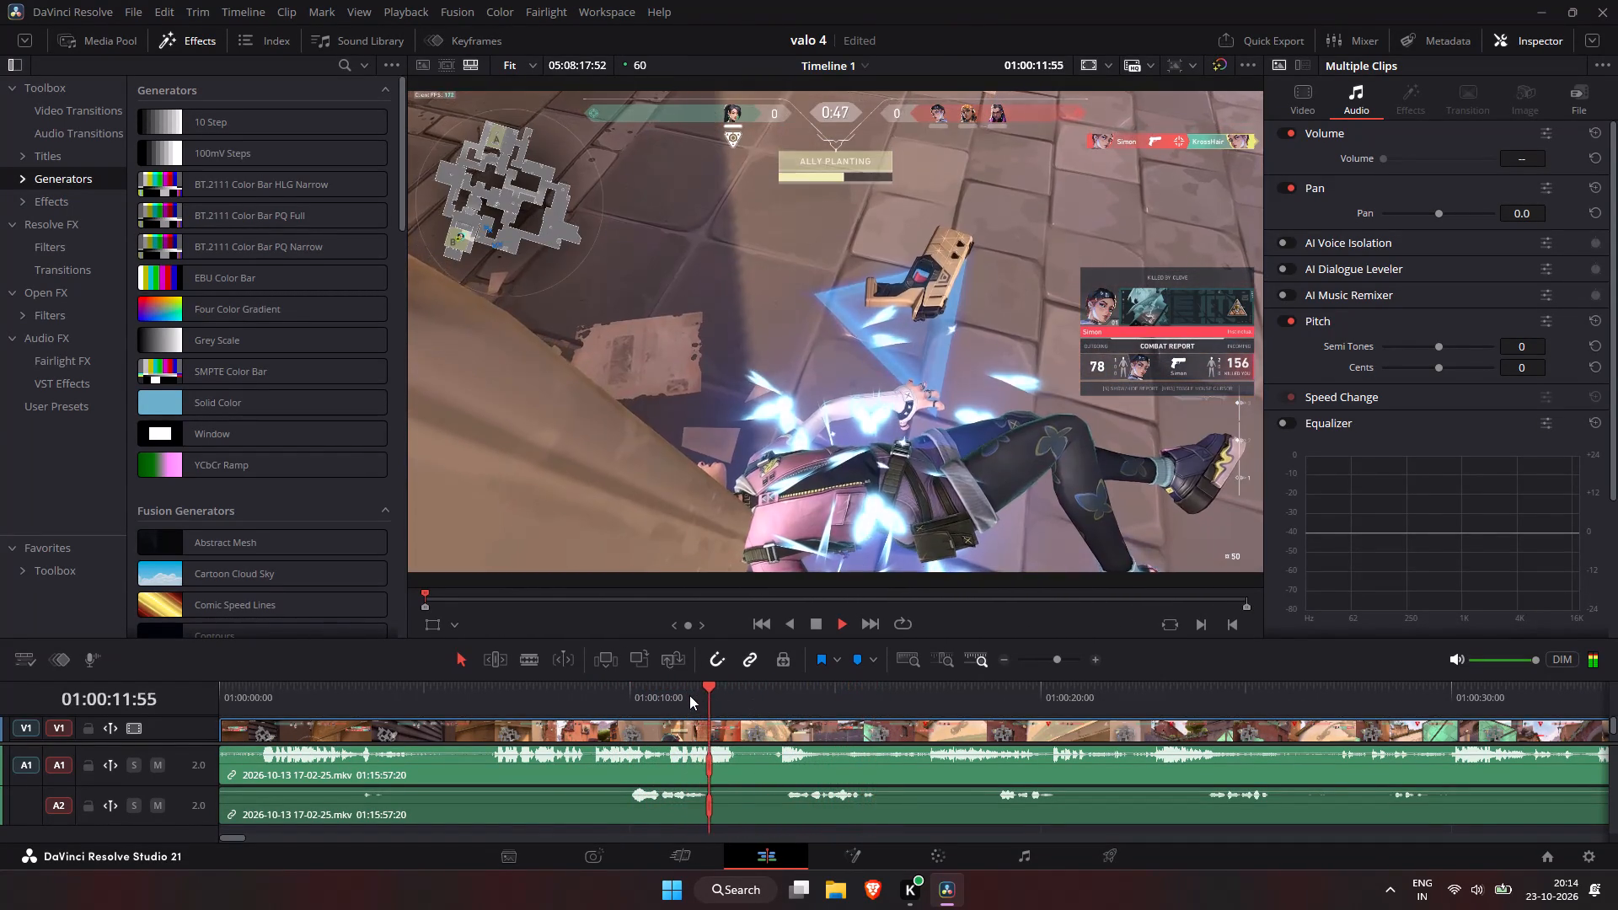
key(space)
click(733, 703)
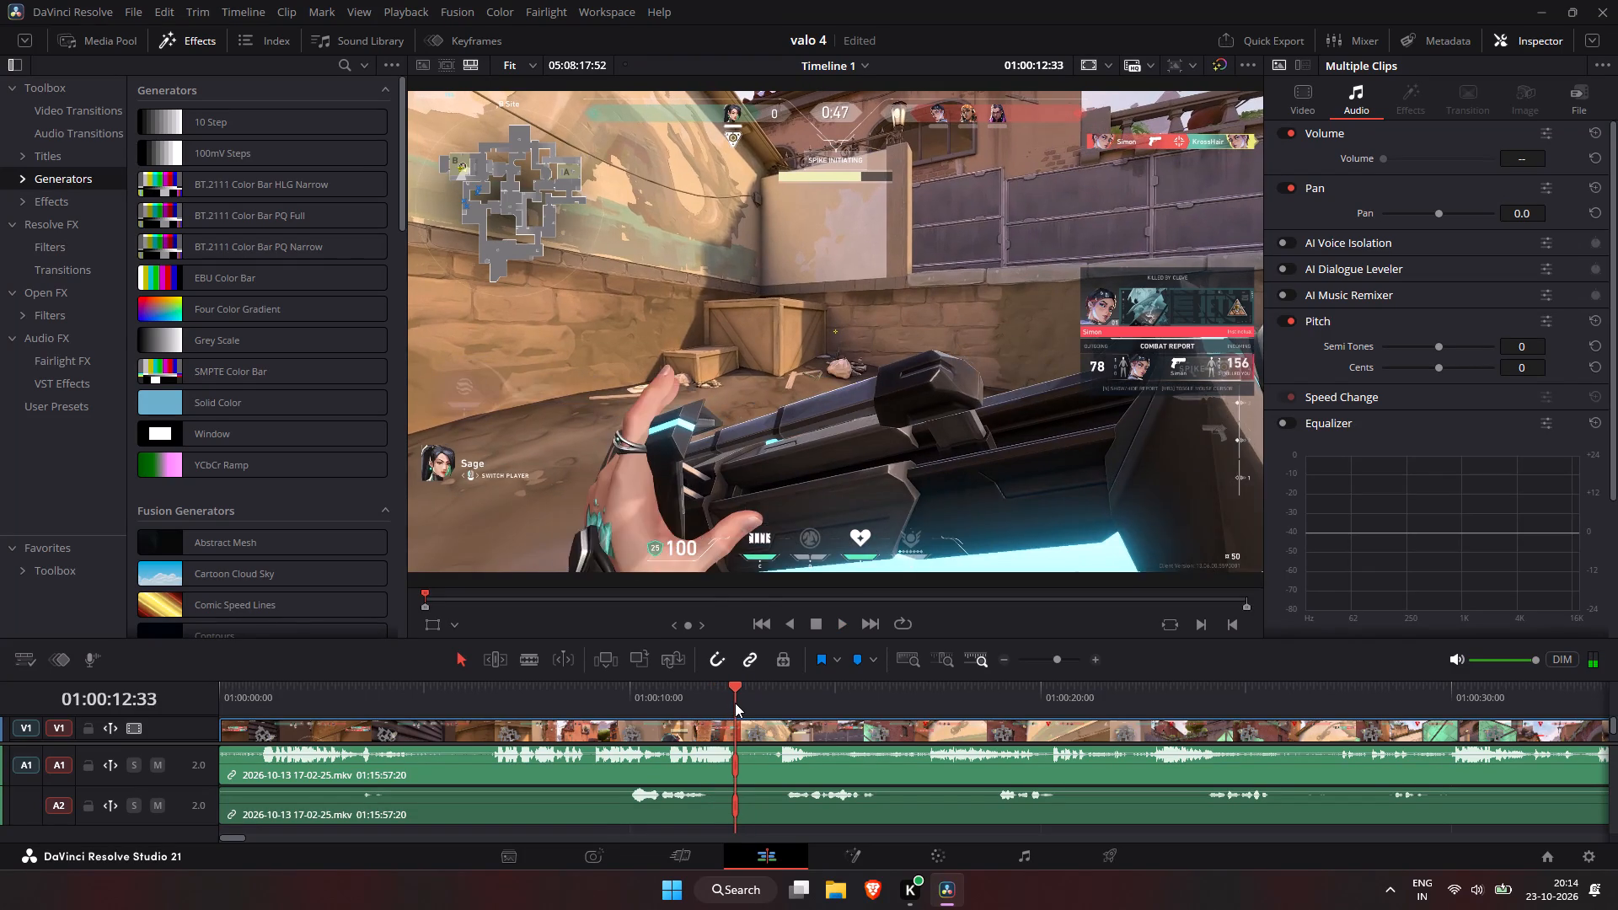
key(ctrl+b)
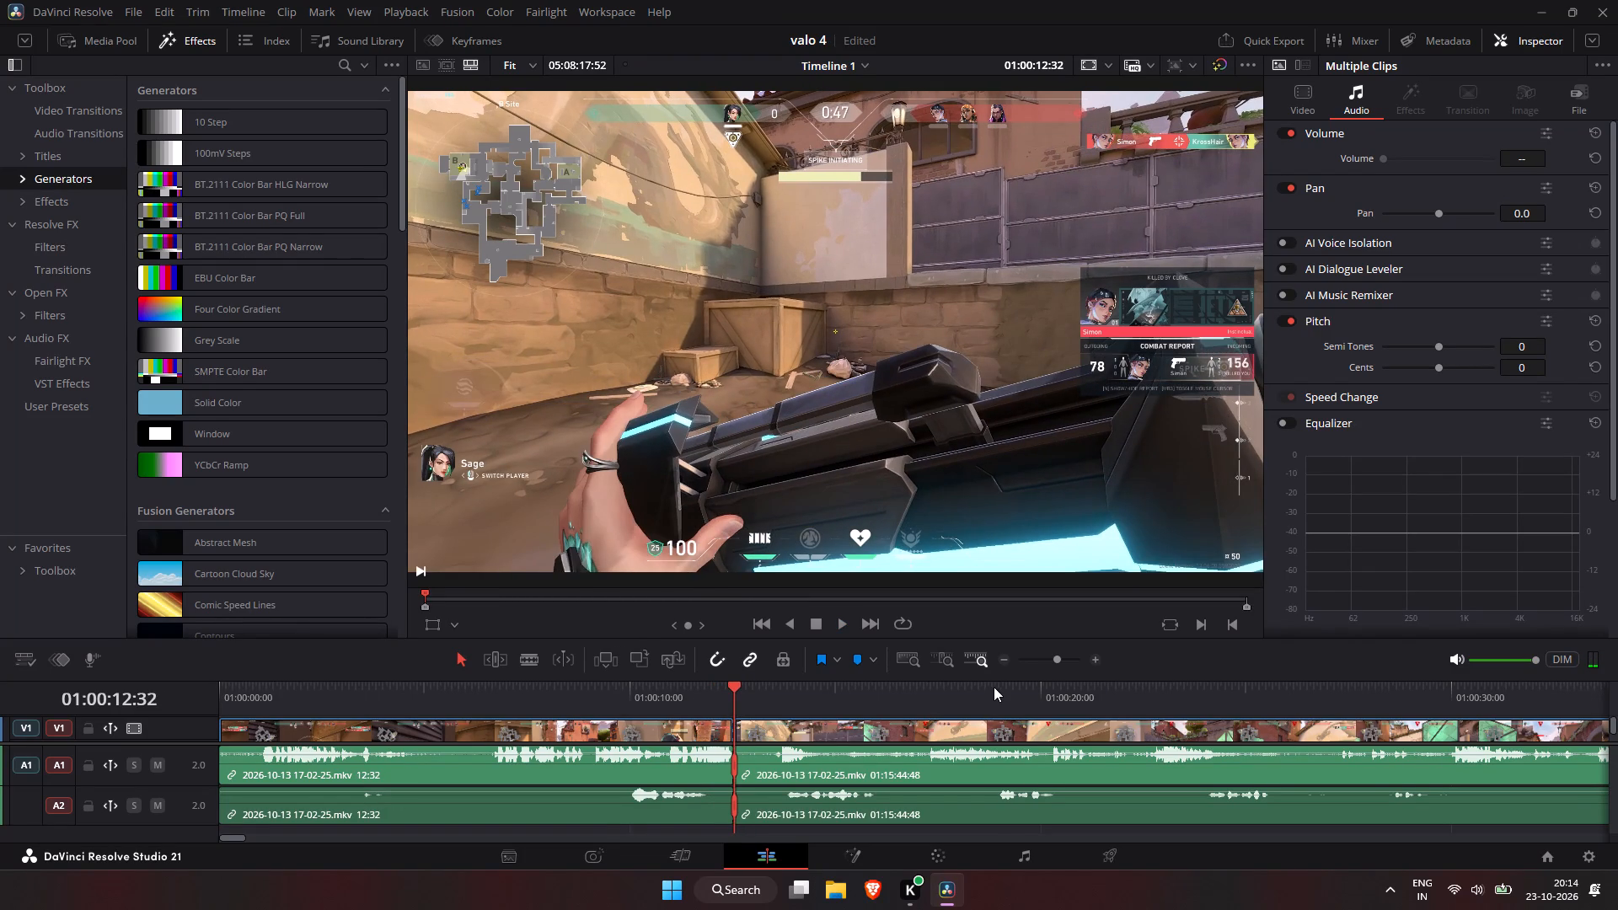
Scan the footage after the split through the rest of the round and into the second round's fighting.
click(994, 690)
key(space)
drag(1353, 701, 1412, 693)
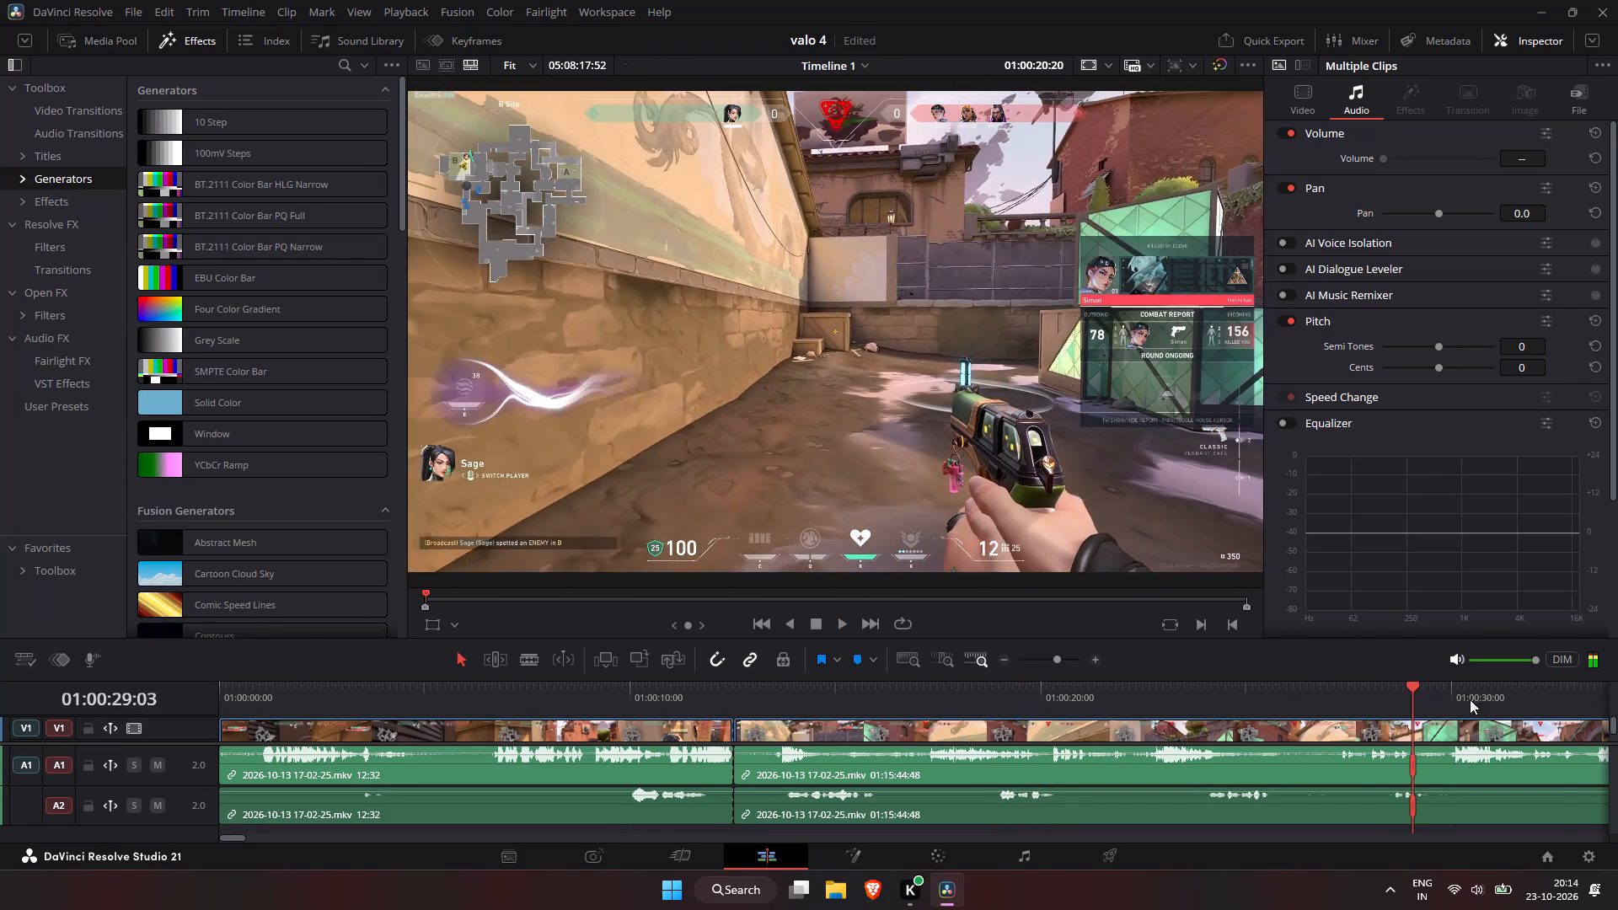
click(1558, 690)
click(1596, 691)
click(1596, 691)
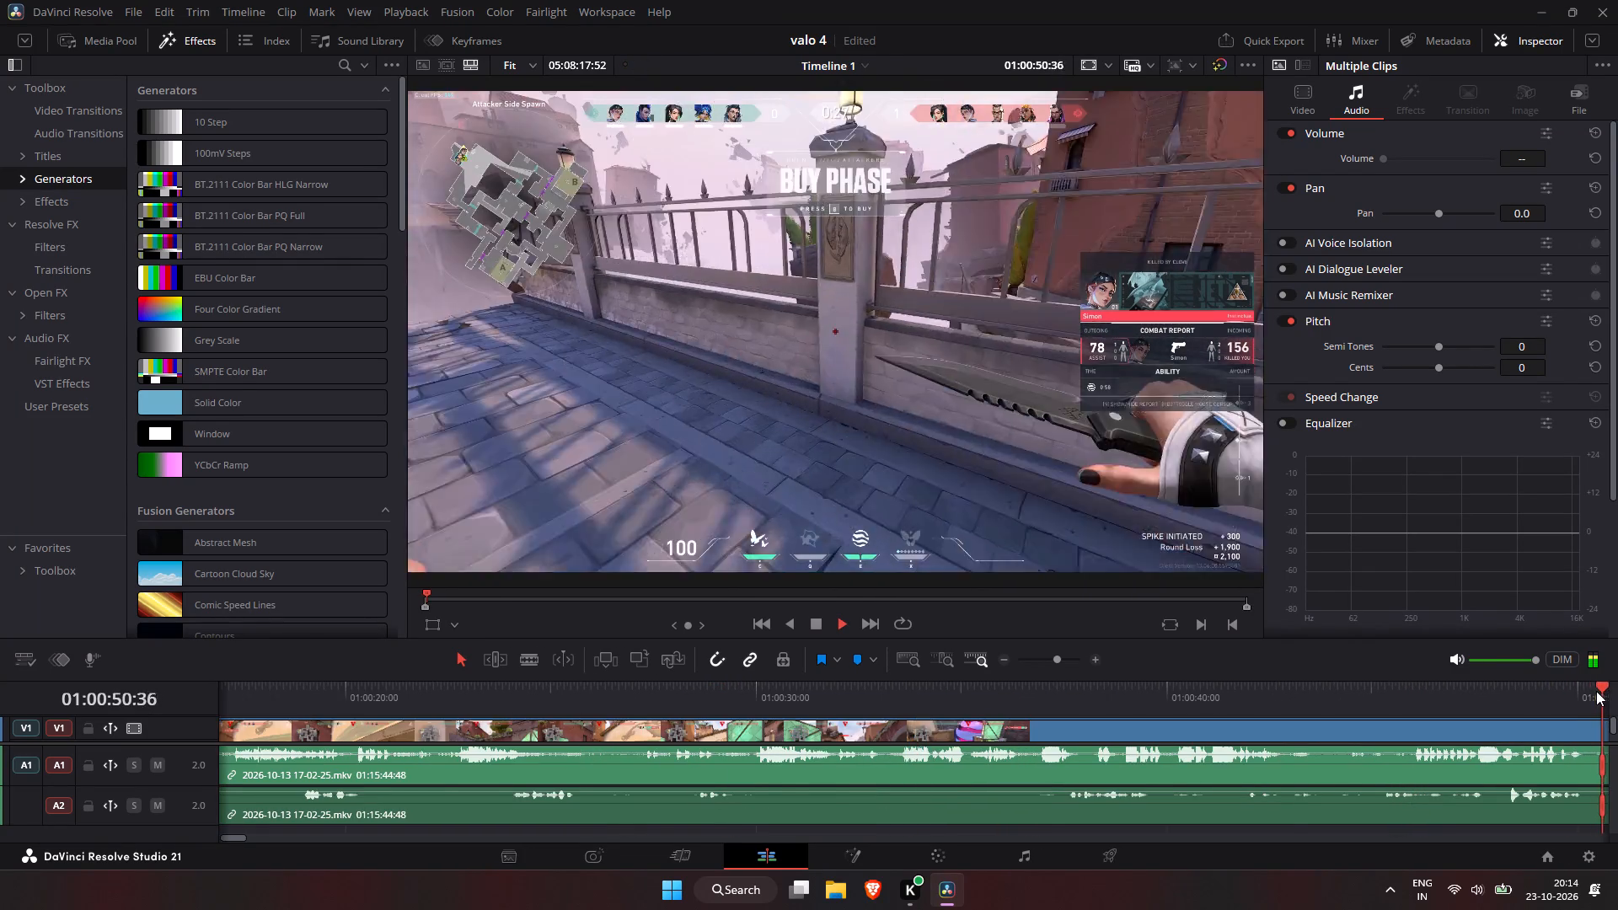
click(1596, 691)
click(1596, 691)
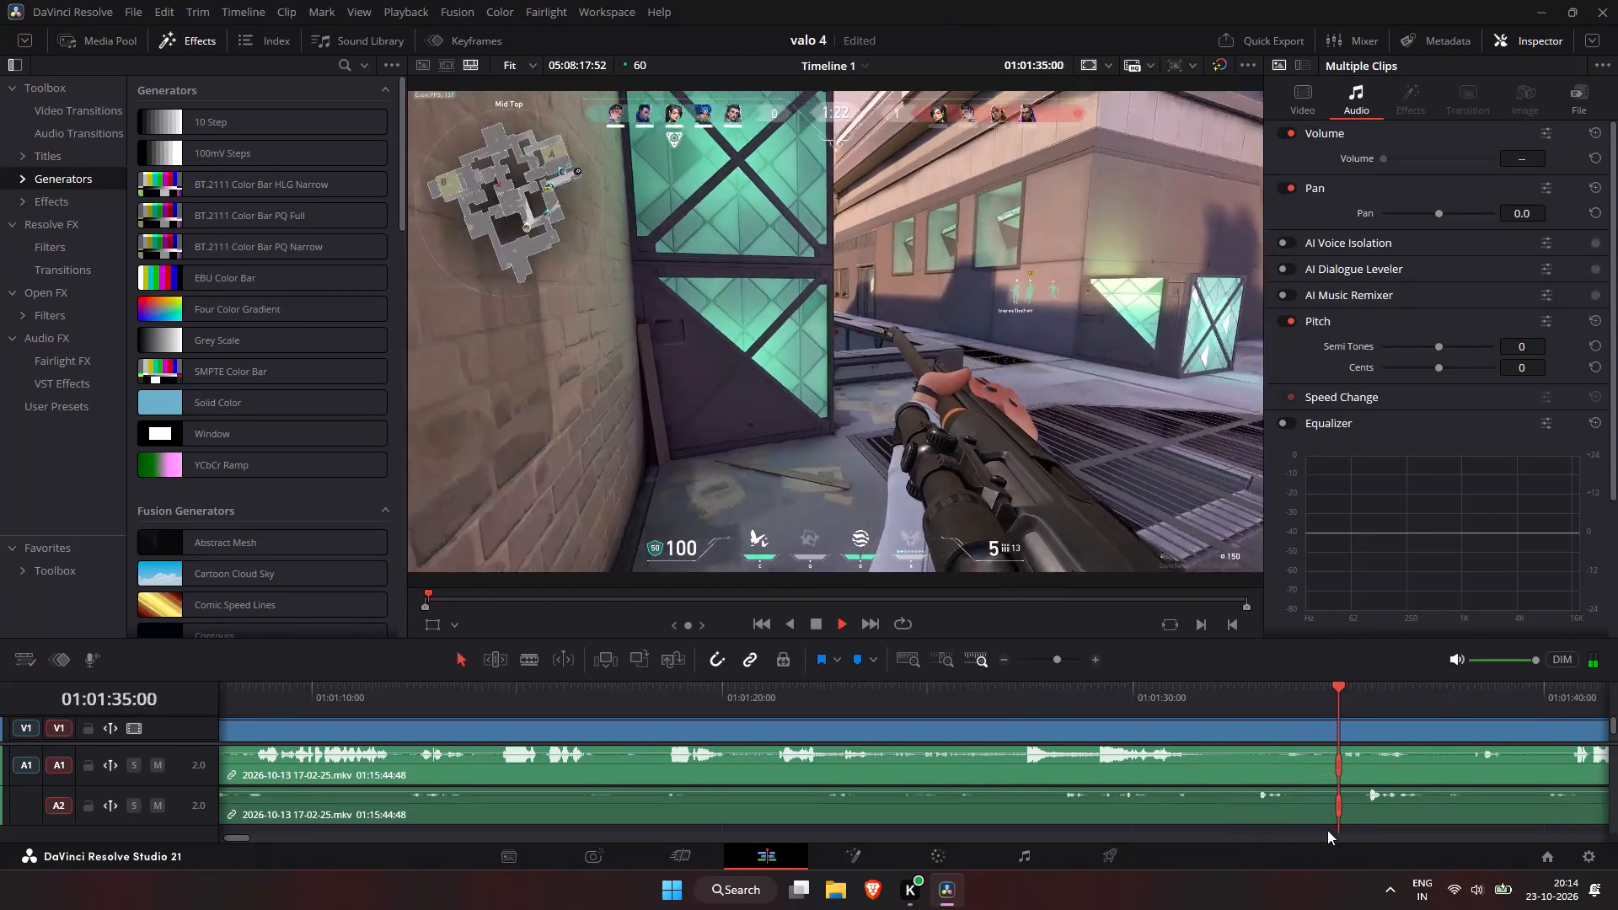
click(1356, 701)
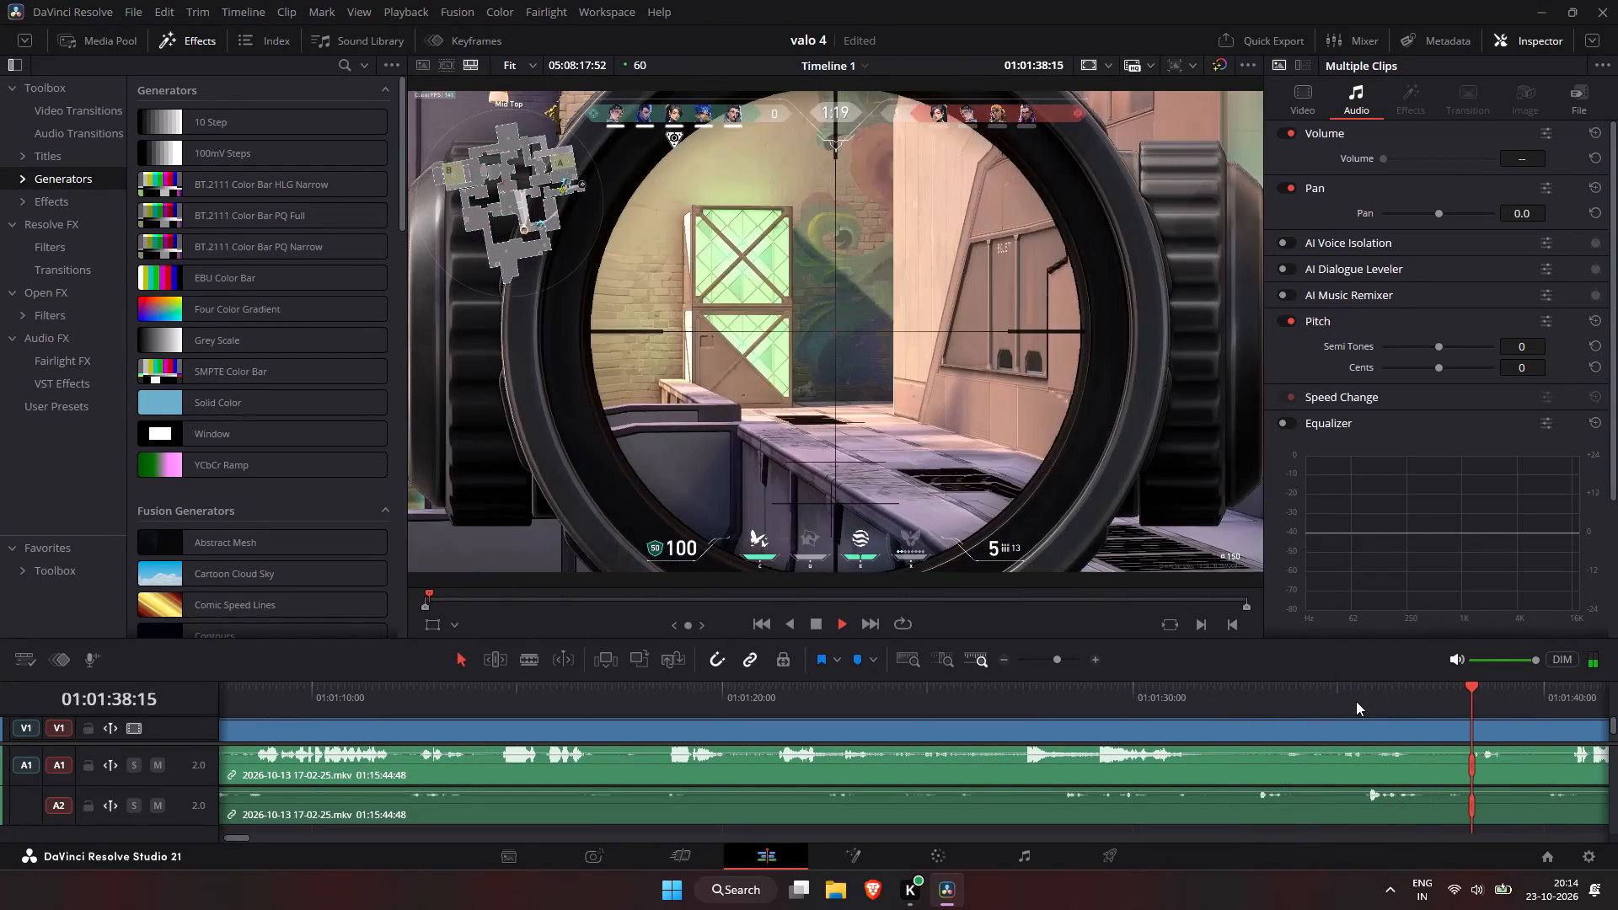
click(1580, 699)
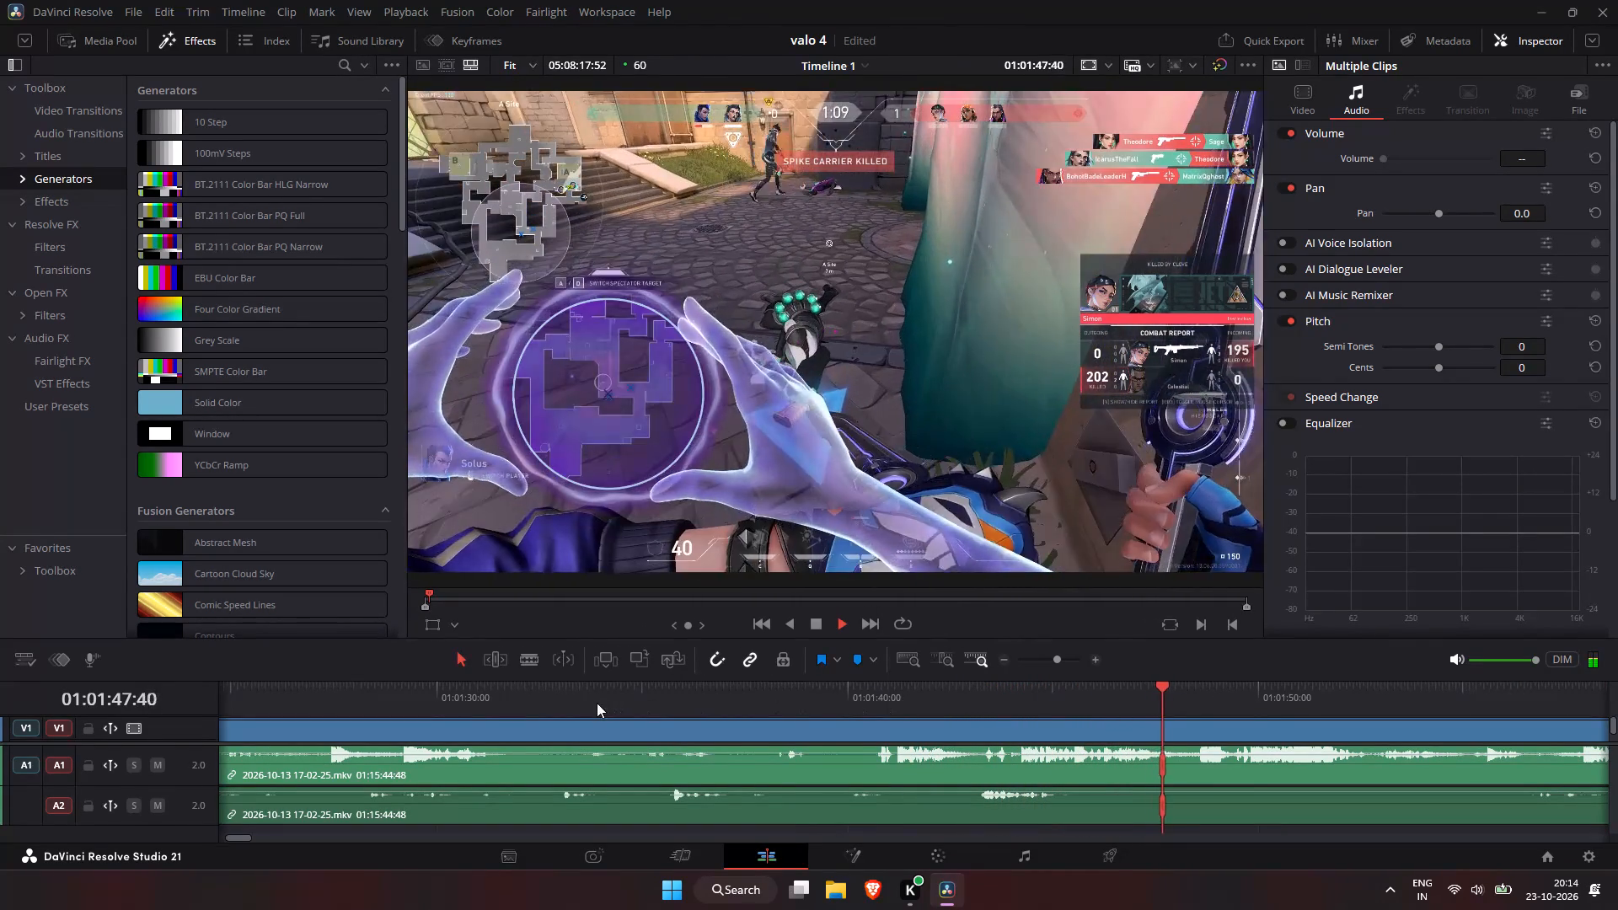
key(space)
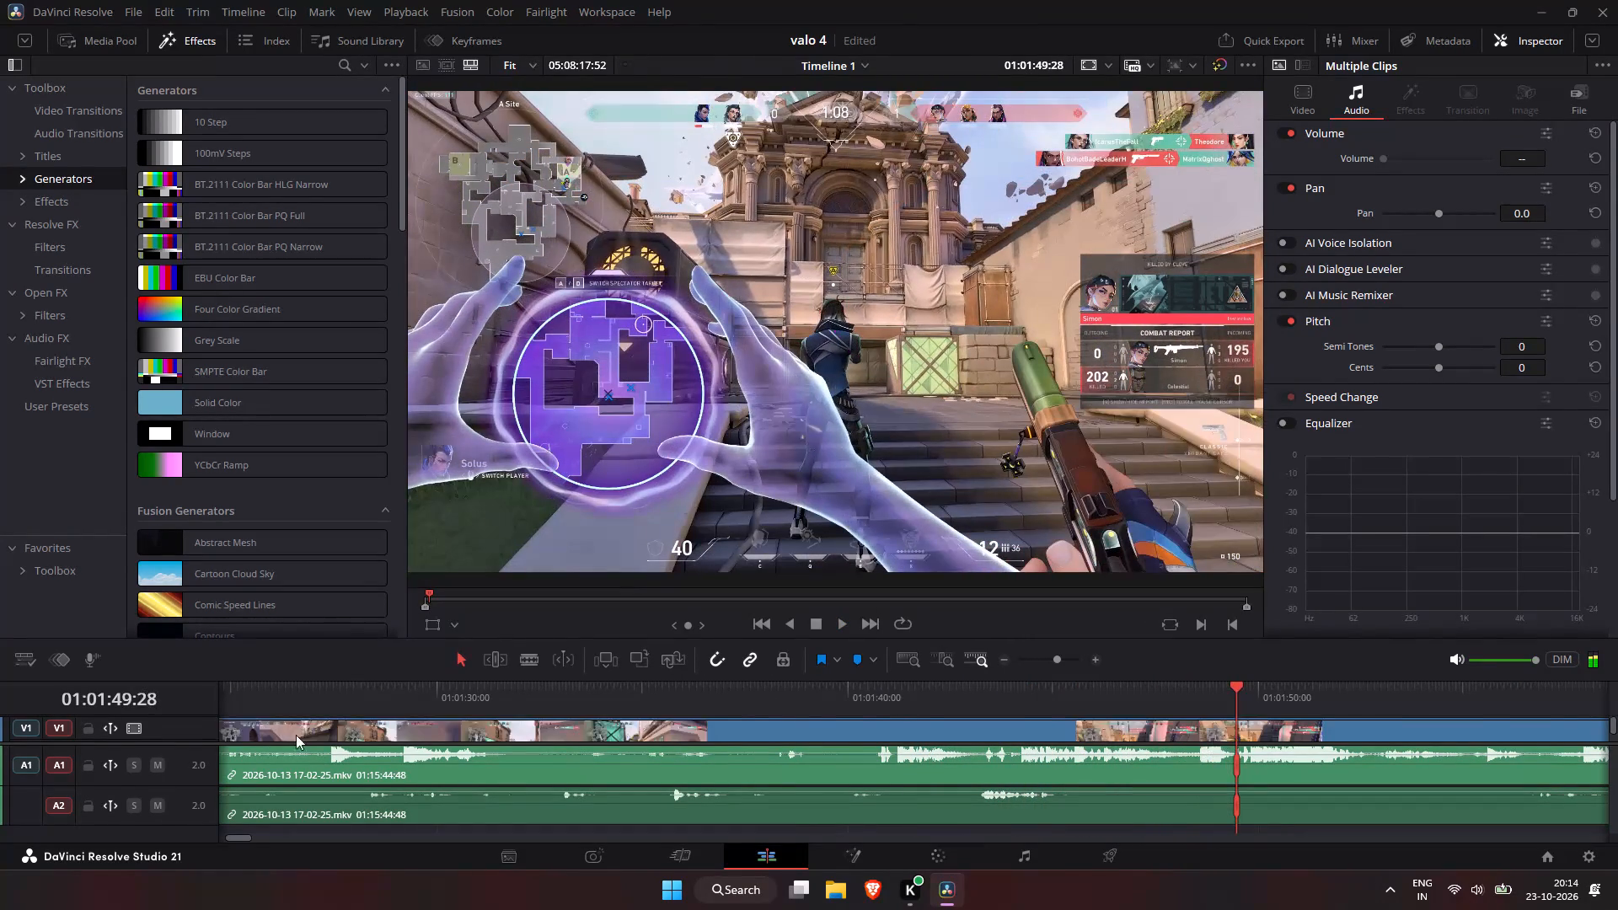
Find the start of the second round's sniper fight at Mid Top and split the recording at 01:01:26:11.
click(252, 687)
key(space)
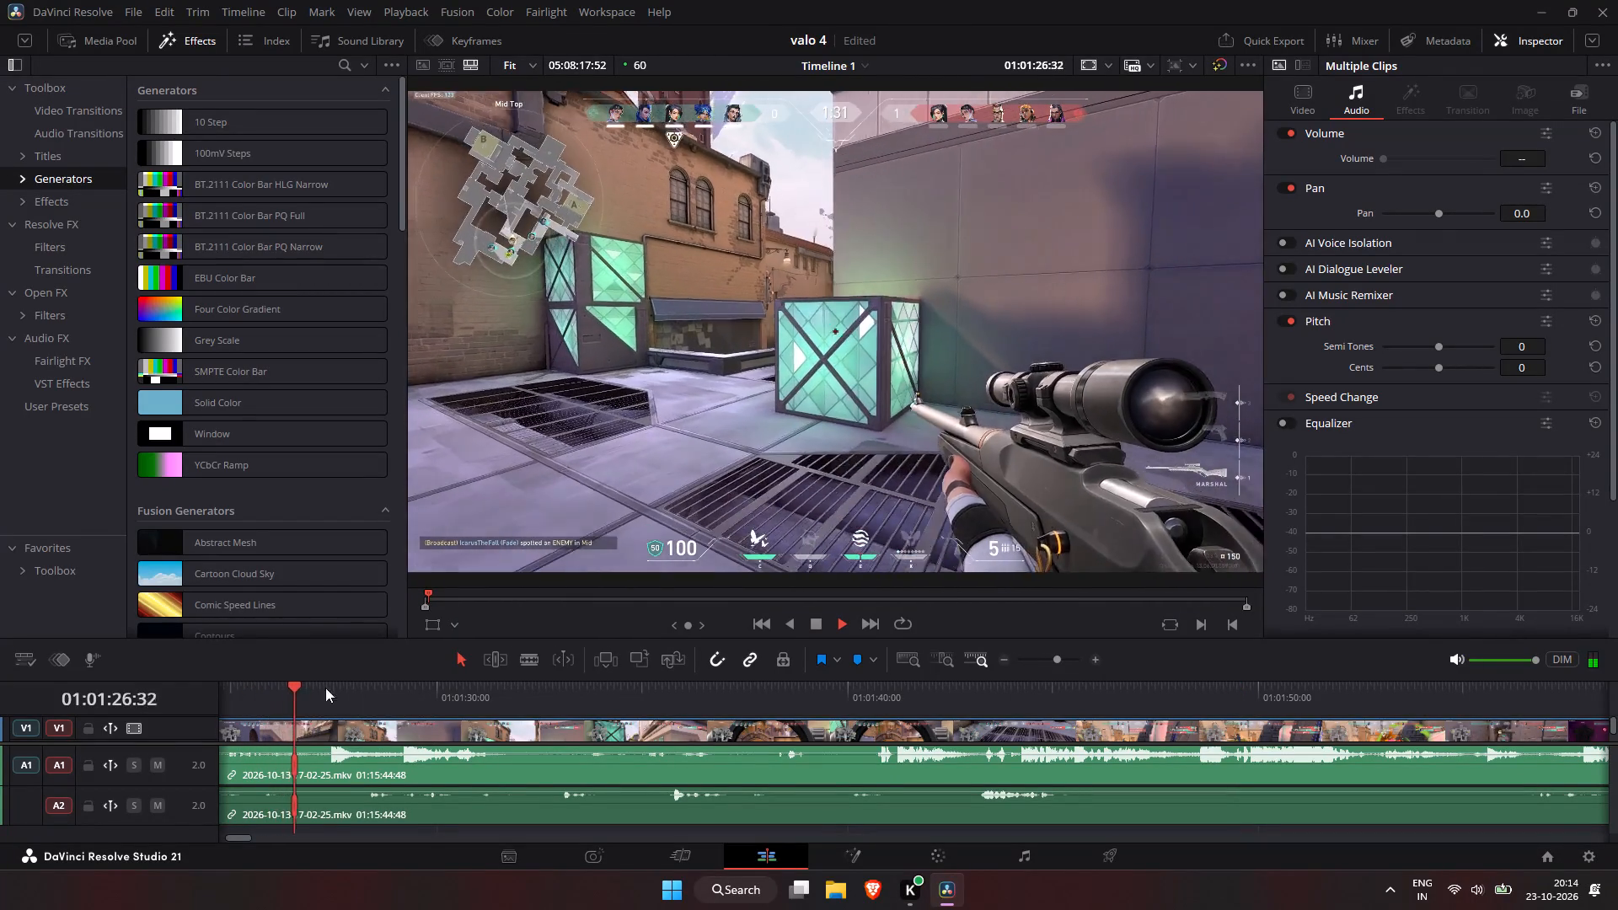
click(337, 688)
key(space)
drag(321, 689, 265, 689)
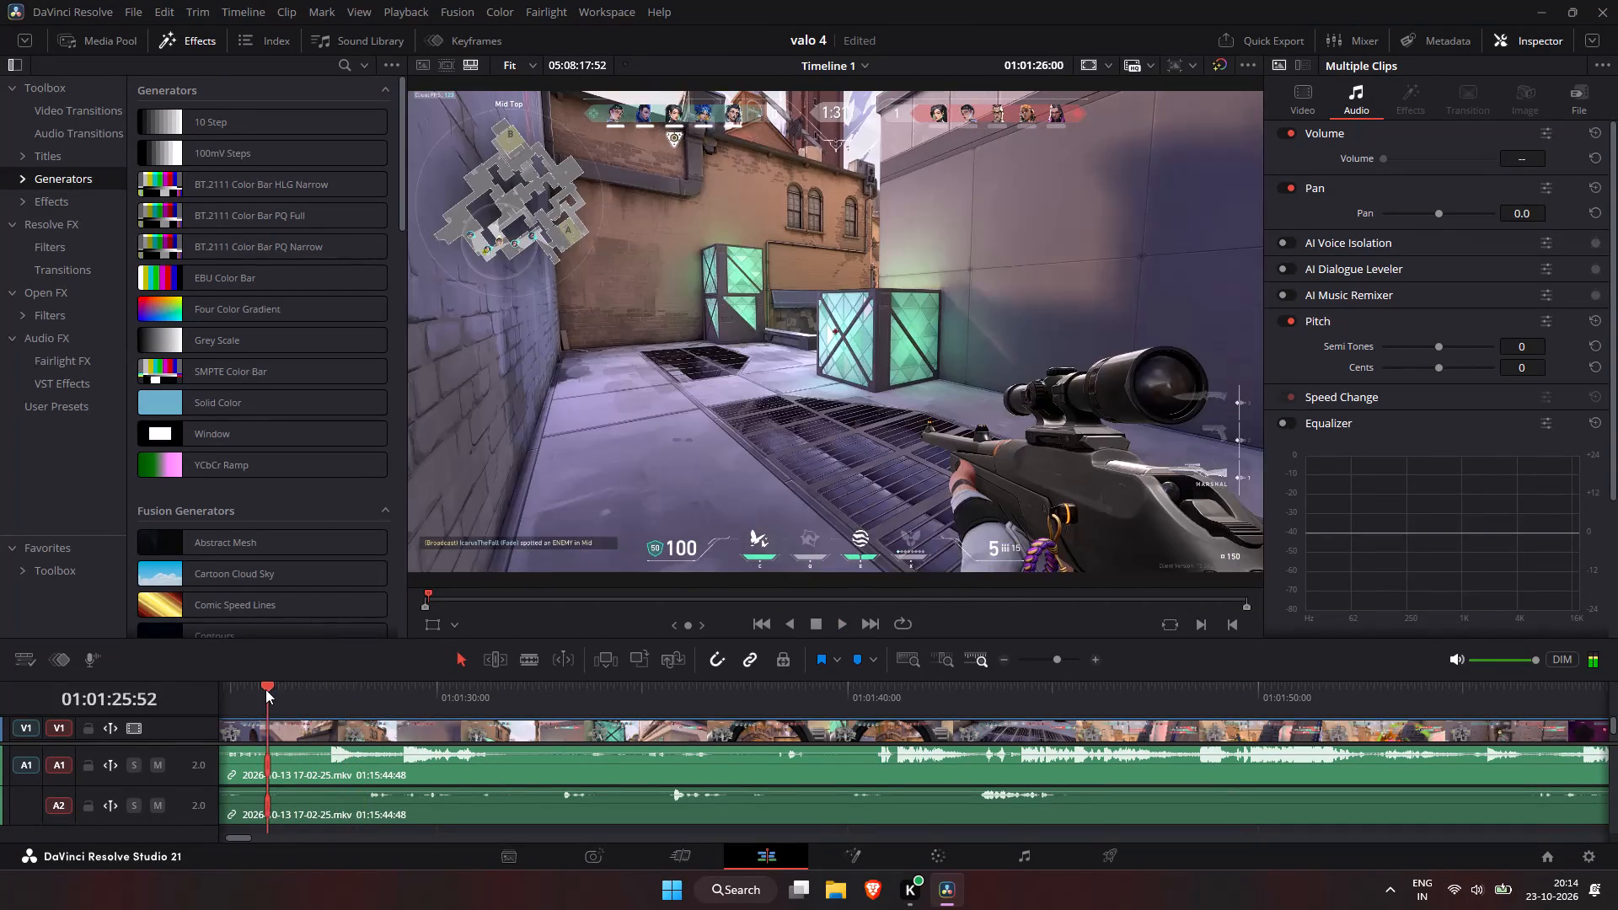
drag(265, 689, 238, 689)
key(space)
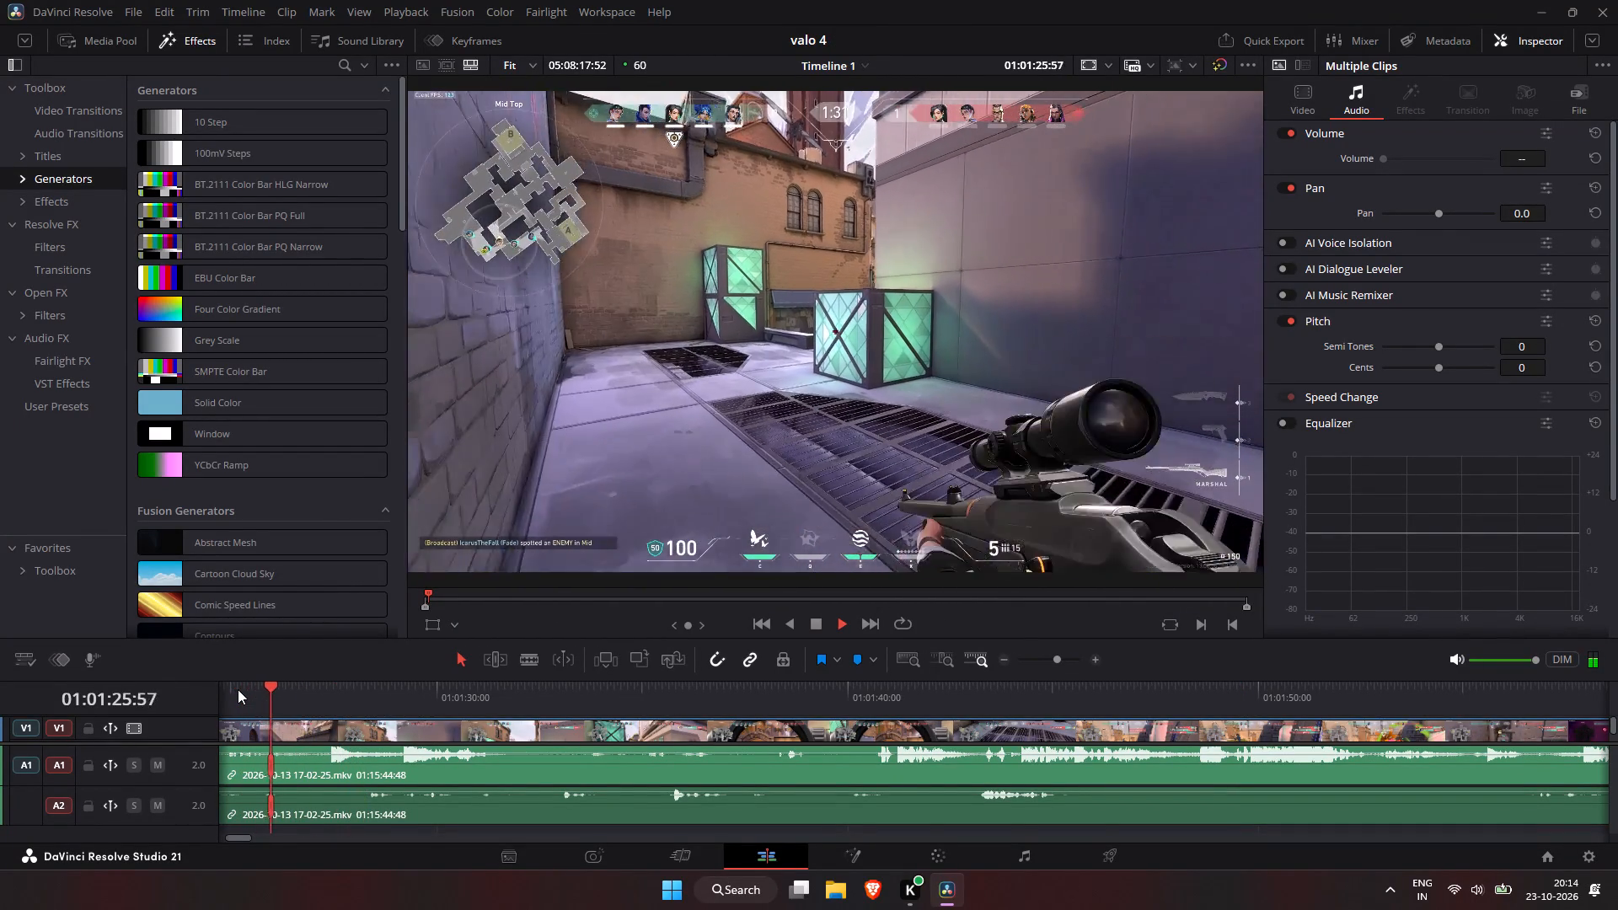
key(space)
key(ctrl+b)
Delete the footage before this split and close the gap so the sniper fight joins the opening clip.
click(254, 724)
key(Tab)
click(255, 732)
key(Tab)
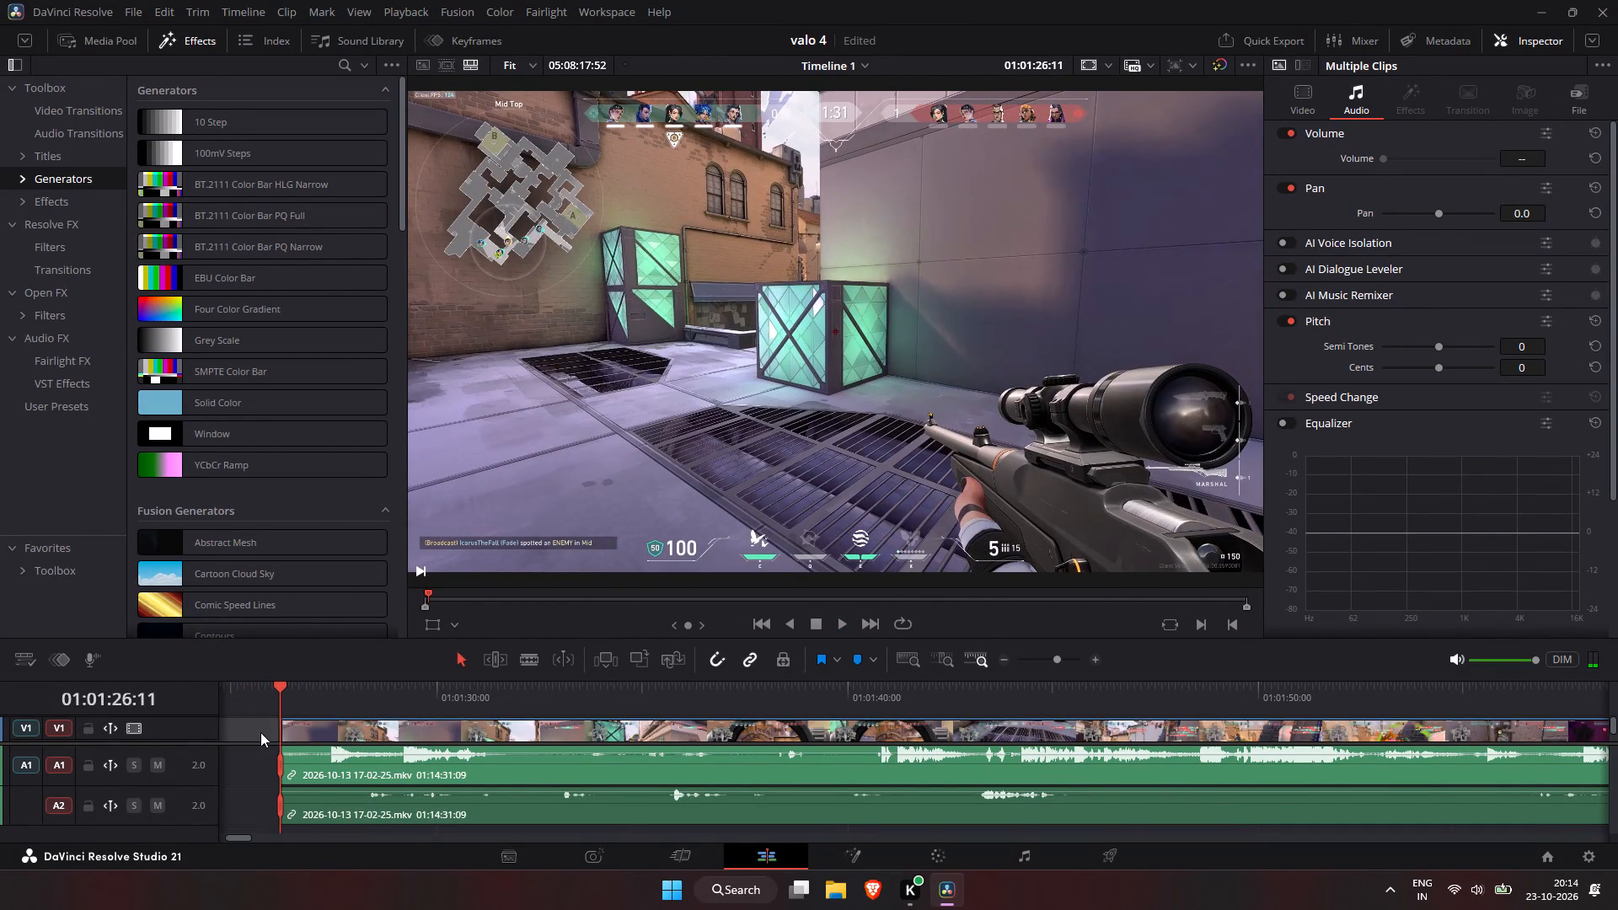
Play back the joined sniper fight and split the recording just after the first kill, at 01:00:16:54.
click(656, 693)
key(space)
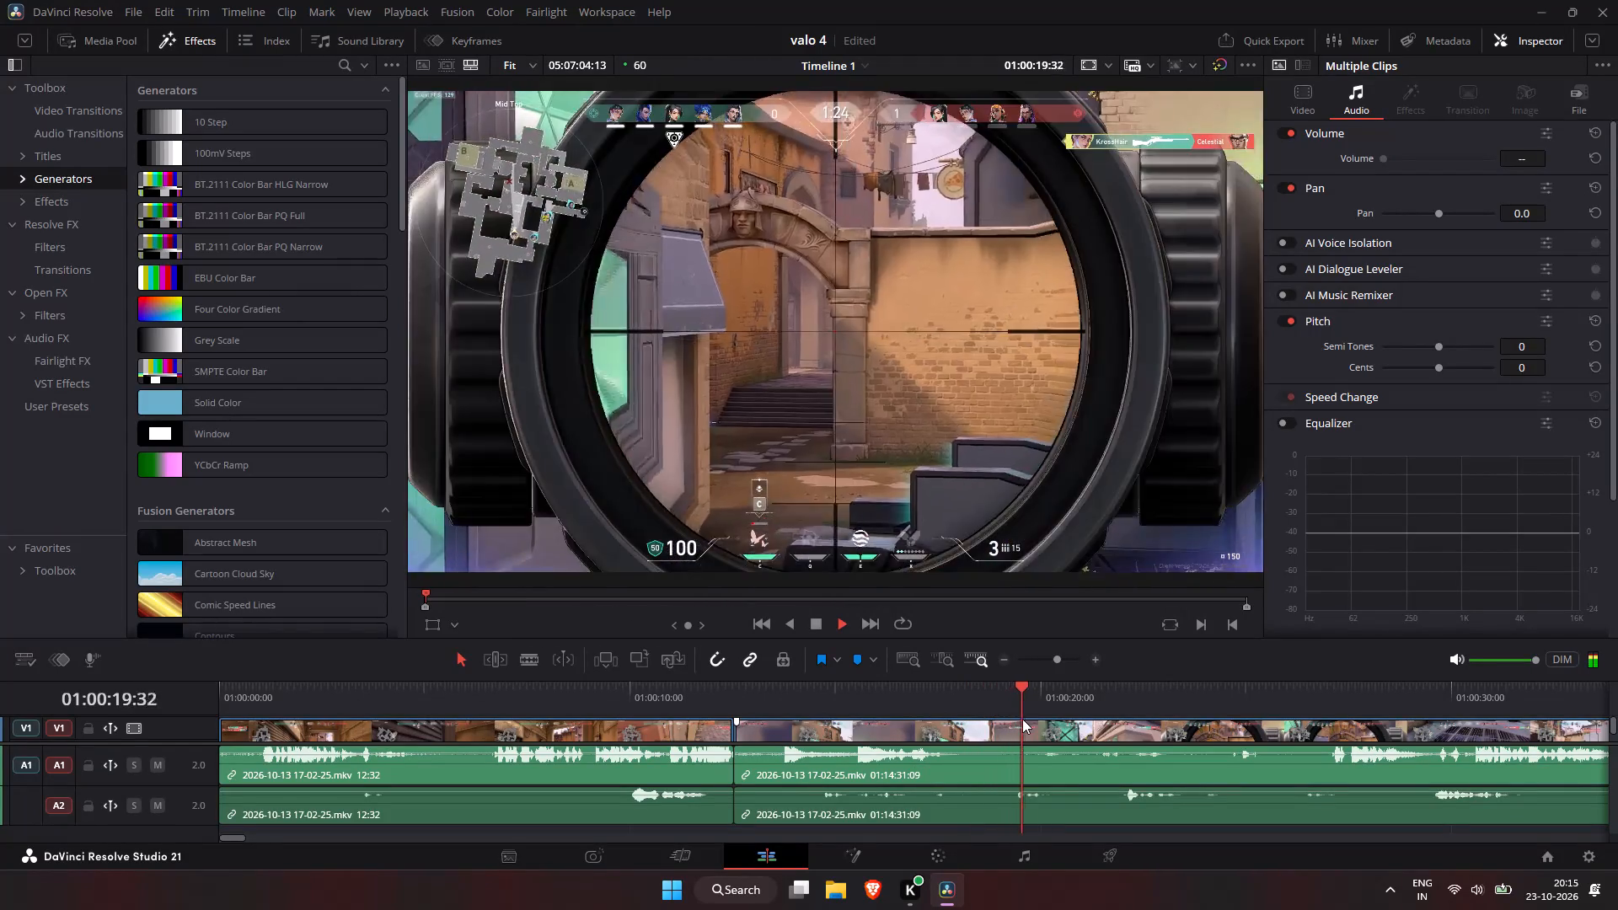
key(space)
drag(951, 702, 821, 720)
key(space)
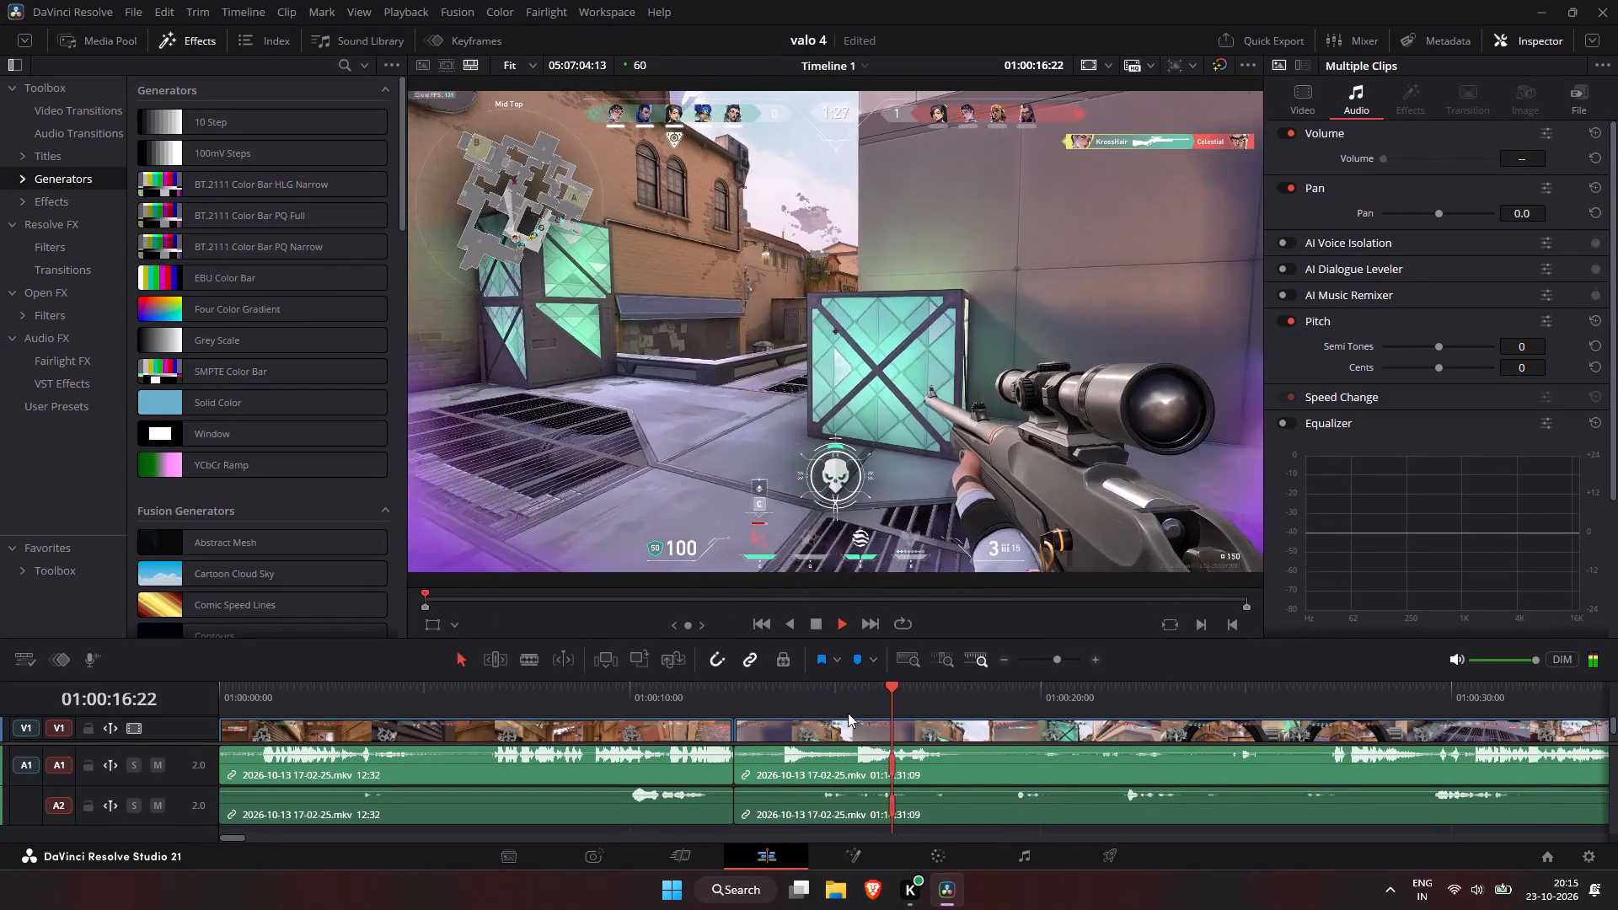
key(space)
key(ctrl+b)
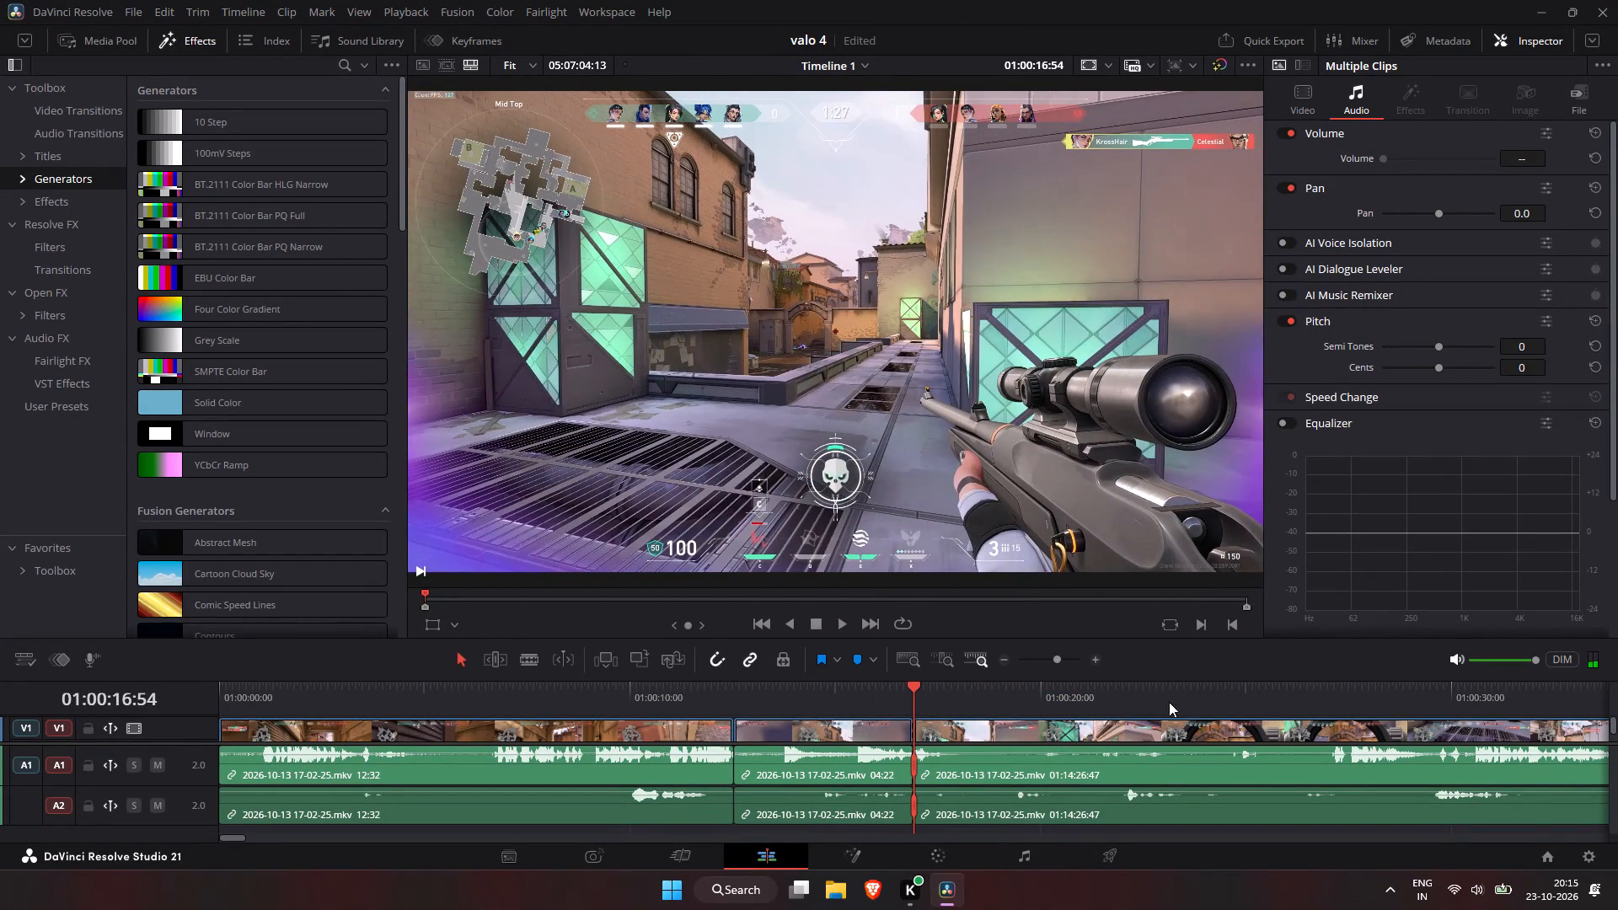
Split the recording again at 01:00:21:54, marking the end of the waiting footage after the kill.
click(1113, 687)
key(space)
key(space)
drag(1109, 691, 1119, 698)
key(ctrl+b)
Delete the segment between 01:00:16:54 and 01:00:21:54 and close the gap.
click(1083, 735)
key(Tab)
click(1057, 742)
key(Tab)
click(1036, 742)
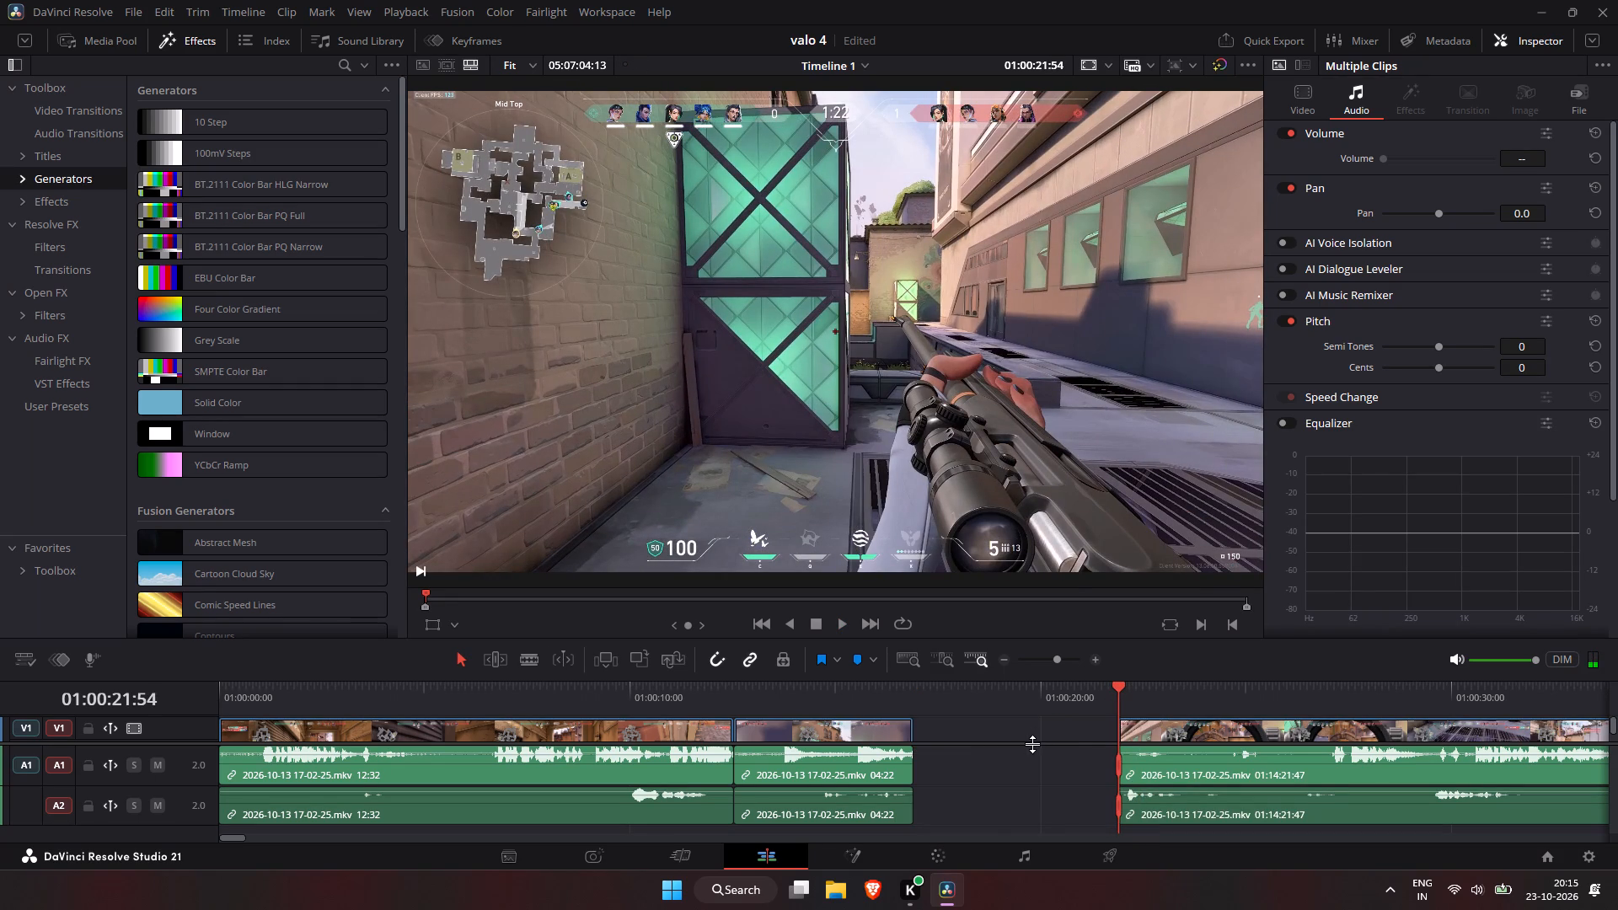
click(1032, 744)
click(1025, 741)
key(Tab)
Play back the joined section and split the recording at 01:00:26:51, after the player's death.
click(886, 699)
key(space)
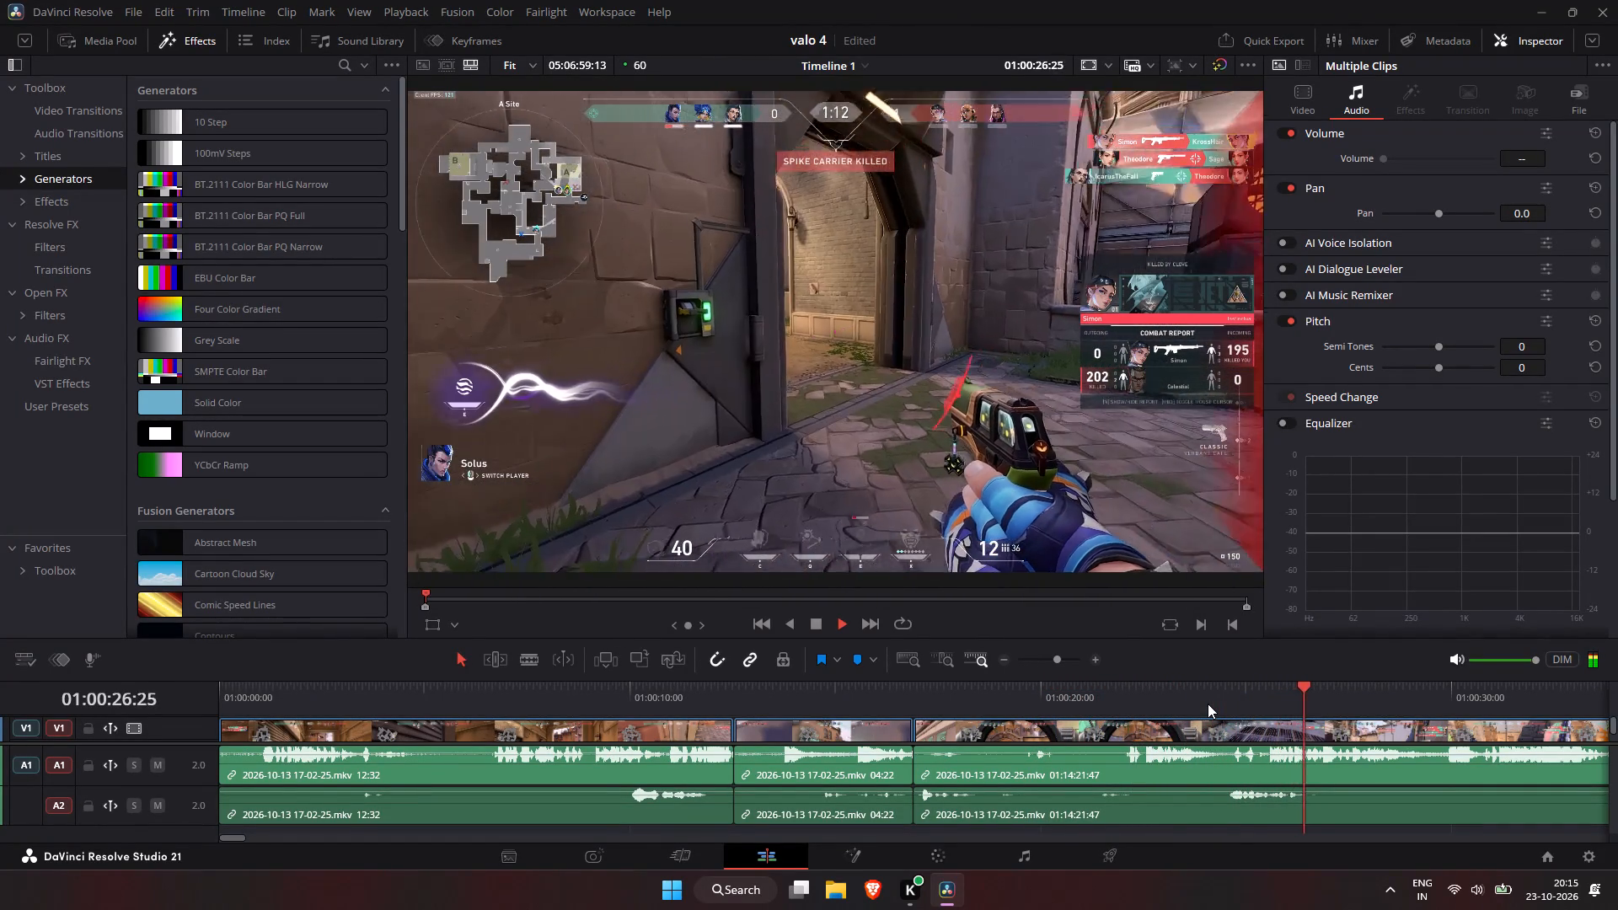
key(space)
key(ctrl+b)
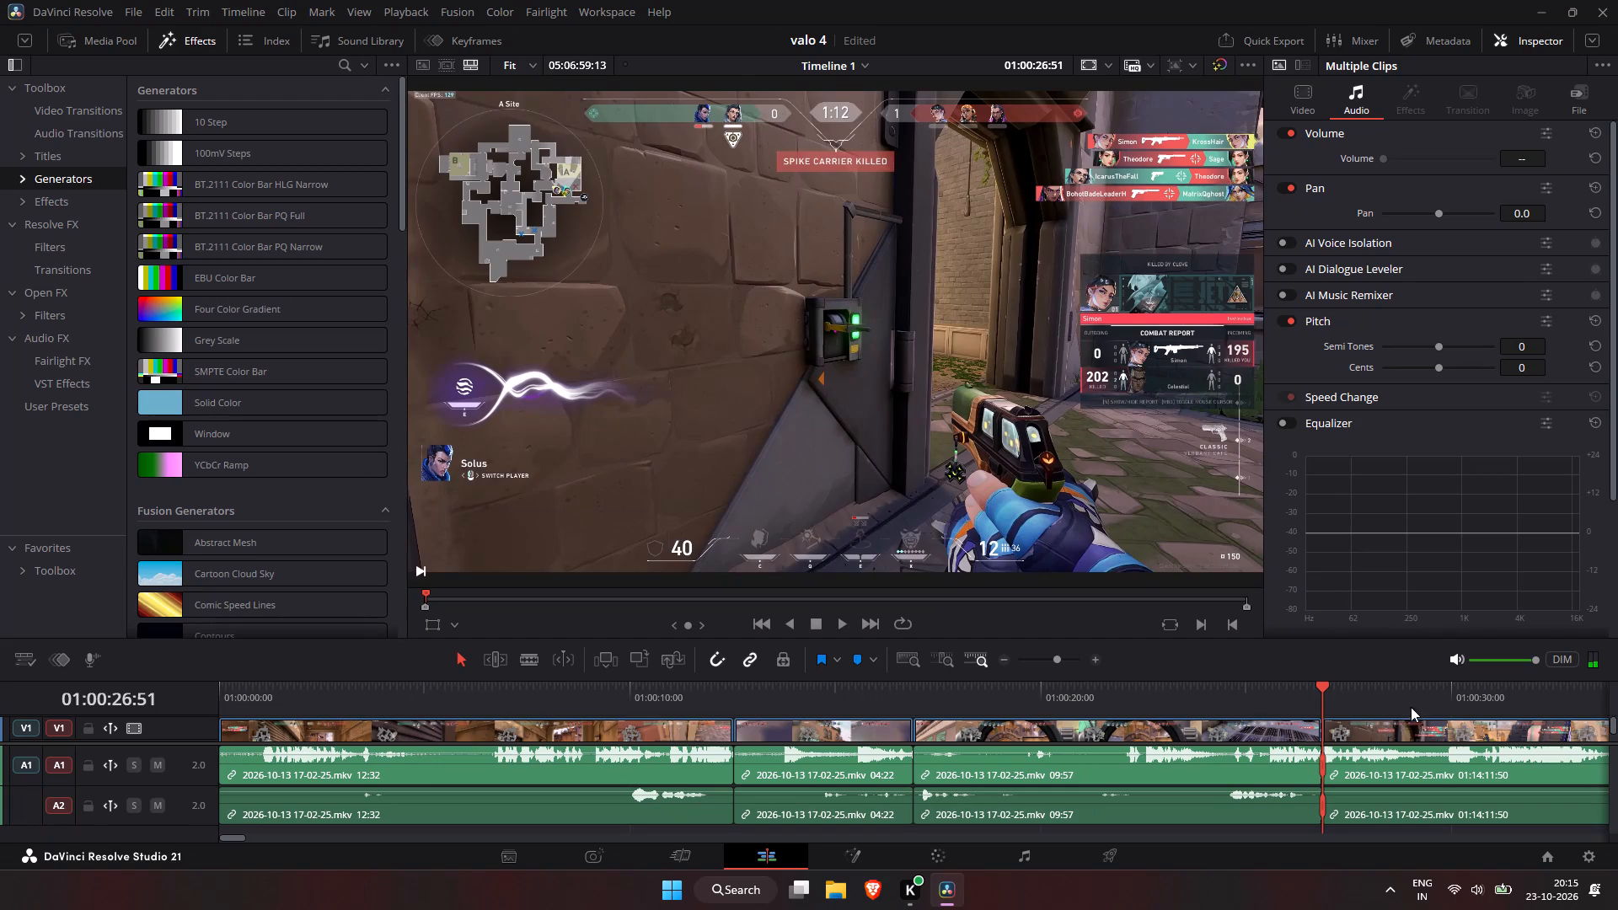
Scan the footage after the split through the next buy phase and the third round's fights.
key(space)
click(1617, 697)
click(1617, 697)
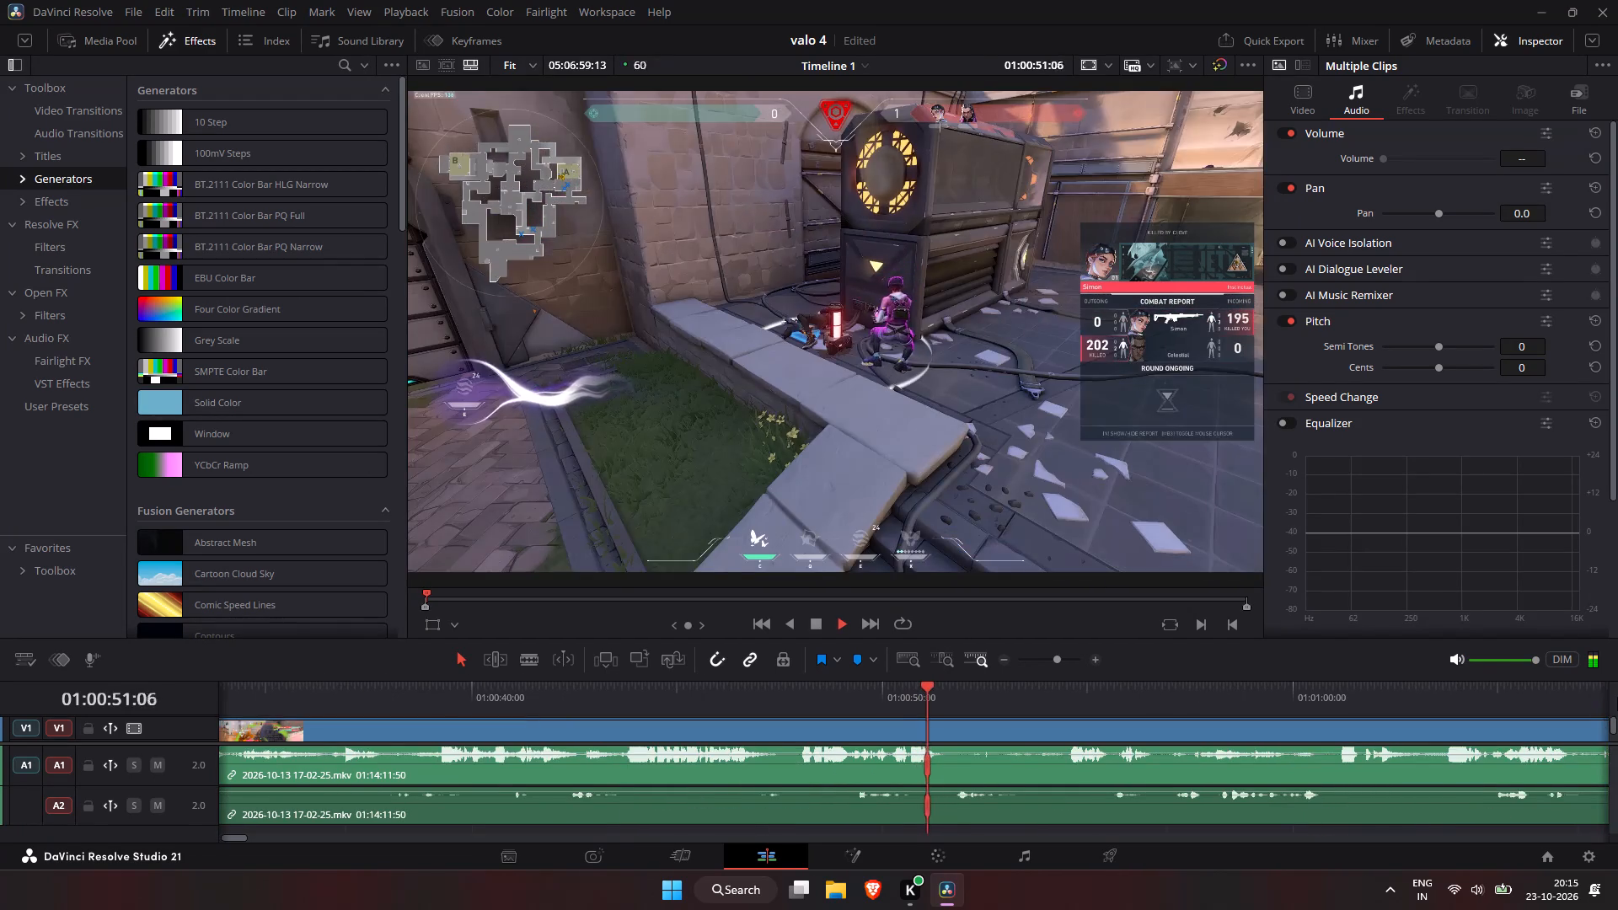
click(1617, 697)
click(1617, 697)
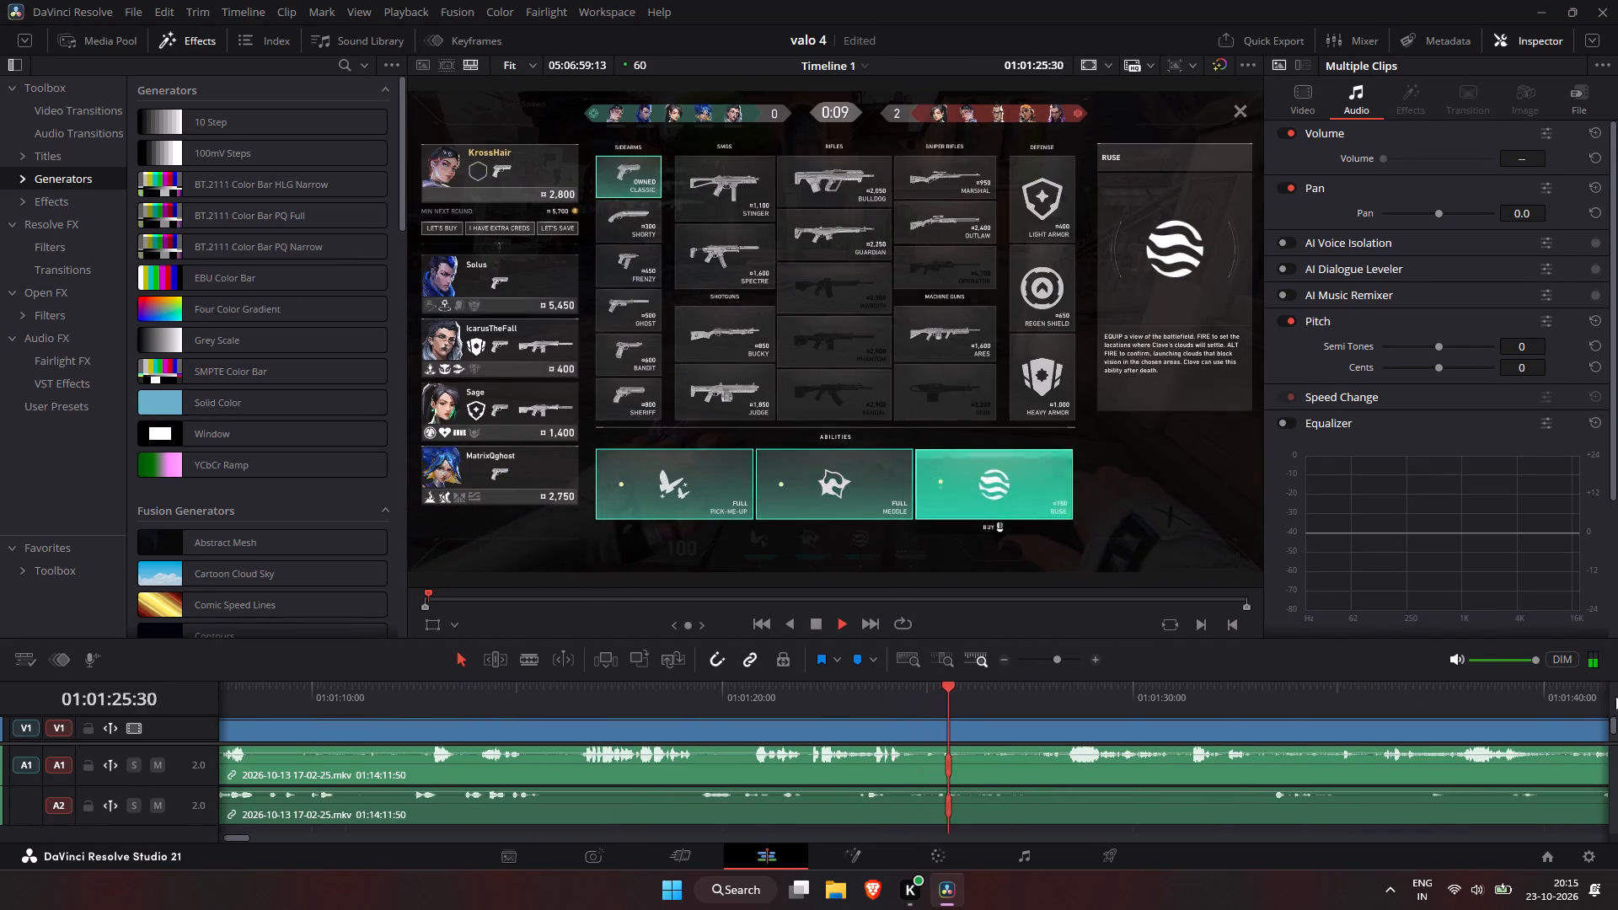
drag(1198, 698, 1366, 696)
click(1534, 690)
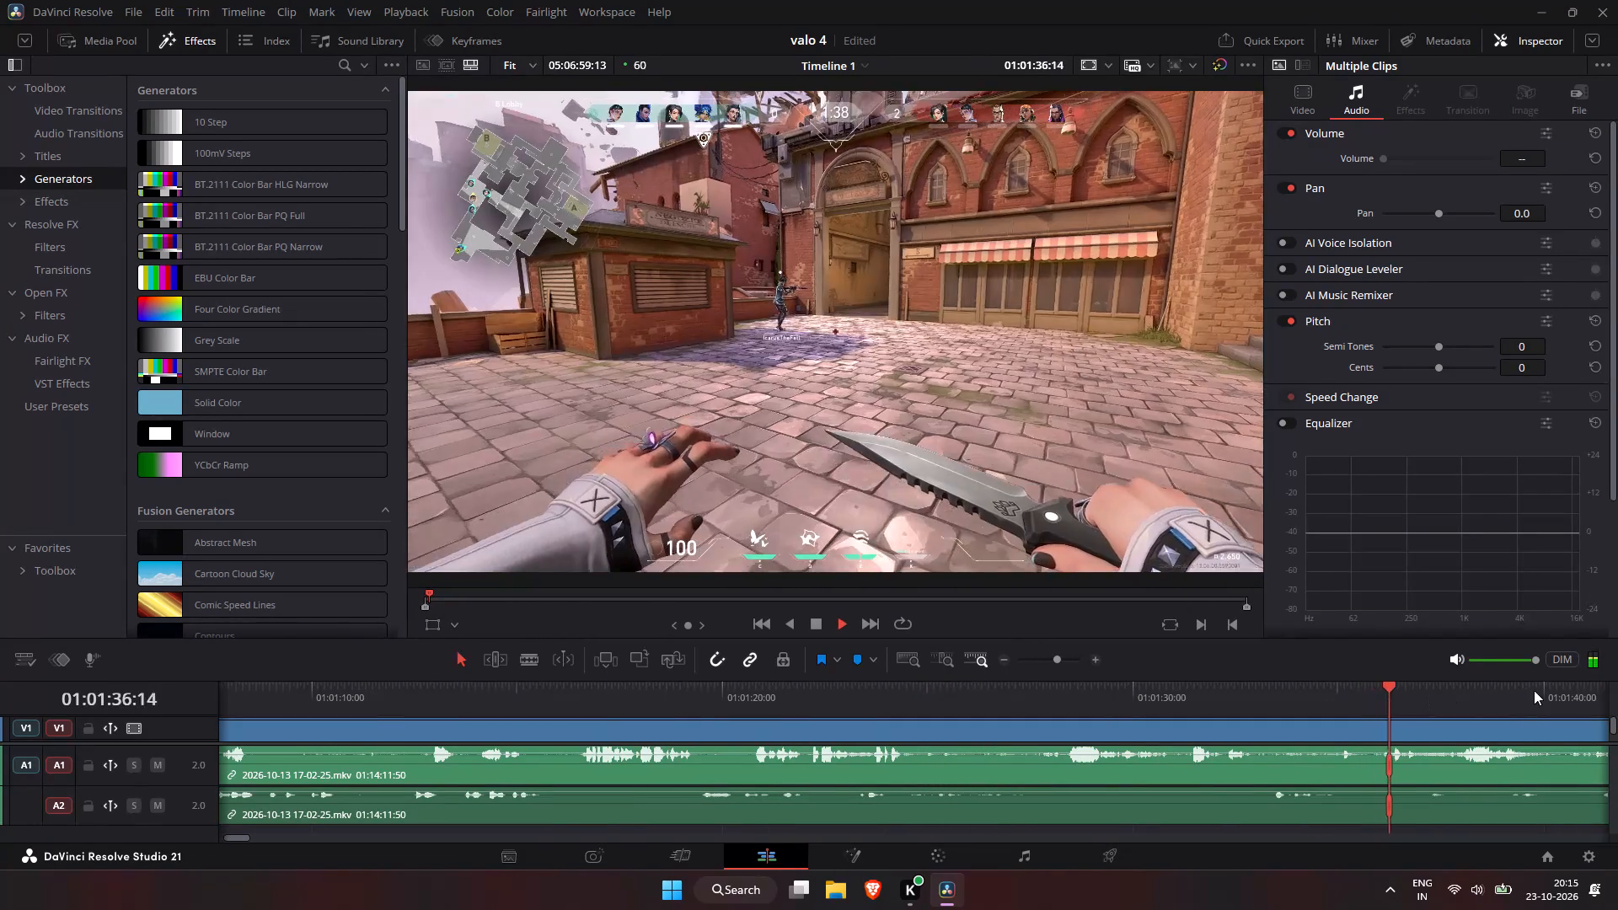
drag(1600, 688, 1615, 688)
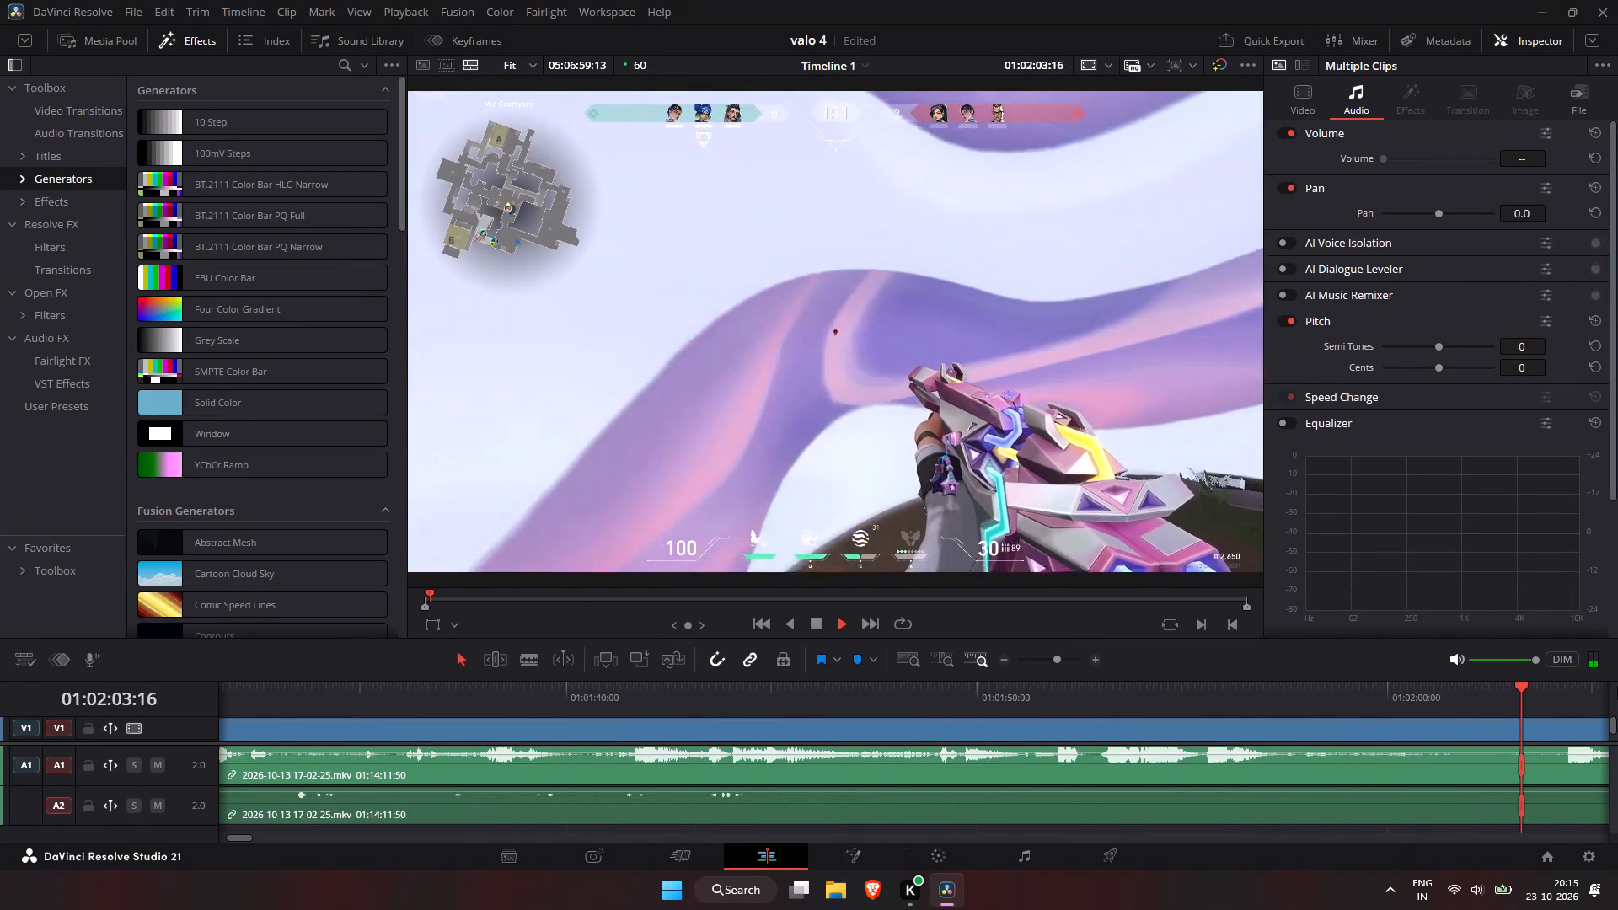
click(1617, 686)
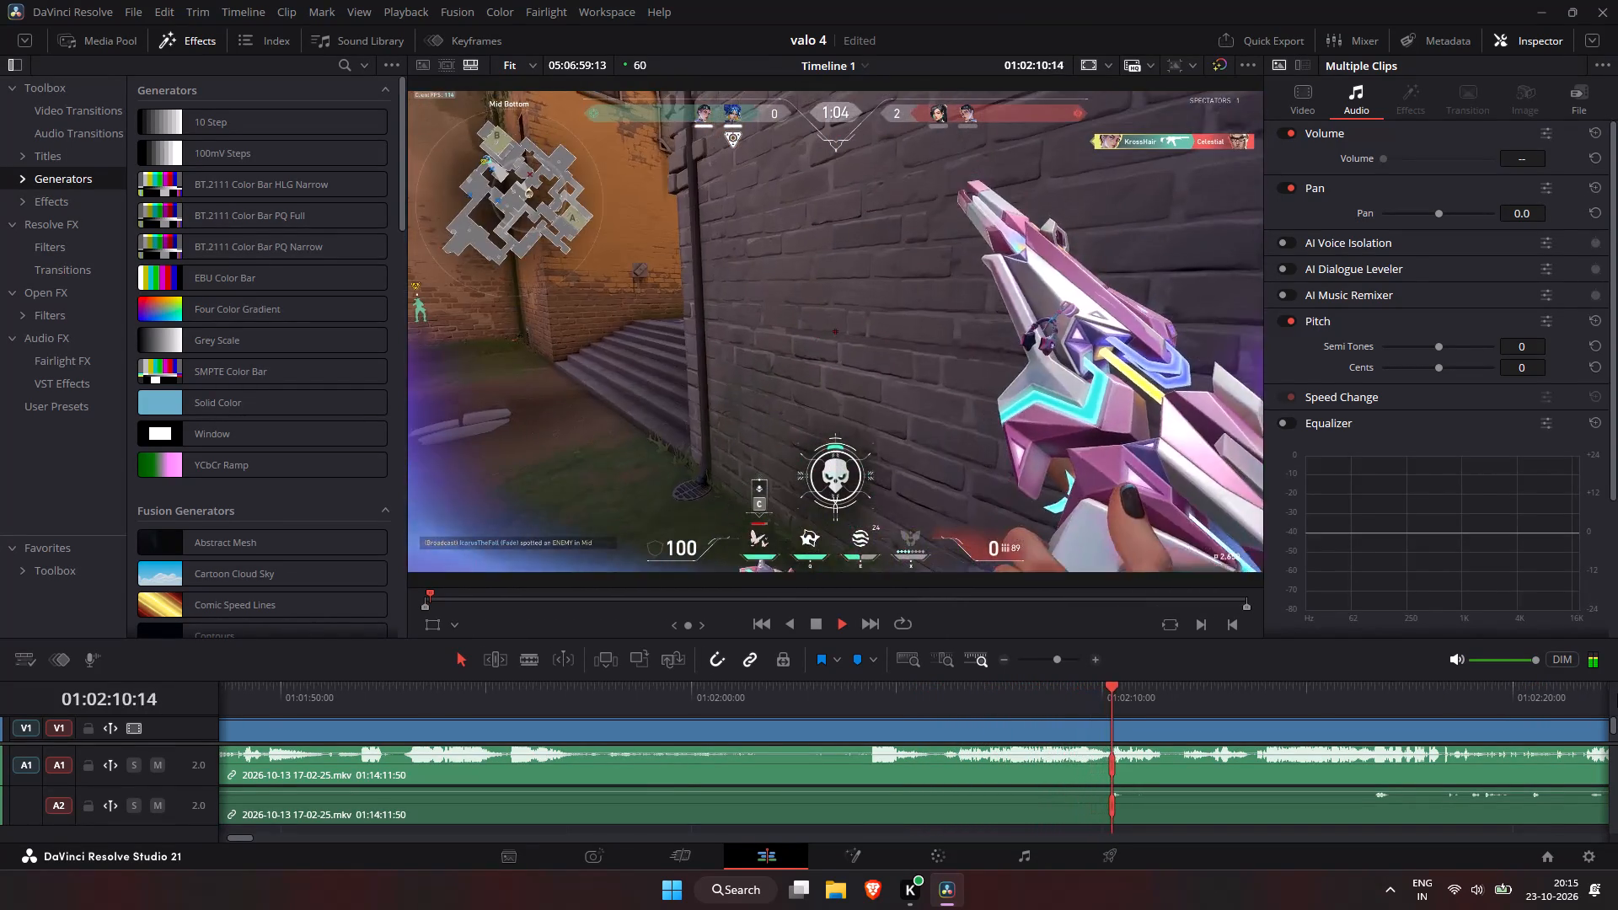
click(1291, 699)
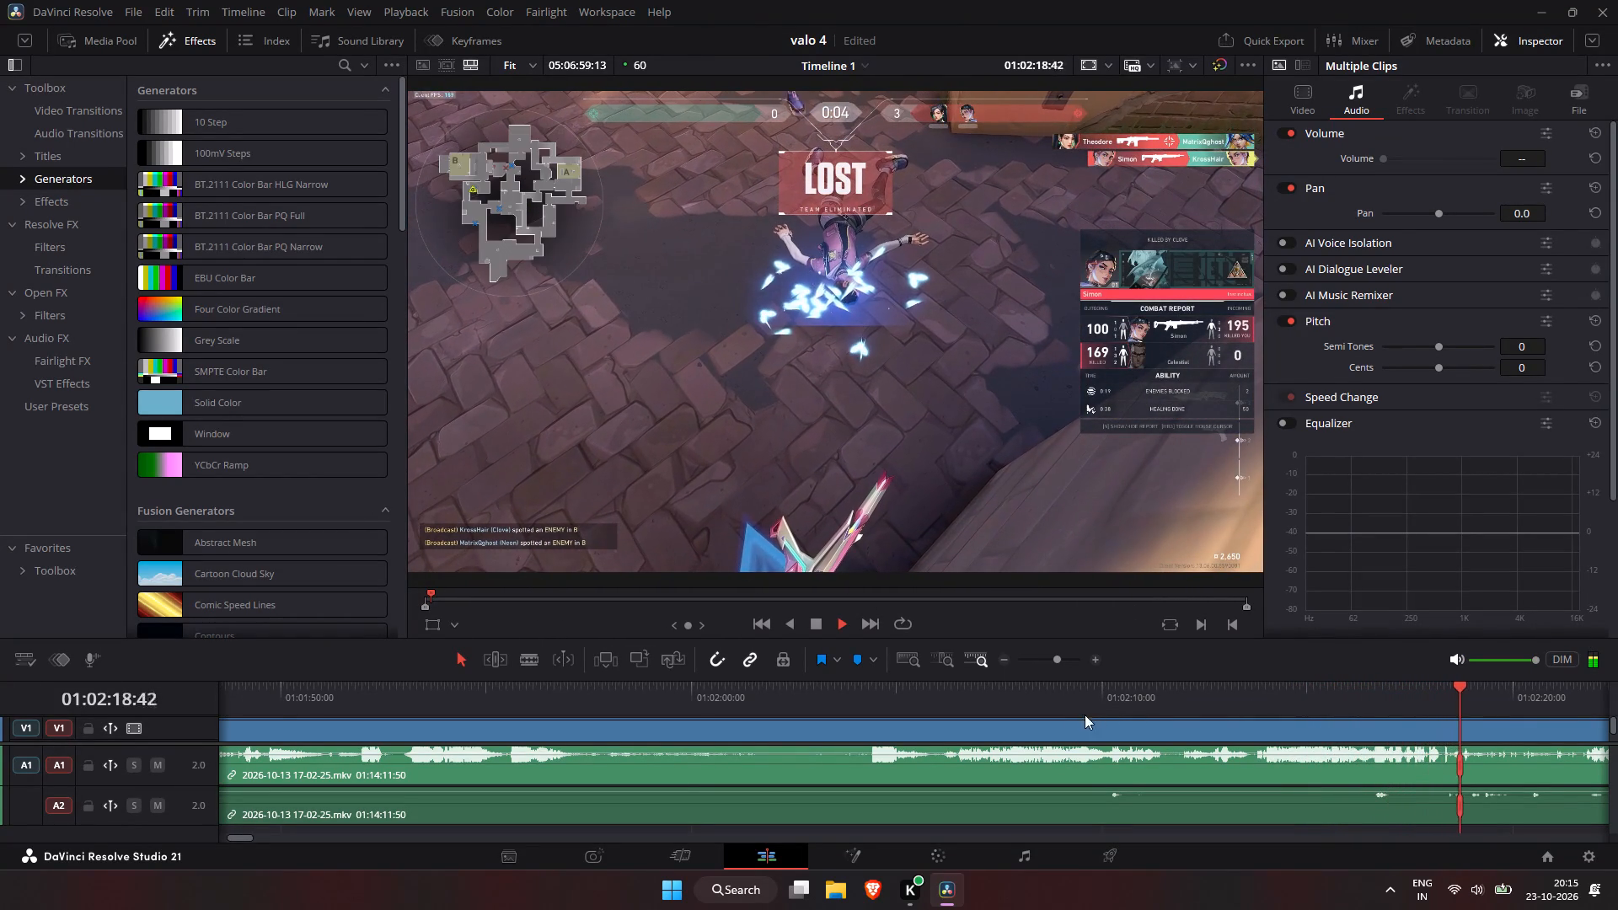
click(421, 715)
click(350, 708)
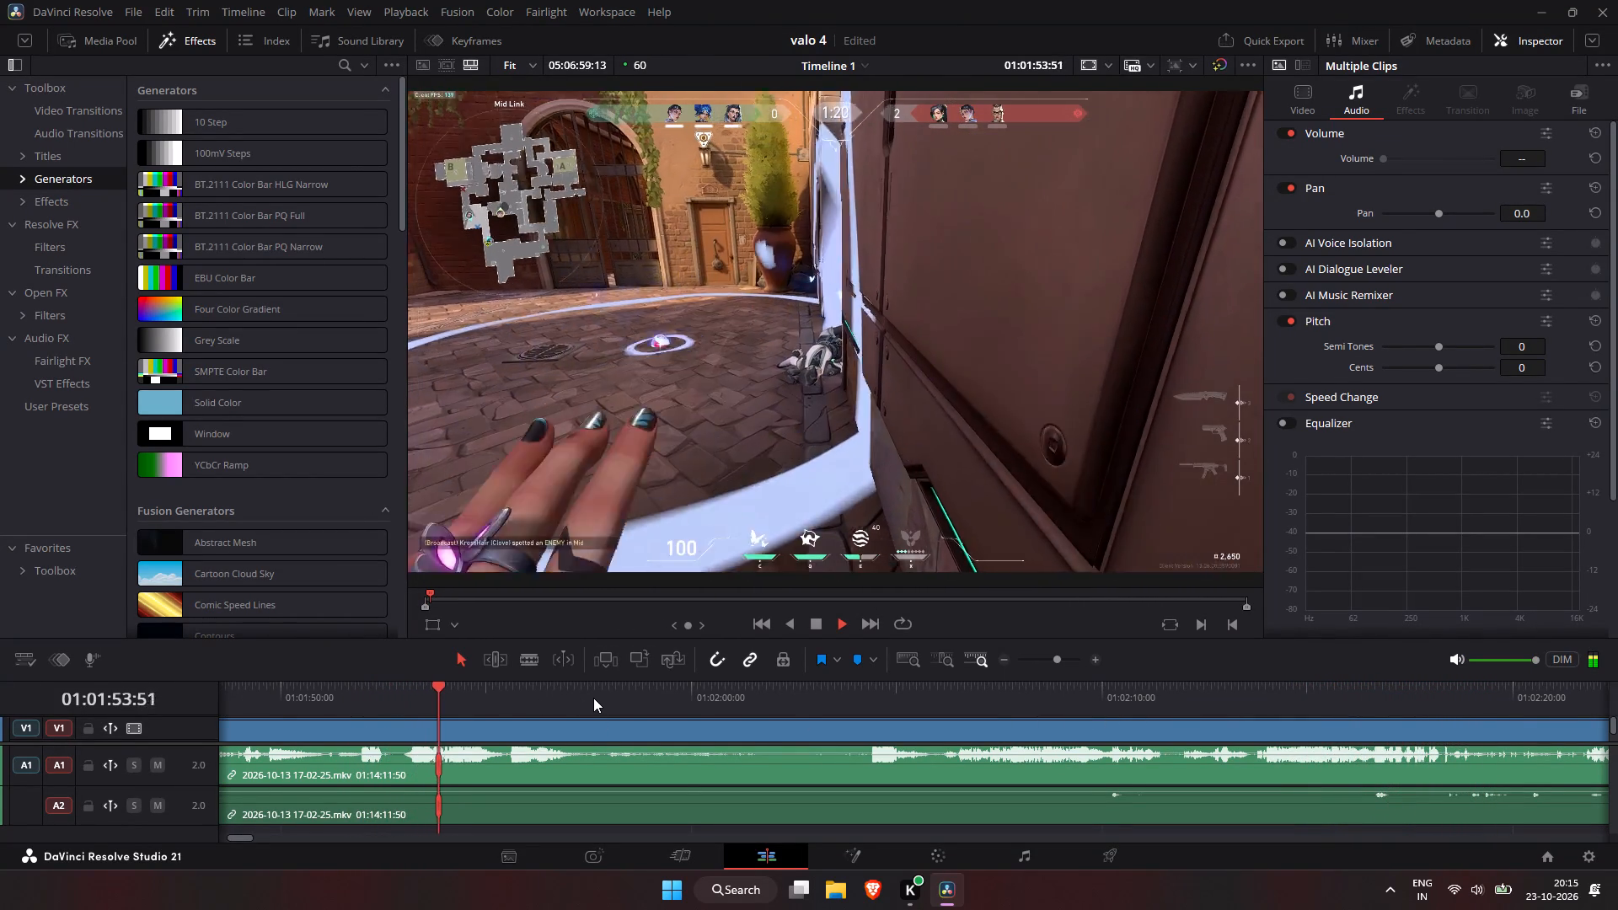
drag(774, 693, 856, 701)
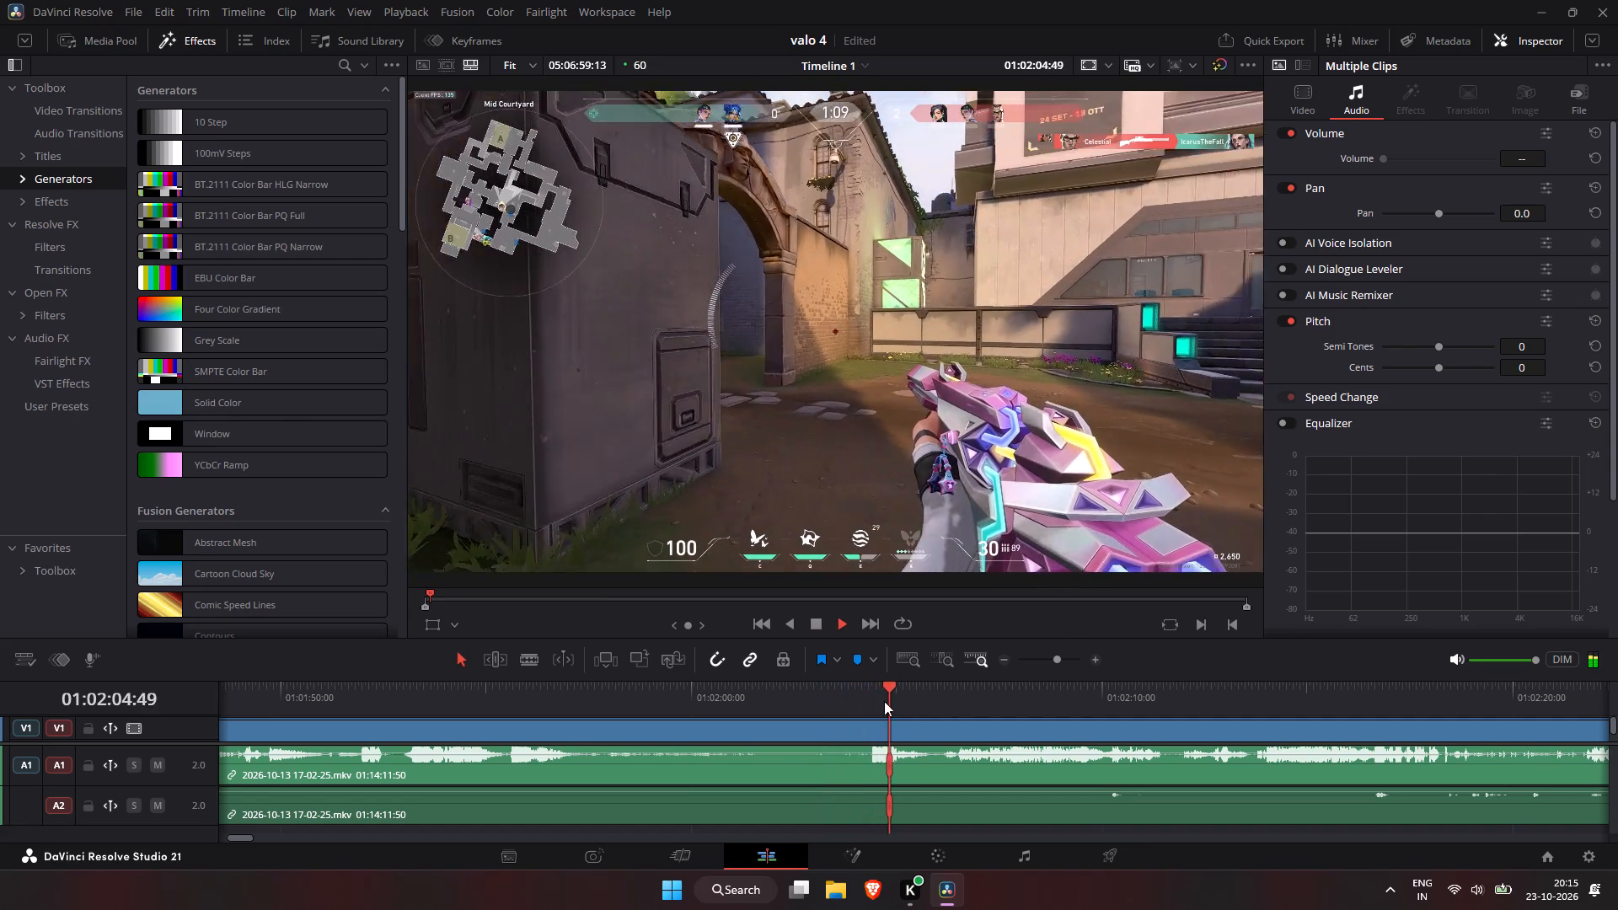
drag(1016, 701, 1055, 702)
drag(1331, 708, 1347, 709)
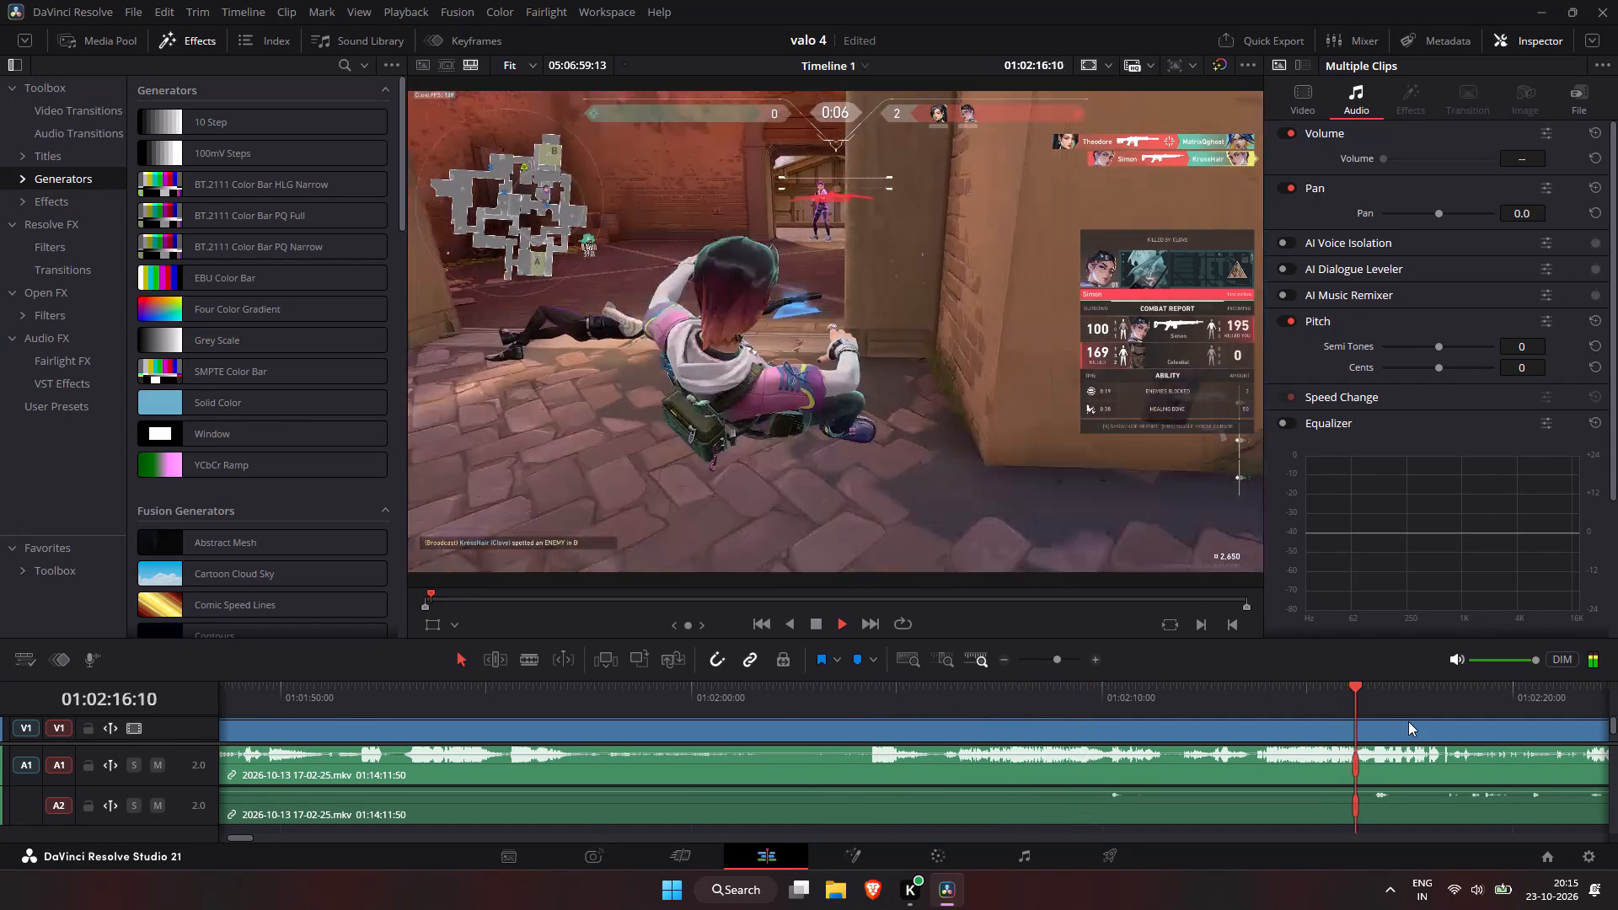
Split the recording at 01:02:11:50, in the third round's Mid Bottom fight before the player's death.
key(space)
click(1242, 699)
key(space)
key(space)
drag(1190, 689, 1177, 698)
key(ctrl+b)
Delete the footage before the Mid Bottom split and close the gap.
click(1139, 725)
key(Tab)
click(1119, 736)
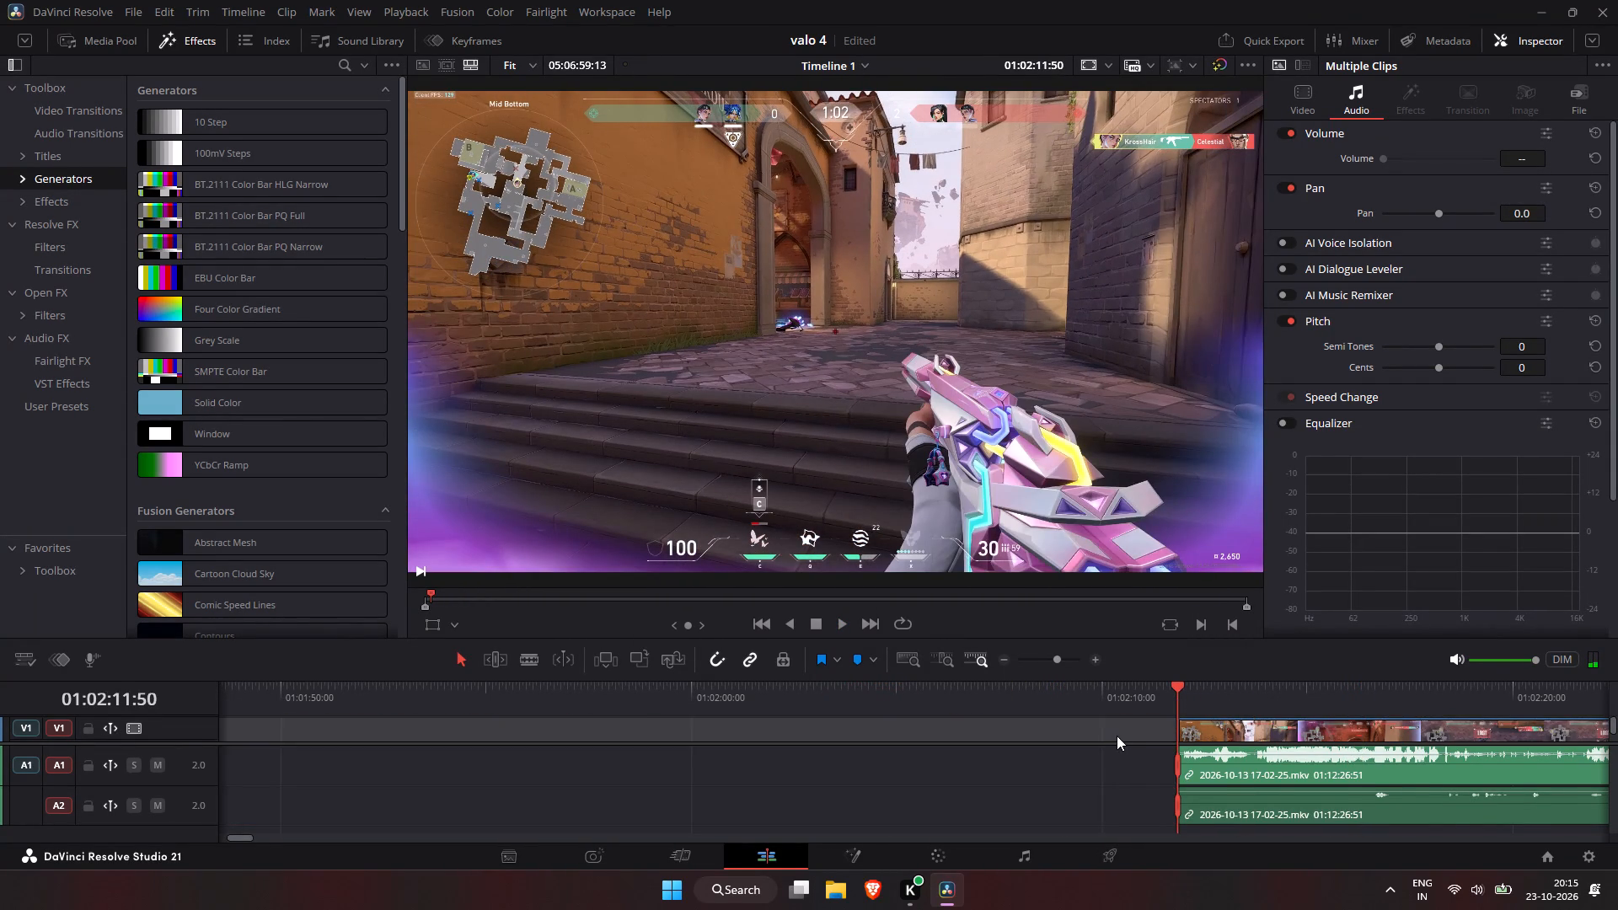
key(Tab)
Play back the Mid Bottom fight and split the recording at 01:00:34:50, during the round-lost banner.
click(898, 697)
key(space)
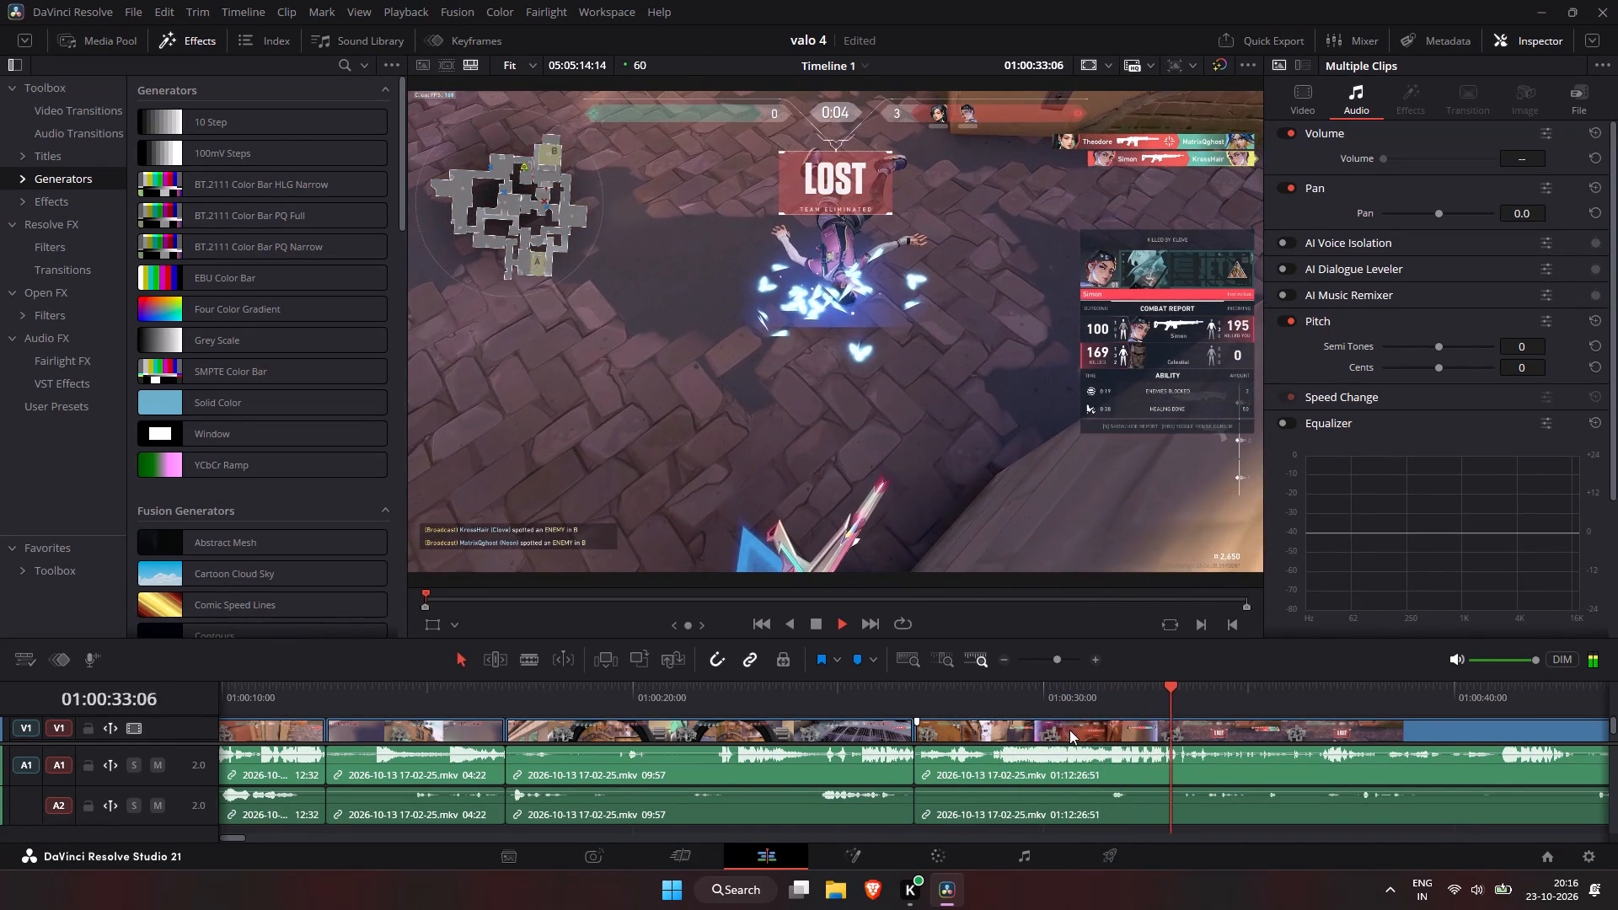
key(space)
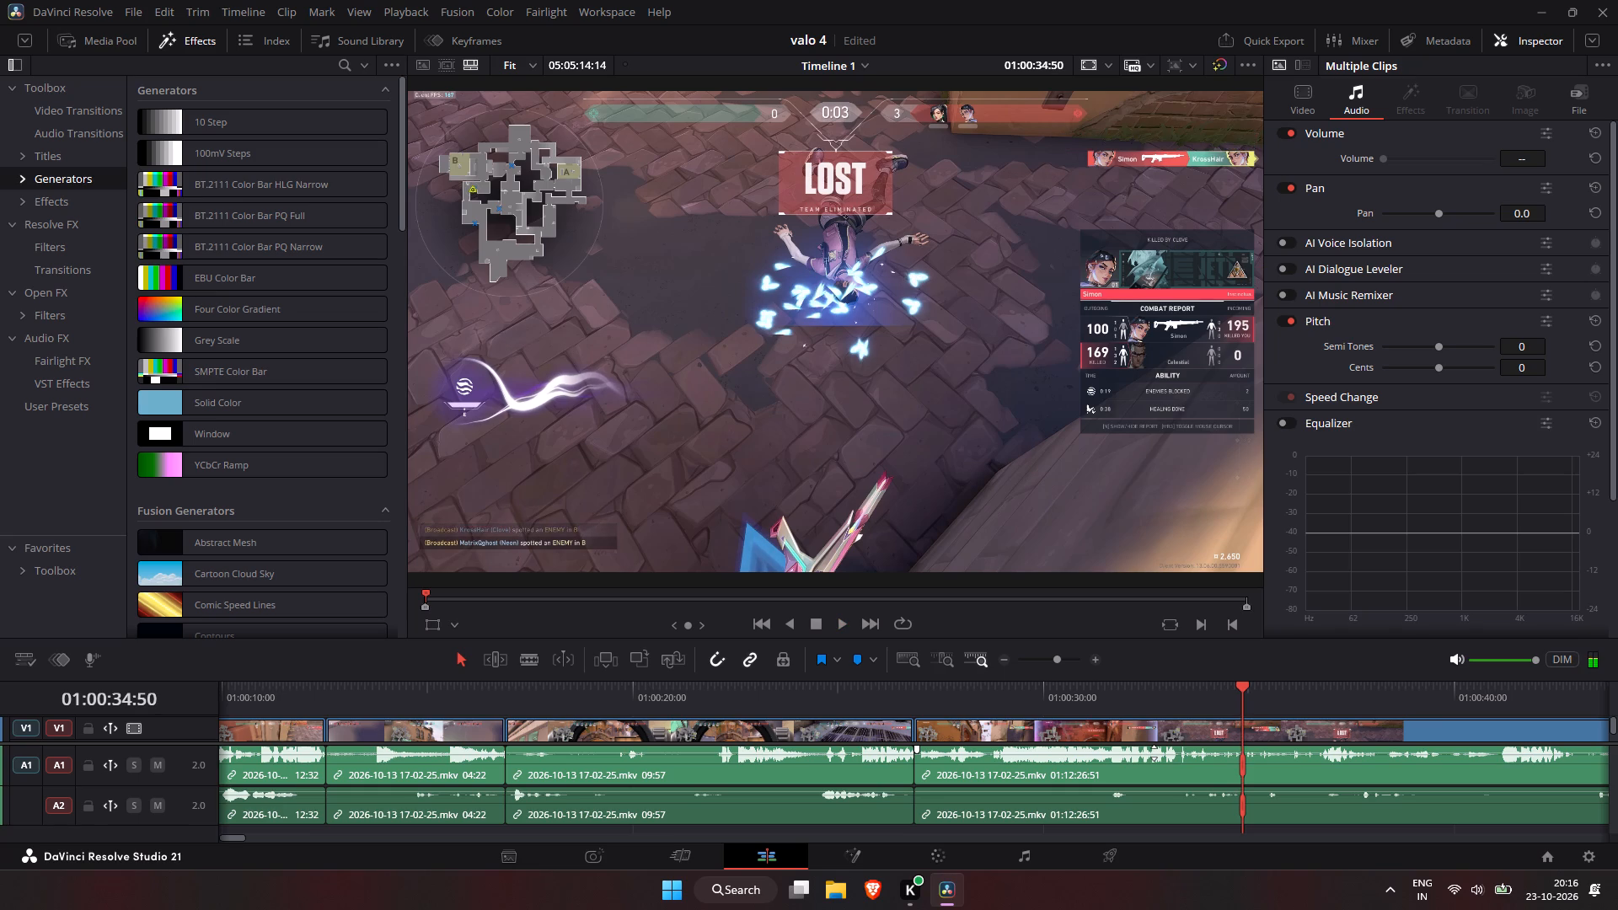
key(ctrl+b)
Scan the footage after the split through the fourth round and into the following buy phase.
key(space)
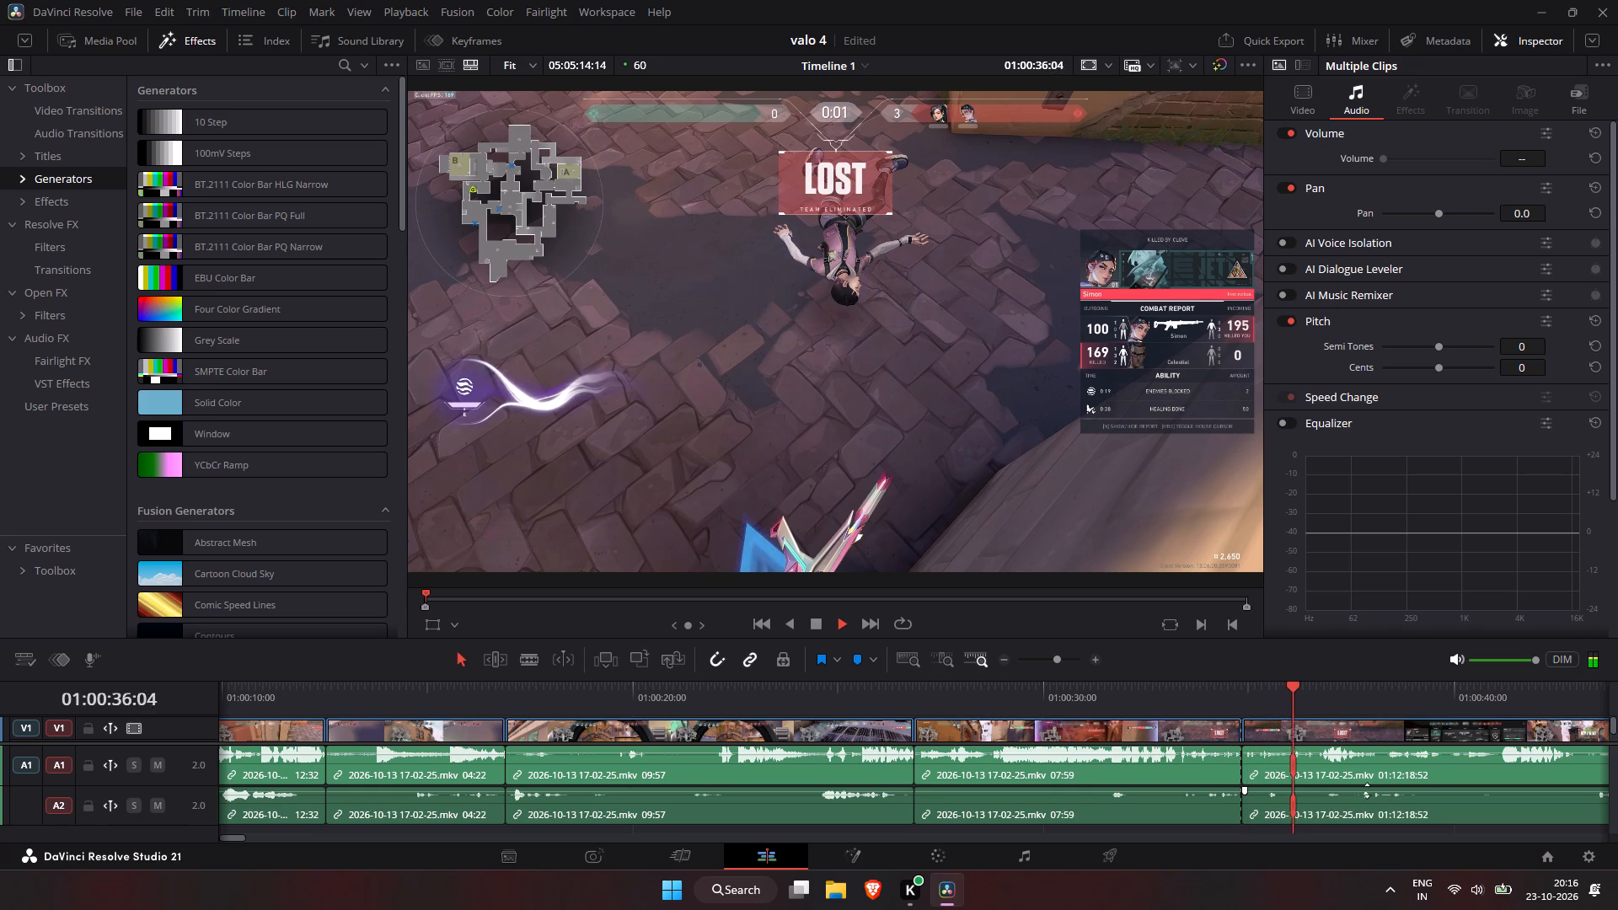
click(1490, 699)
click(1617, 699)
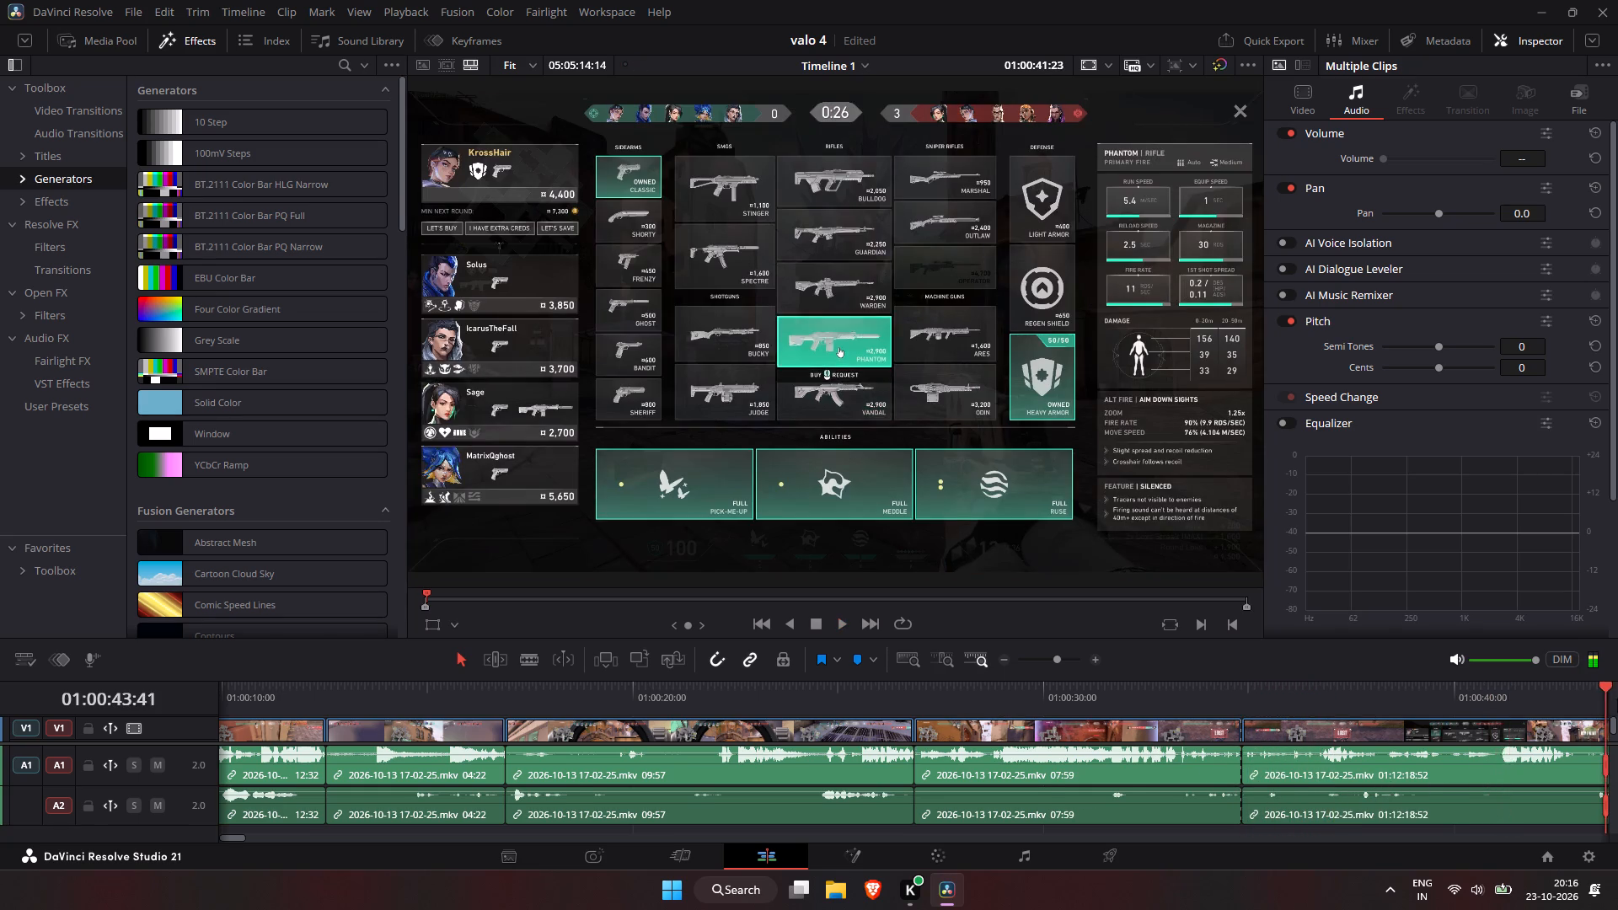
click(1617, 699)
click(1617, 699)
click(1617, 699)
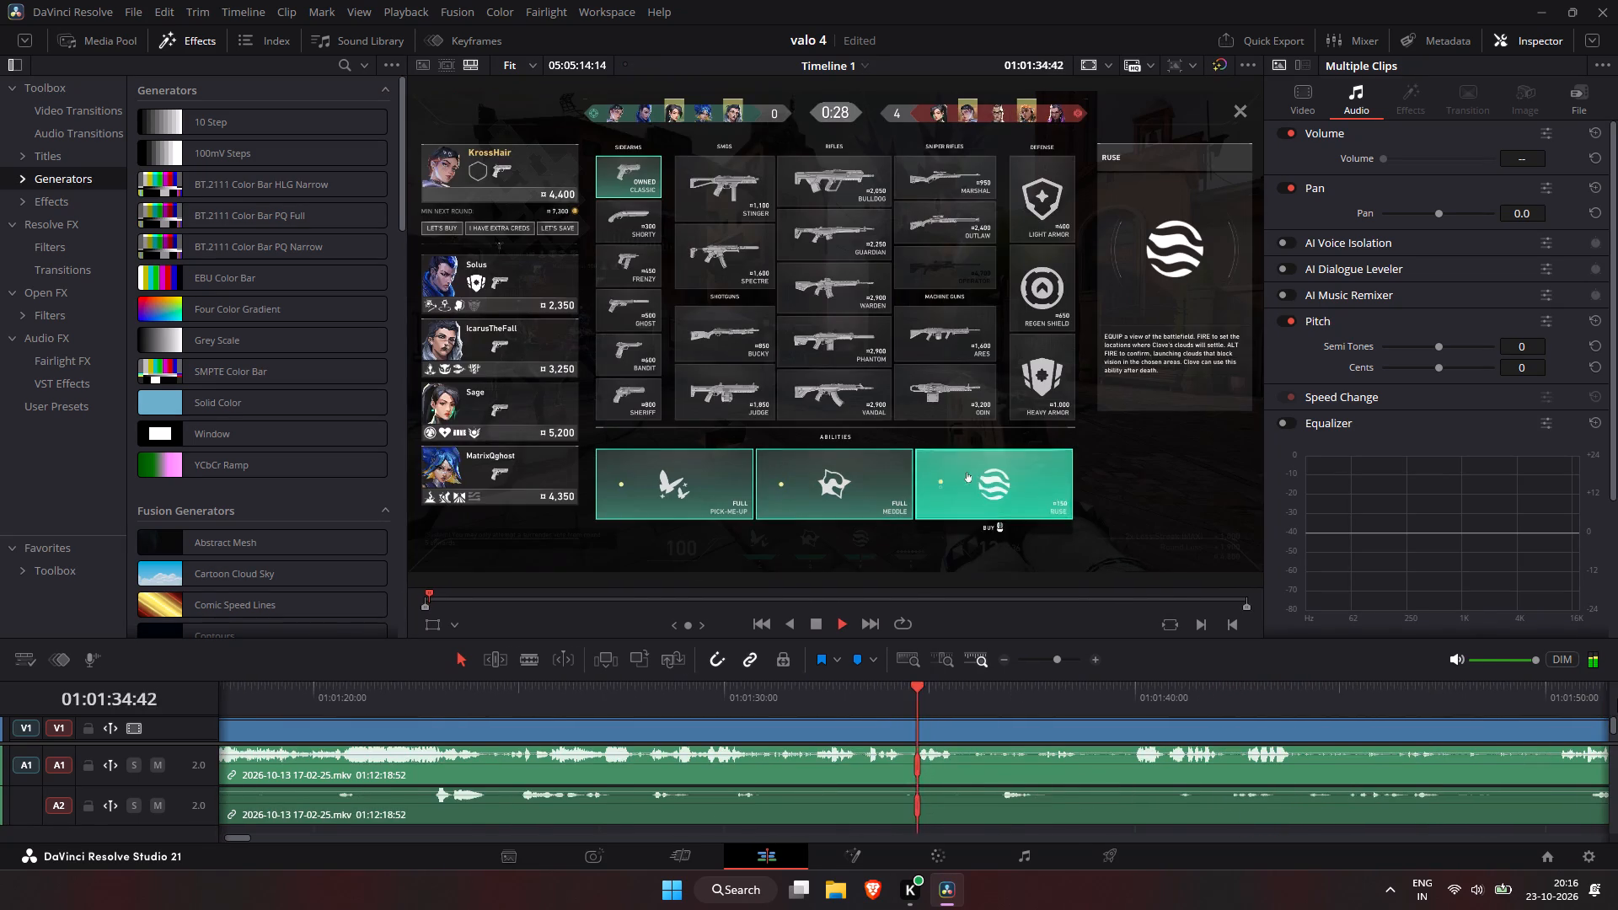
click(725, 688)
click(684, 706)
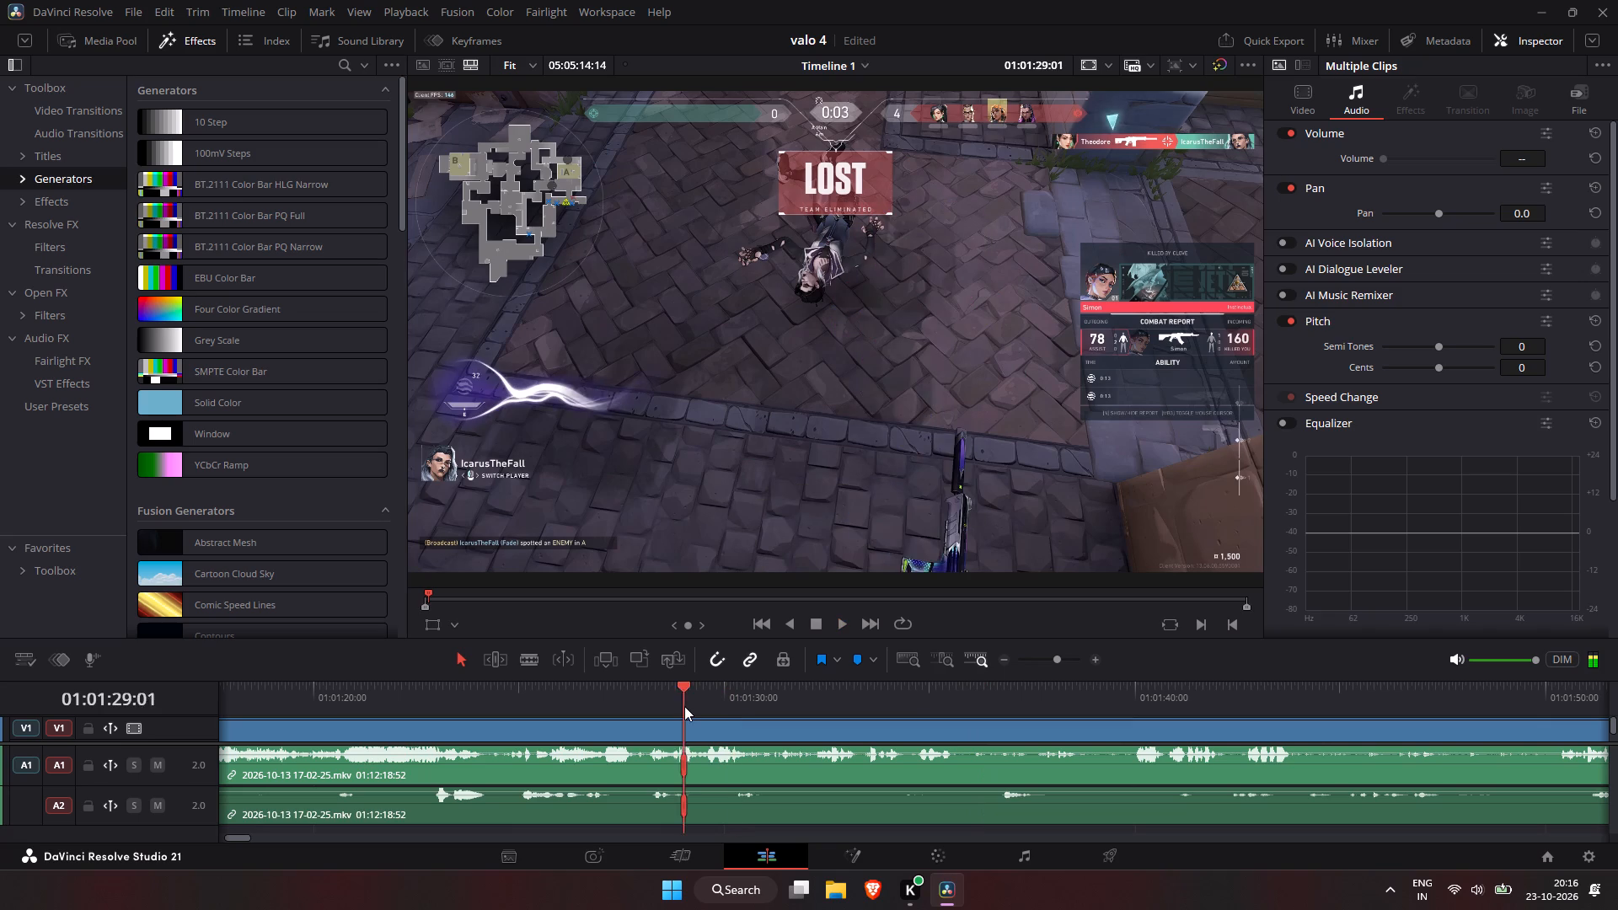
click(514, 714)
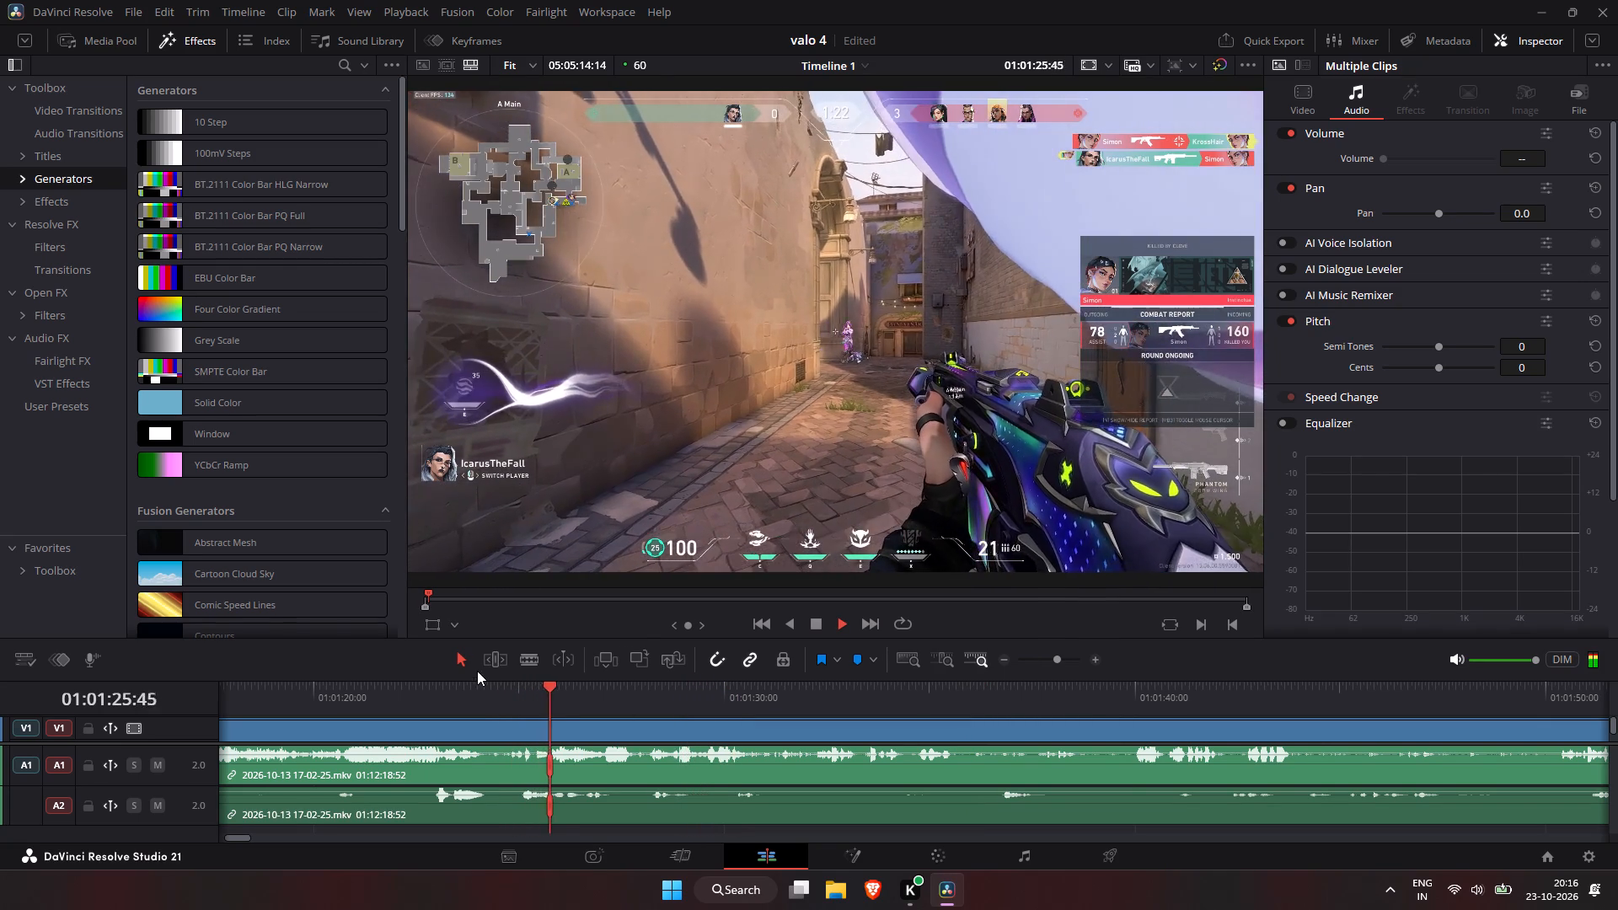
Review the fourth round's A Main fight and split the recording before the player's death, at 01:01:19:30.
key(space)
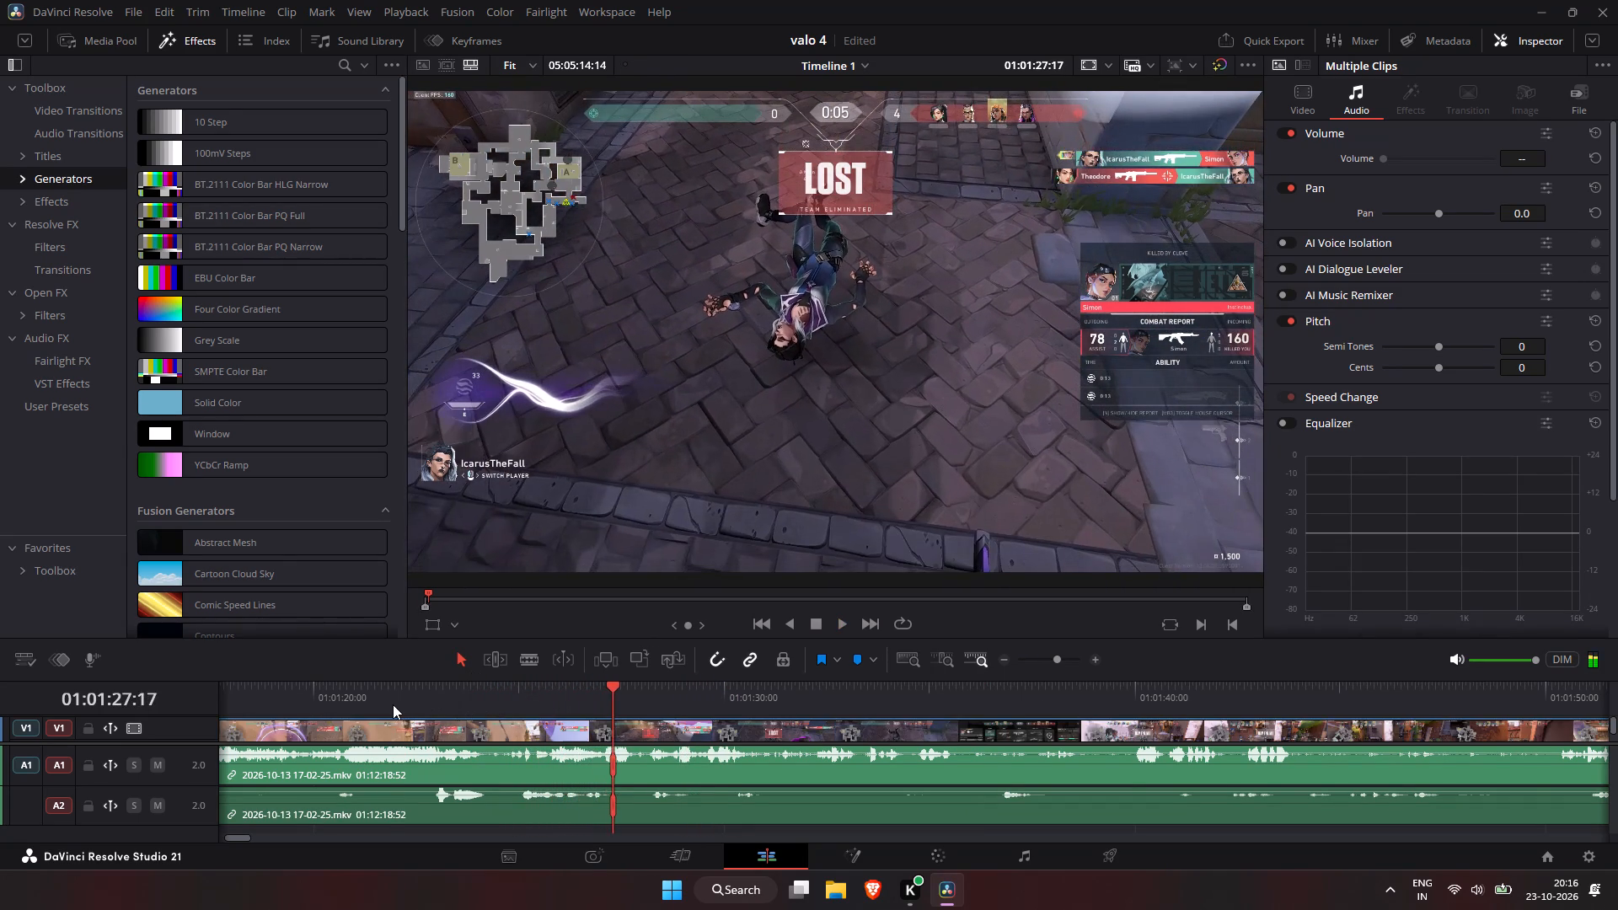
click(393, 704)
key(space)
key(space)
key(space)
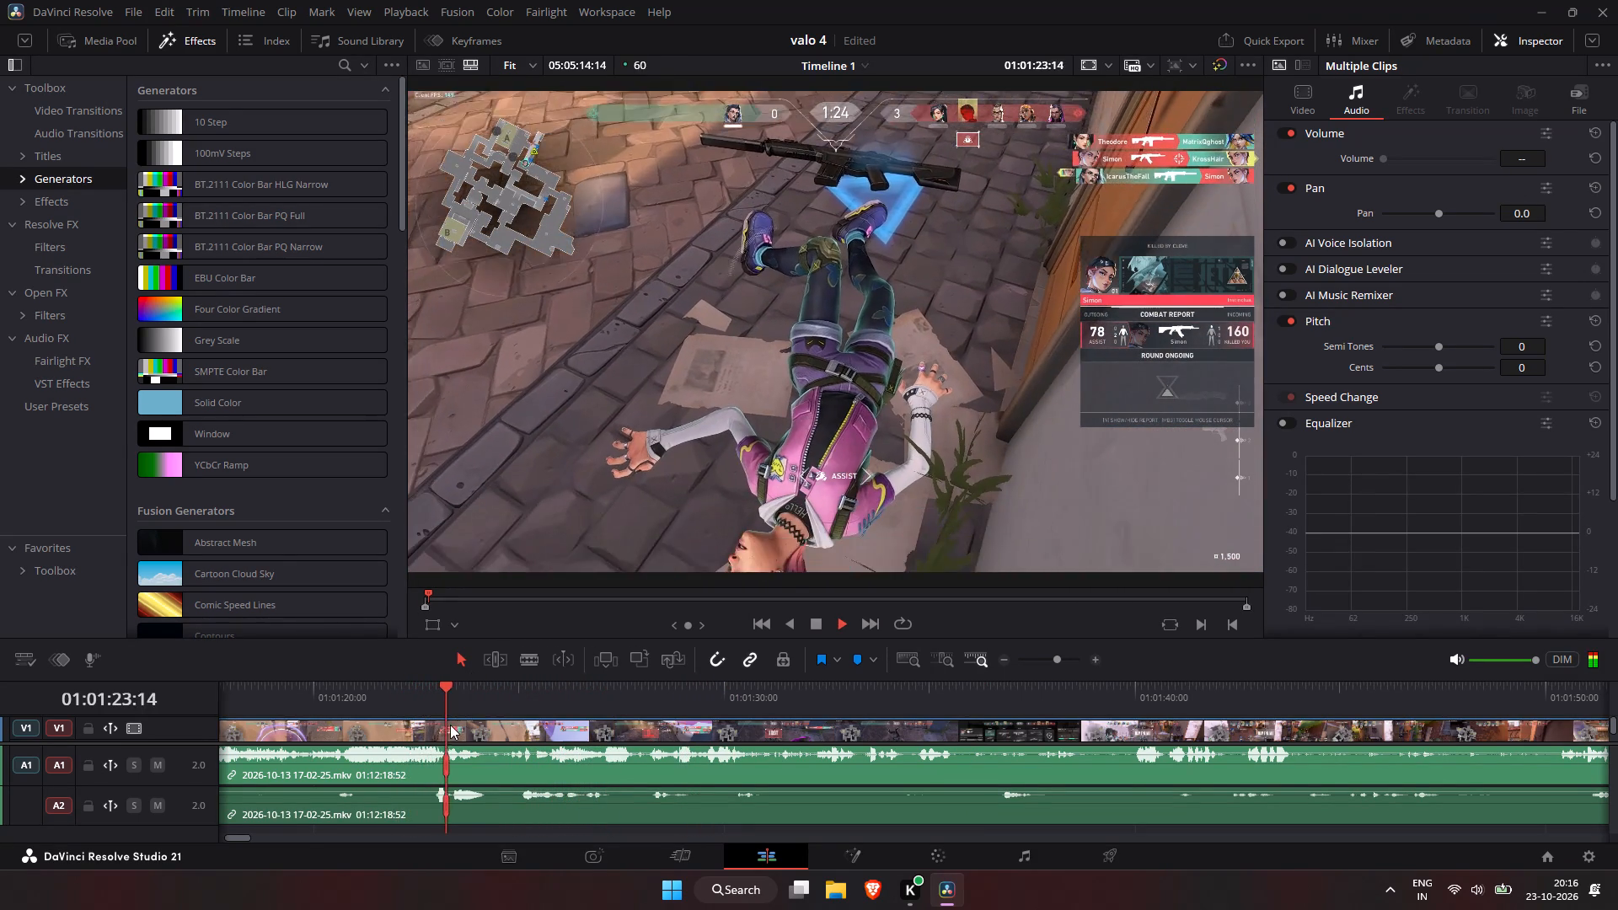
key(space)
drag(255, 686, 247, 690)
key(space)
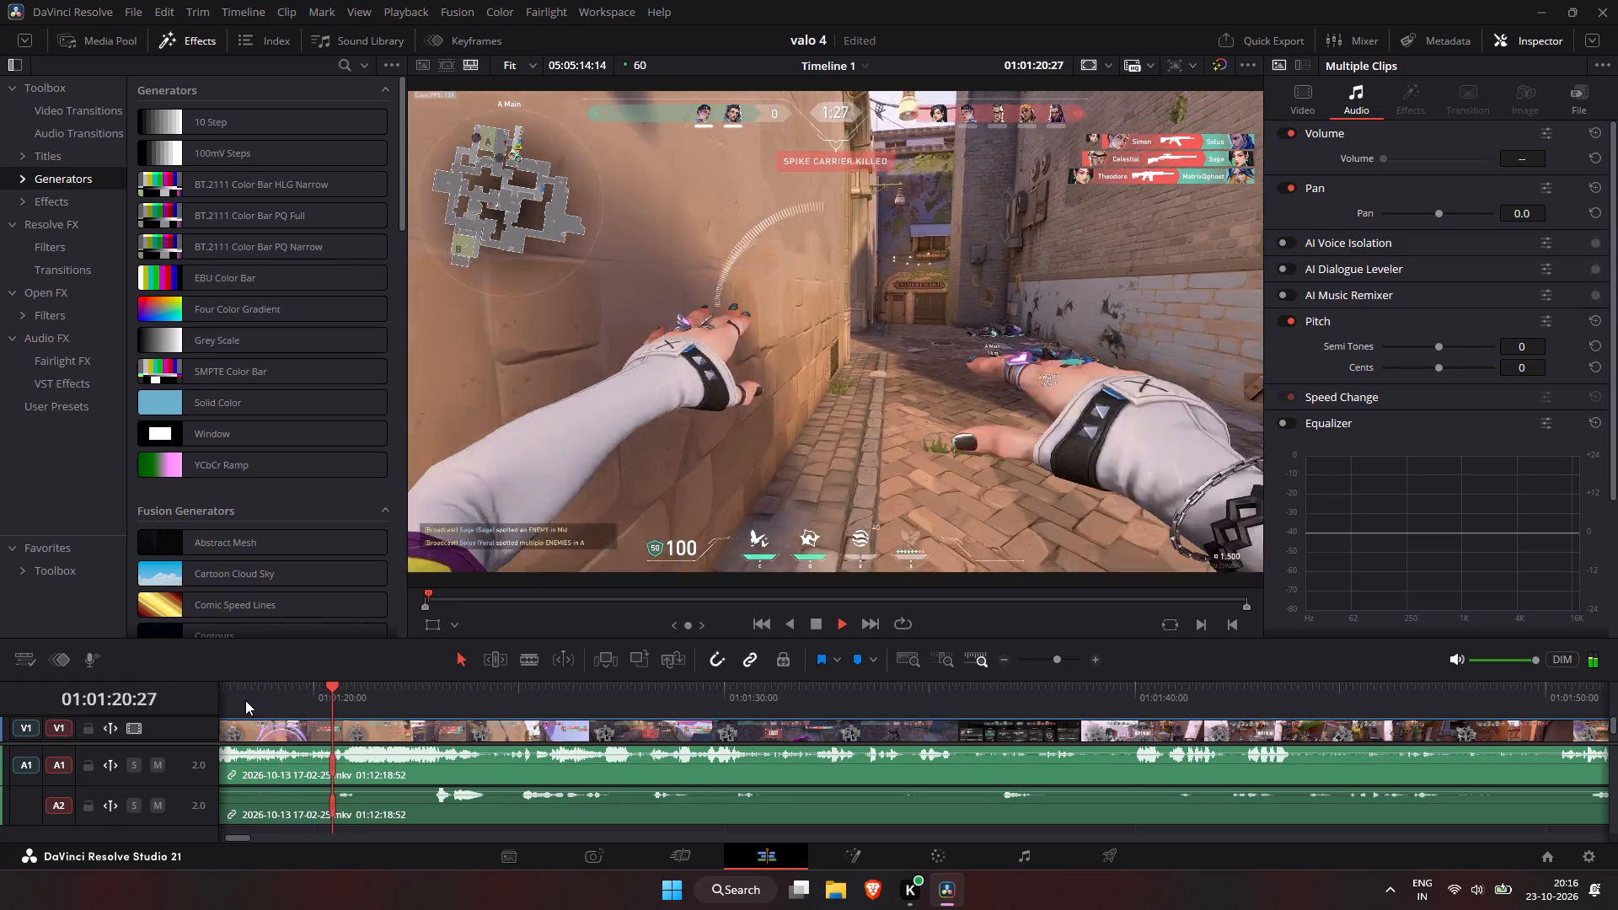
key(space)
key(space)
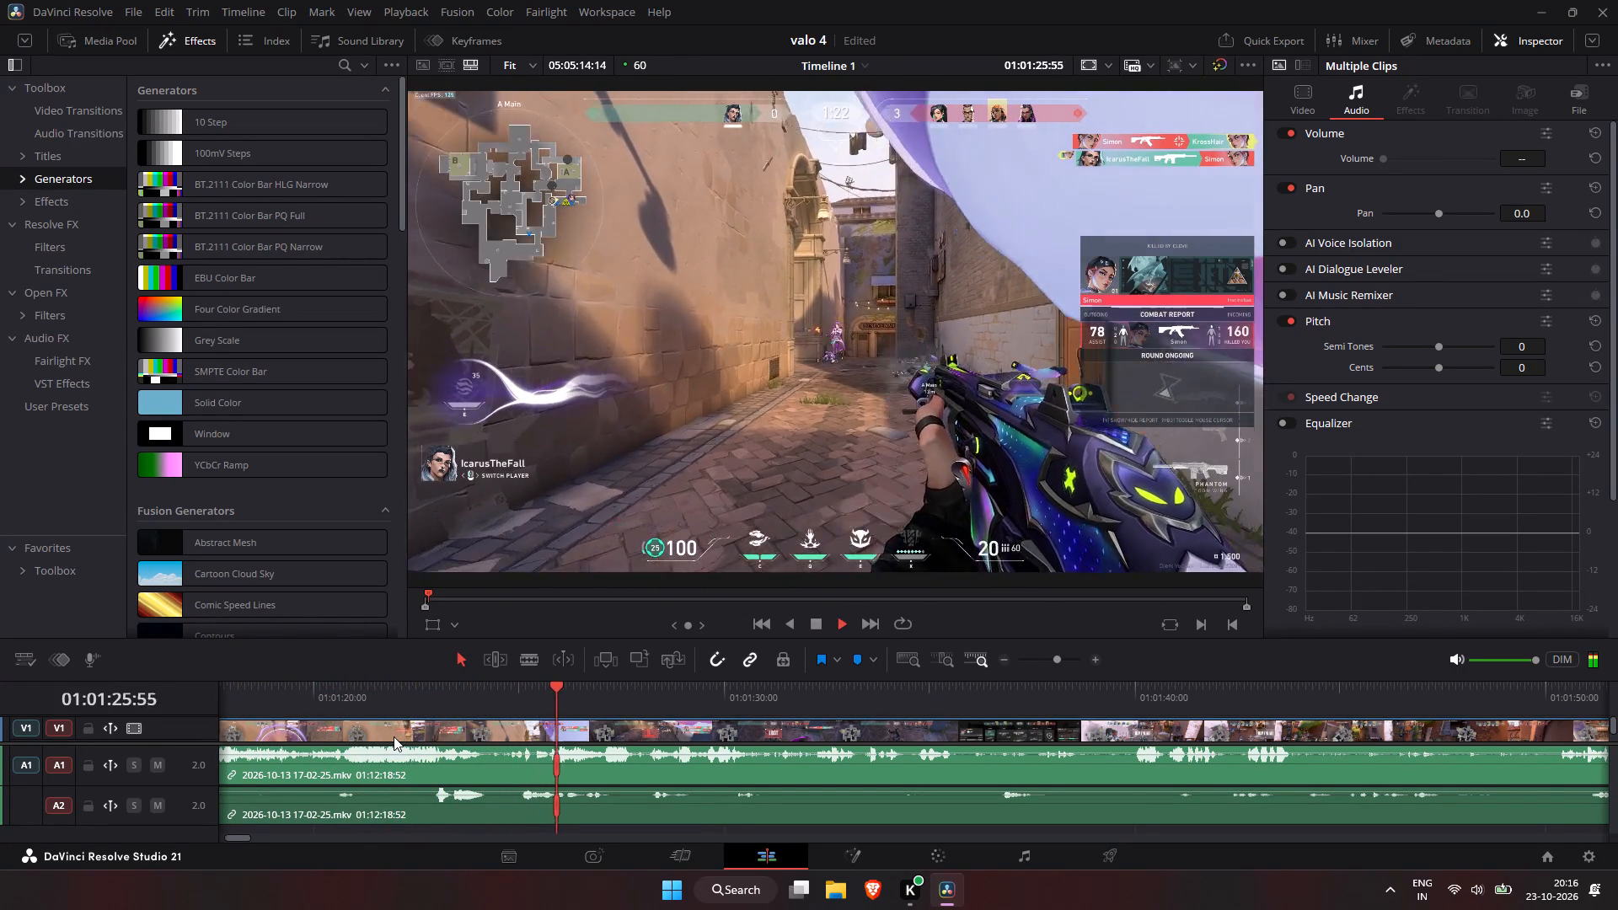
click(335, 693)
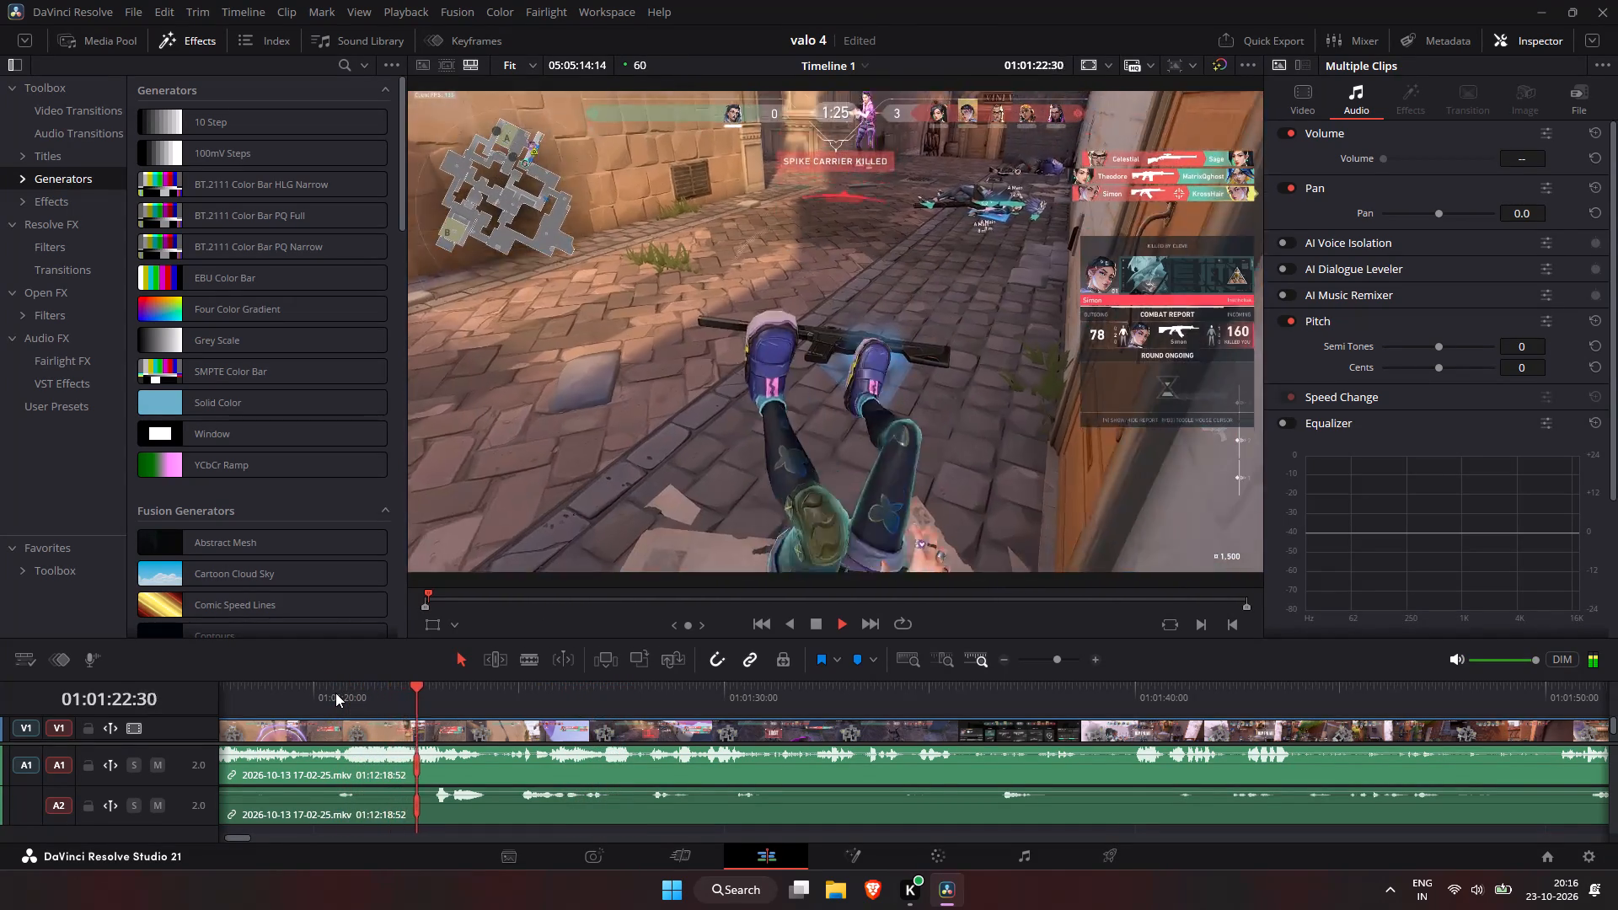
key(space)
click(293, 699)
key(ctrl+b)
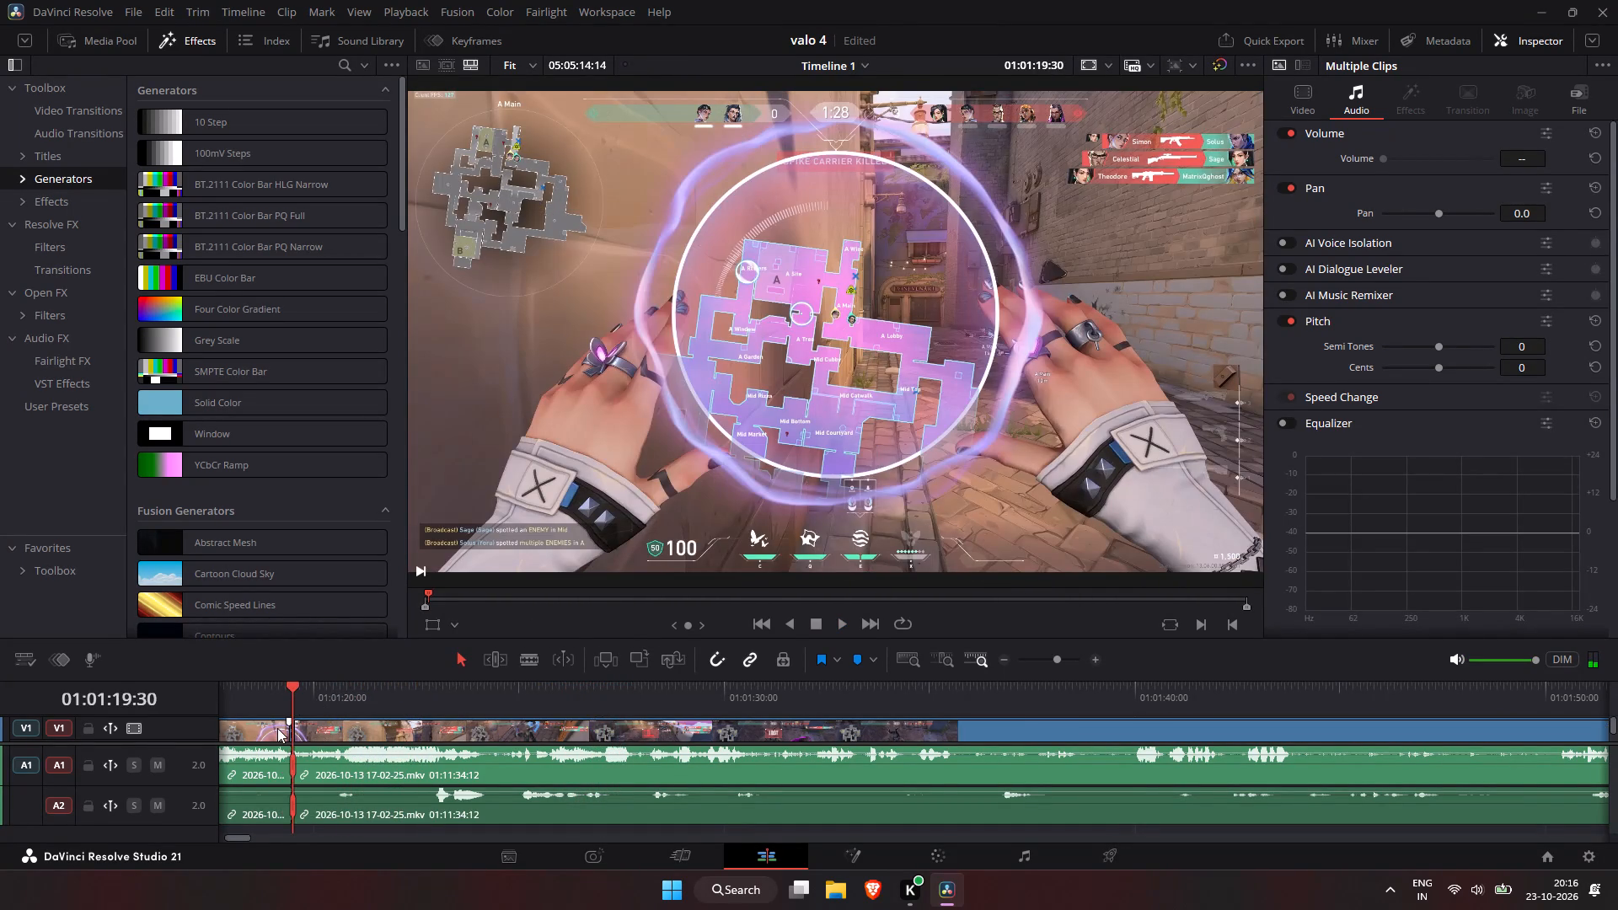
Delete the footage before the A Main split and close the gap.
click(277, 728)
key(Tab)
click(277, 728)
key(Tab)
Play back the end of the fourth round and split the recording at 01:00:42:35, during the round-lost banner.
key(space)
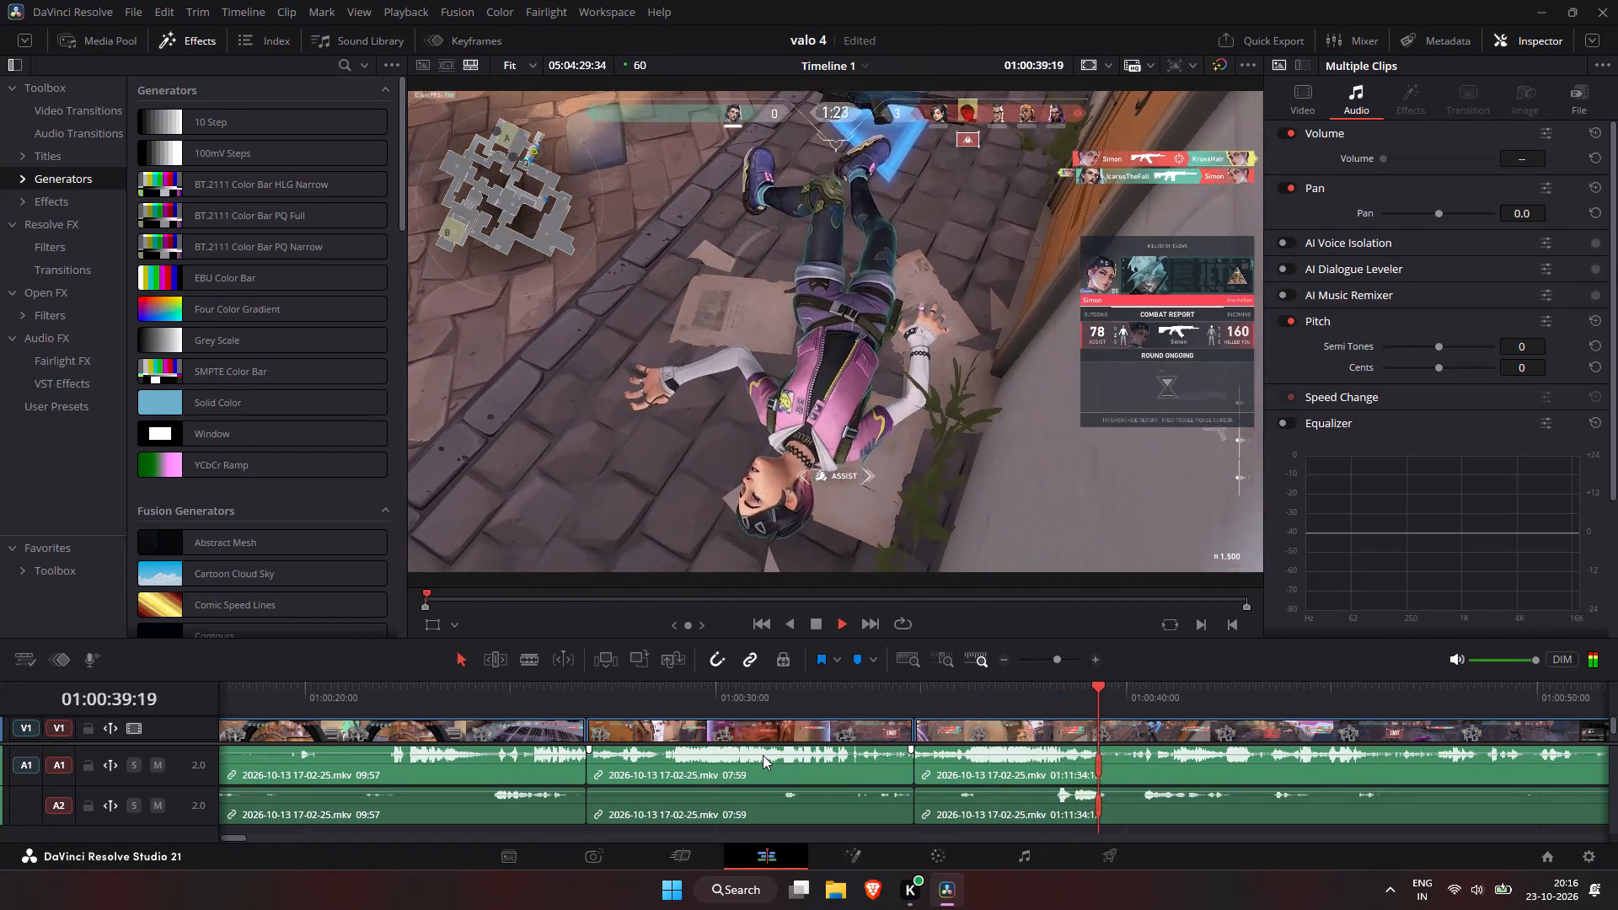
key(space)
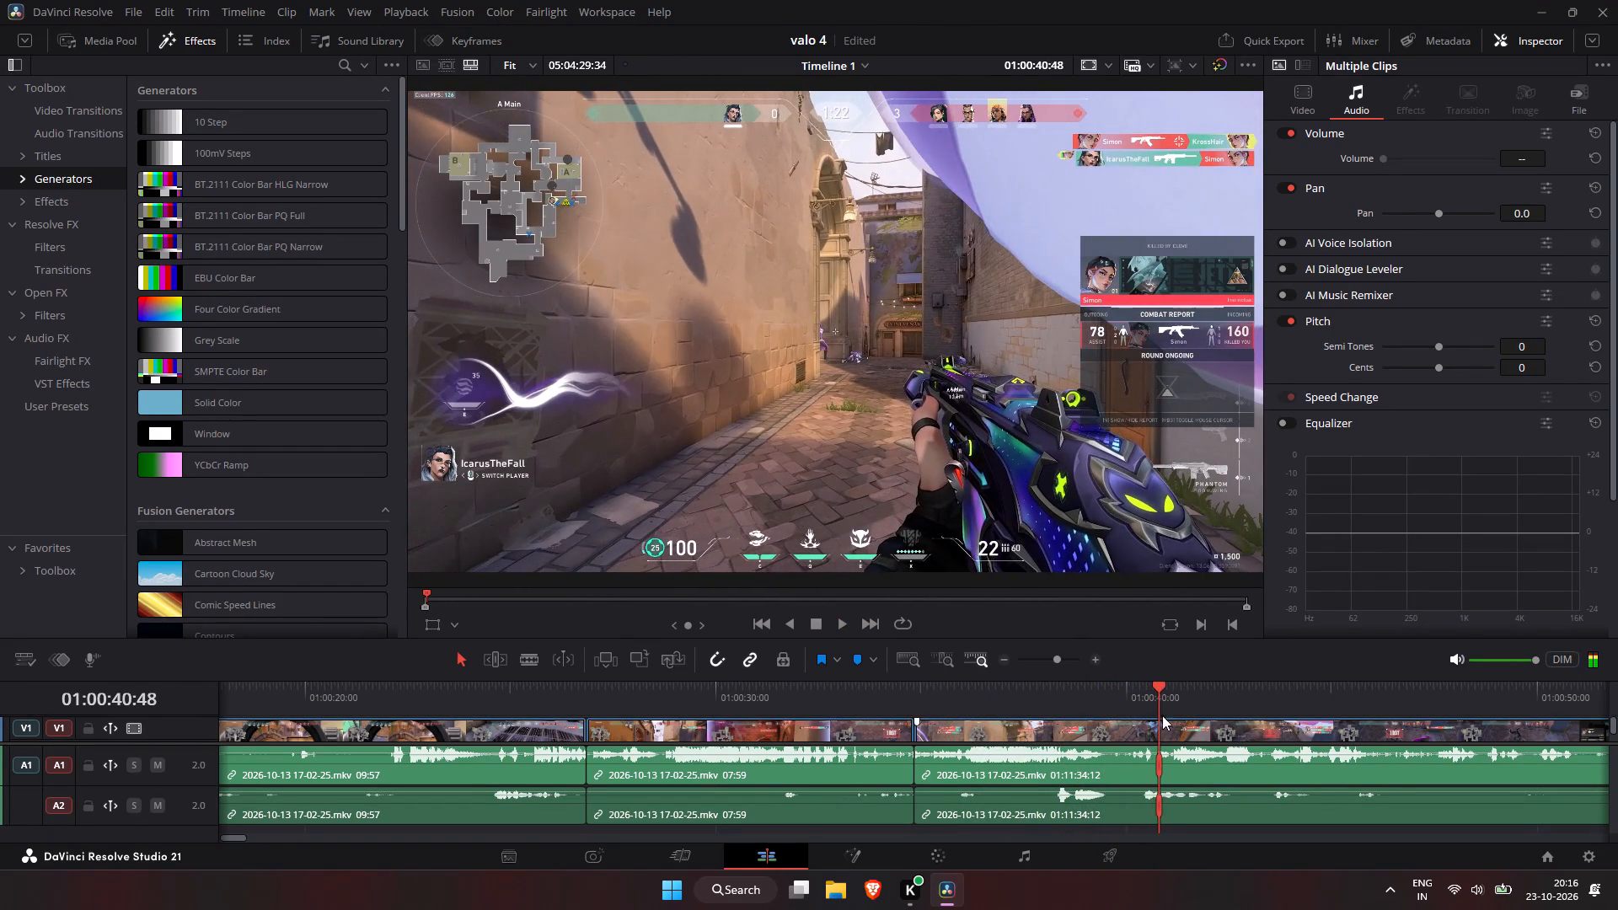
key(space)
key(space)
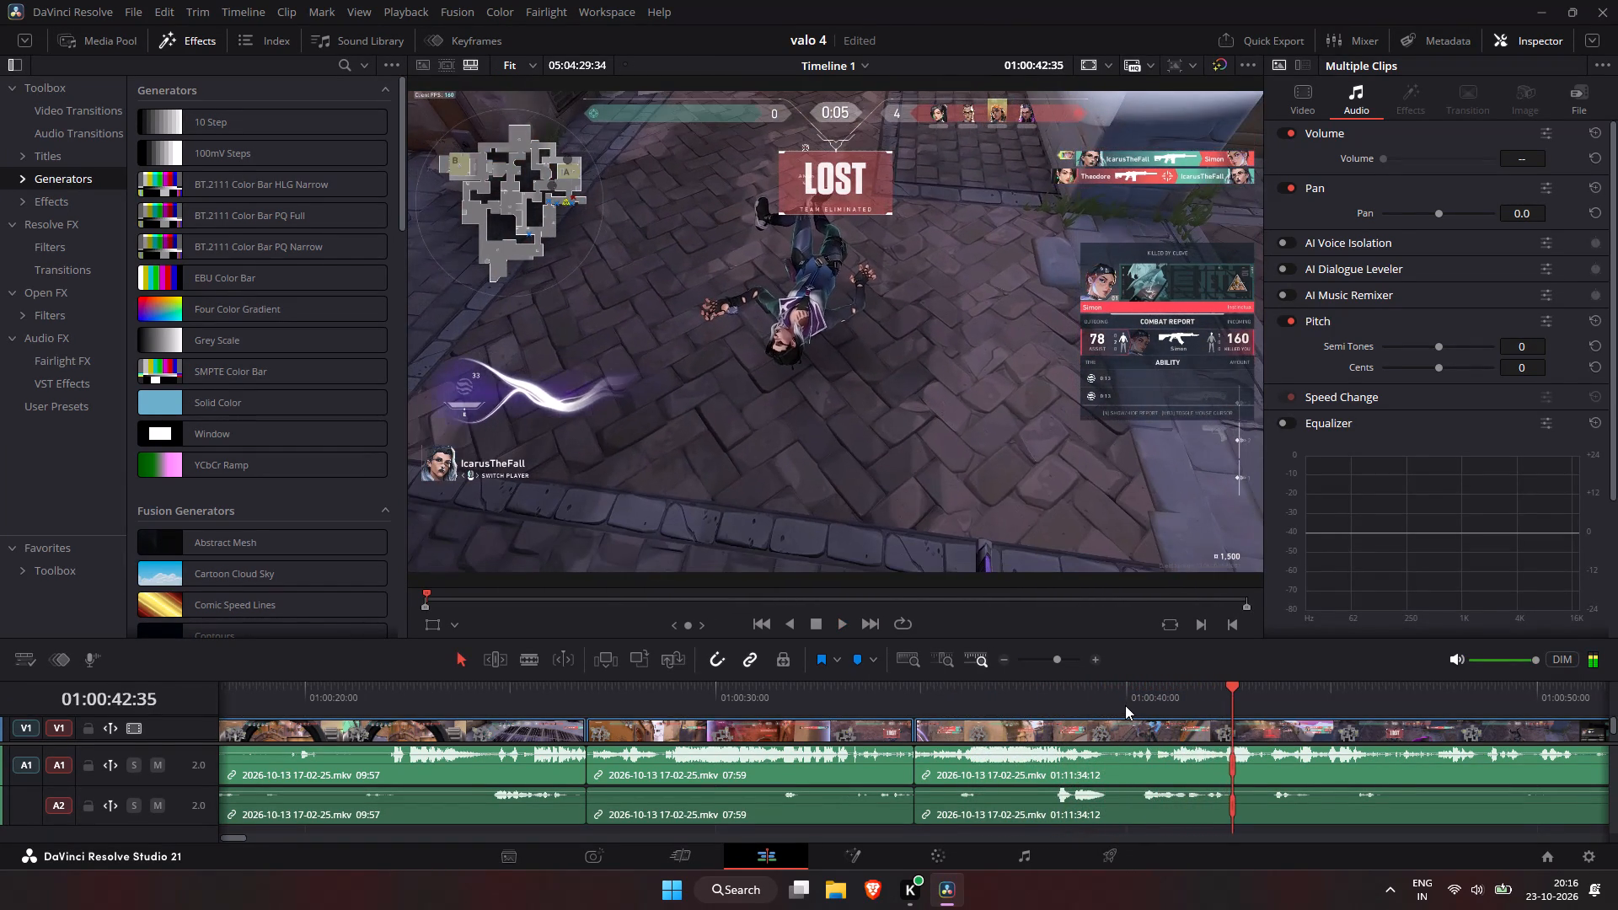
key(ctrl+b)
Scan the footage after the split through the fifth round and on to the end of the sixth round.
key(space)
drag(1538, 698, 1552, 698)
click(1614, 691)
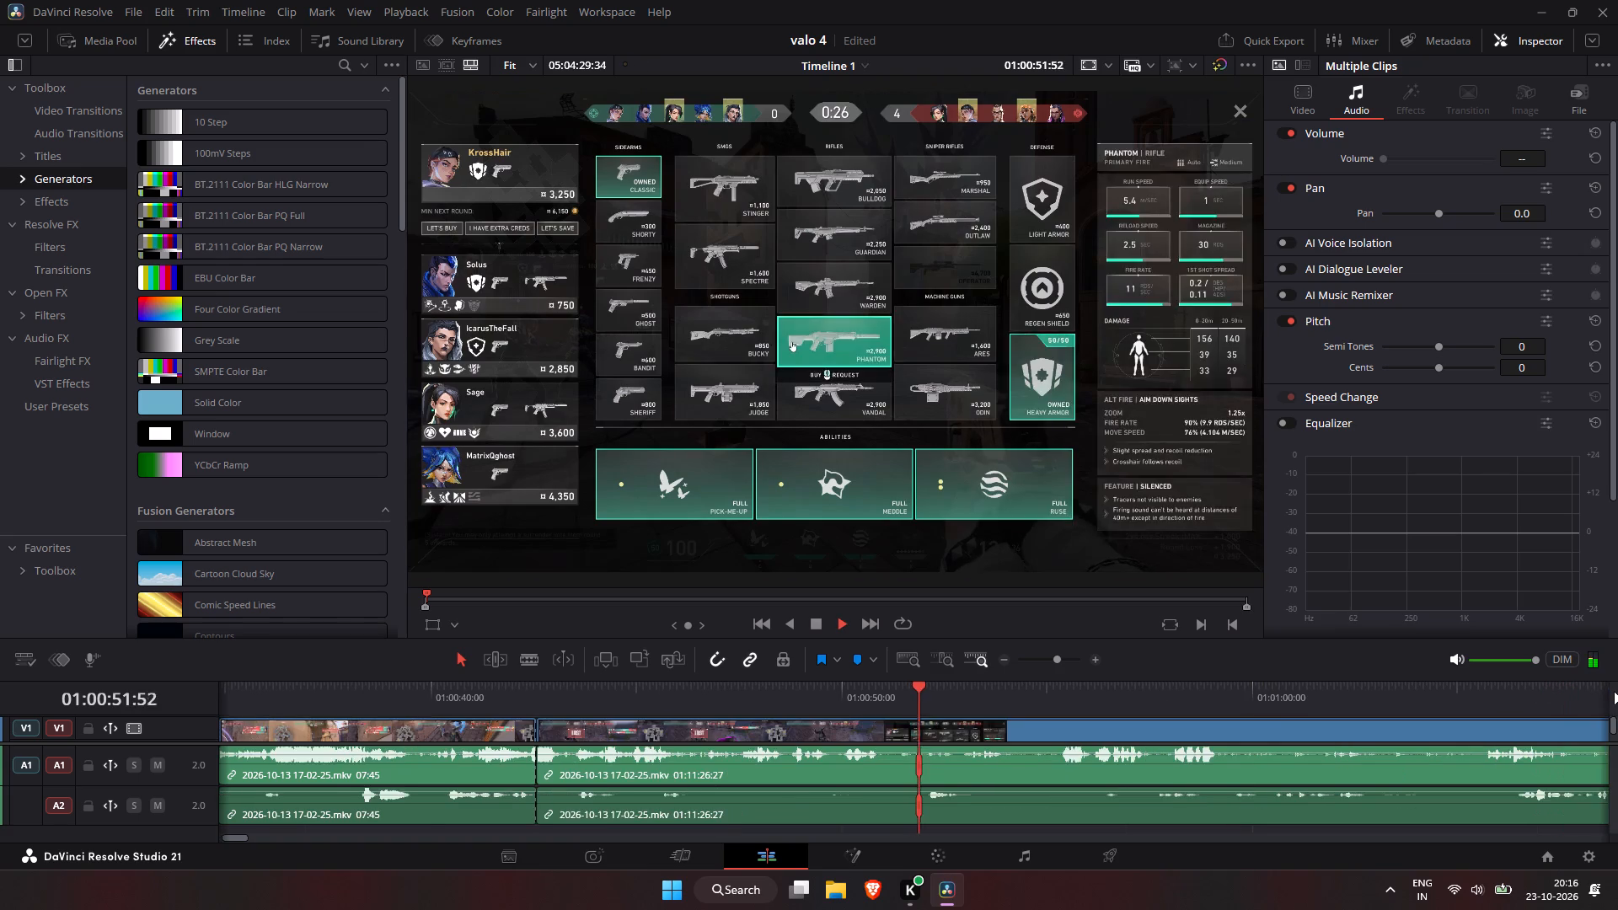
click(1614, 691)
click(1614, 691)
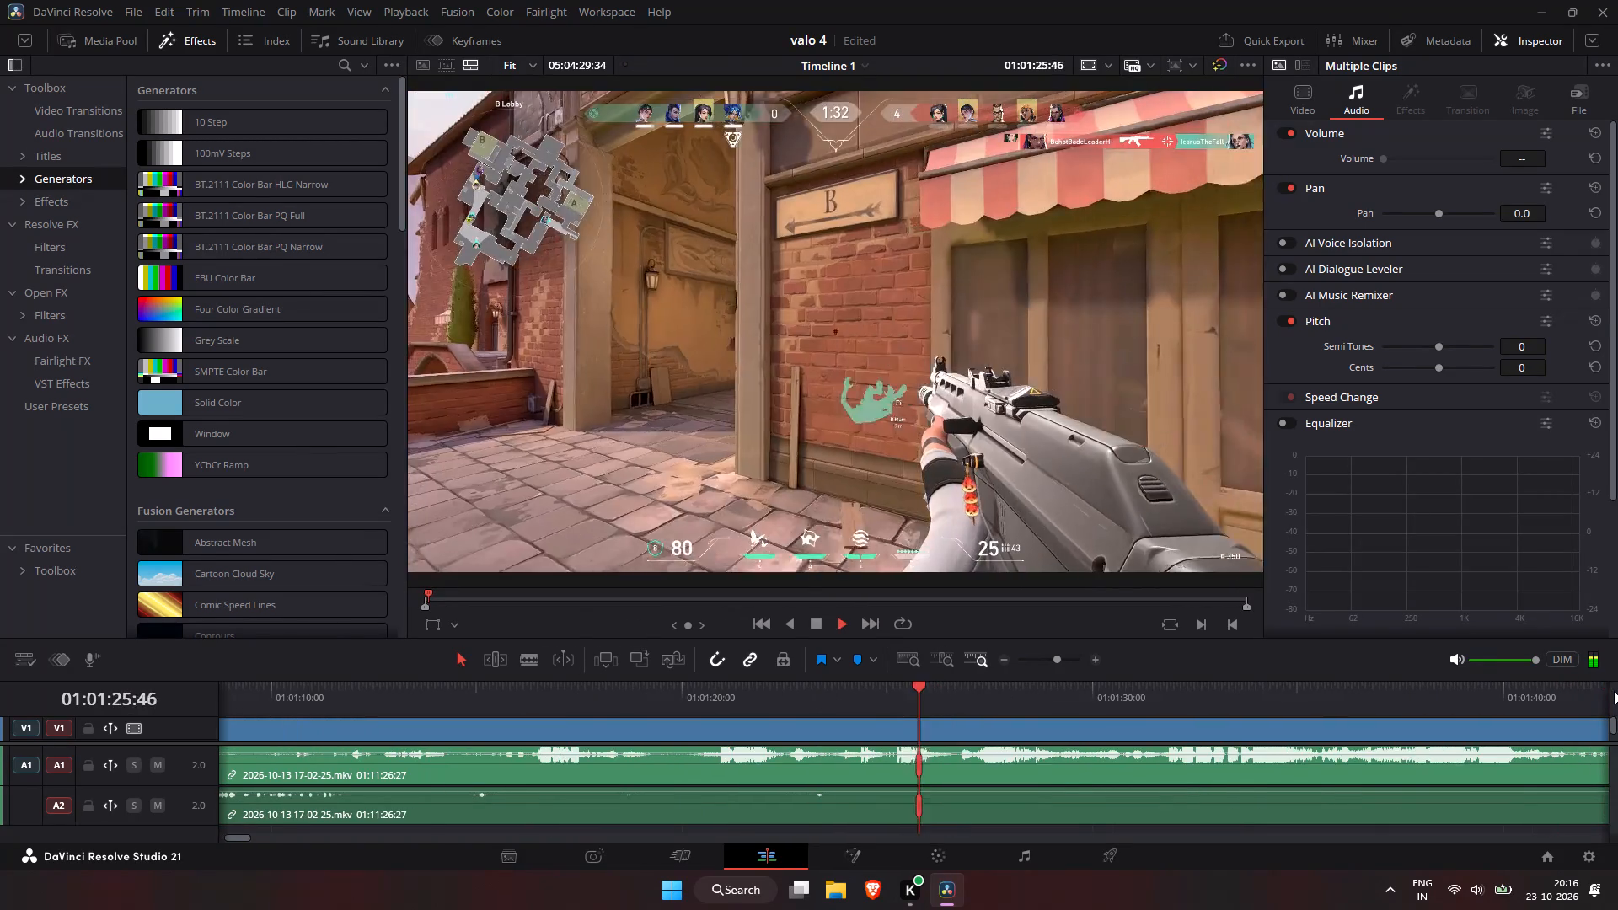
click(1614, 691)
click(1614, 691)
click(1614, 691)
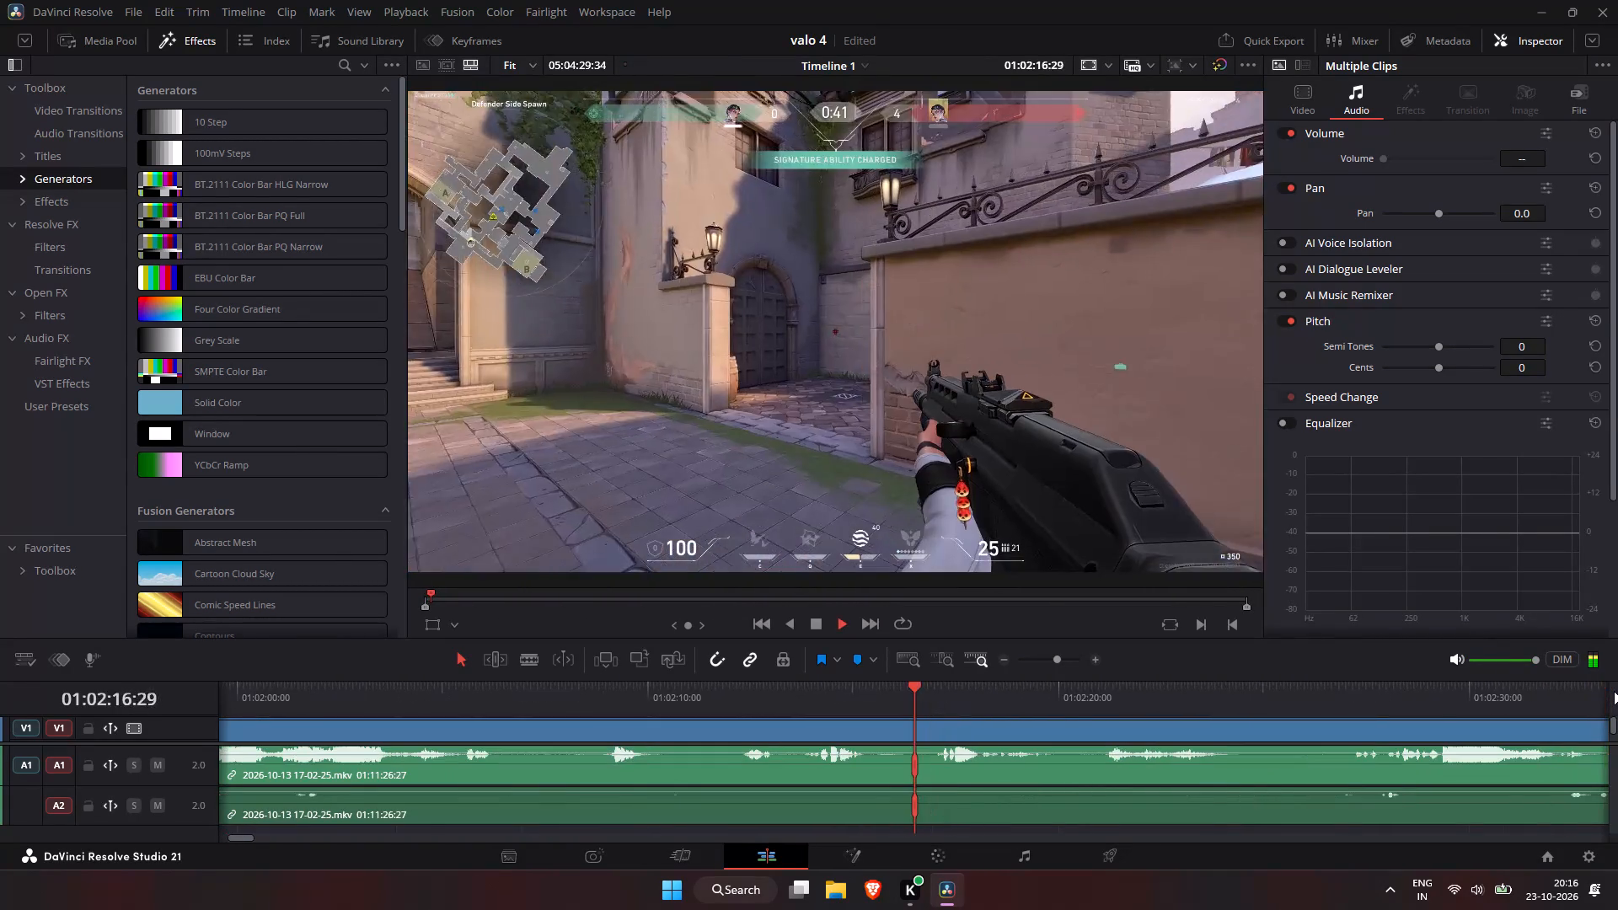
click(1614, 691)
click(1614, 691)
click(1614, 691)
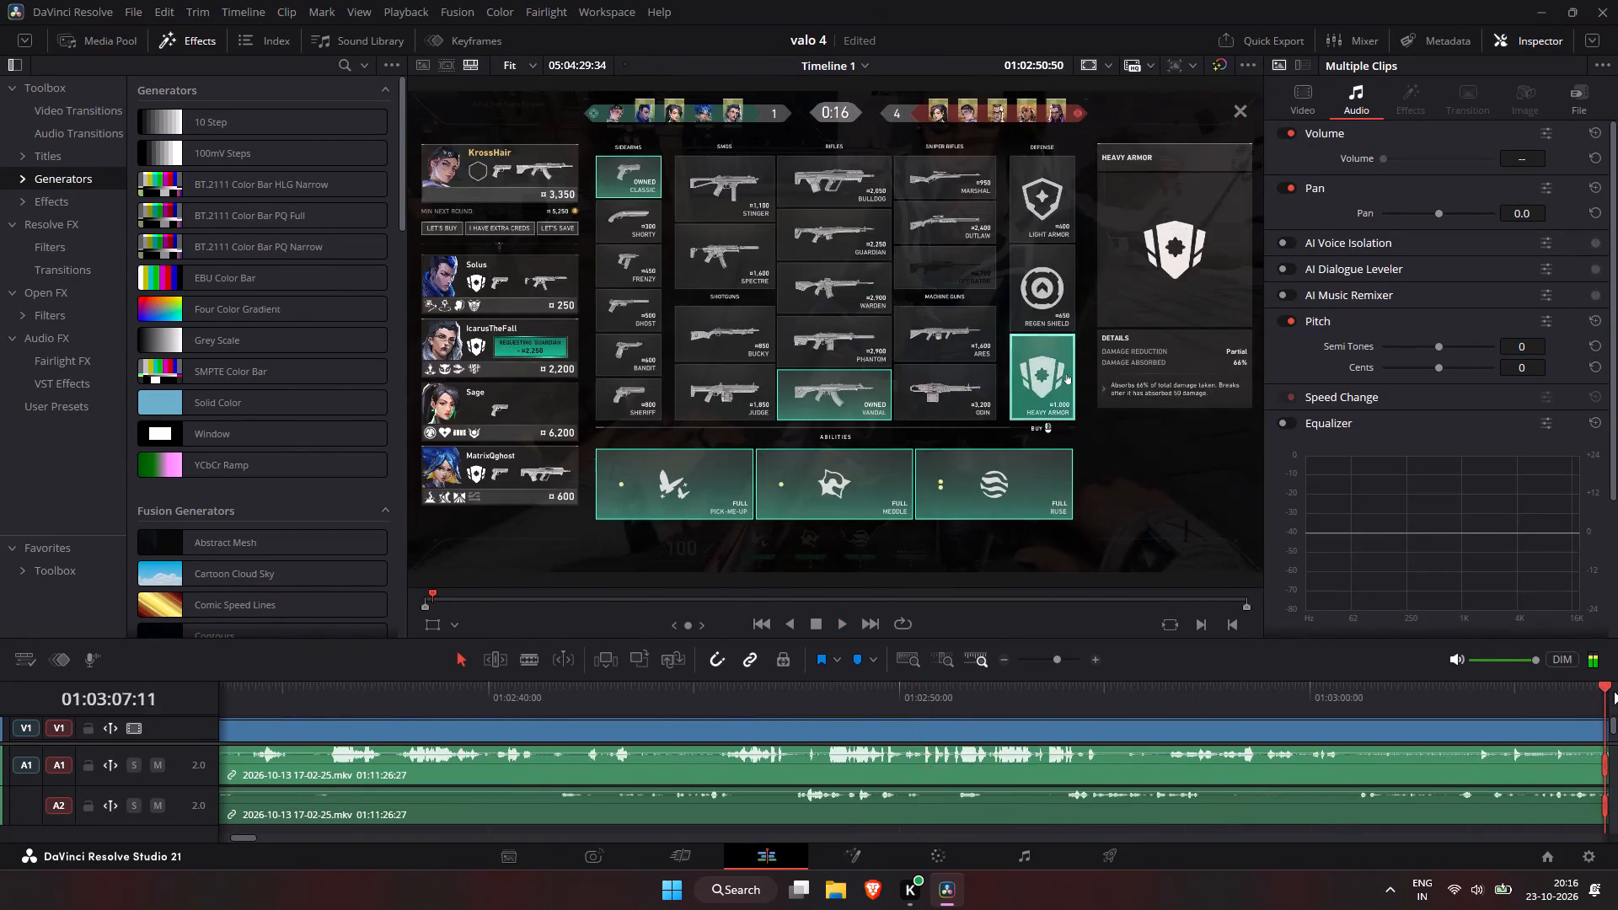
click(1614, 691)
click(1614, 691)
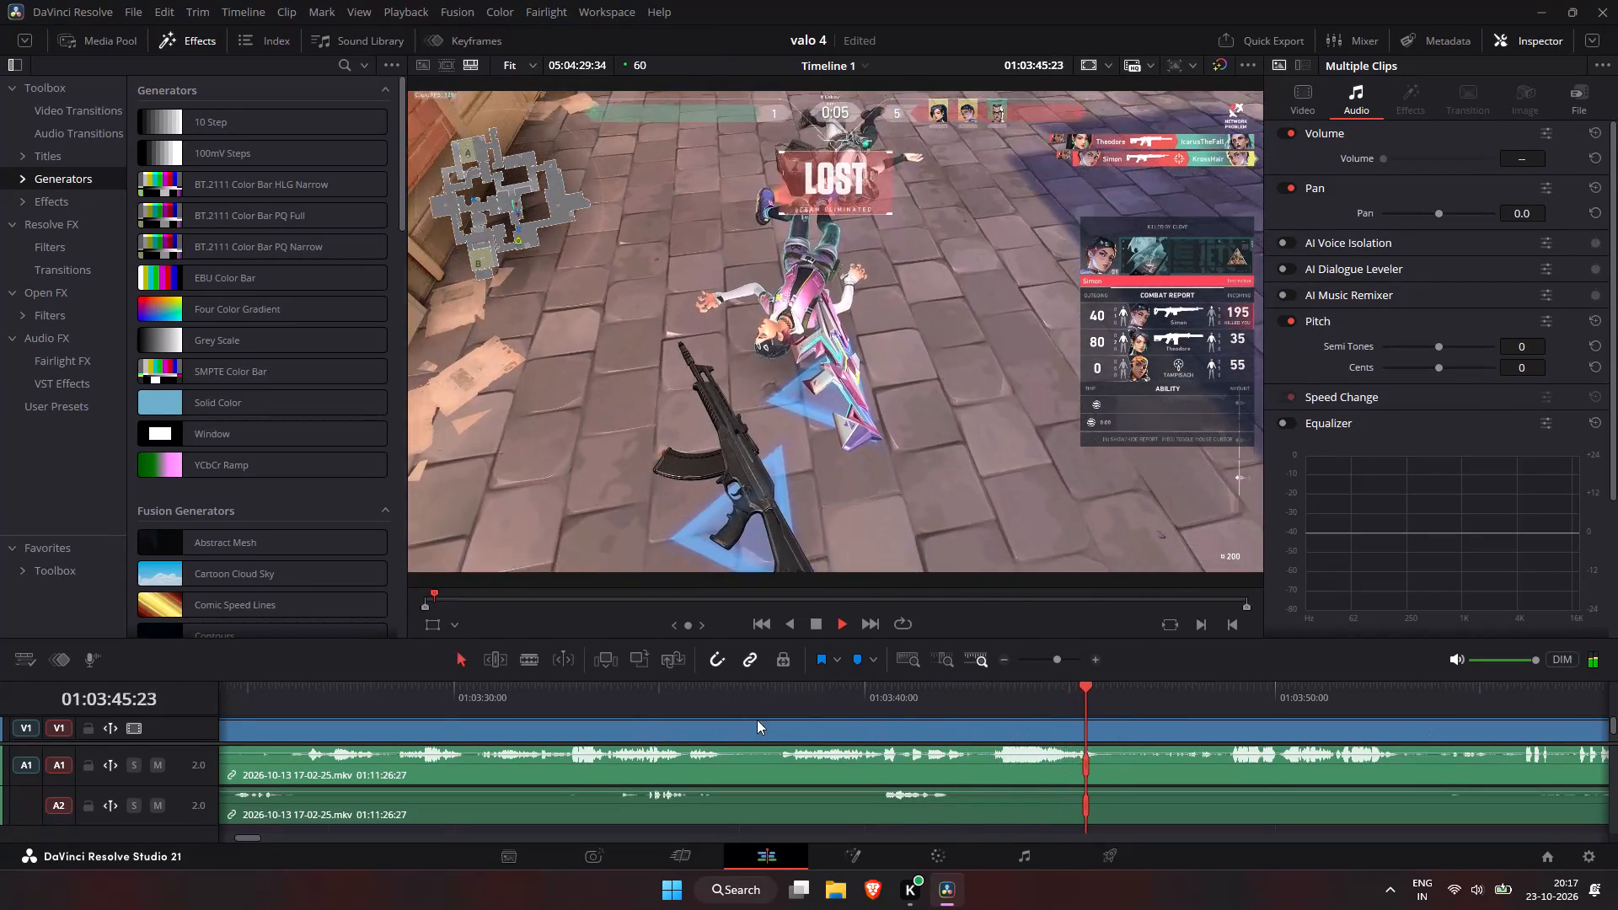
Split the recording at 01:03:42:01, during the sixth round's B Main fight, and delete the footage back to the previous split, closing the gap.
click(855, 684)
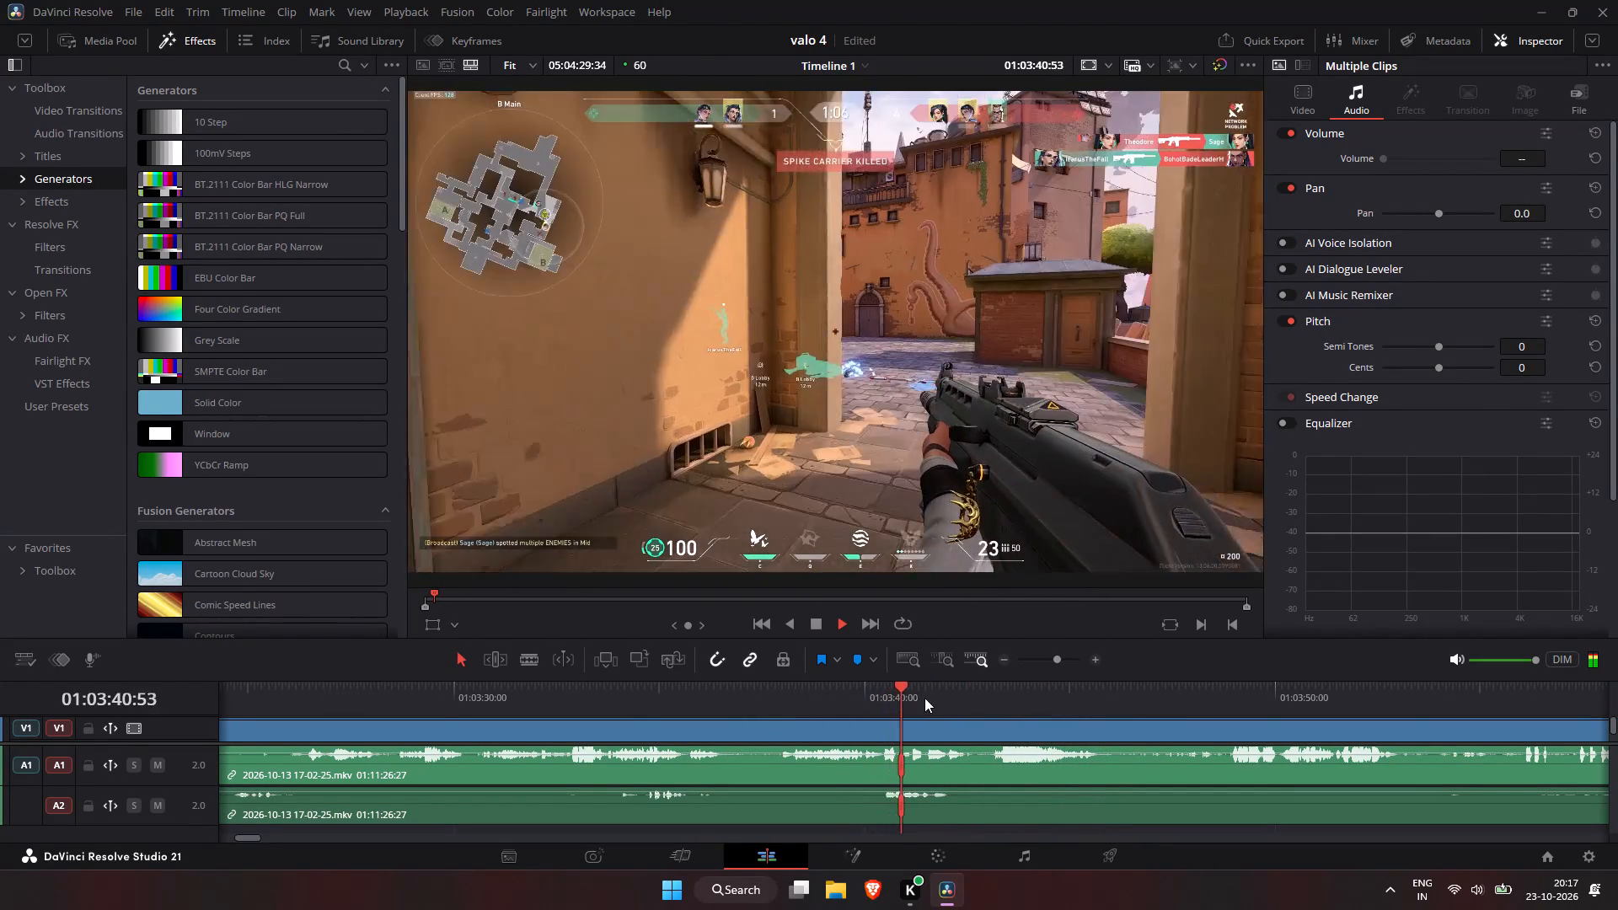
key(space)
key(ctrl+b)
click(898, 728)
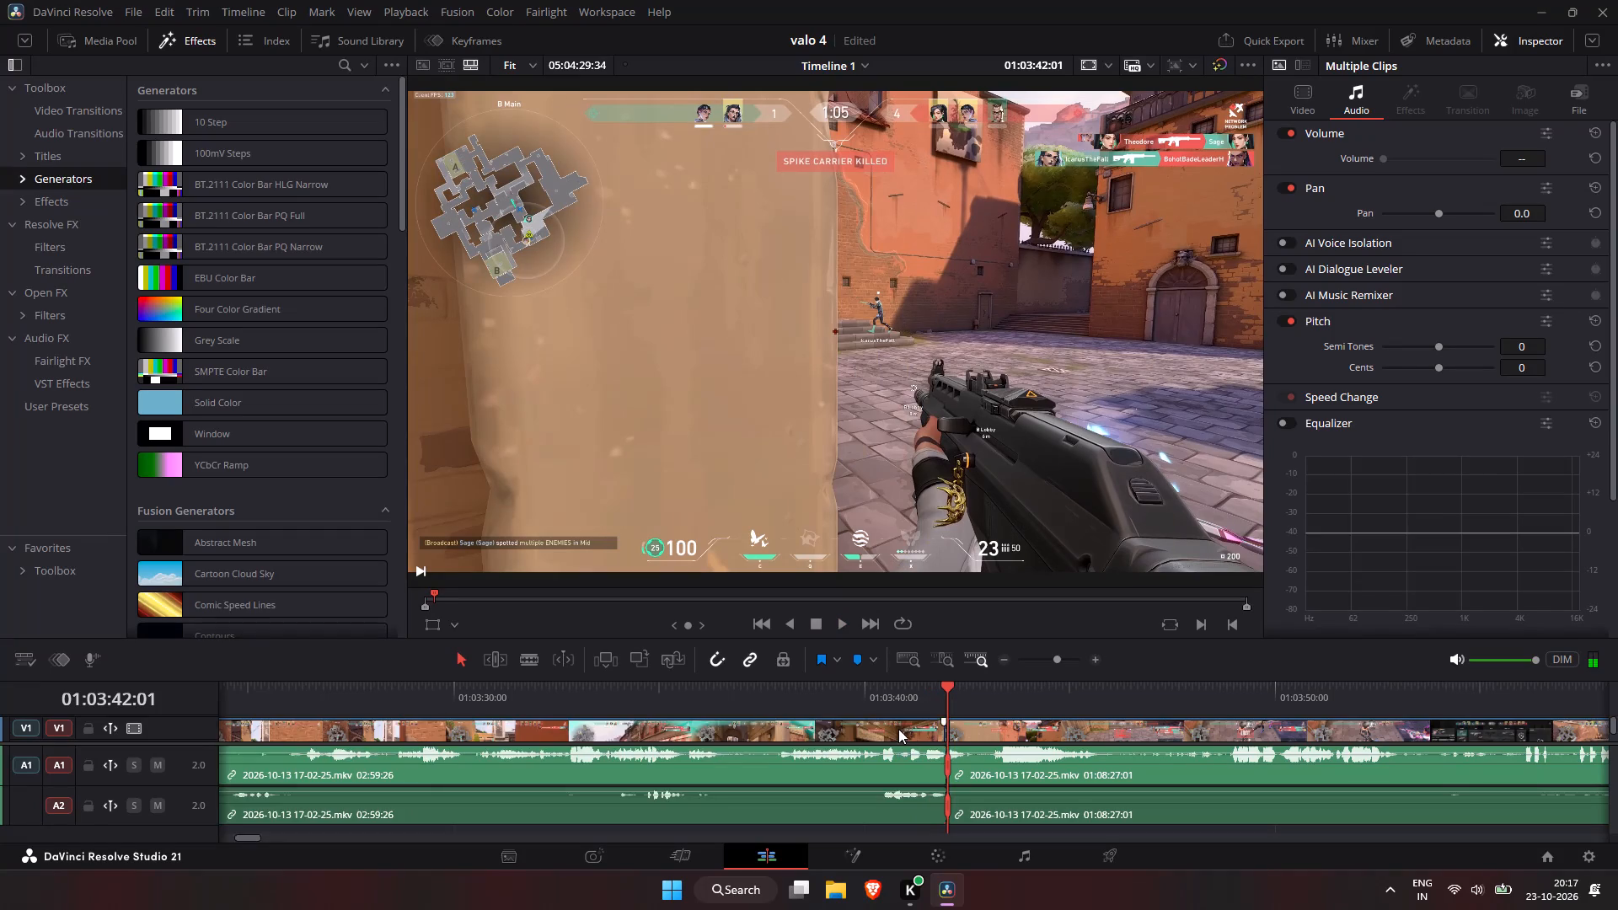
key(Tab)
double_click(898, 728)
key(Tab)
Play back the B Main fight and split the recording at about 01:00:46, during the round-lost banner.
click(872, 699)
key(space)
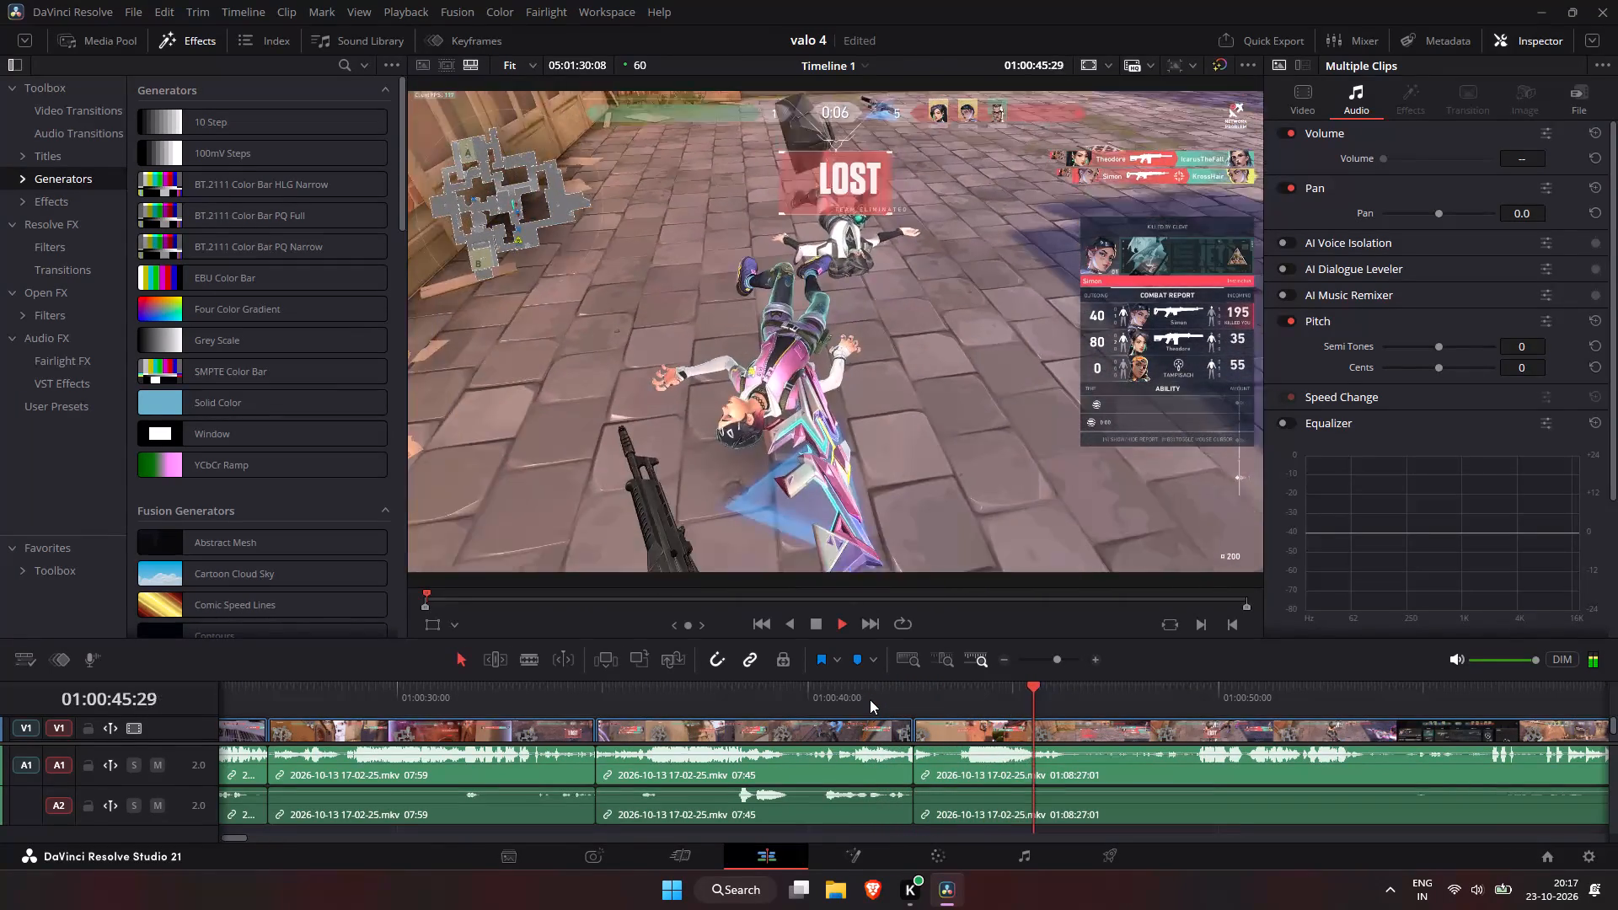
key(space)
key(ctrl+b)
key(space)
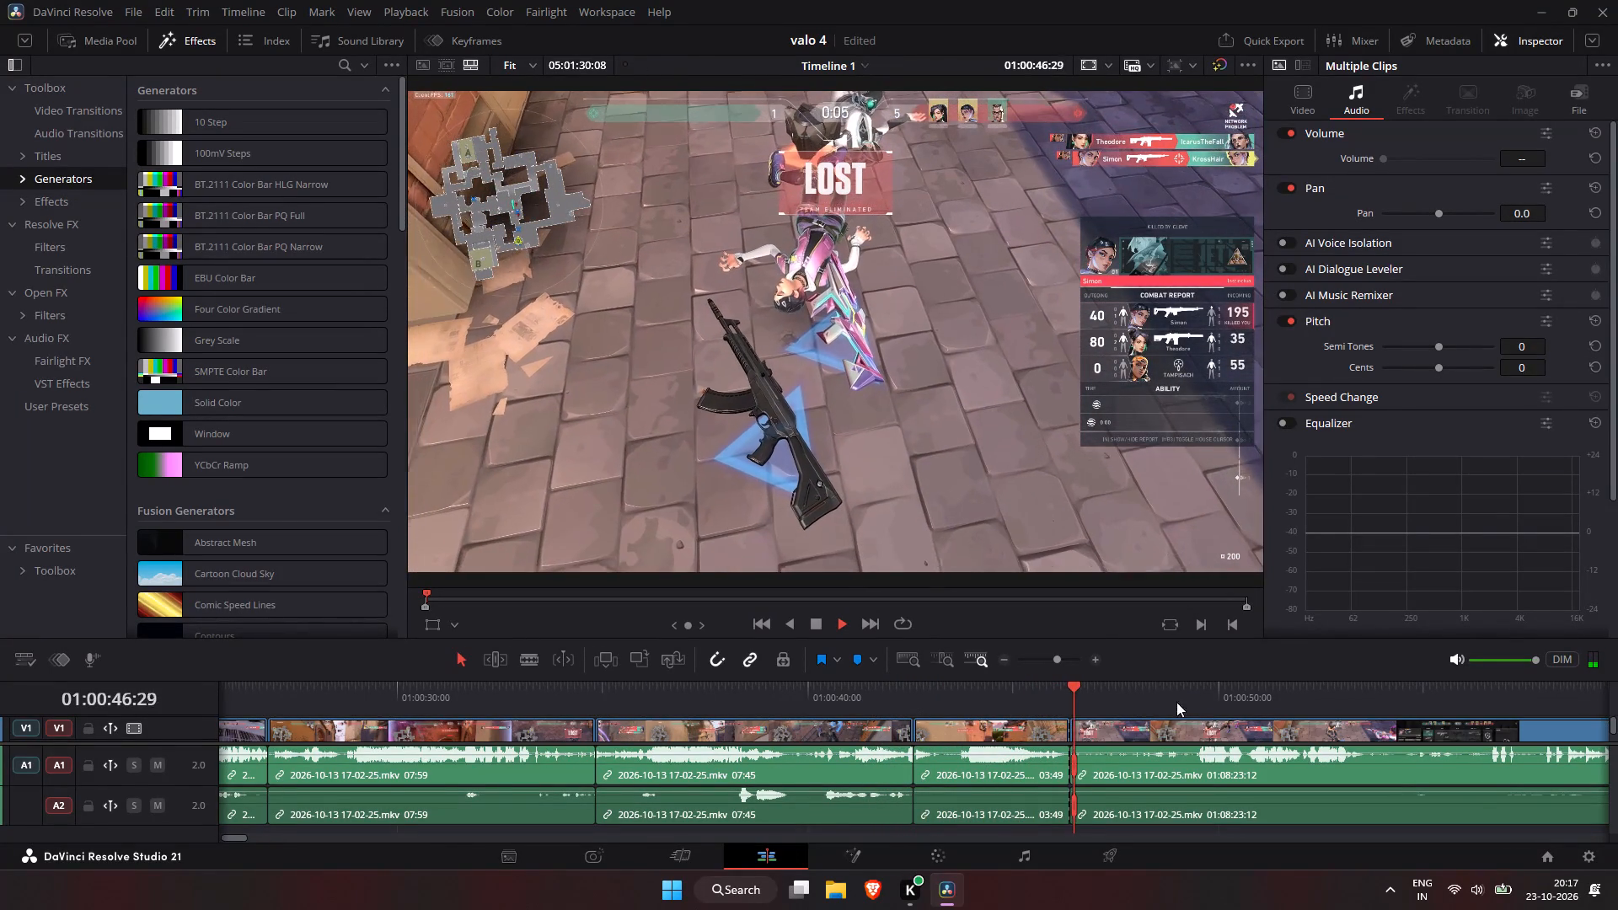
Recheck the sixth round's ending, split earlier at 01:00:45:41, and delete the short leftover piece after it, closing the gap.
click(1010, 691)
key(space)
key(space)
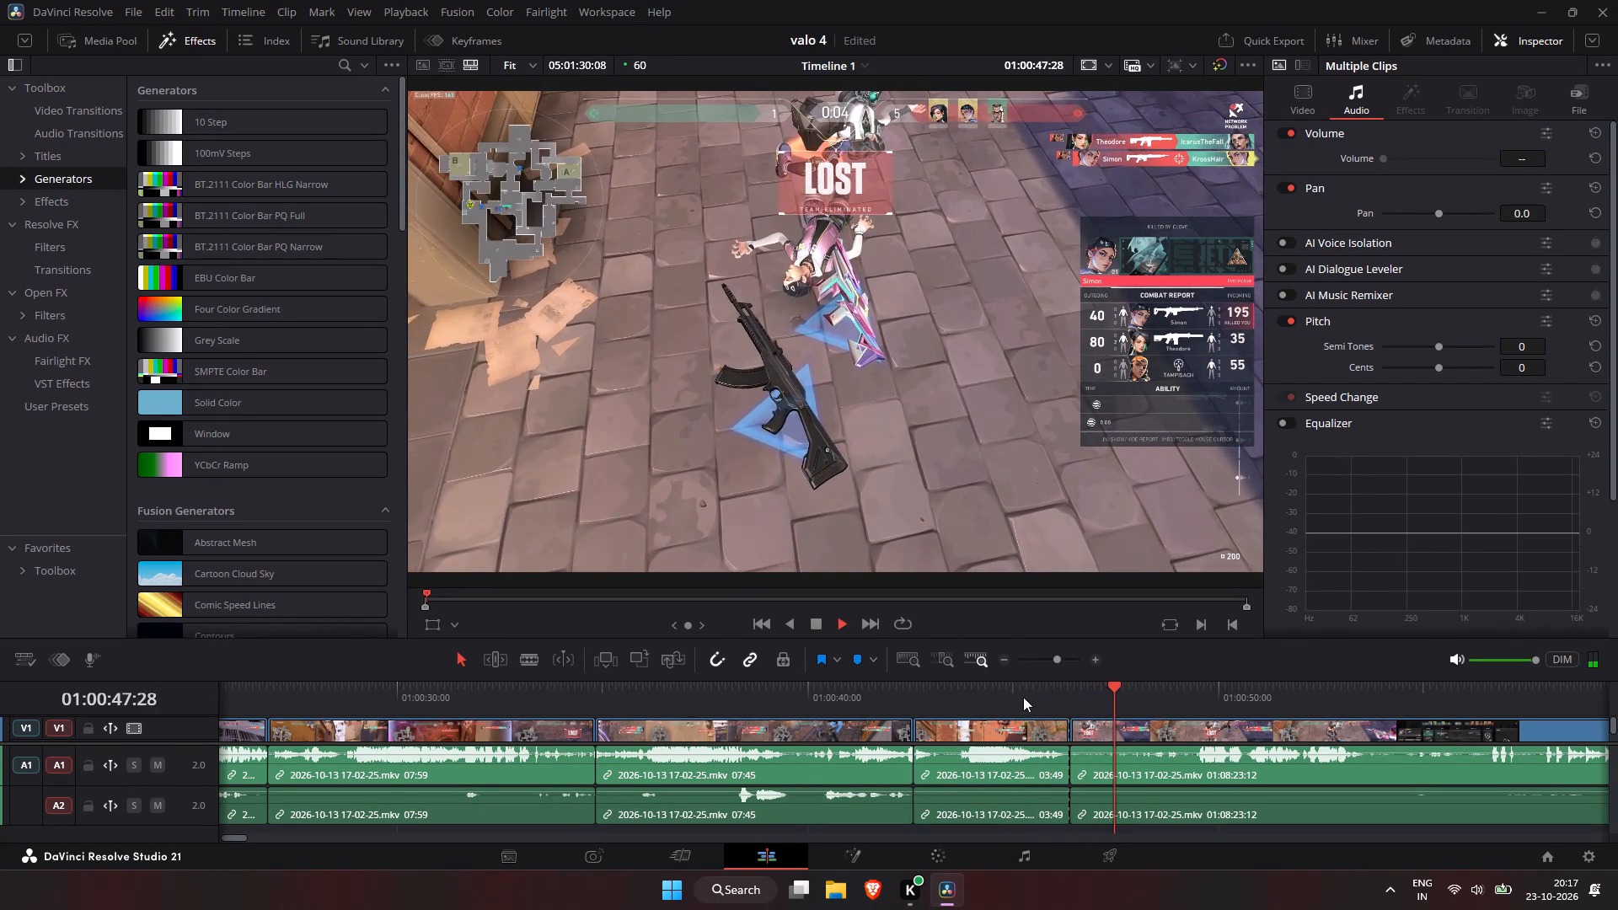
click(1025, 696)
key(space)
click(1037, 695)
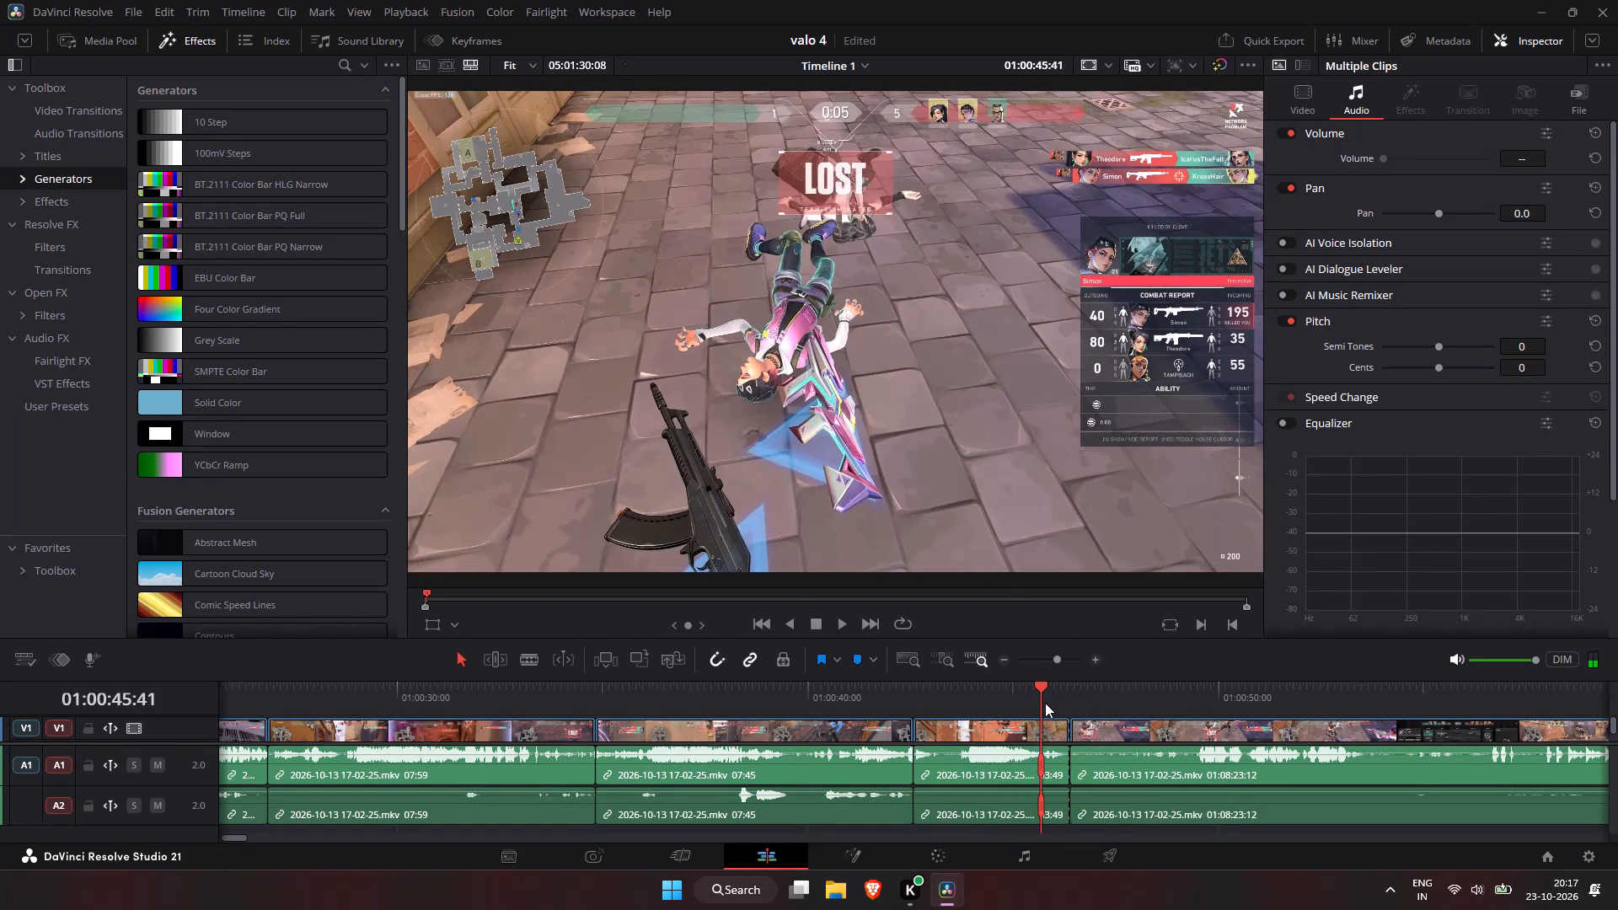
key(ctrl+b)
click(1050, 728)
key(Tab)
click(1050, 728)
key(Tab)
click(1053, 730)
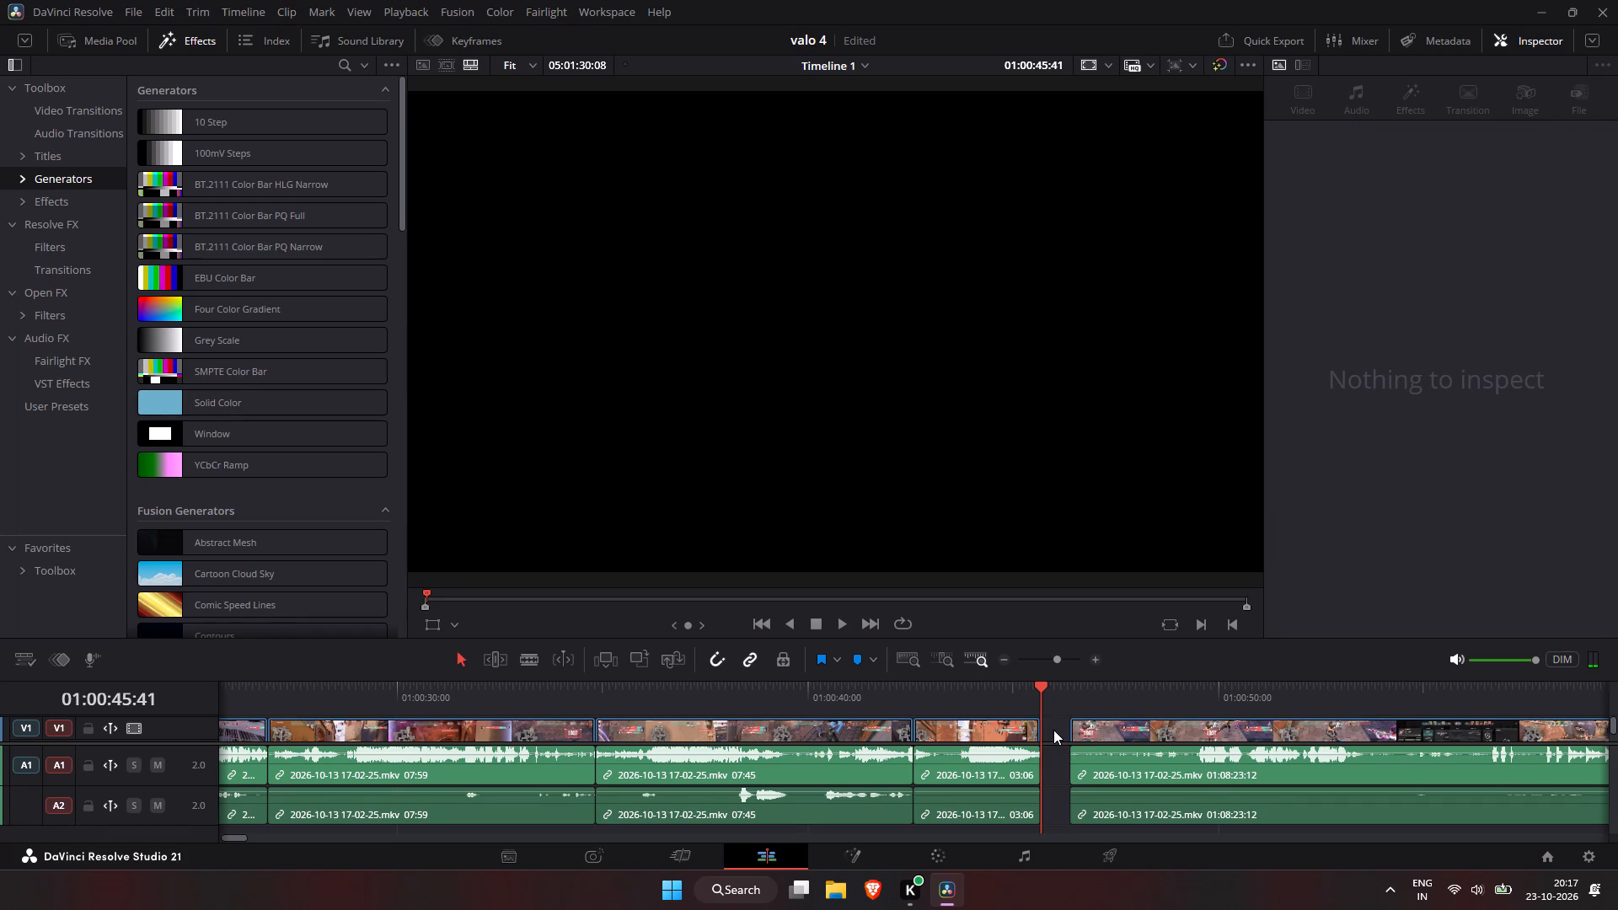
key(Tab)
Scan the seventh round from its buy phase through the A Main and A Site fights, looking for a place to cut.
click(1255, 701)
key(space)
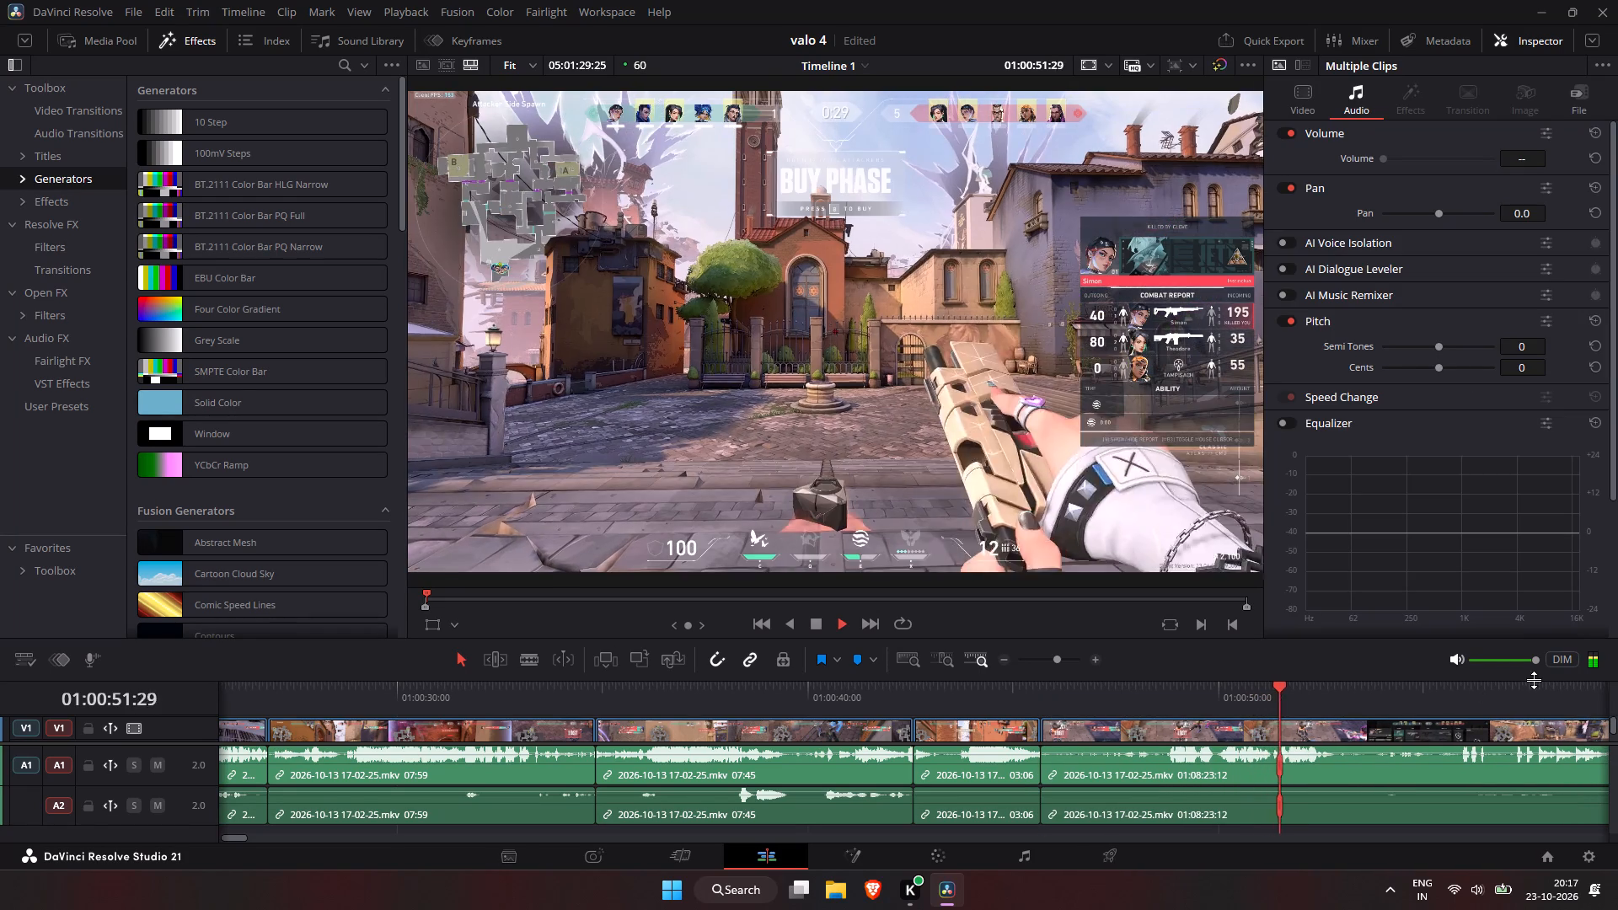
click(1579, 694)
click(1602, 704)
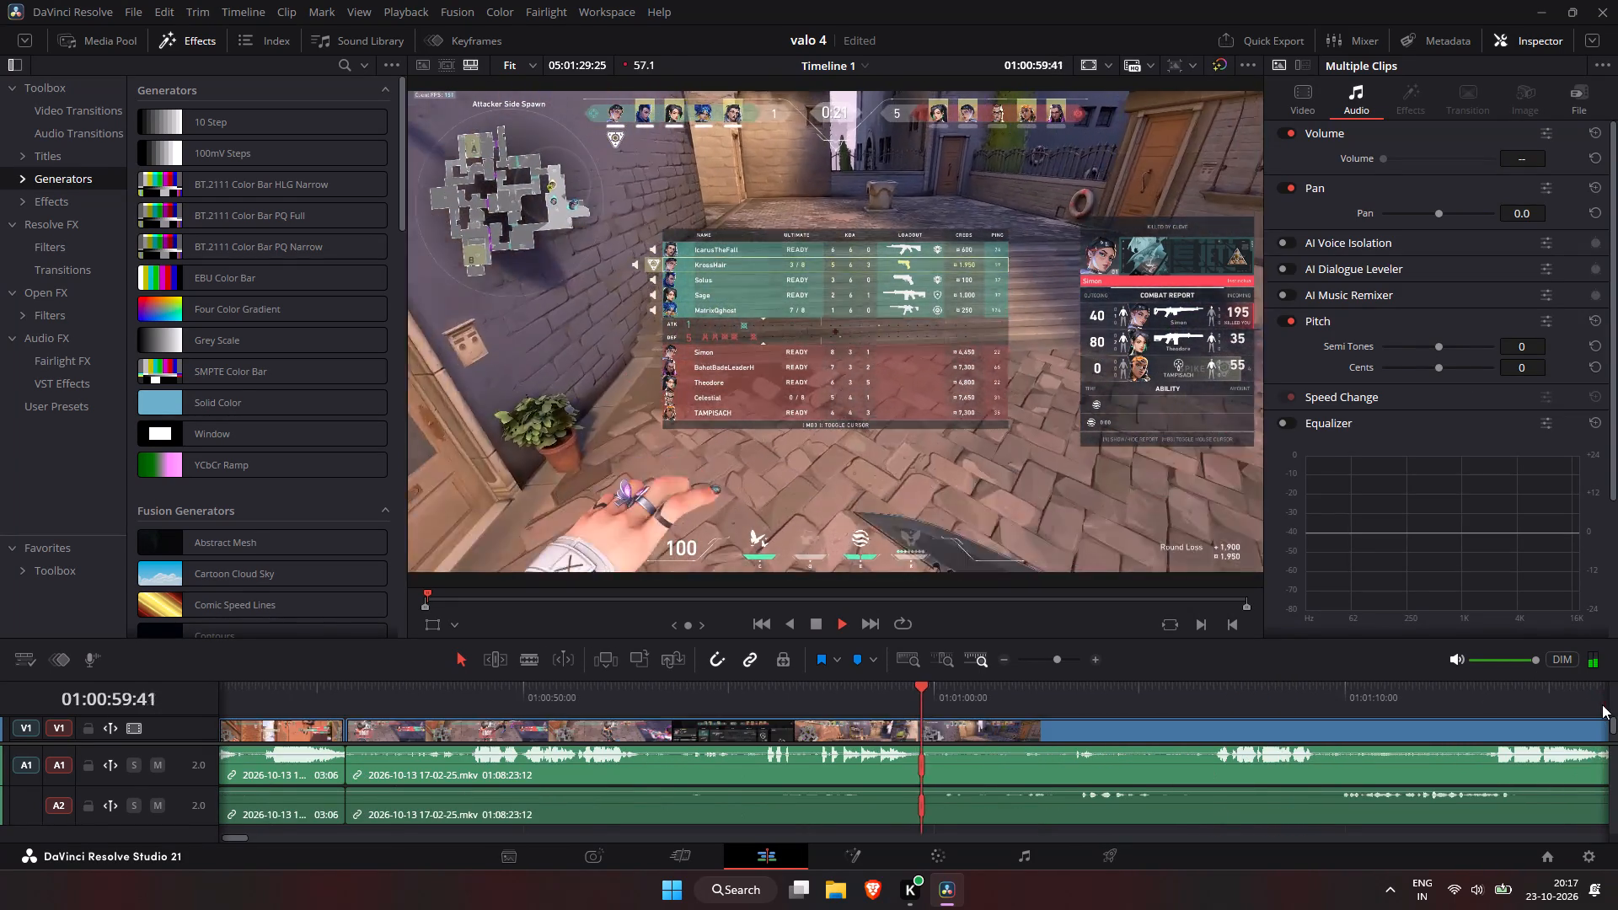
click(1602, 704)
click(1602, 704)
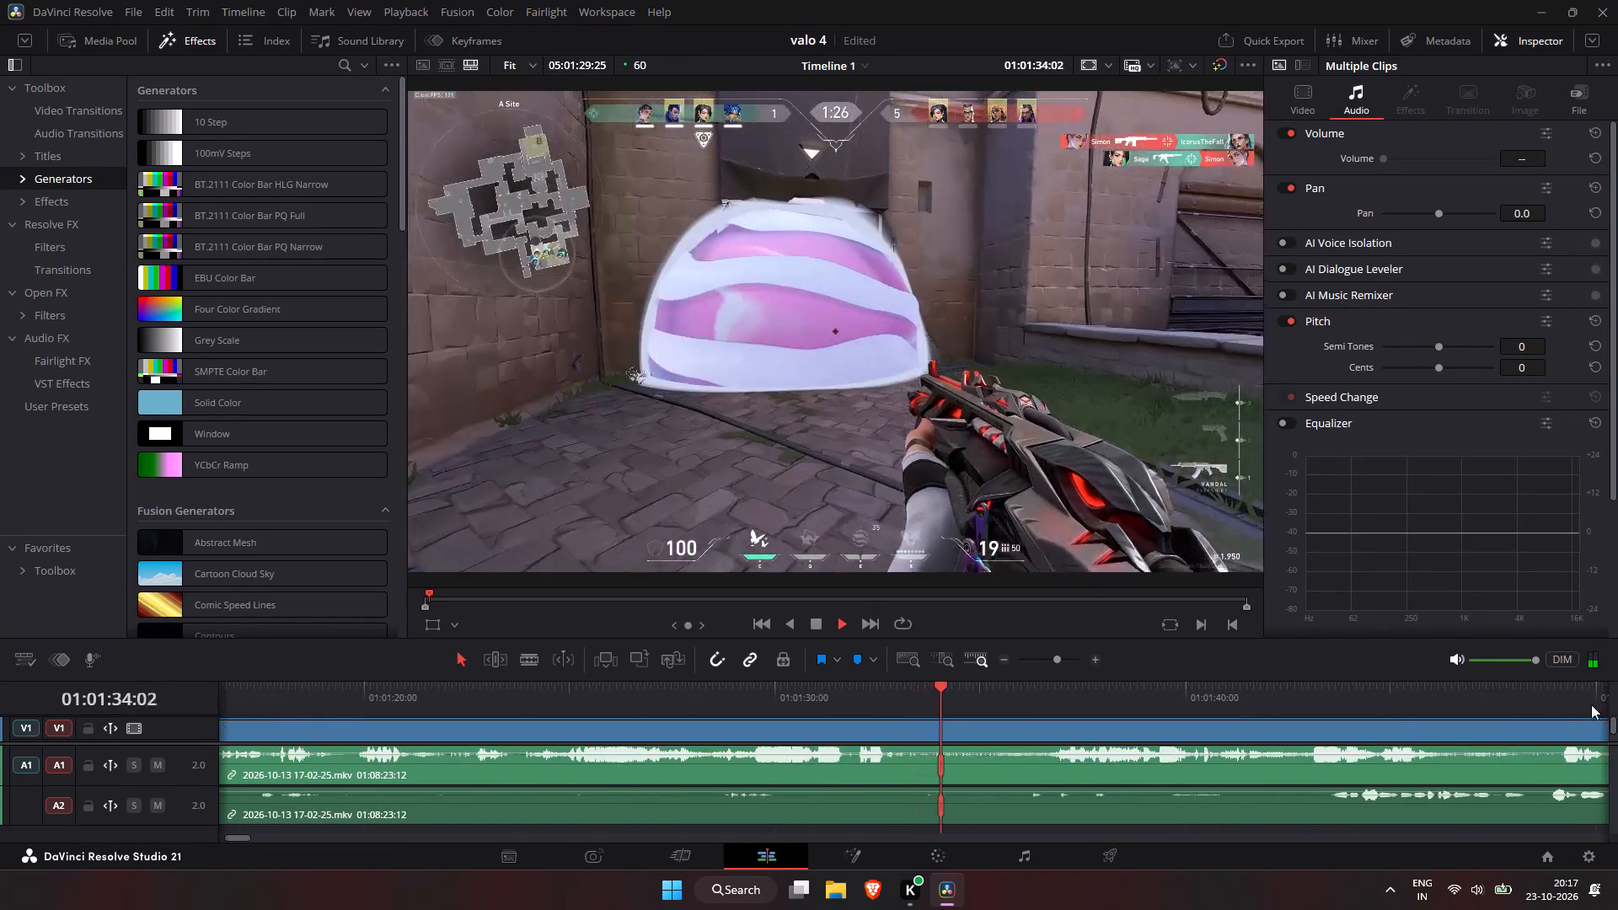
drag(570, 701, 544, 702)
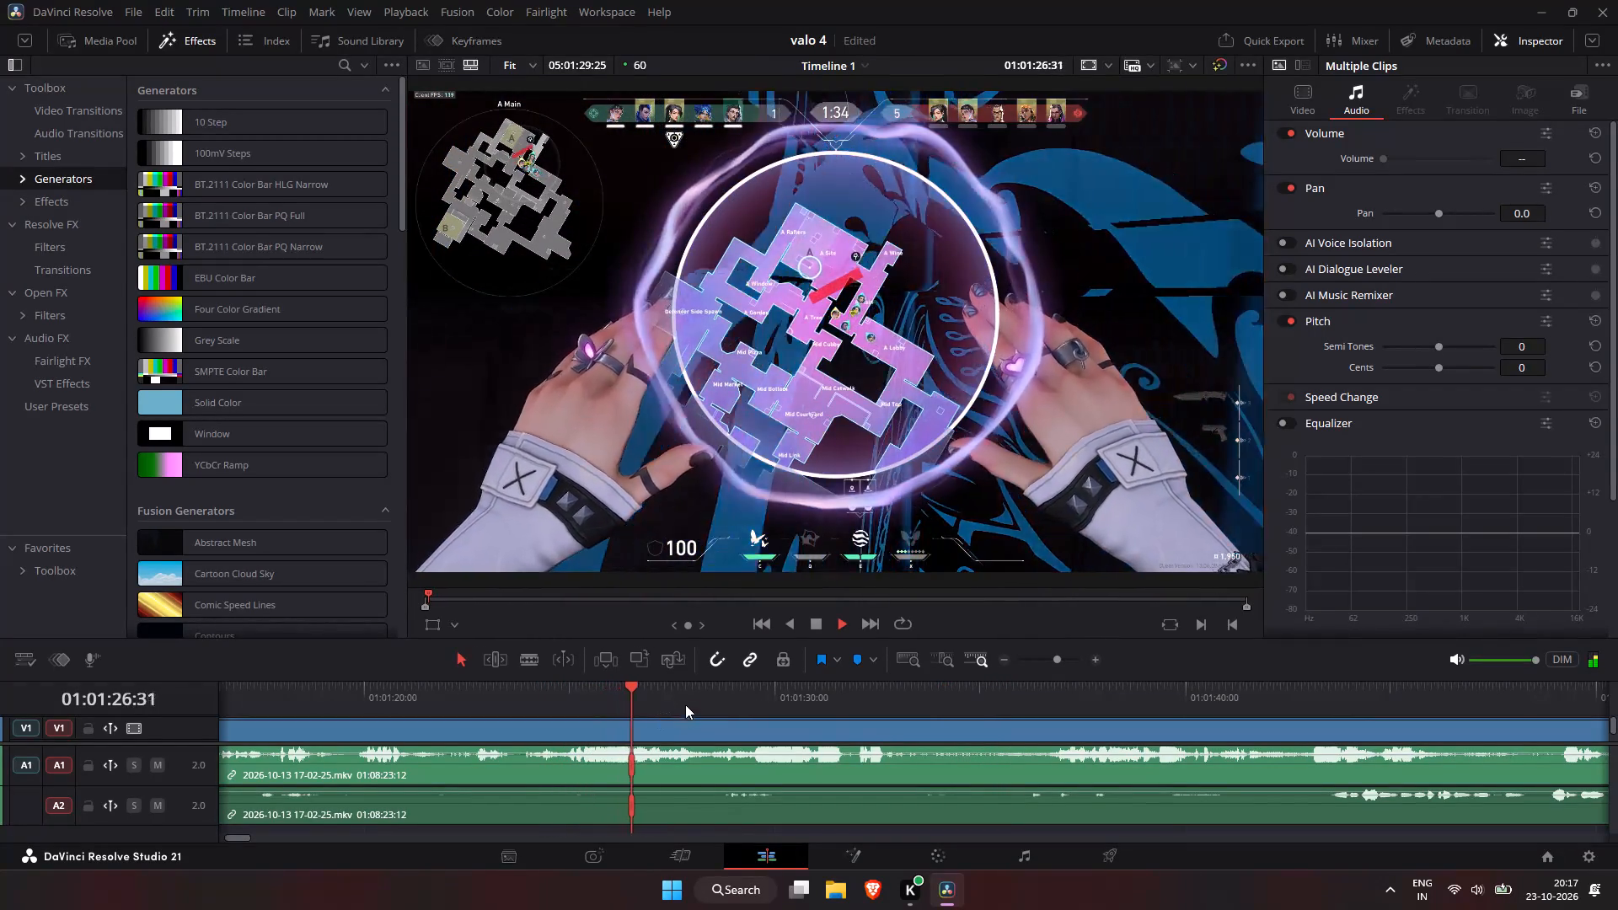
click(683, 697)
click(802, 692)
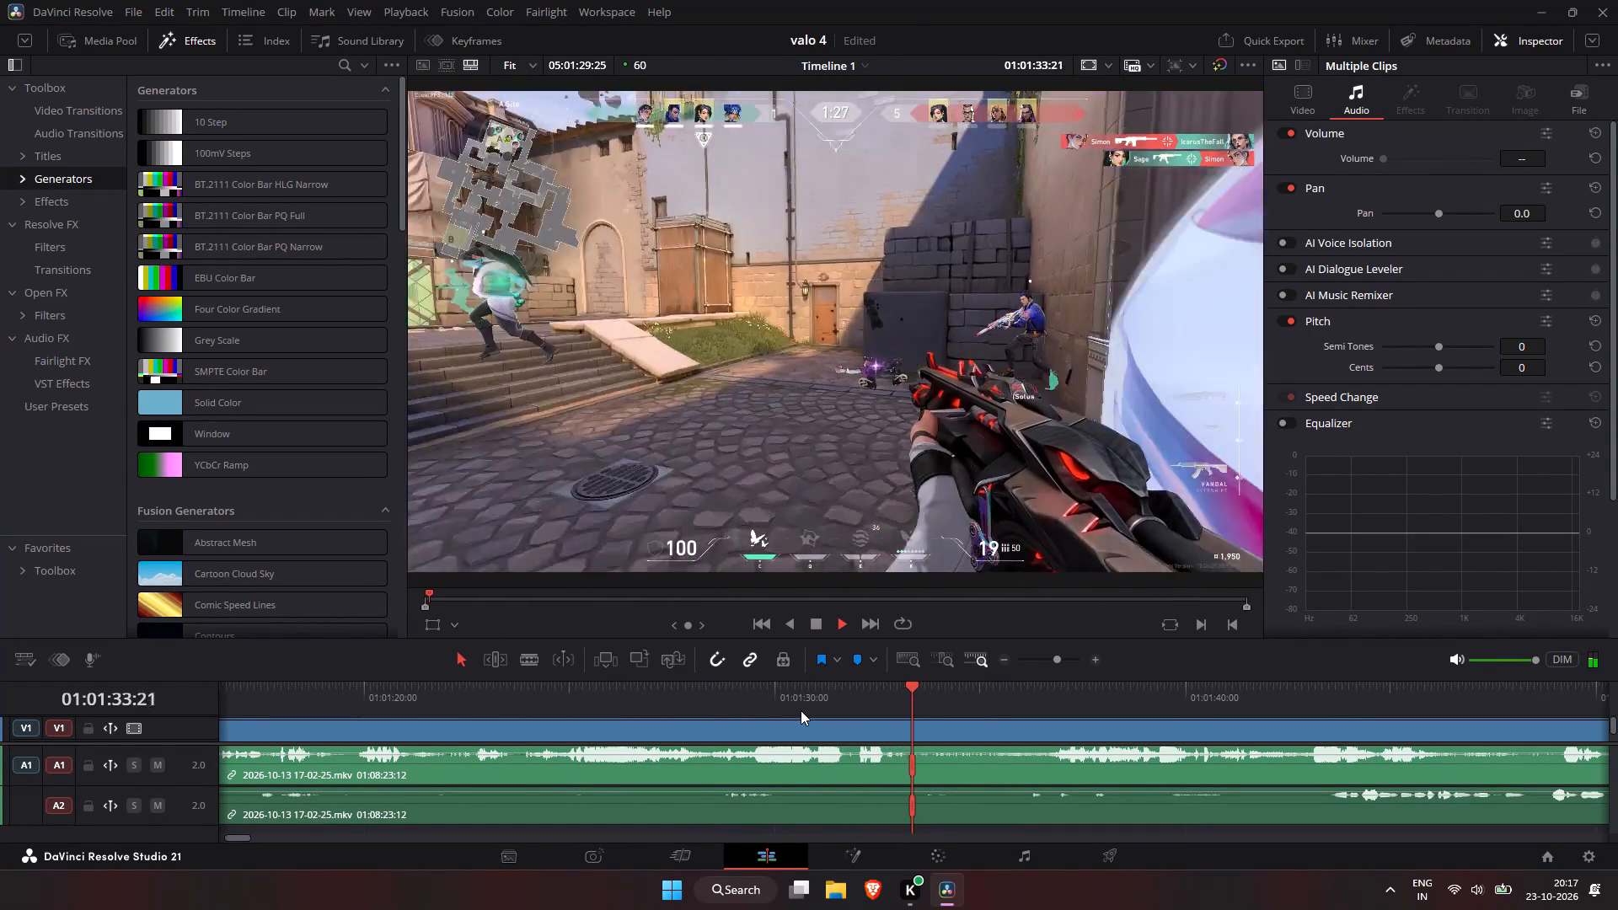
click(1053, 700)
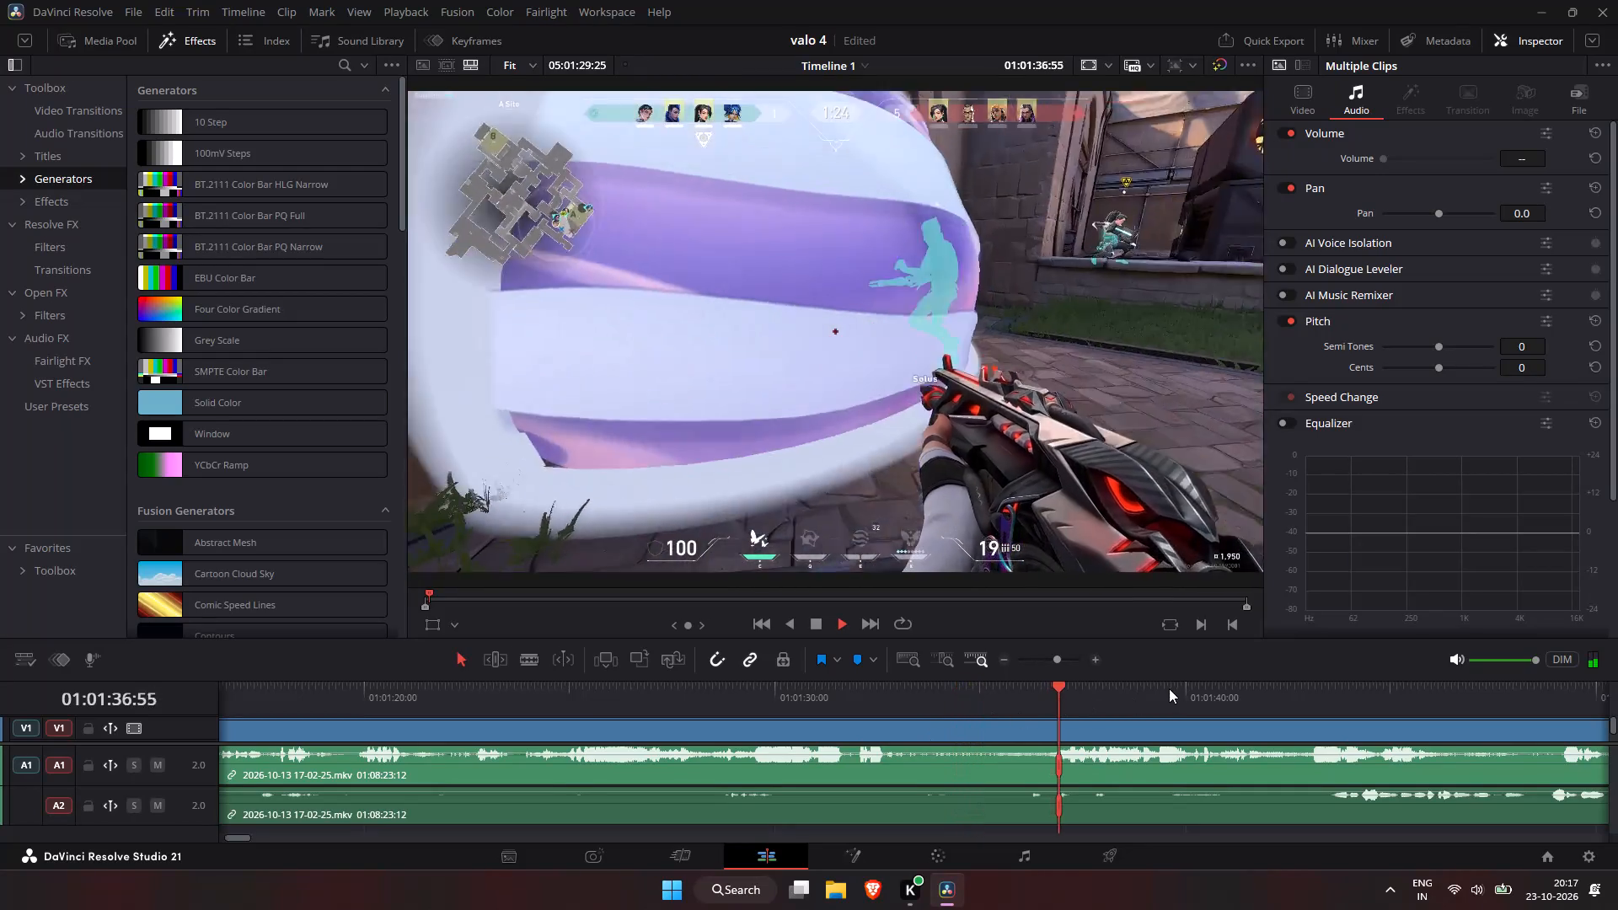
click(1251, 695)
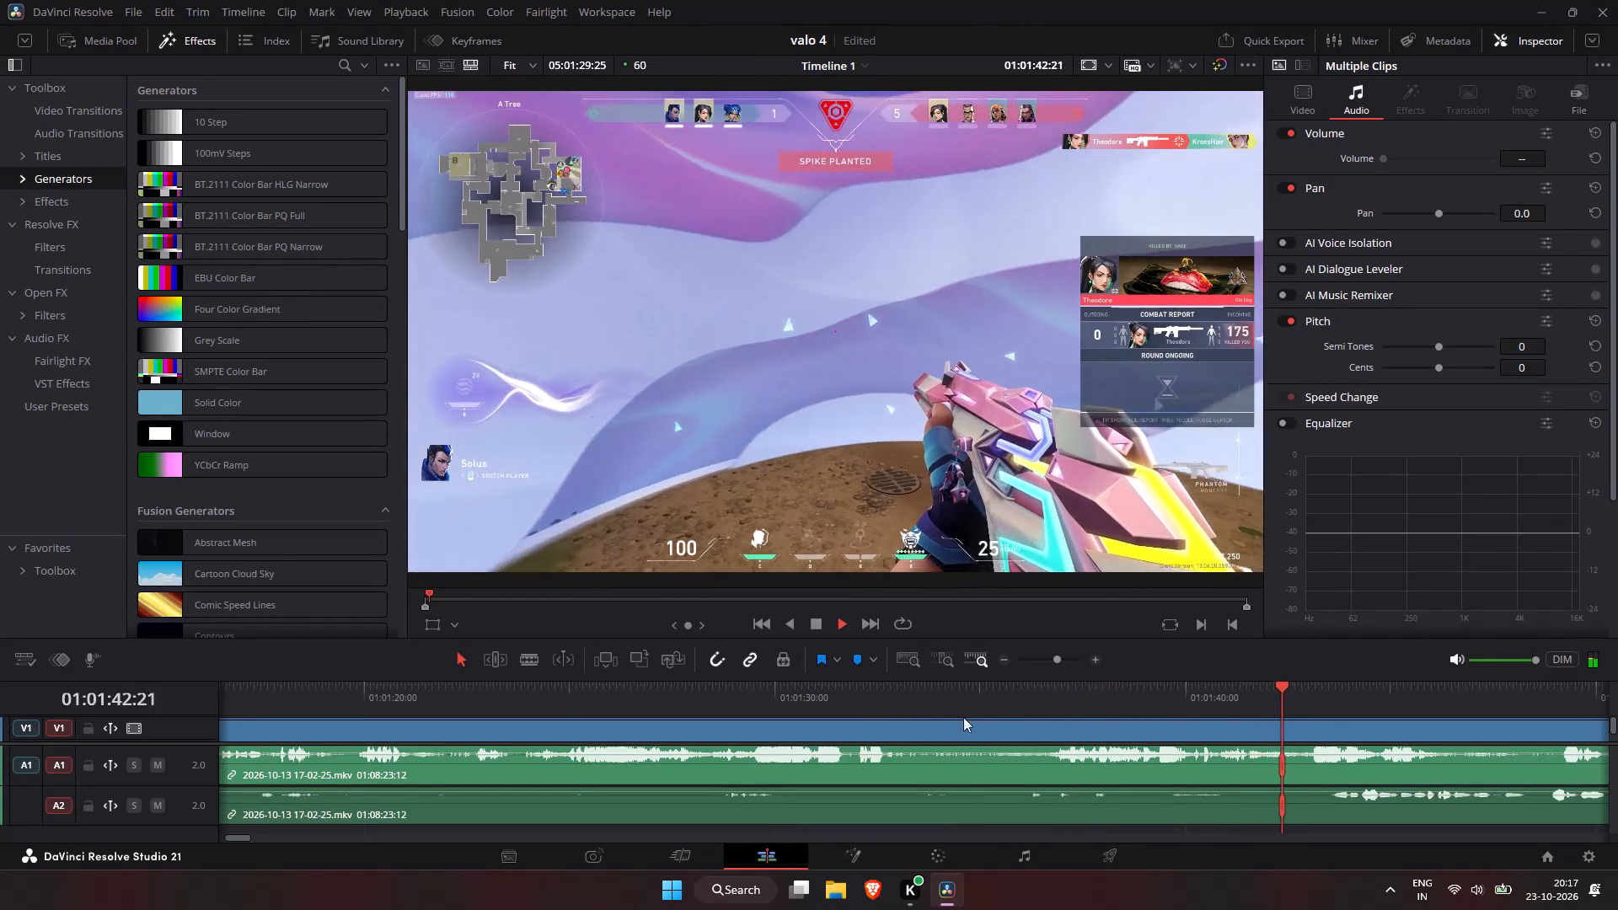
drag(773, 704, 743, 705)
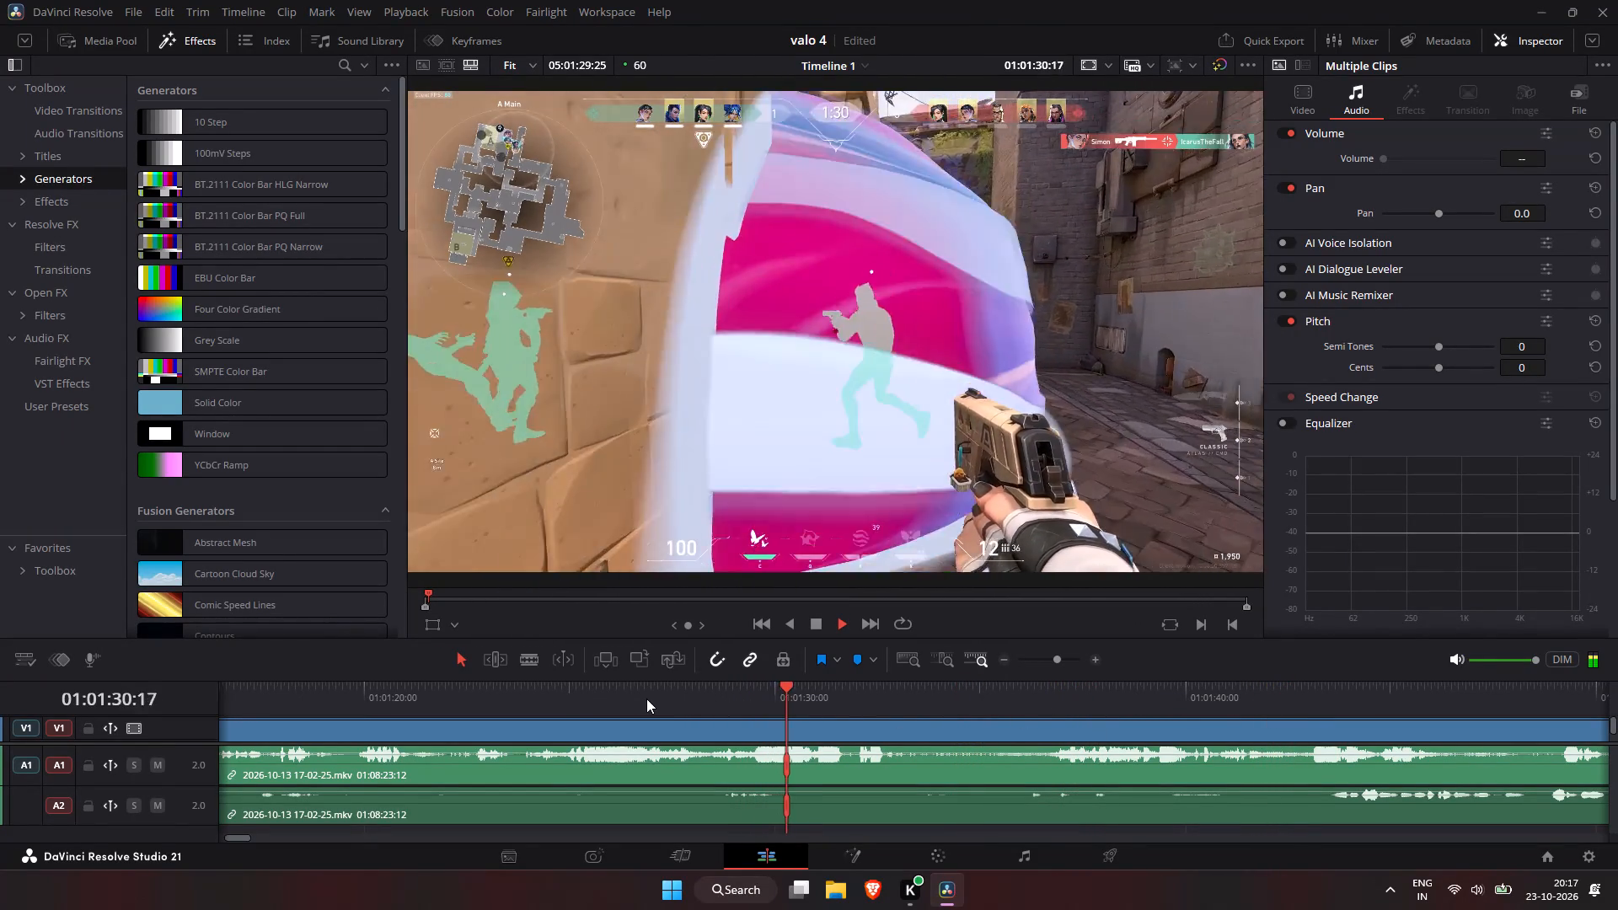
click(887, 704)
click(1019, 689)
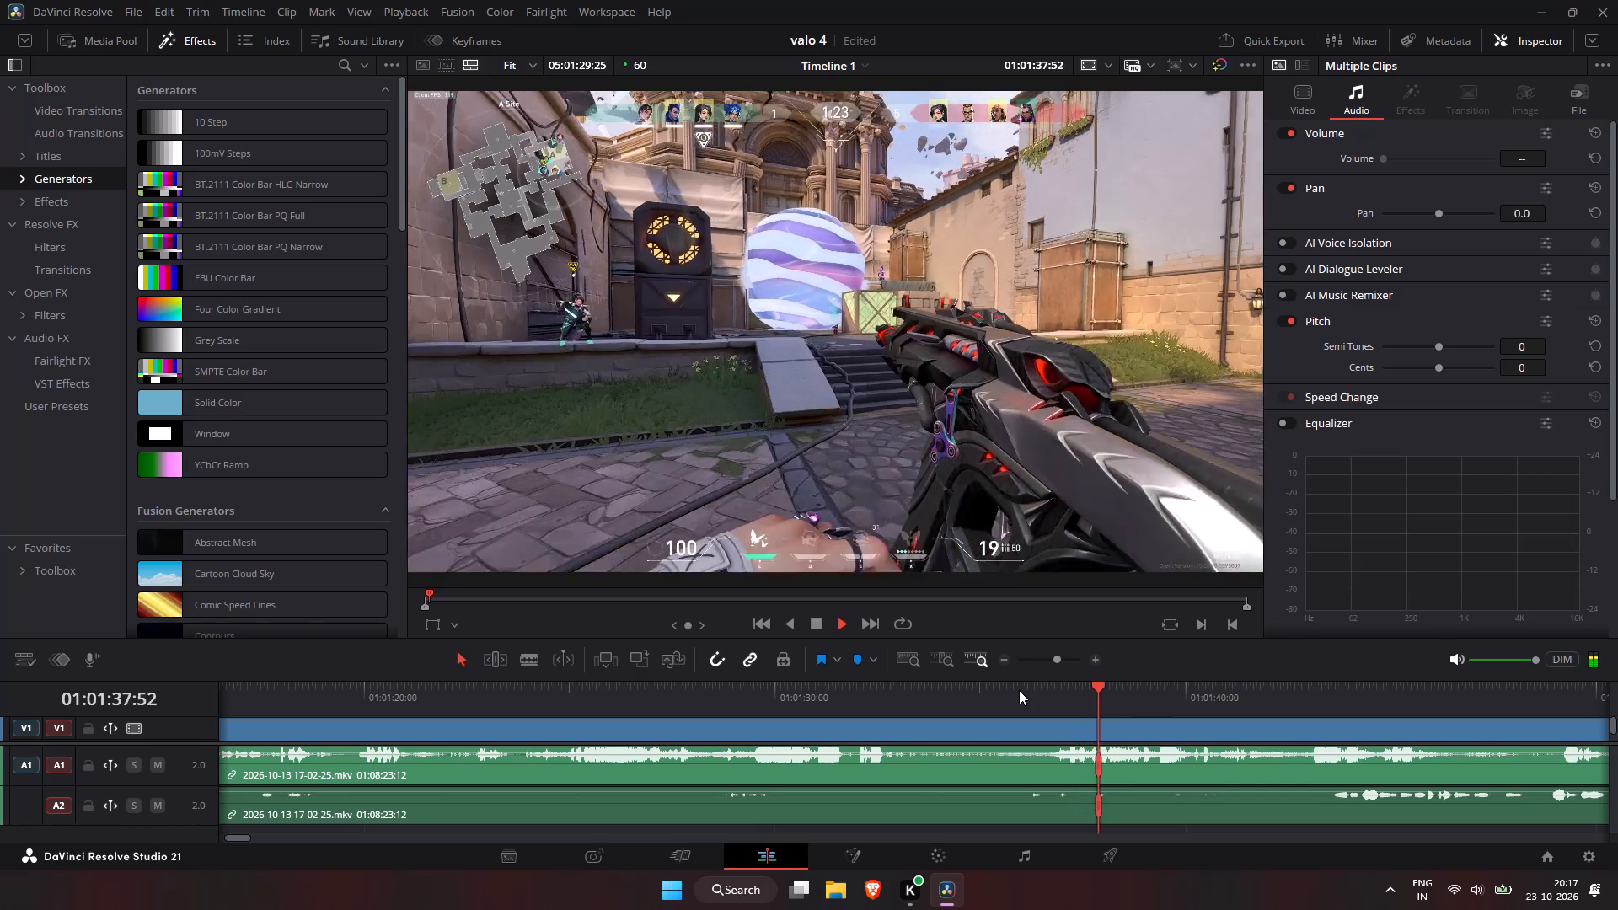
Split the recording at 01:01:36:55, before the player's death at A Site, and delete the seventh-round footage before it, closing the gap.
drag(1004, 699, 968, 689)
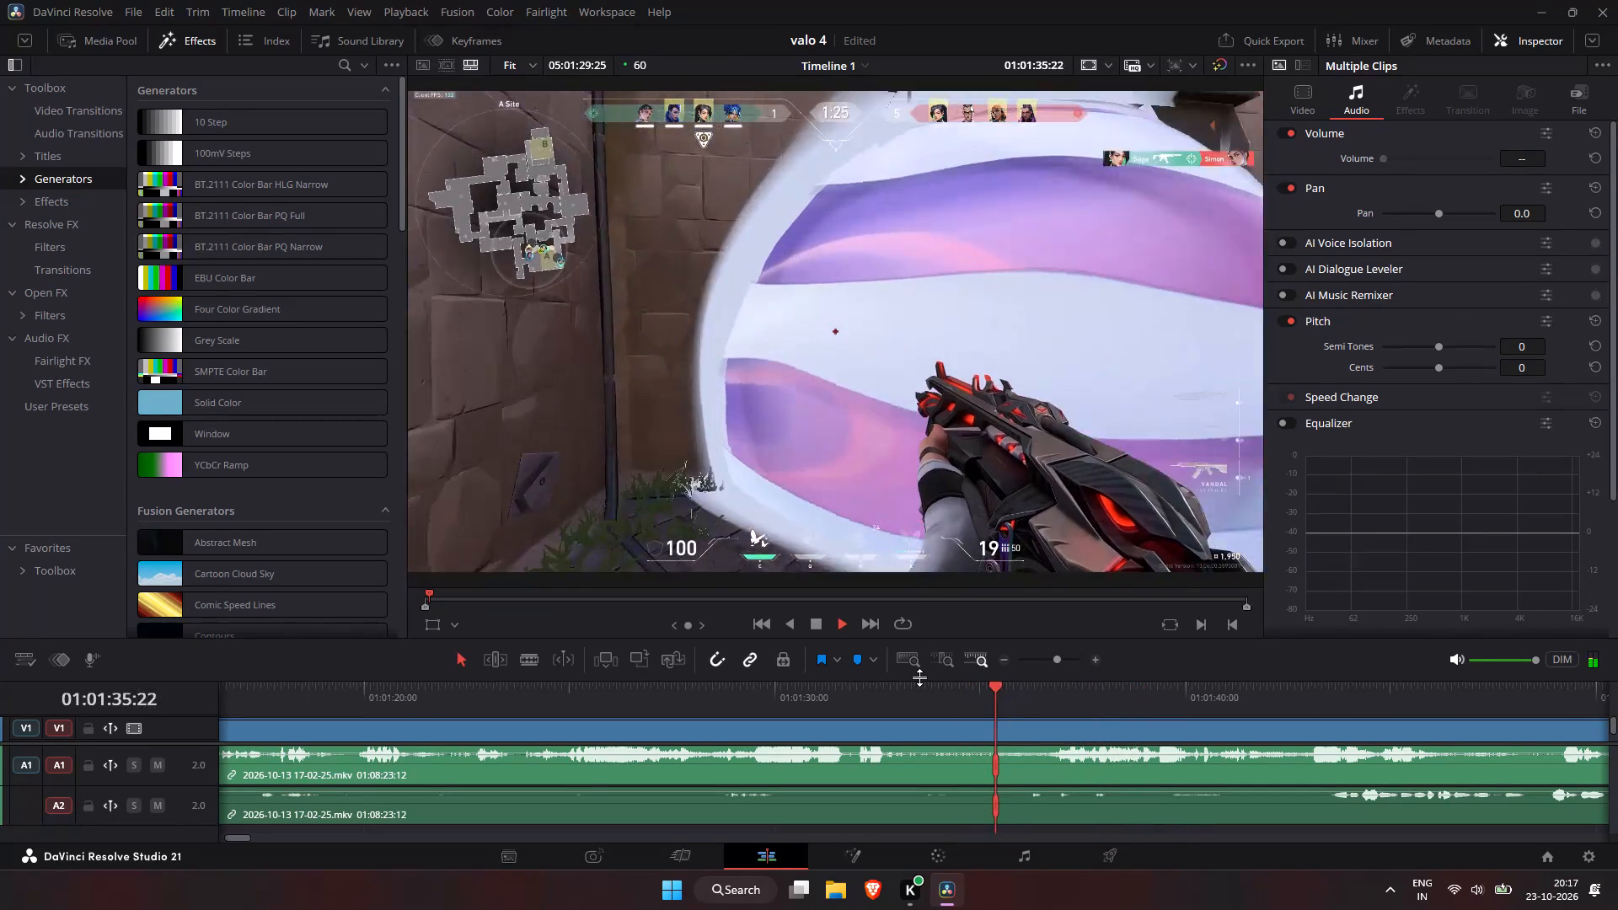
key(space)
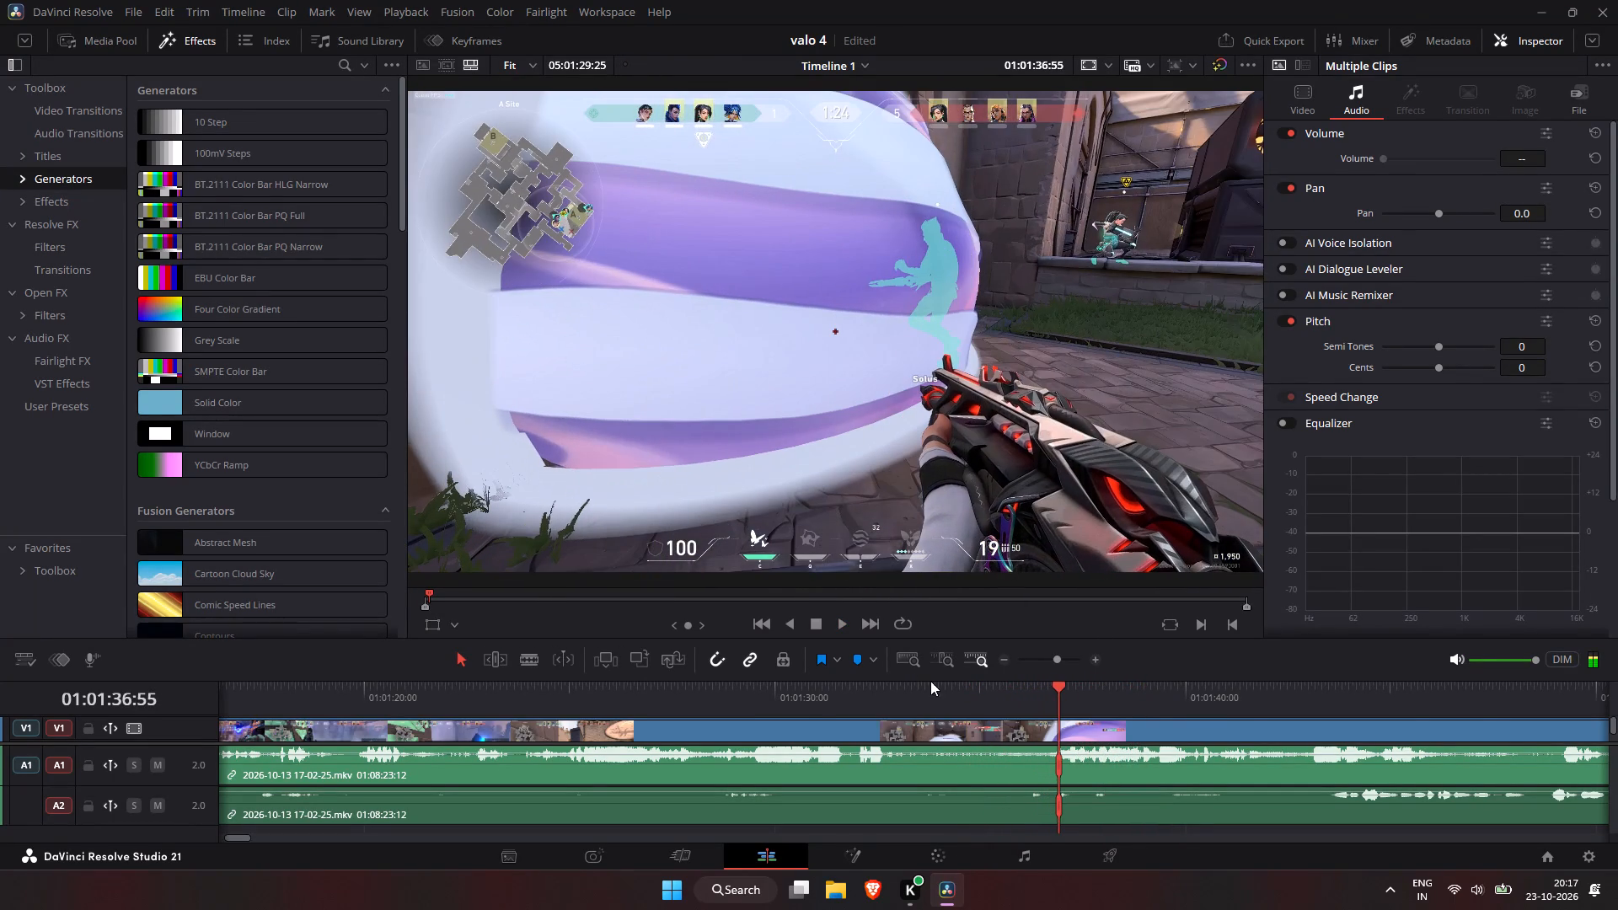
key(ctrl+b)
click(1030, 729)
key(Tab)
click(1025, 728)
key(Tab)
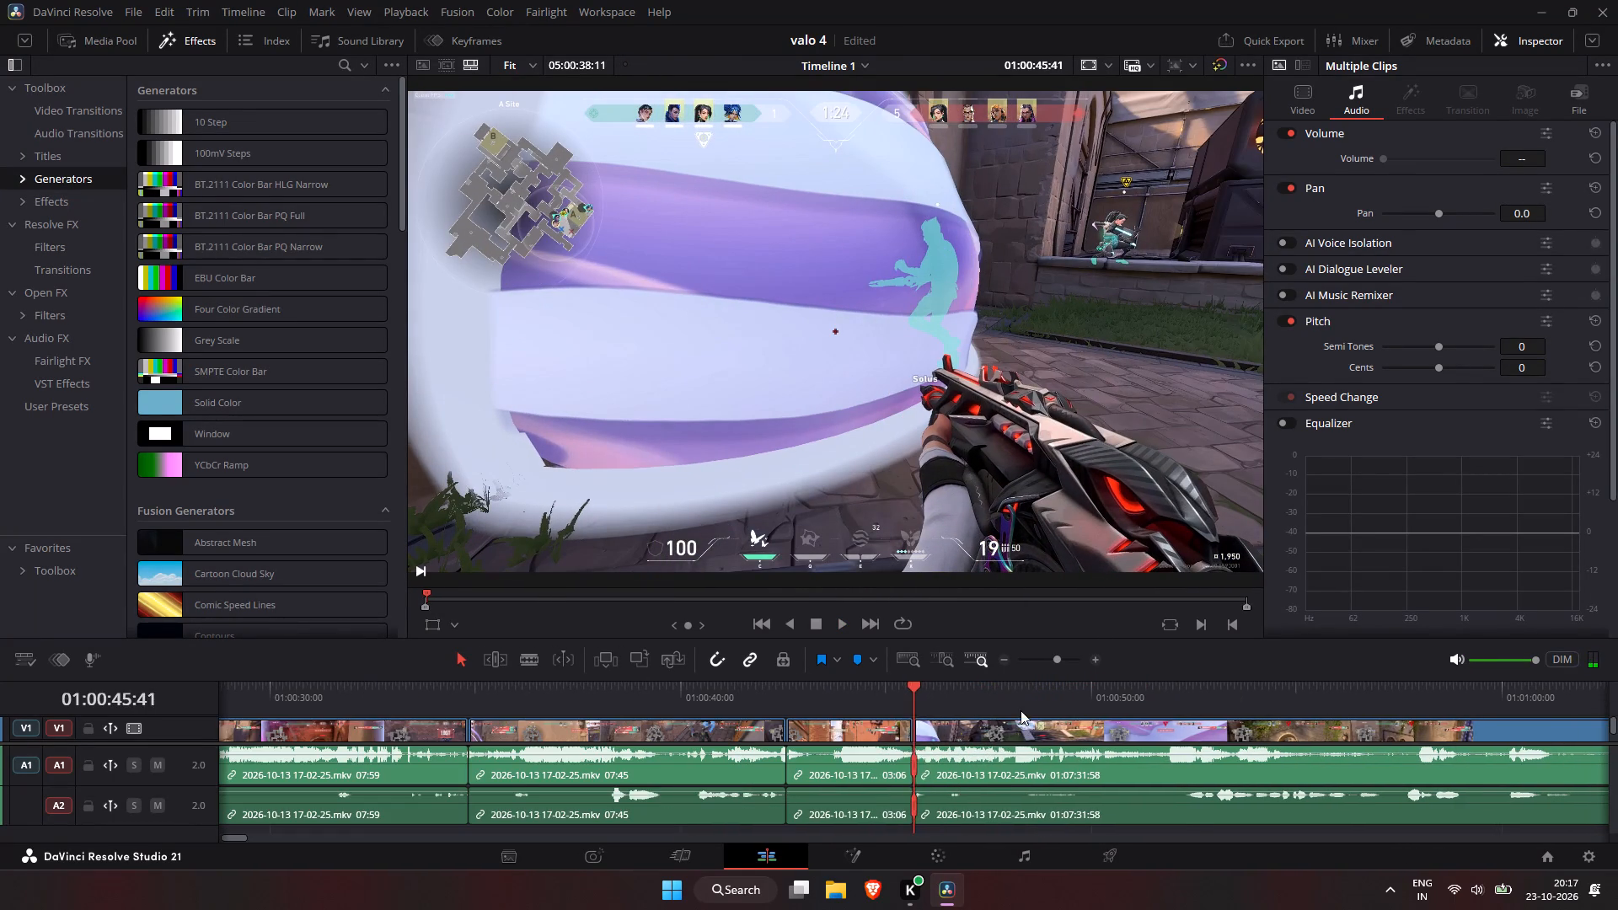
Play back the A Site death and split the recording at 01:00:49:43, after the view switches to a teammate.
key(space)
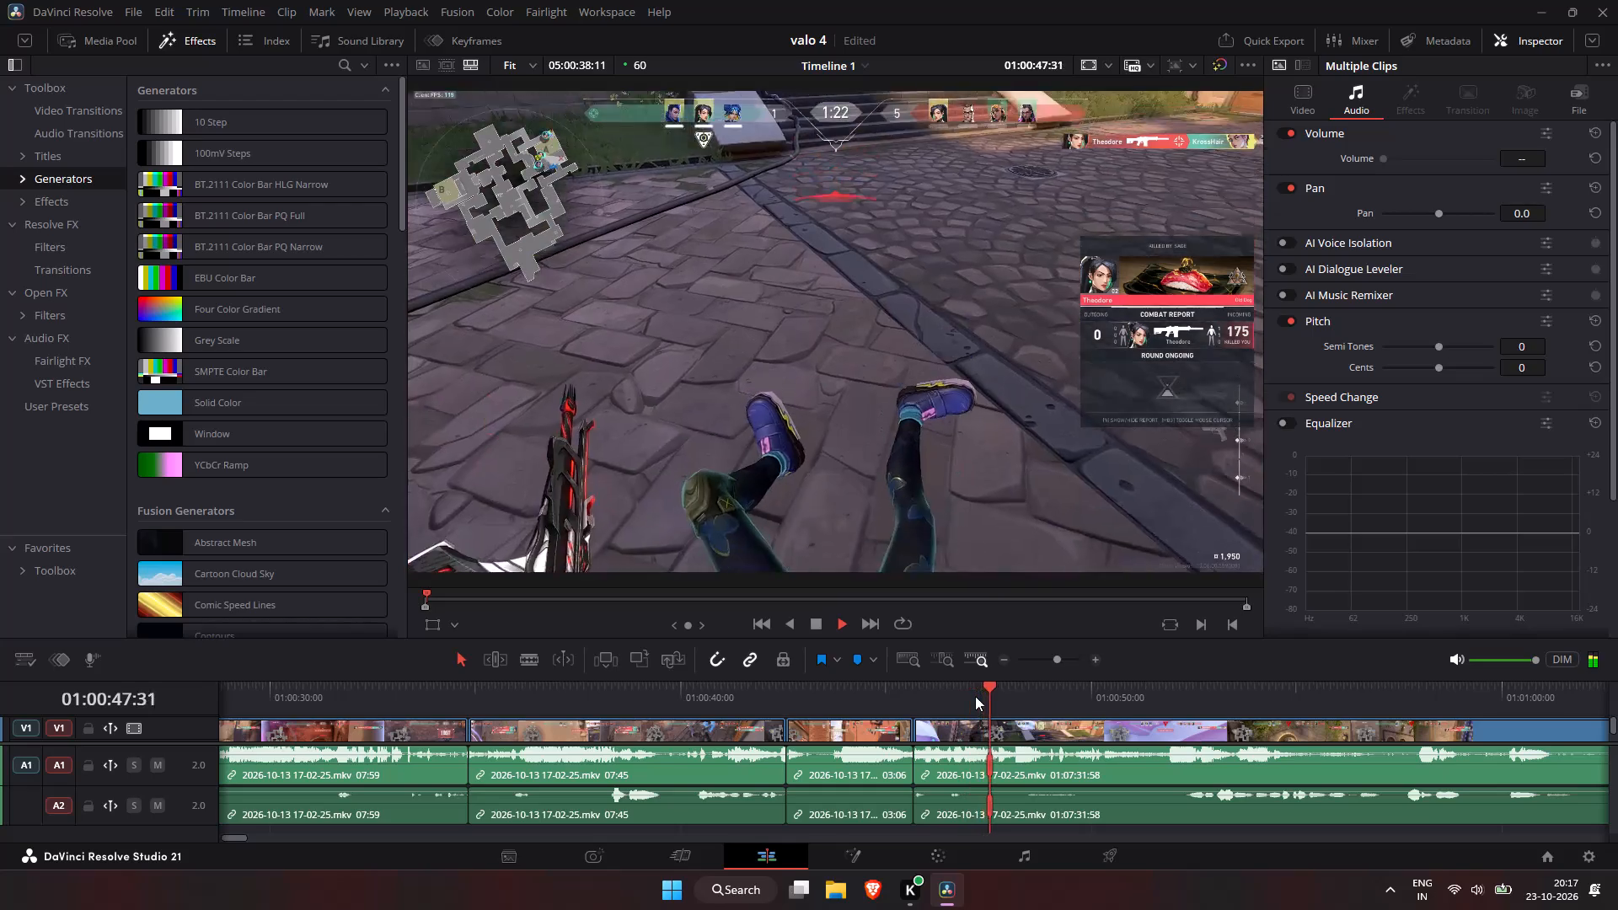
key(space)
key(space)
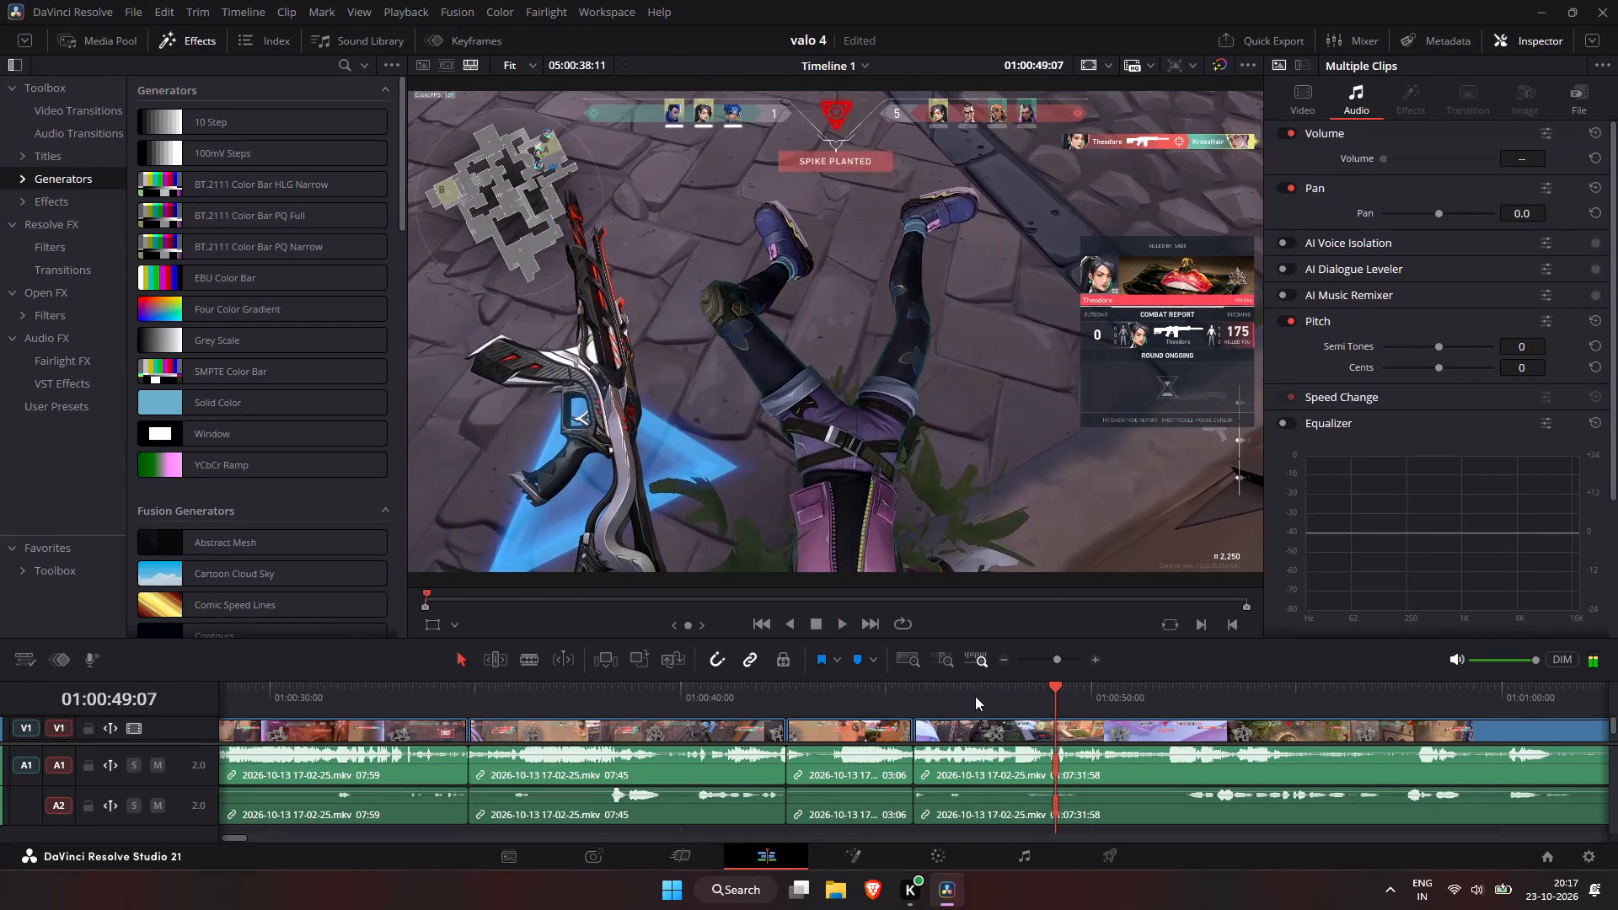
key(space)
key(ctrl+b)
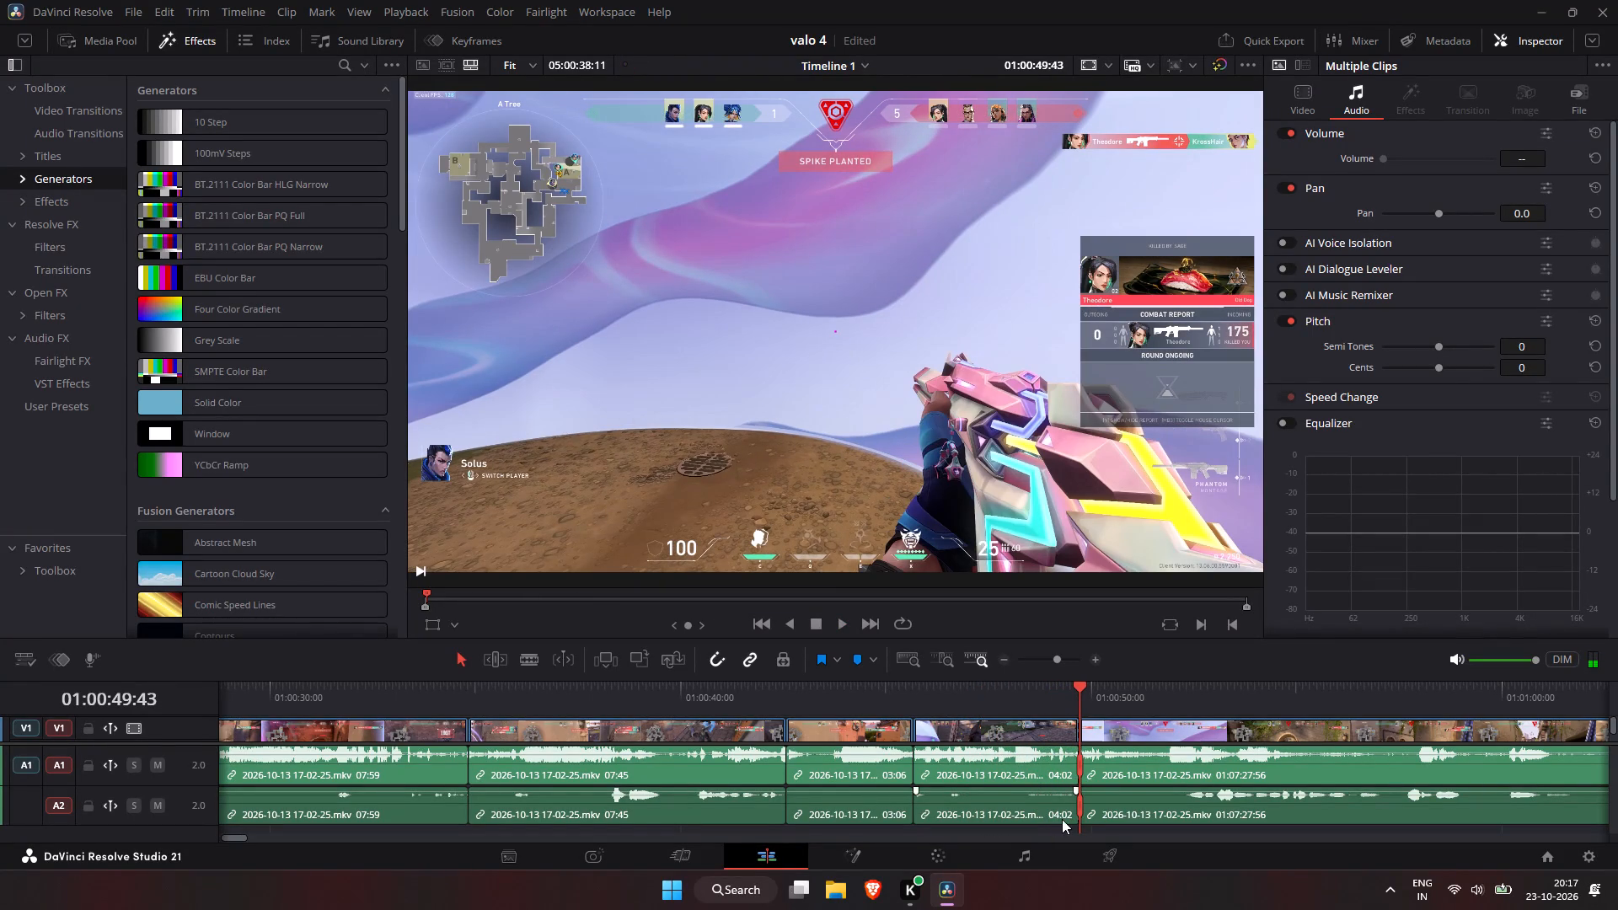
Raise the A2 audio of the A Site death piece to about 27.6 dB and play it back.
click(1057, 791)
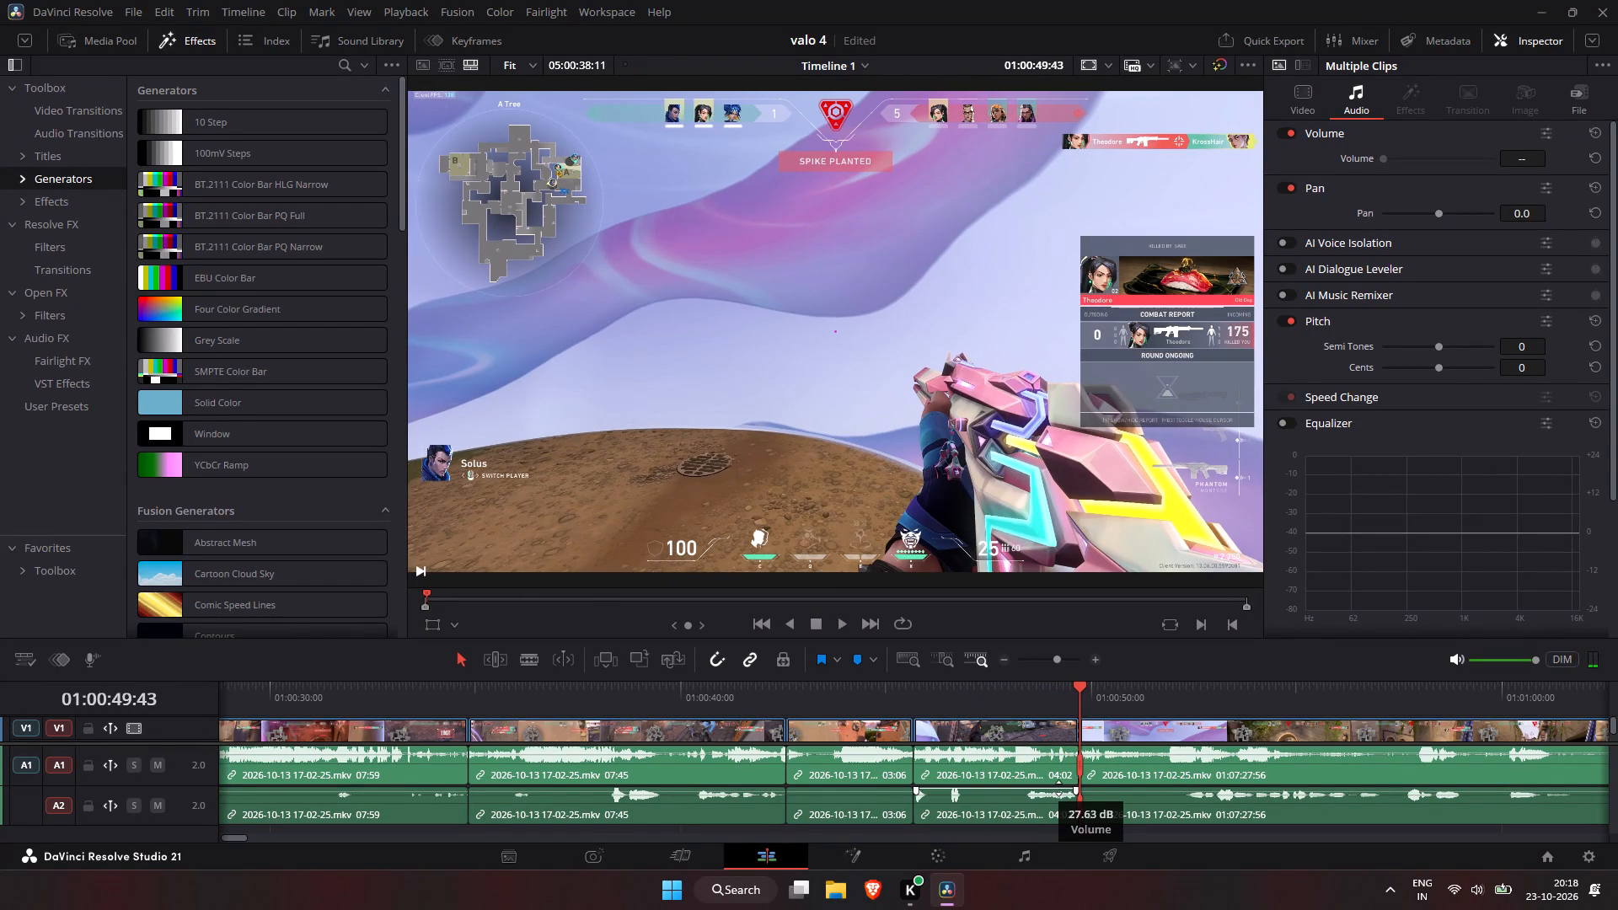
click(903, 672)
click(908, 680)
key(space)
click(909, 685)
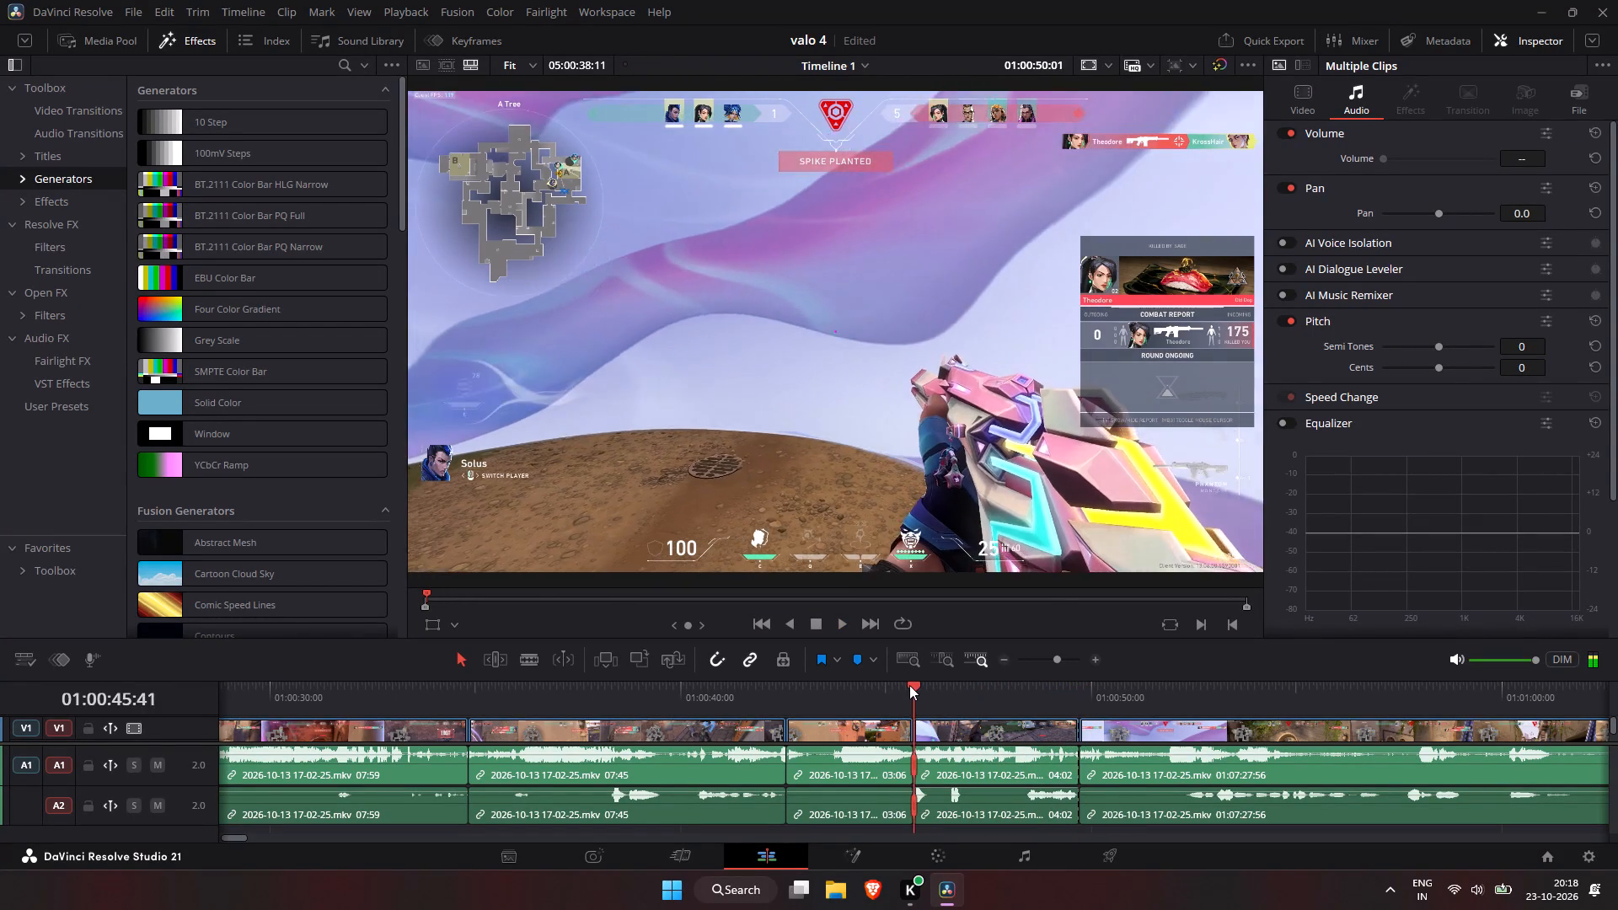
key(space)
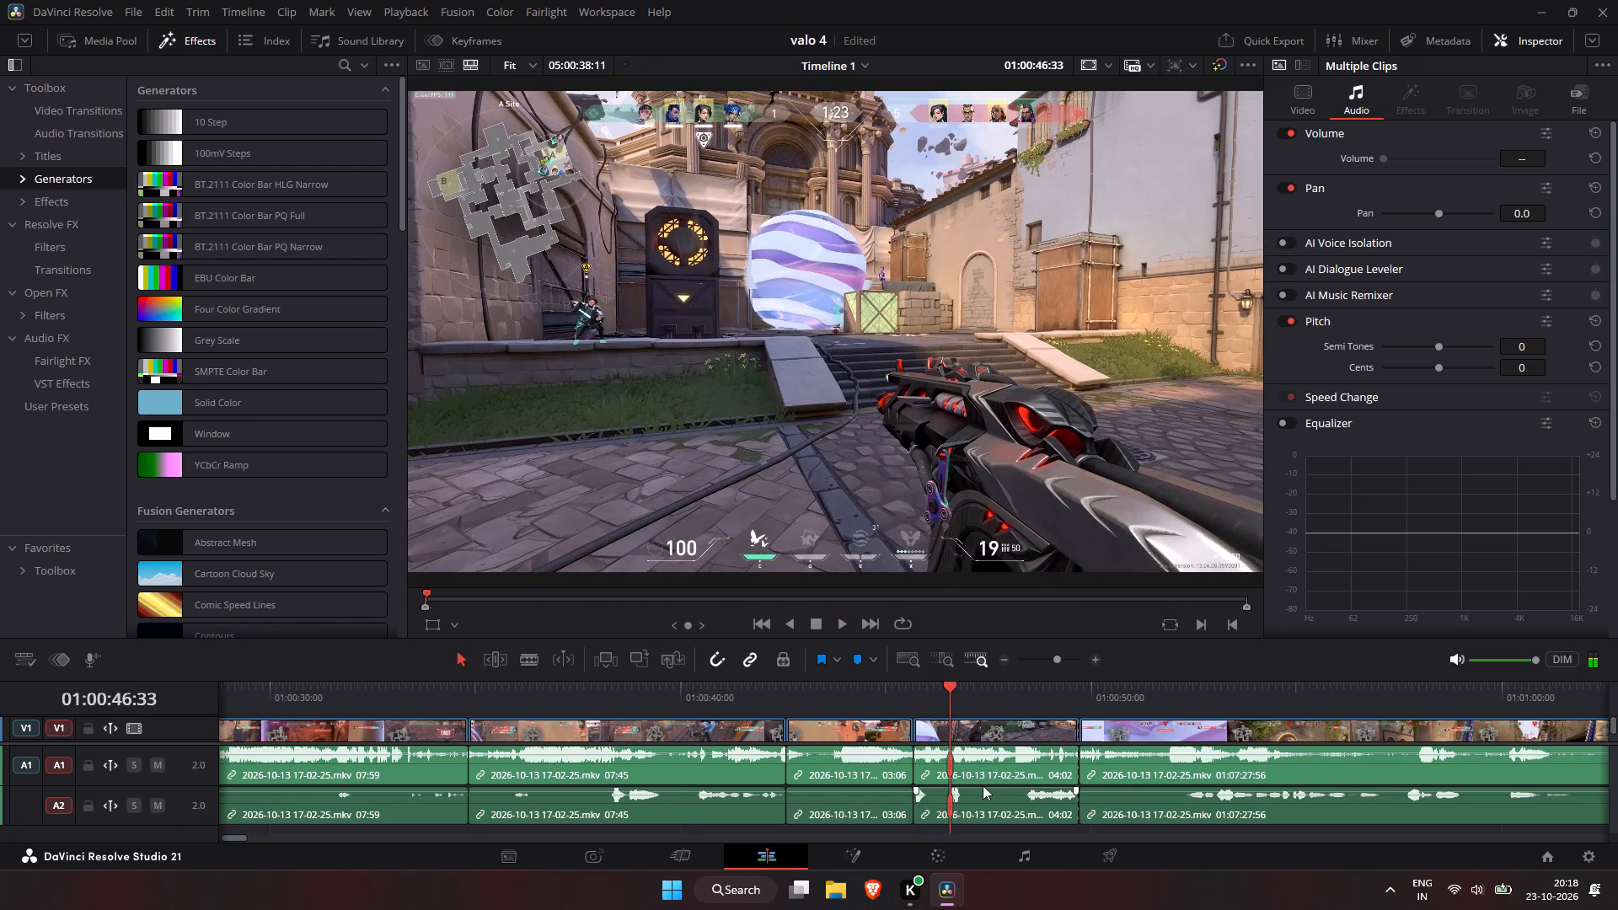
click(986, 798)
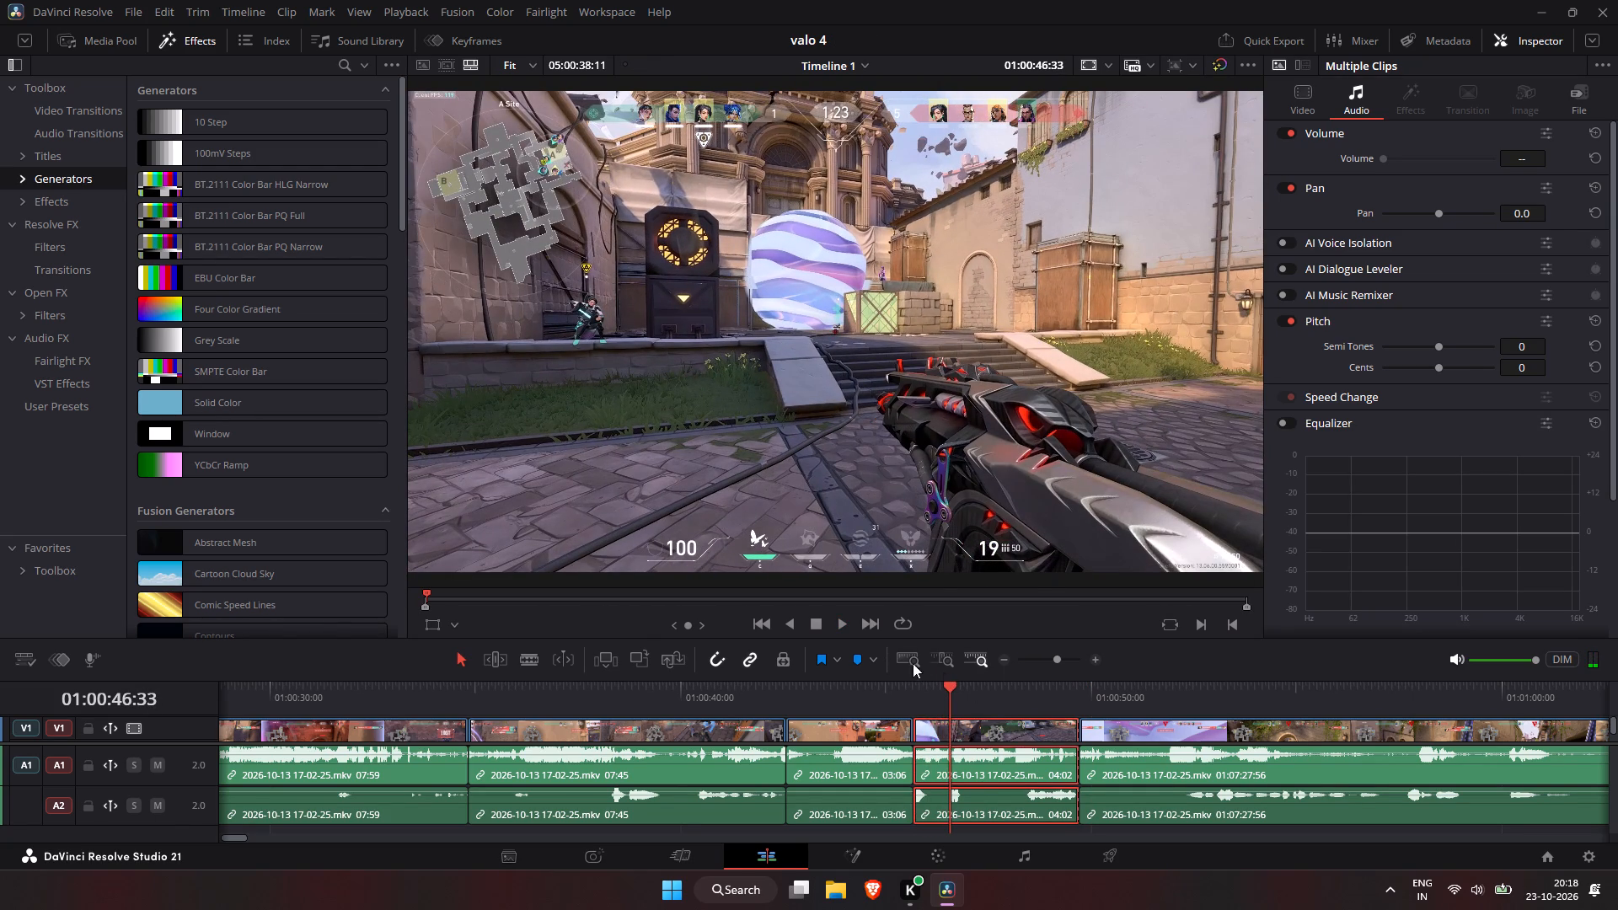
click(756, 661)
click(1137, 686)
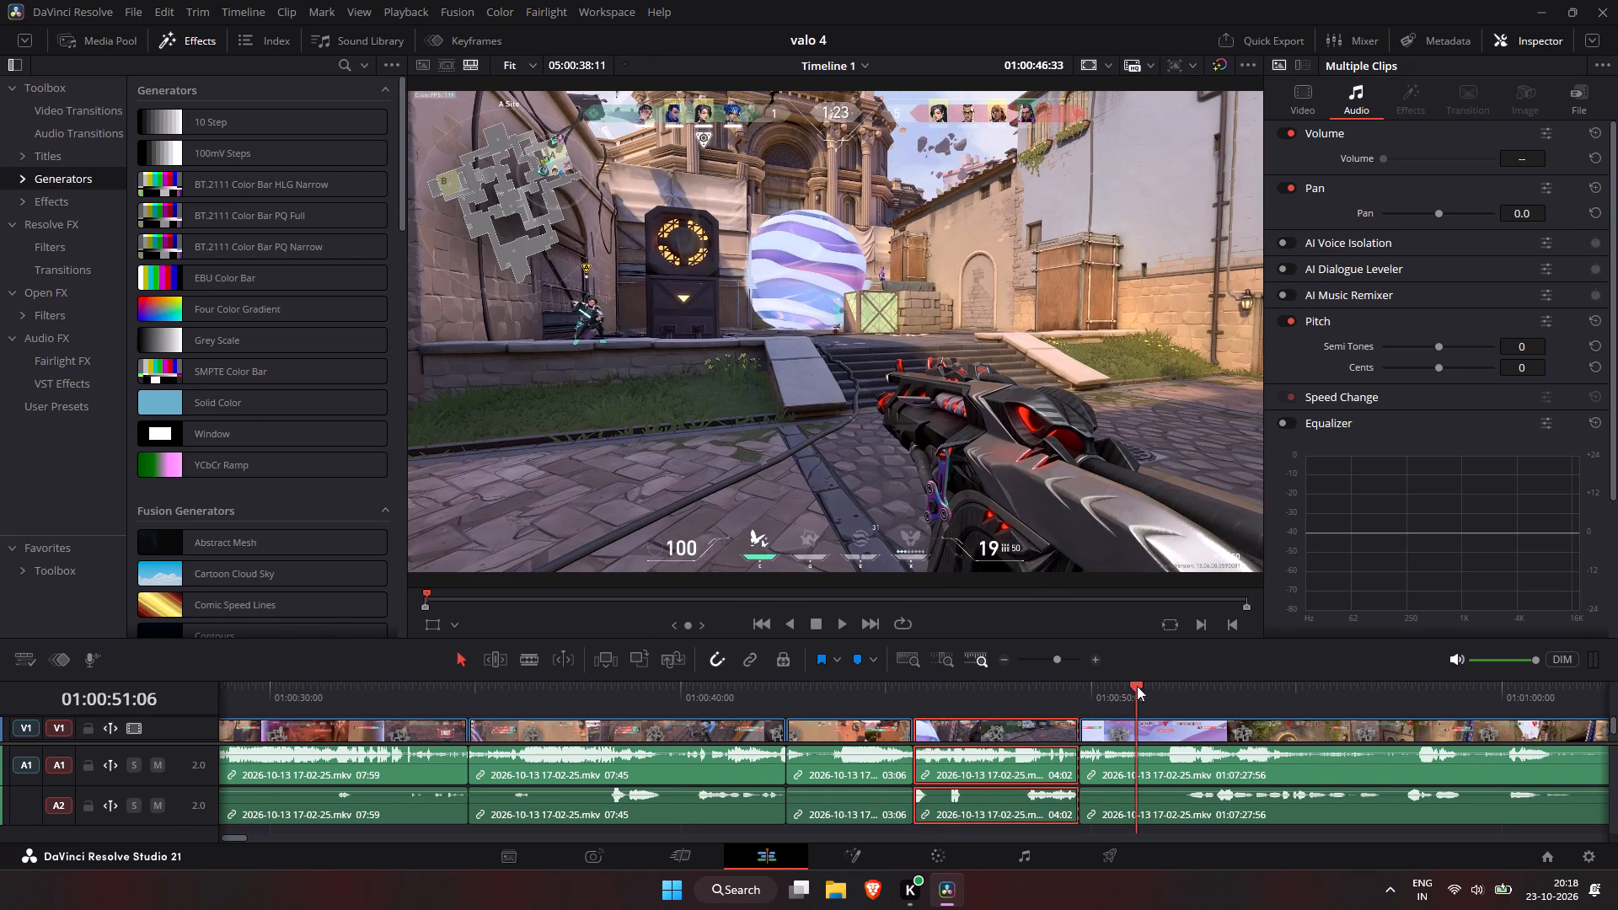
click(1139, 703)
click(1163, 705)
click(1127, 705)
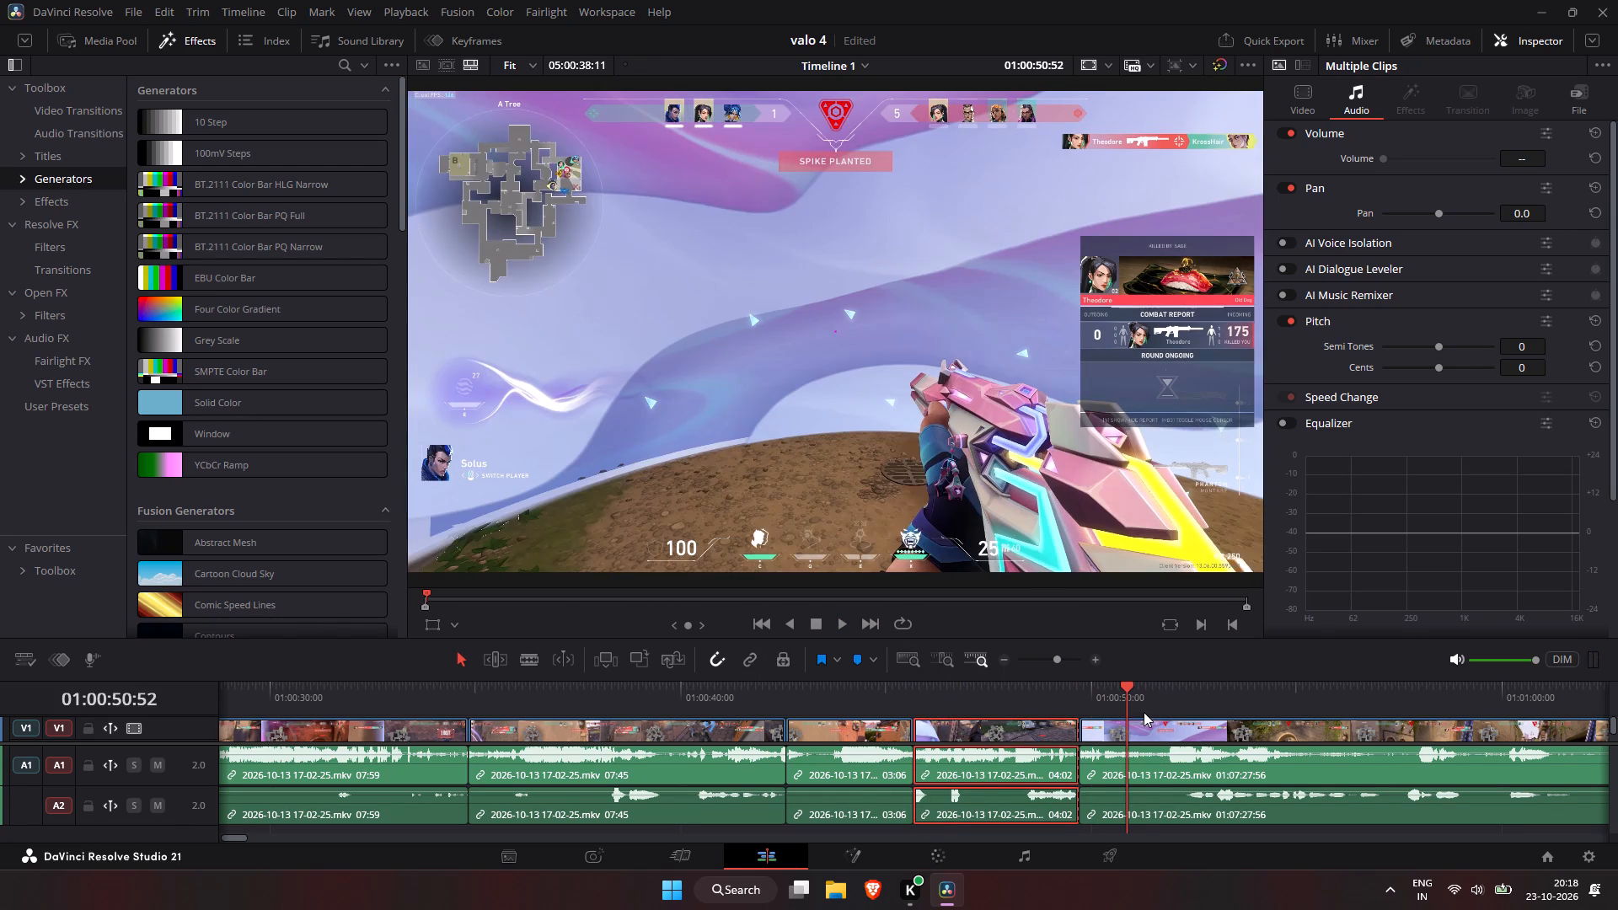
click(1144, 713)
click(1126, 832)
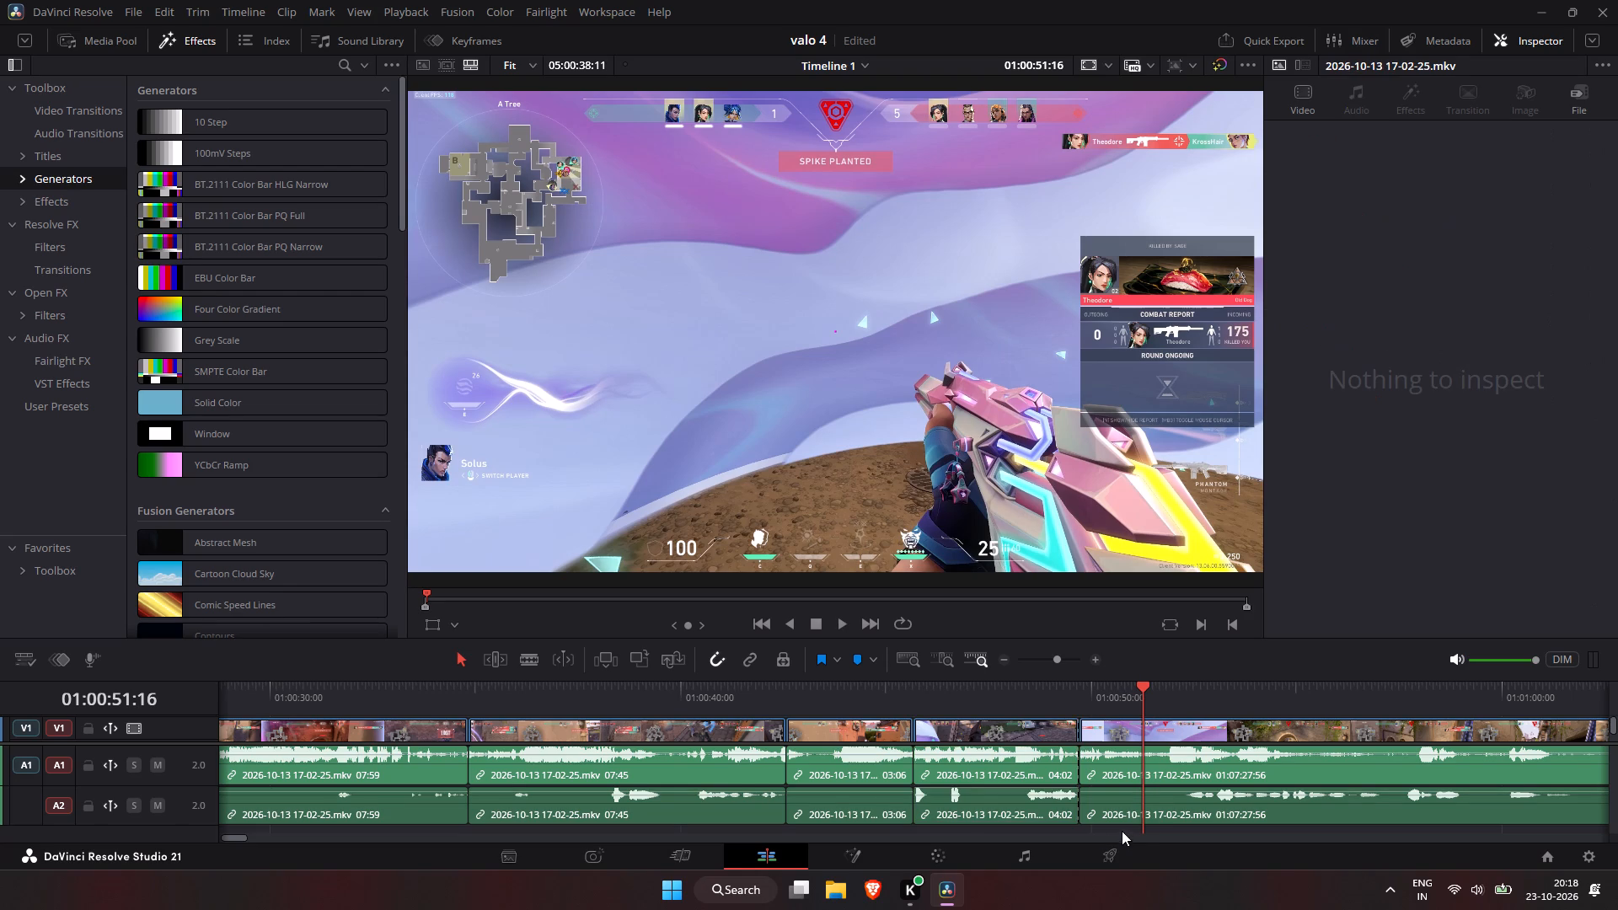
Set the A2 audio volume of the A Site death piece to about 20.1 dB and play it back.
click(966, 786)
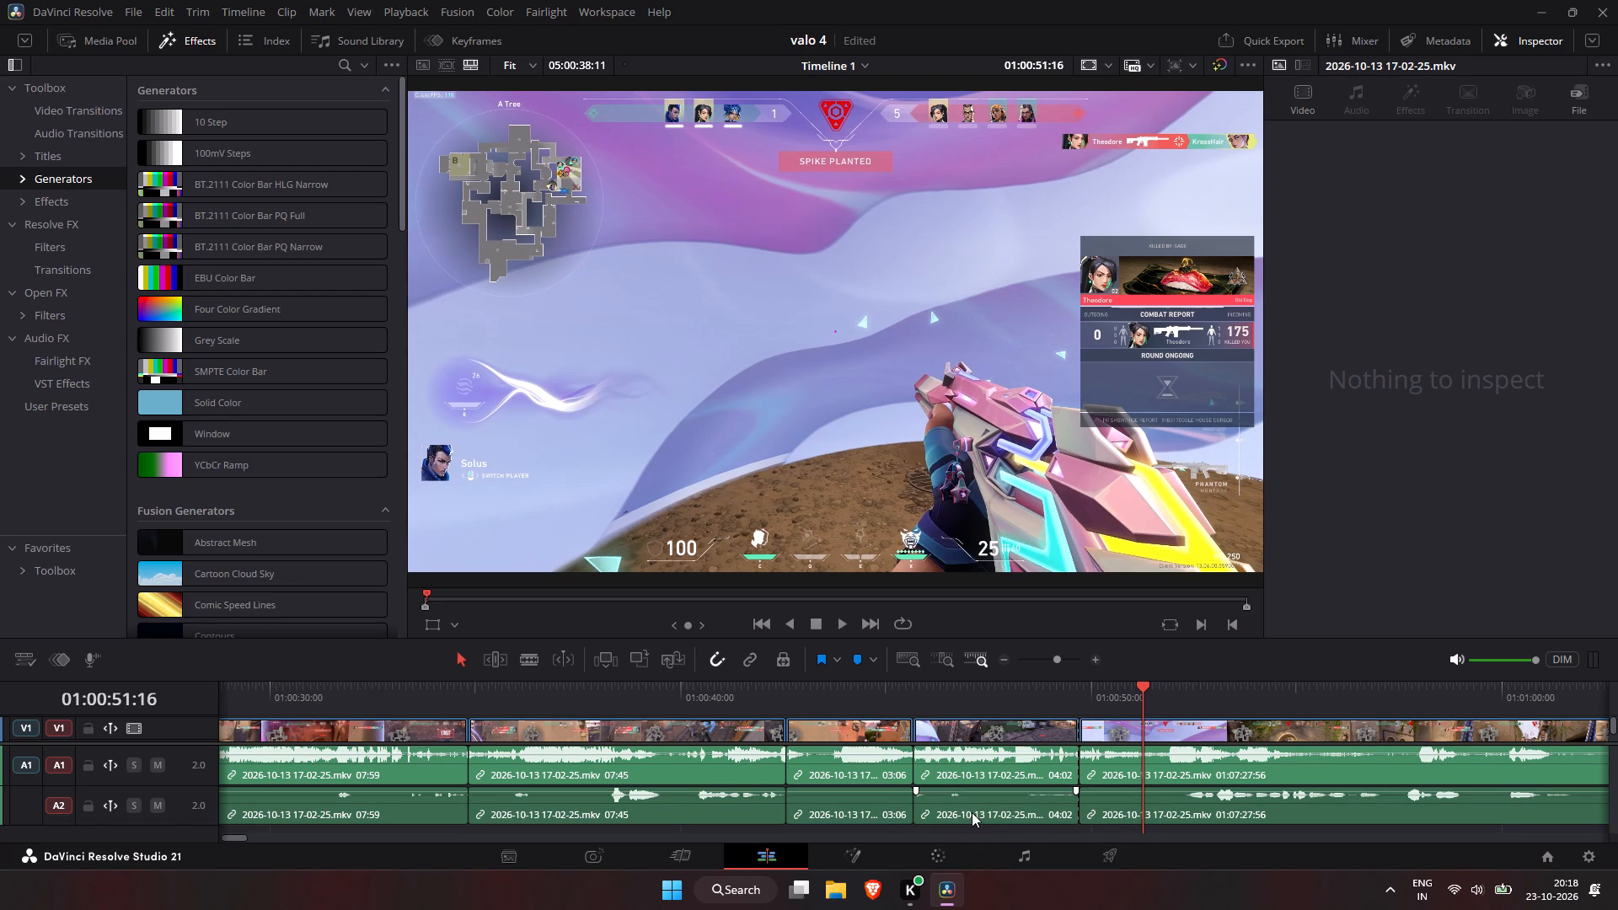
click(972, 814)
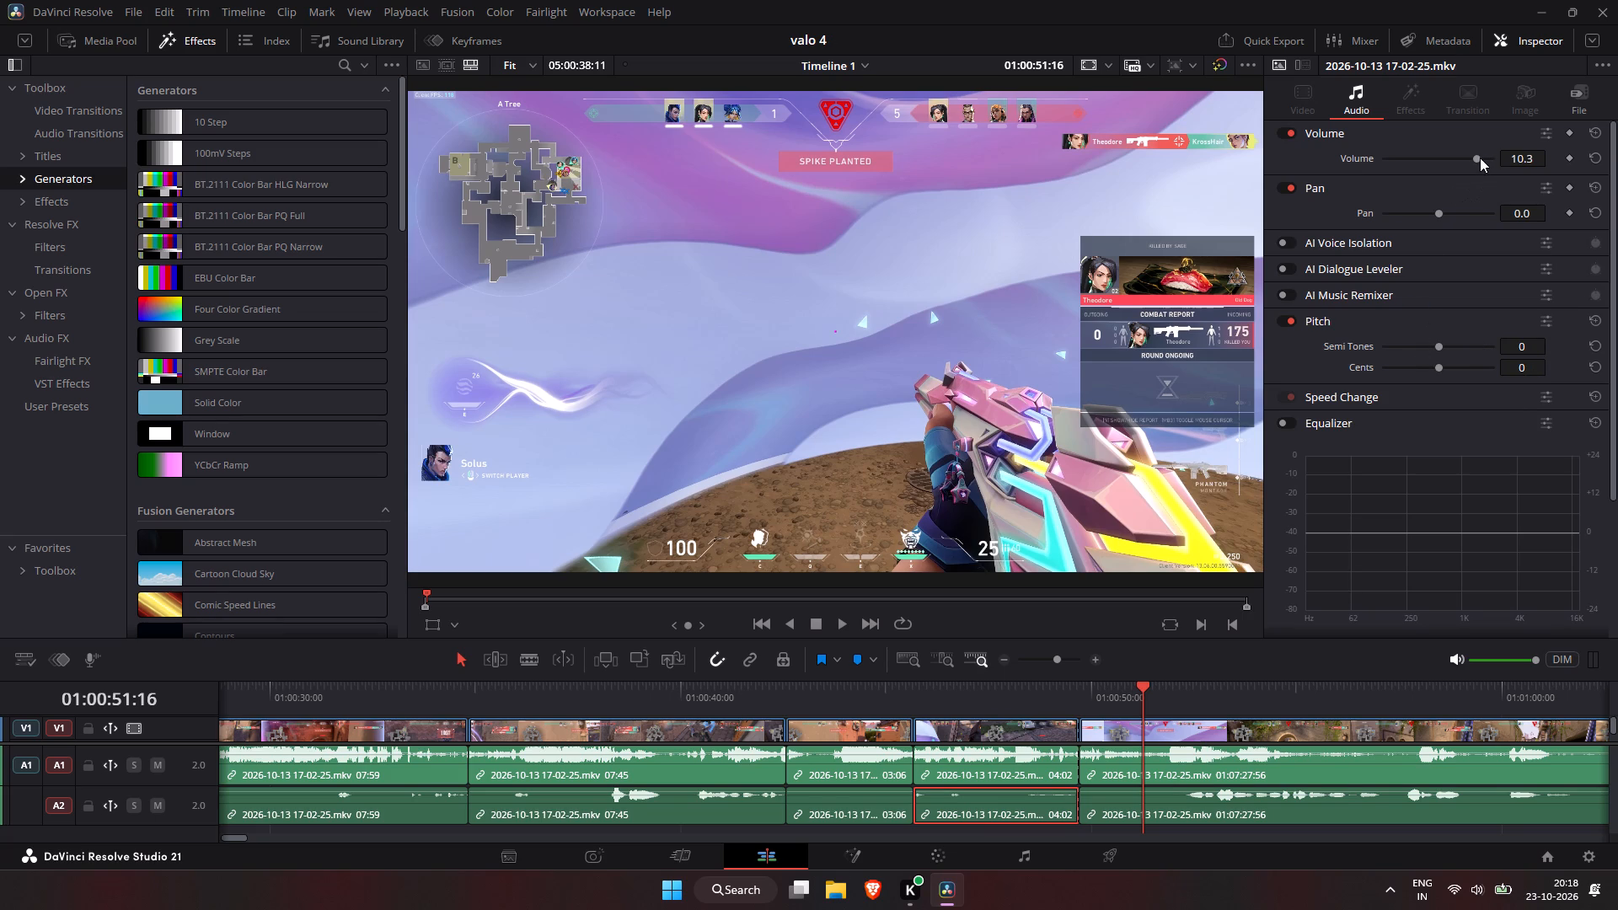
click(995, 790)
drag(1476, 160, 1491, 170)
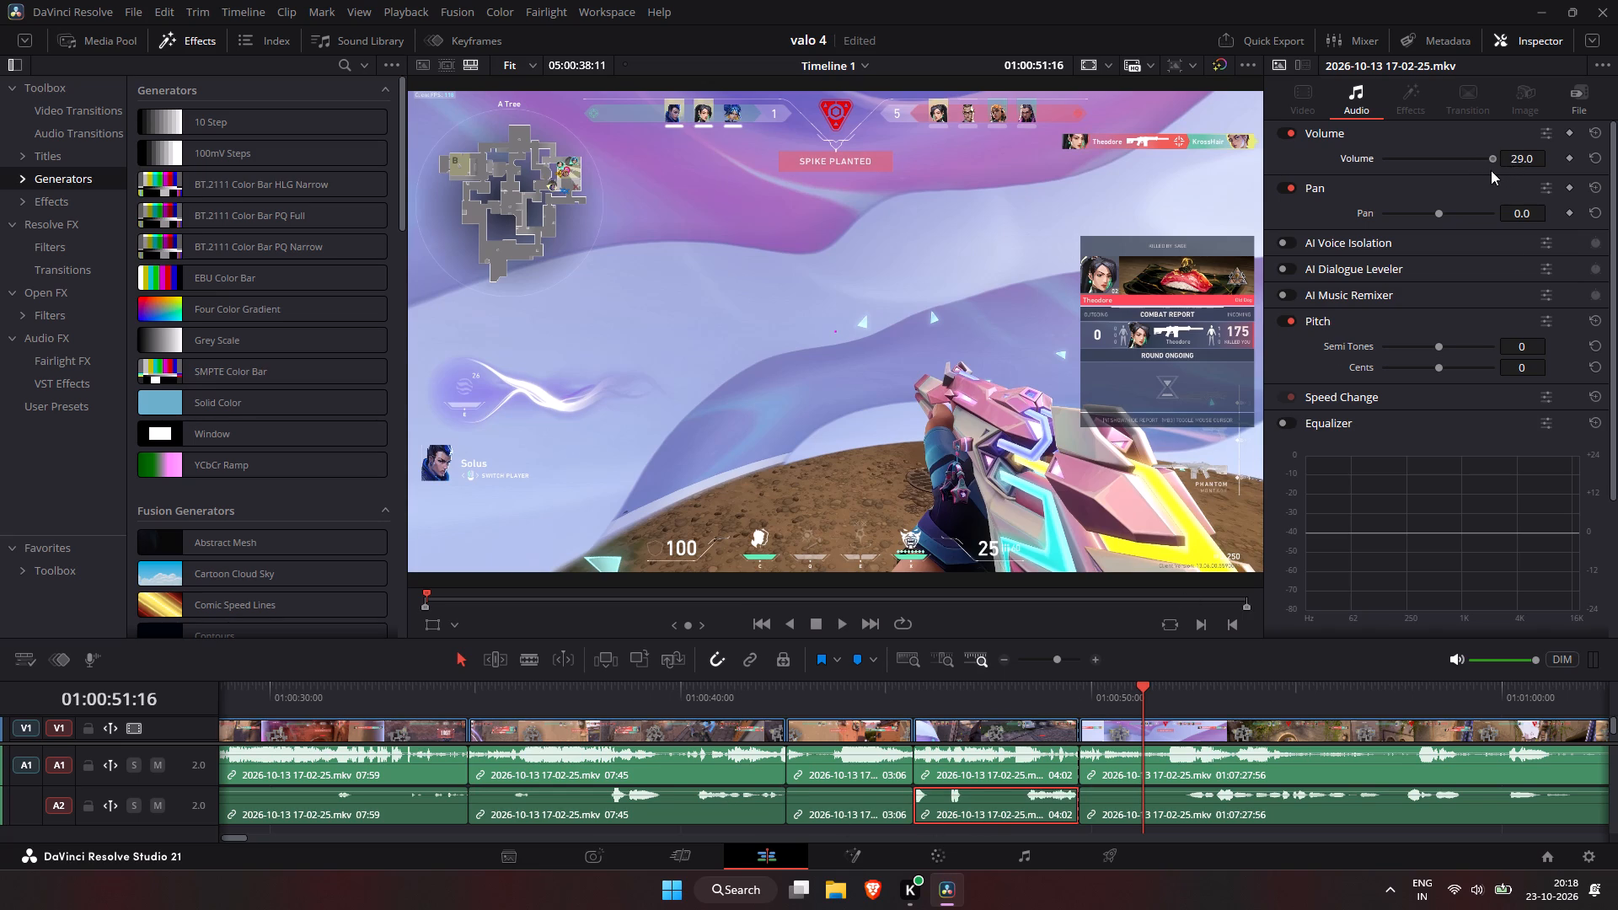
drag(1491, 170, 1489, 168)
drag(1489, 168, 1485, 169)
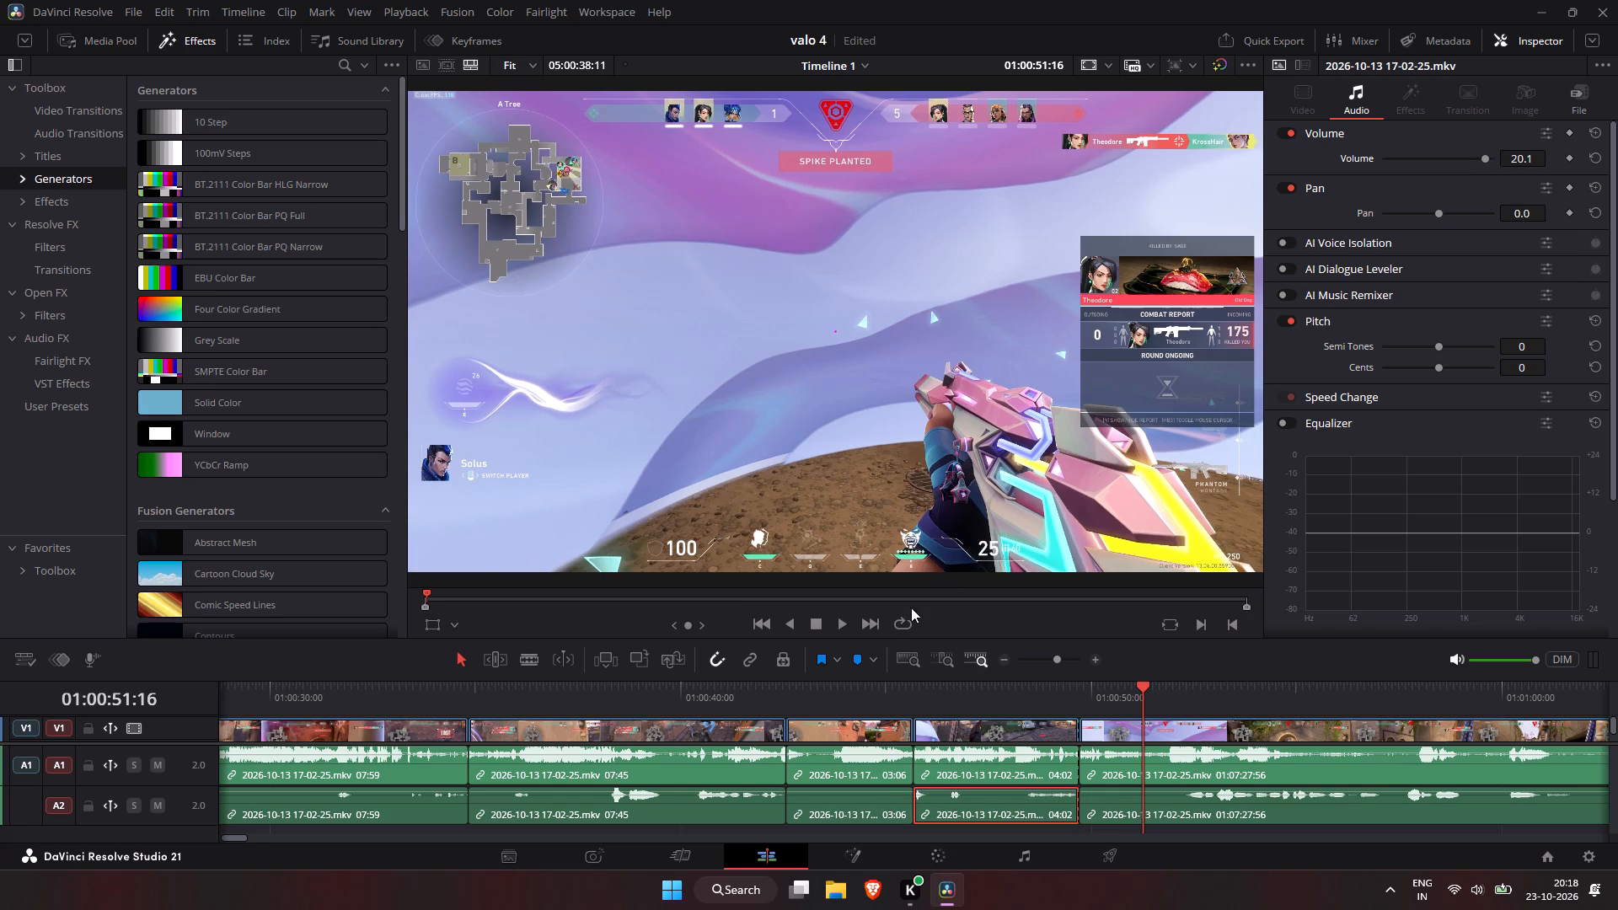
click(890, 683)
key(space)
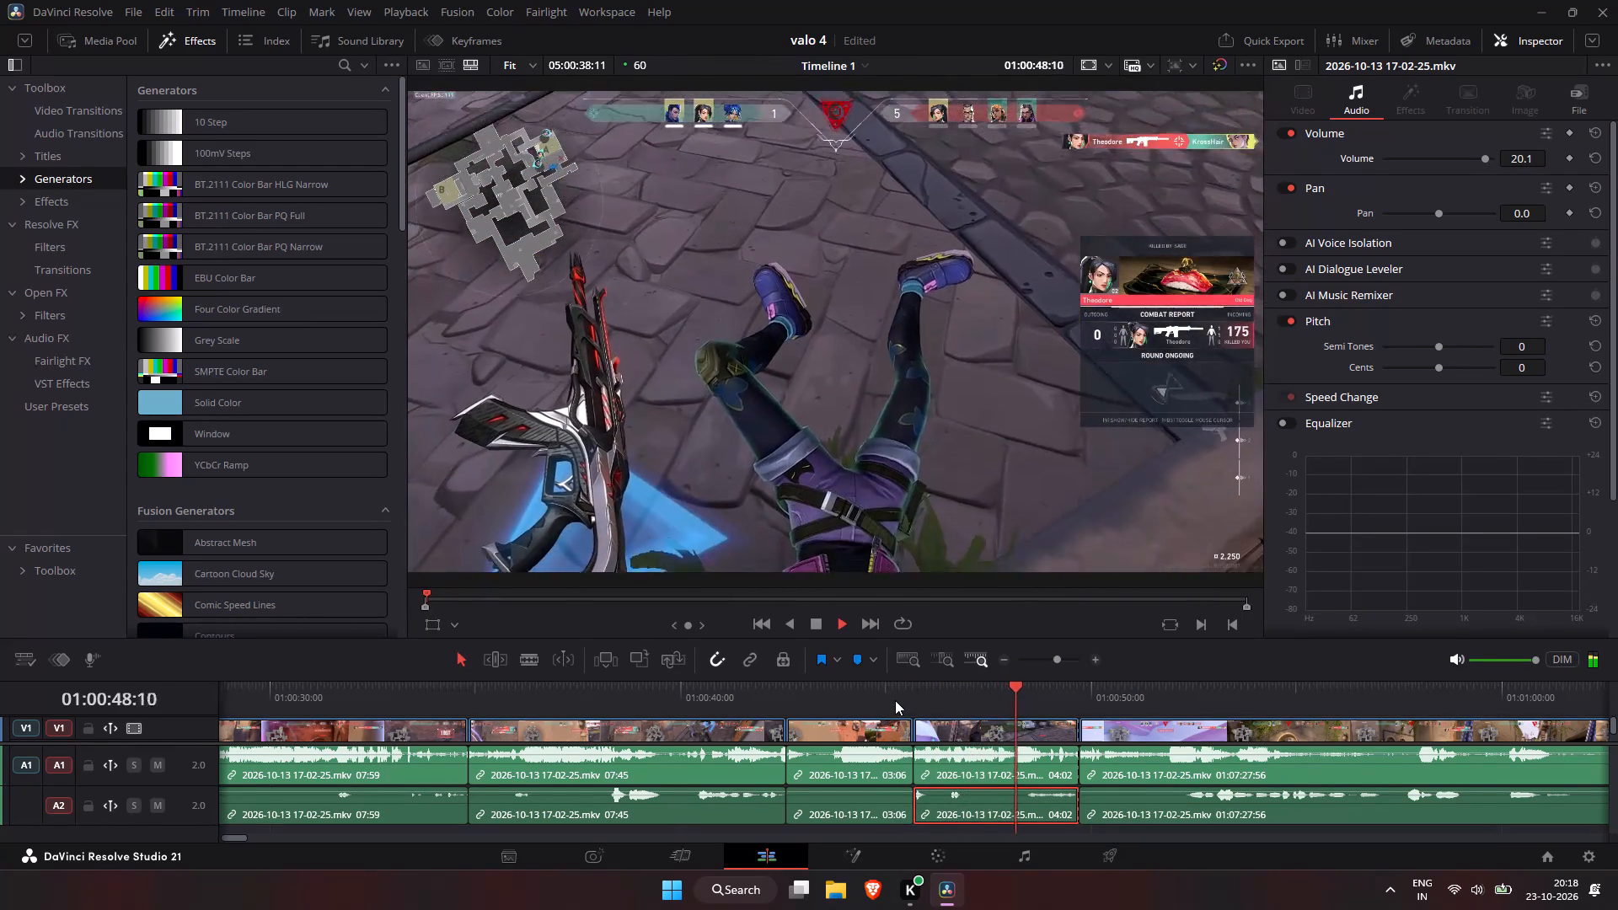
key(space)
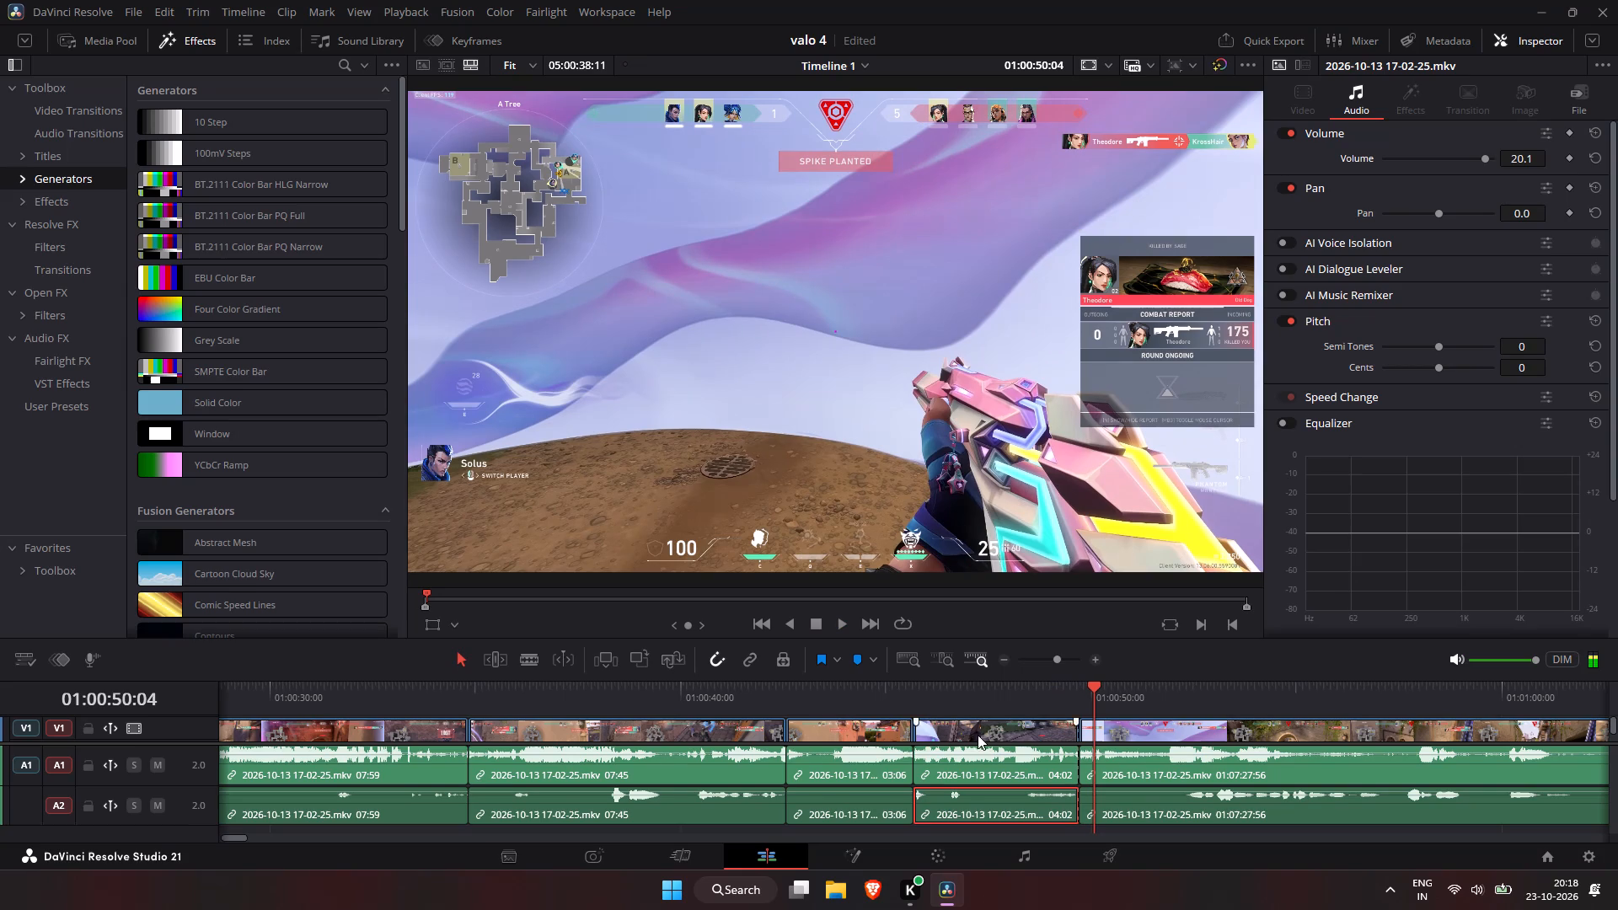
Lower the Audio 1 track level to about -15.1 dB and listen to the A Site death piece.
click(191, 775)
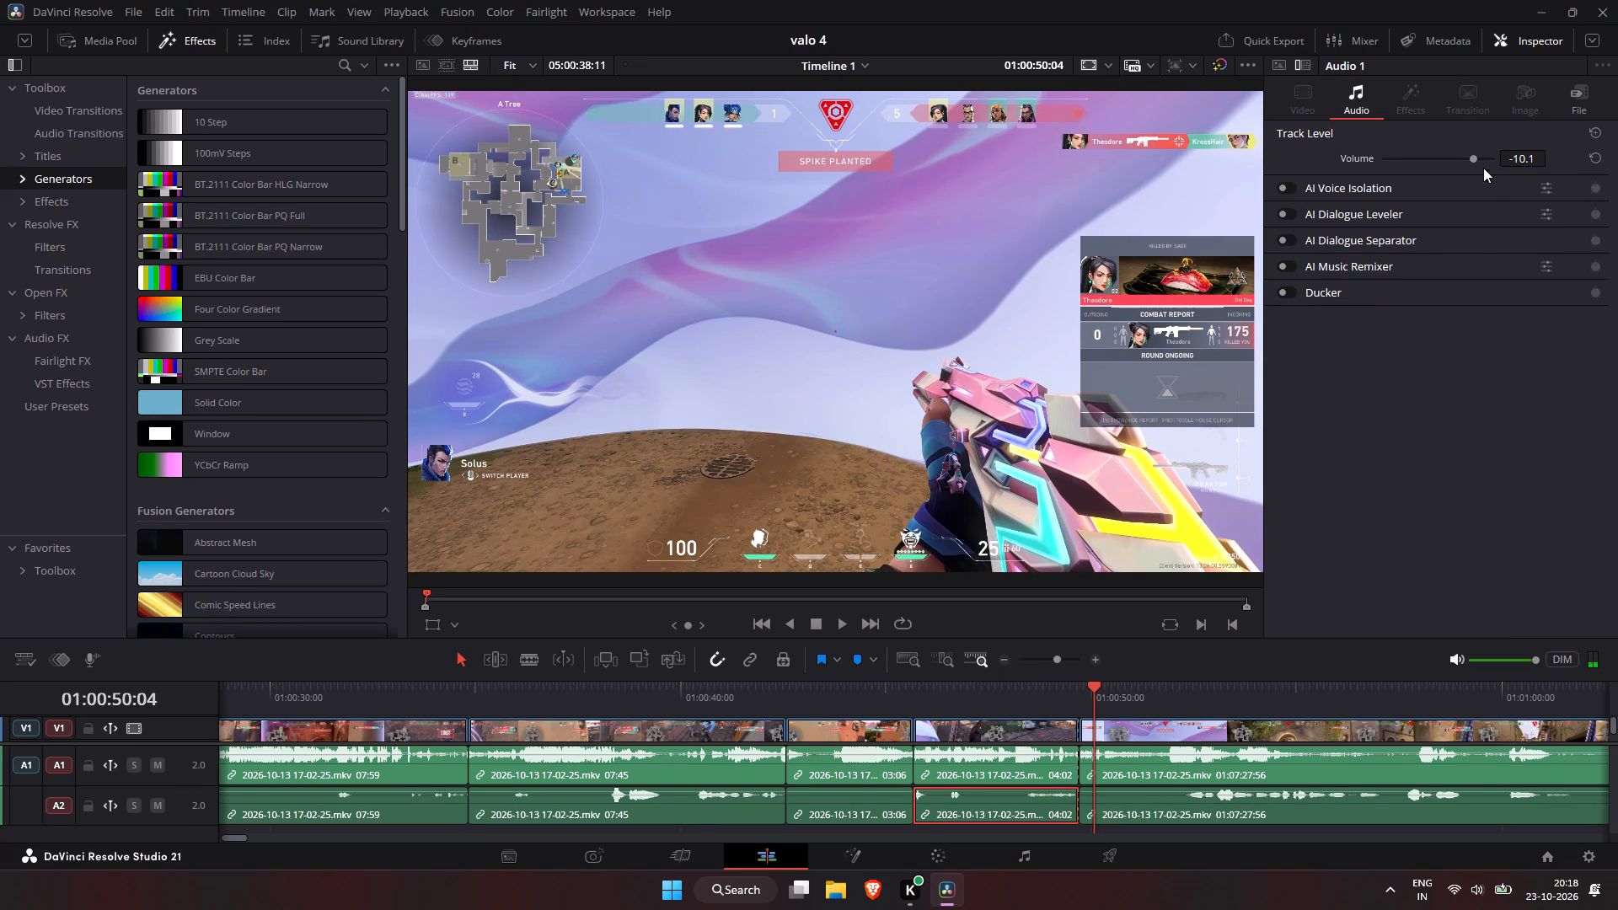
click(1472, 156)
click(919, 692)
key(space)
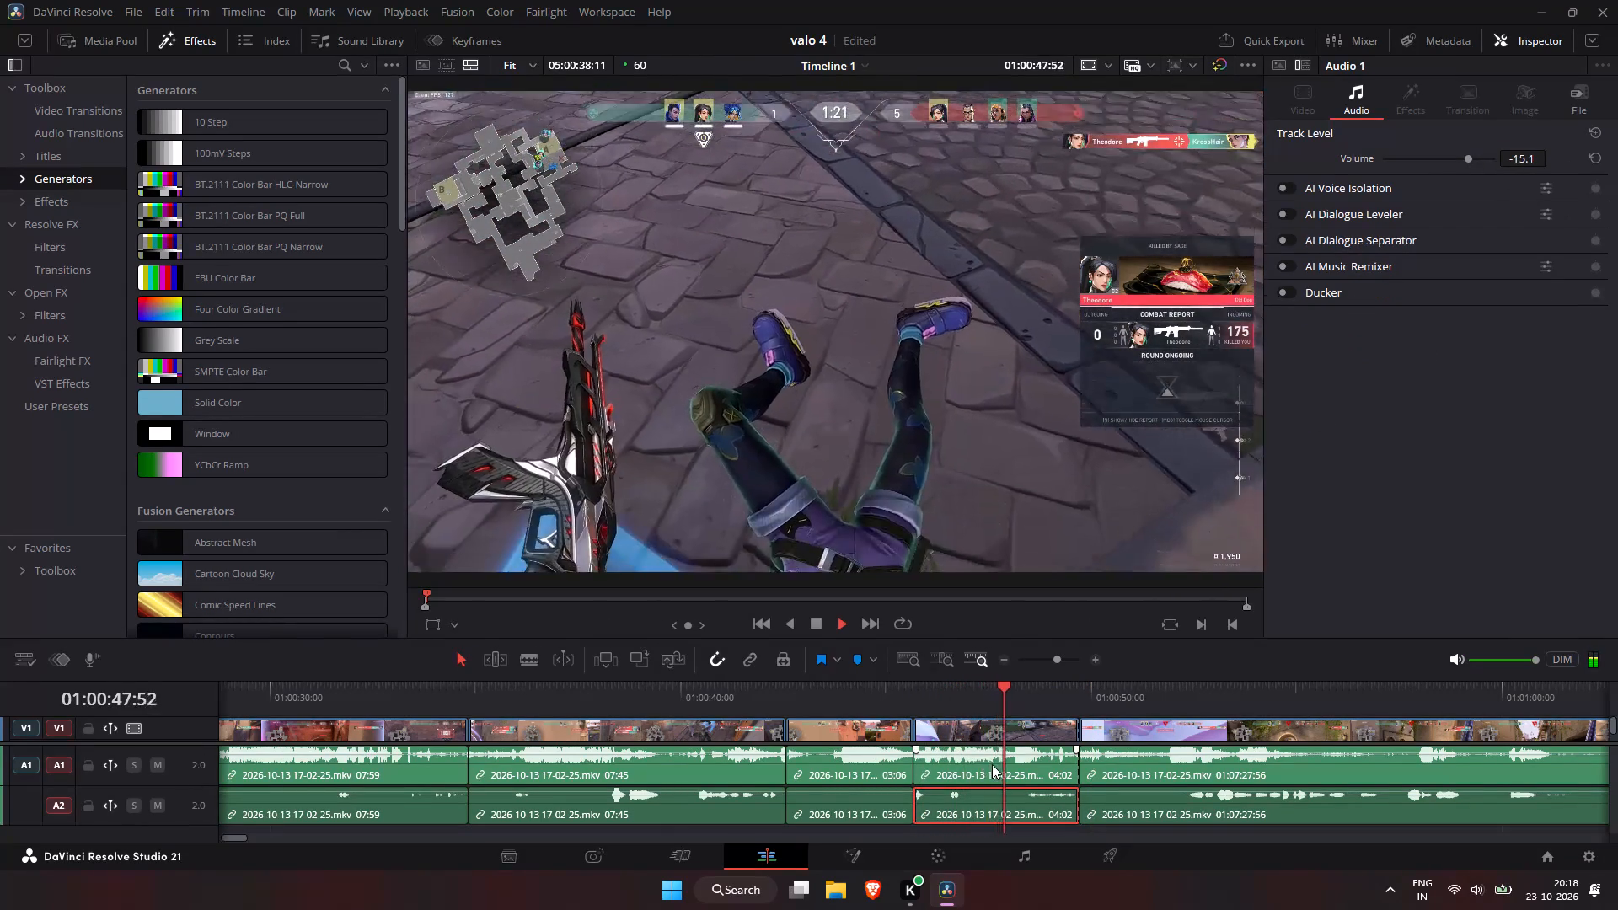
Scan the rest of the seventh round and the eighth round up to the player's B Site death, looking for a place to cut.
click(1181, 698)
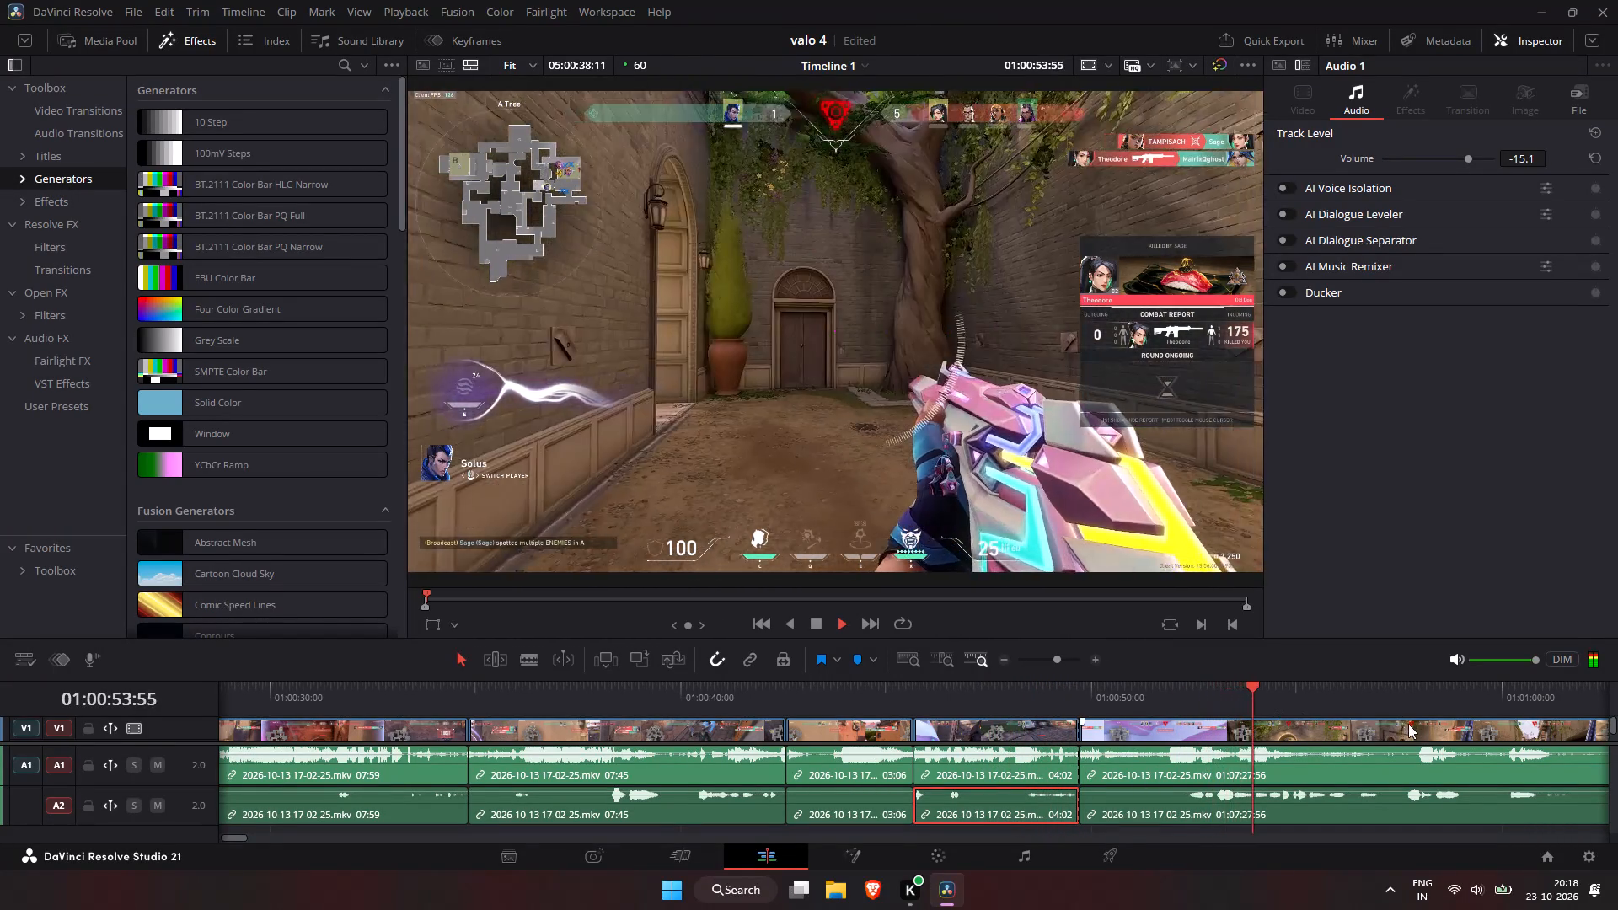
drag(1581, 709, 1583, 709)
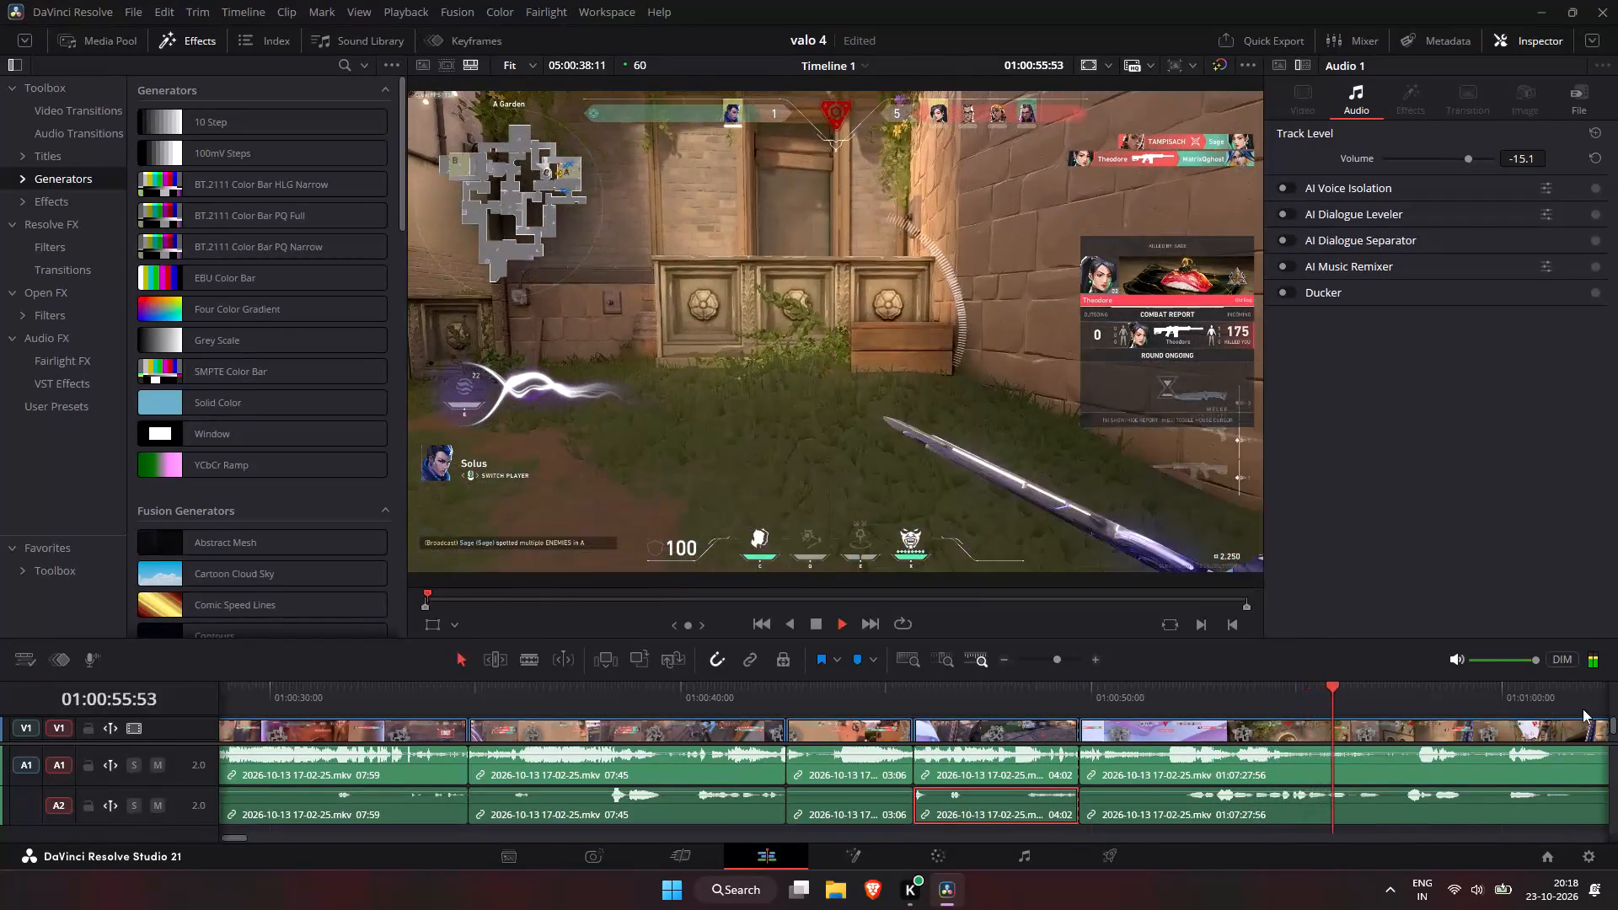
drag(1583, 709, 1597, 706)
click(1601, 702)
click(1601, 702)
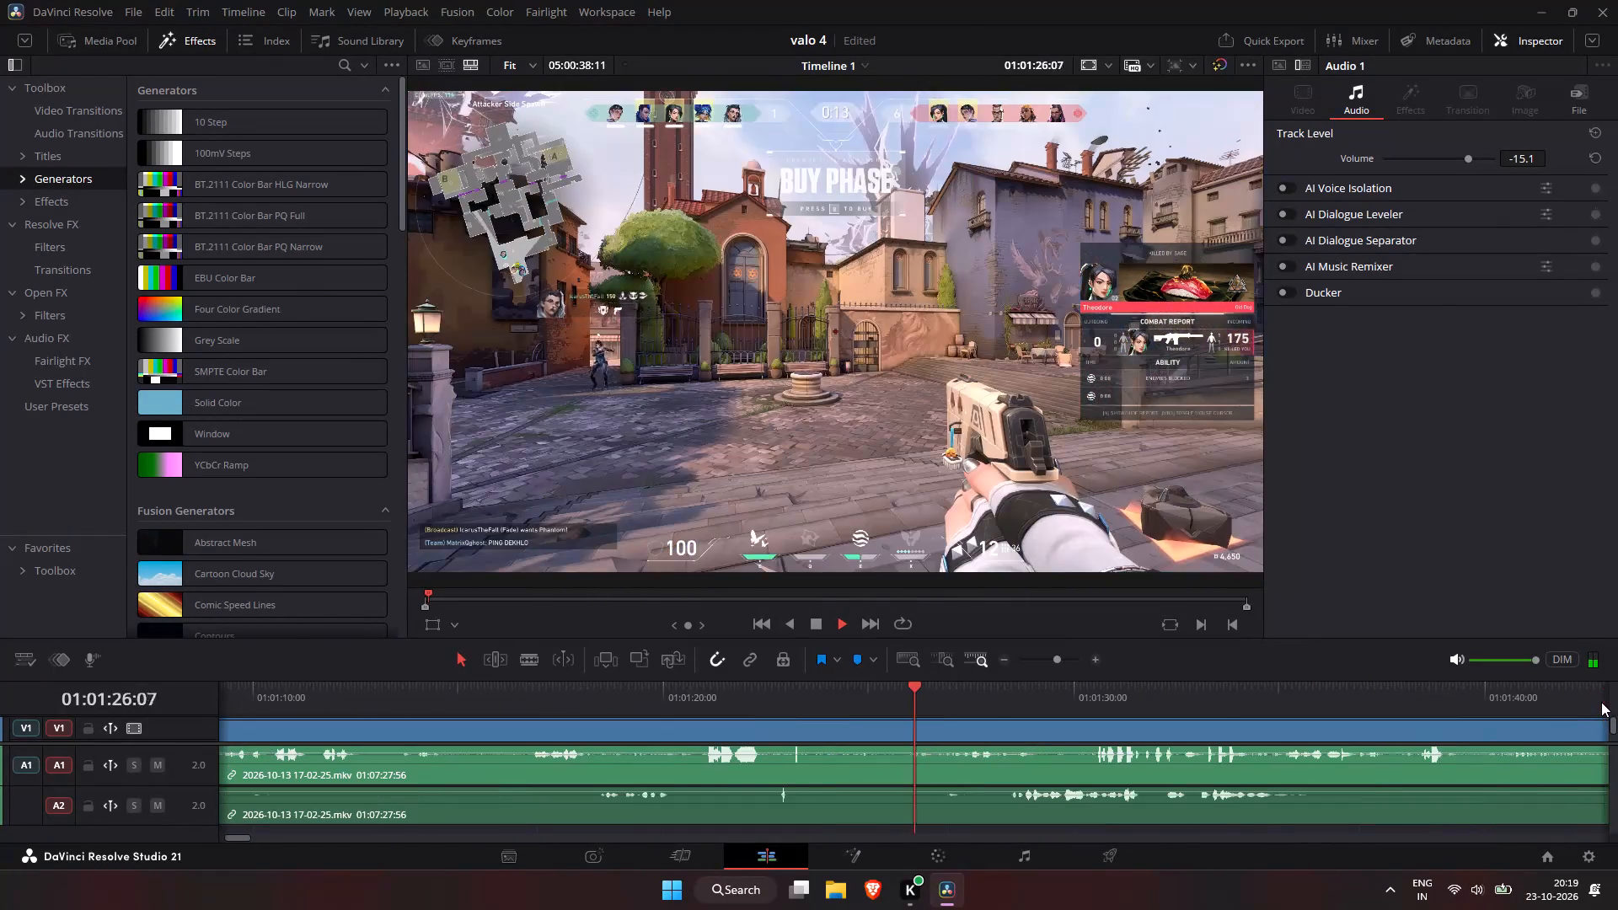
click(1601, 702)
click(1601, 701)
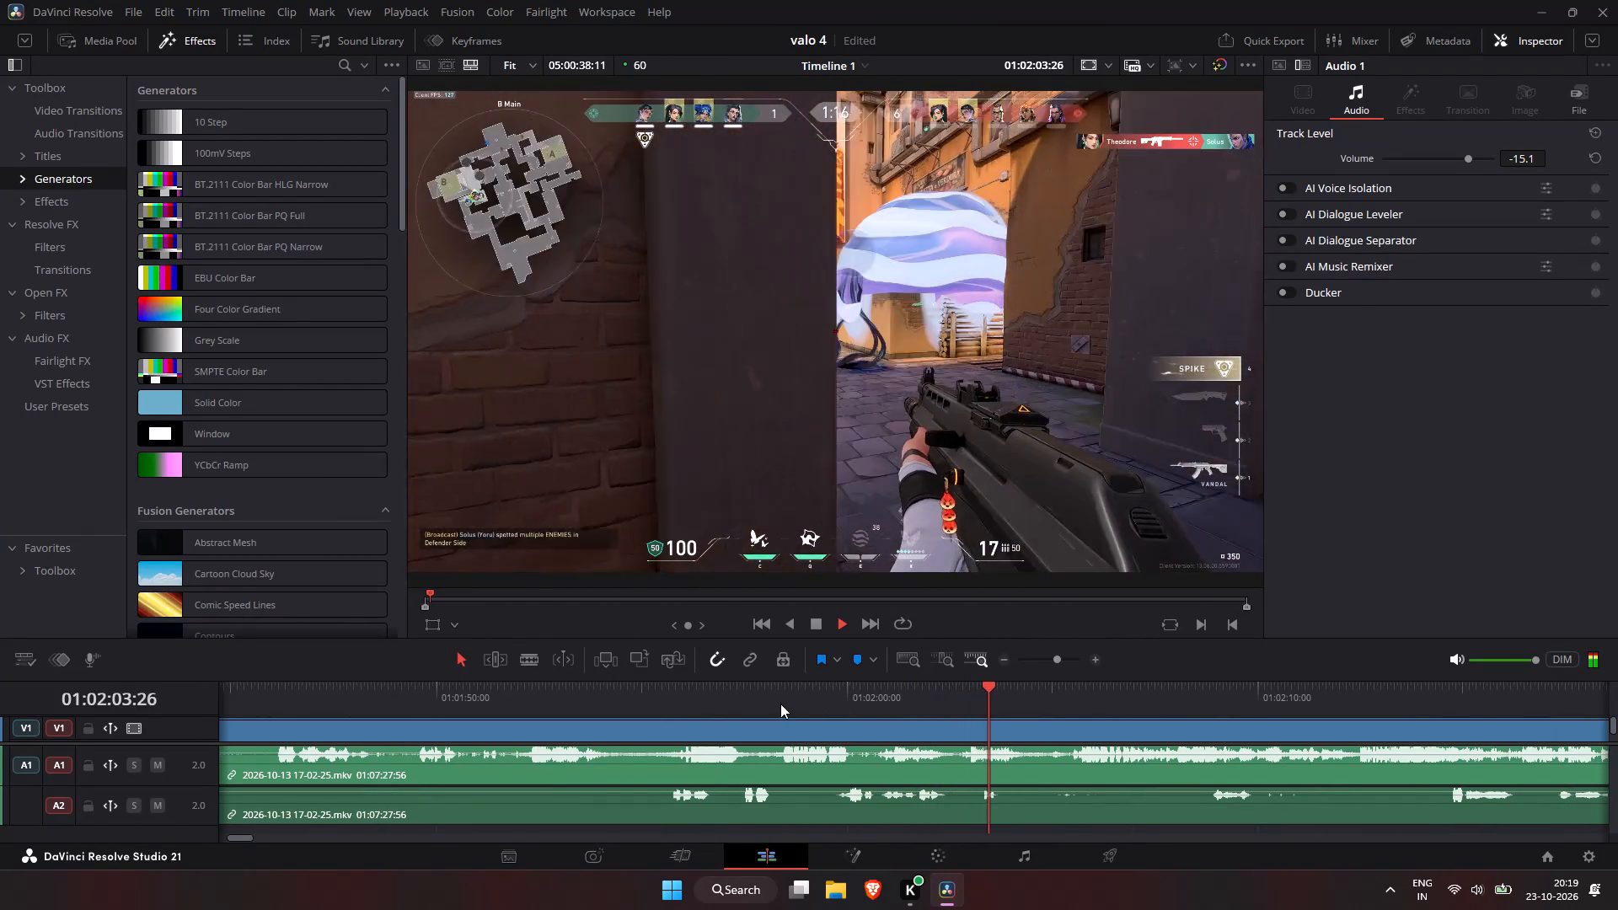
click(614, 705)
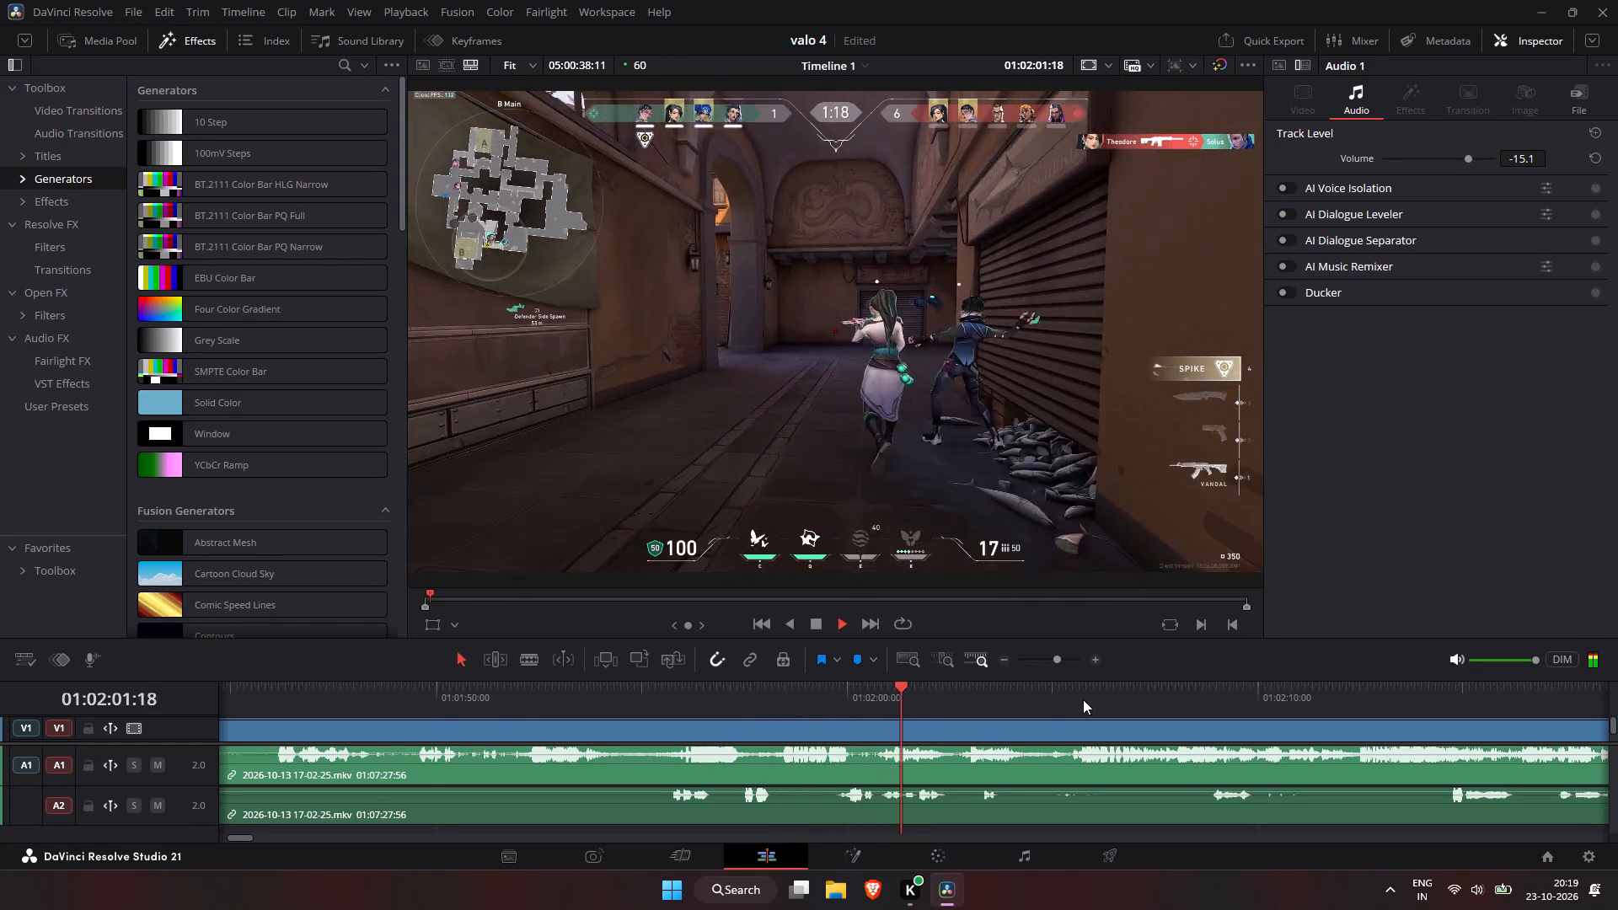
click(1084, 693)
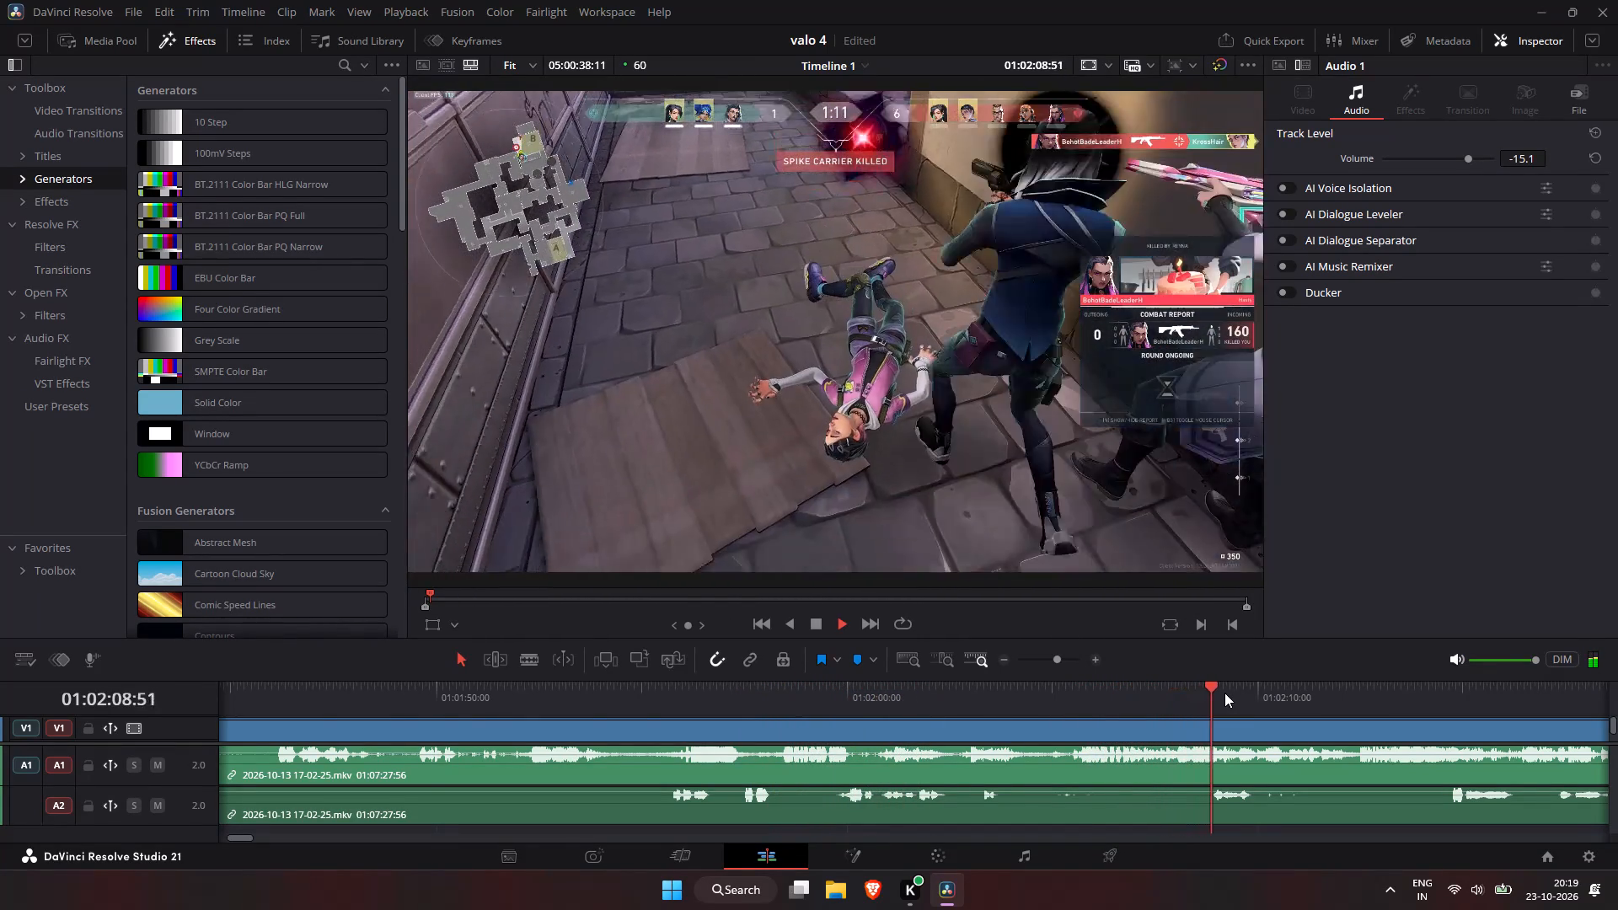
Split the video at 01:02:05:44, before the player's B Site death, and delete the V1 footage between the A Site death piece and that cut.
key(space)
click(1007, 726)
key(space)
key(space)
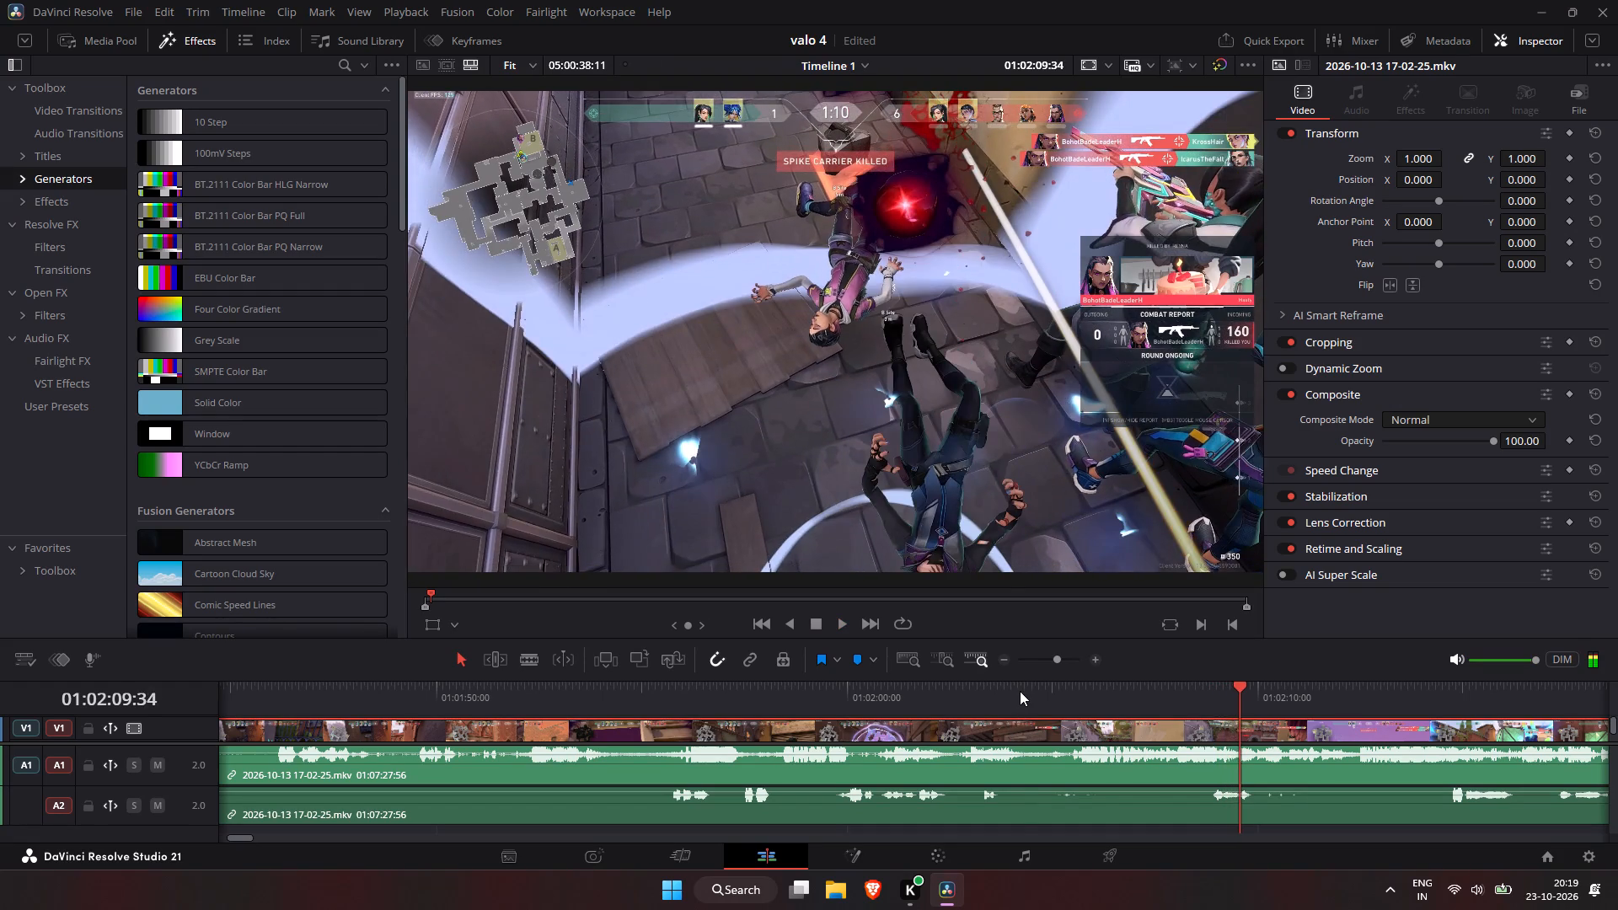
click(1020, 691)
key(space)
key(space)
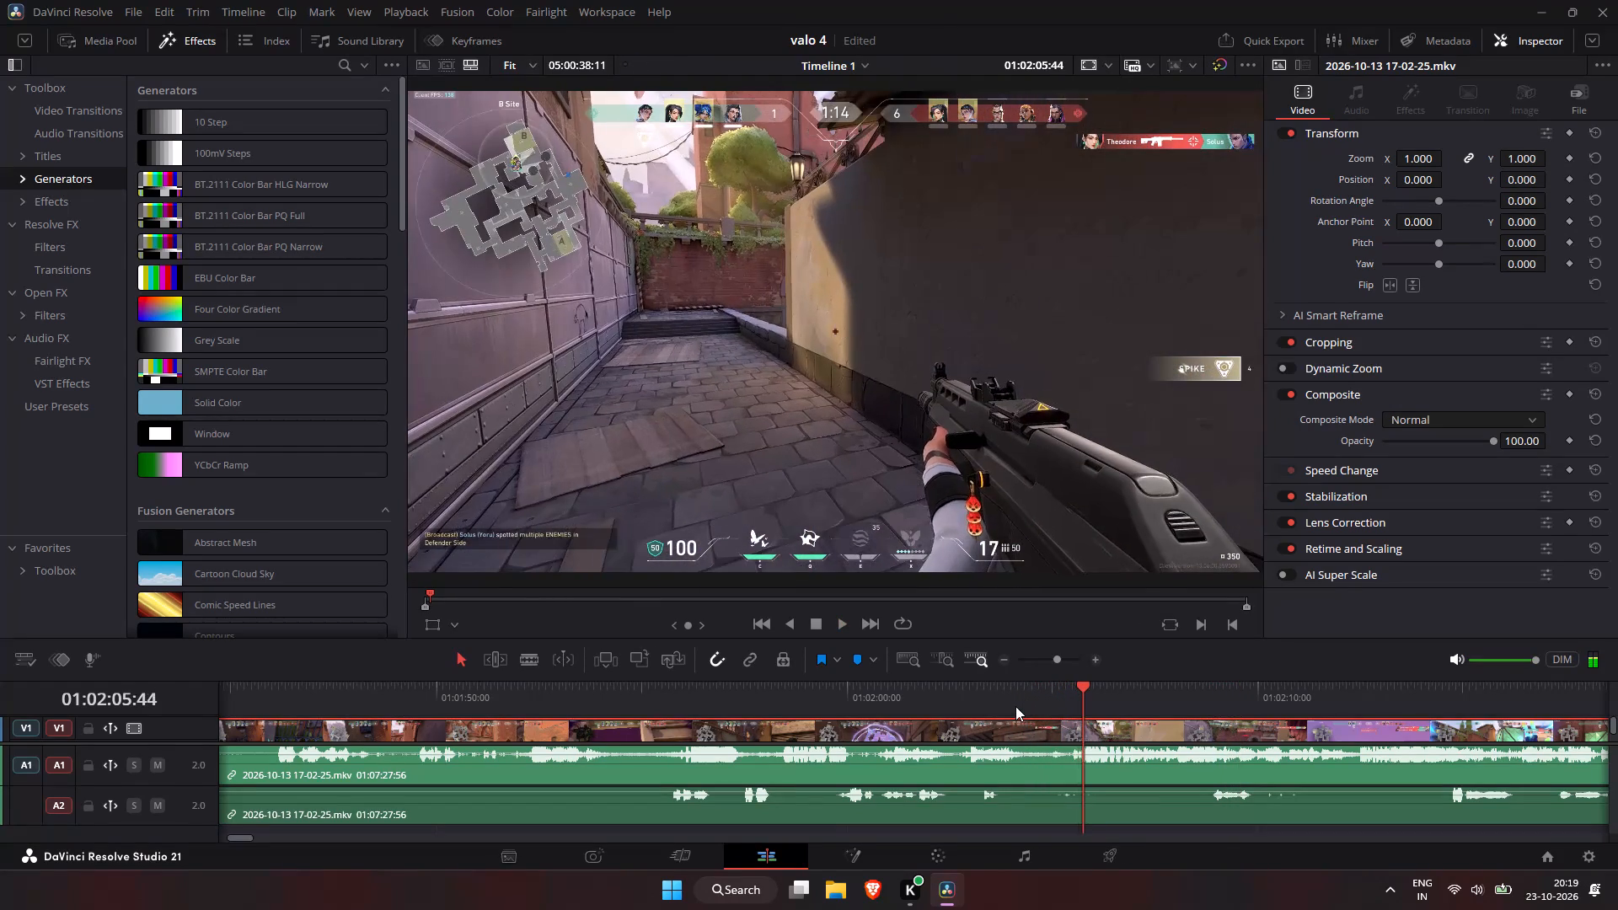
key(ctrl+b)
click(1035, 736)
key(Tab)
click(1031, 734)
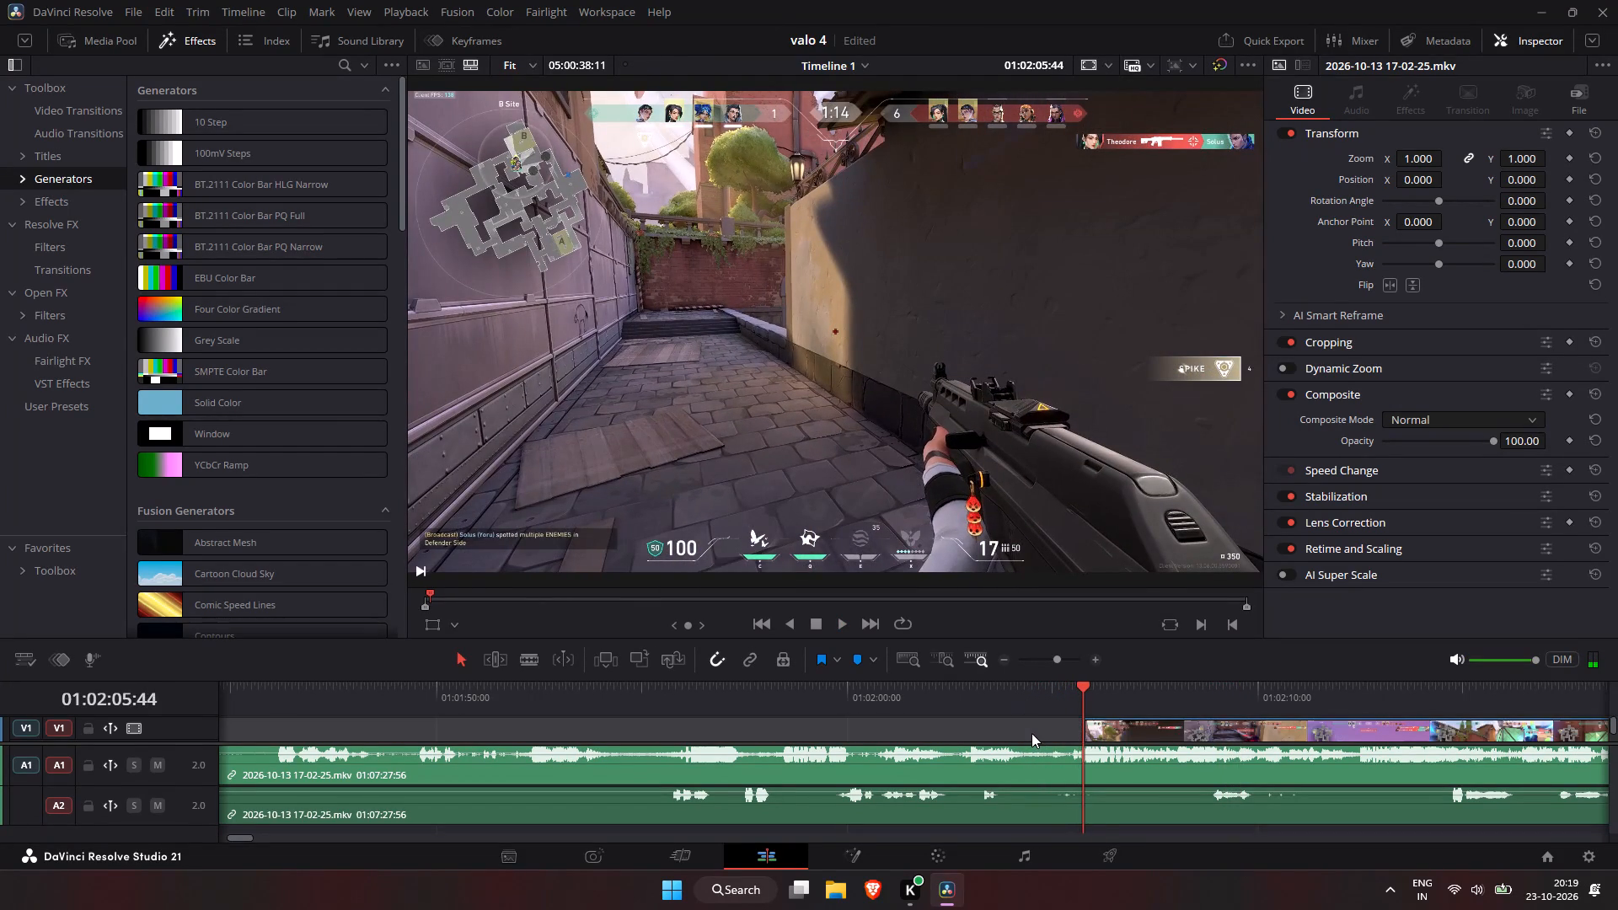
Split the A1 and A2 audio at 01:02:05:44, delete the leftover audio before the cut, and close the gap after the A Site death piece.
click(1037, 703)
drag(971, 731, 960, 784)
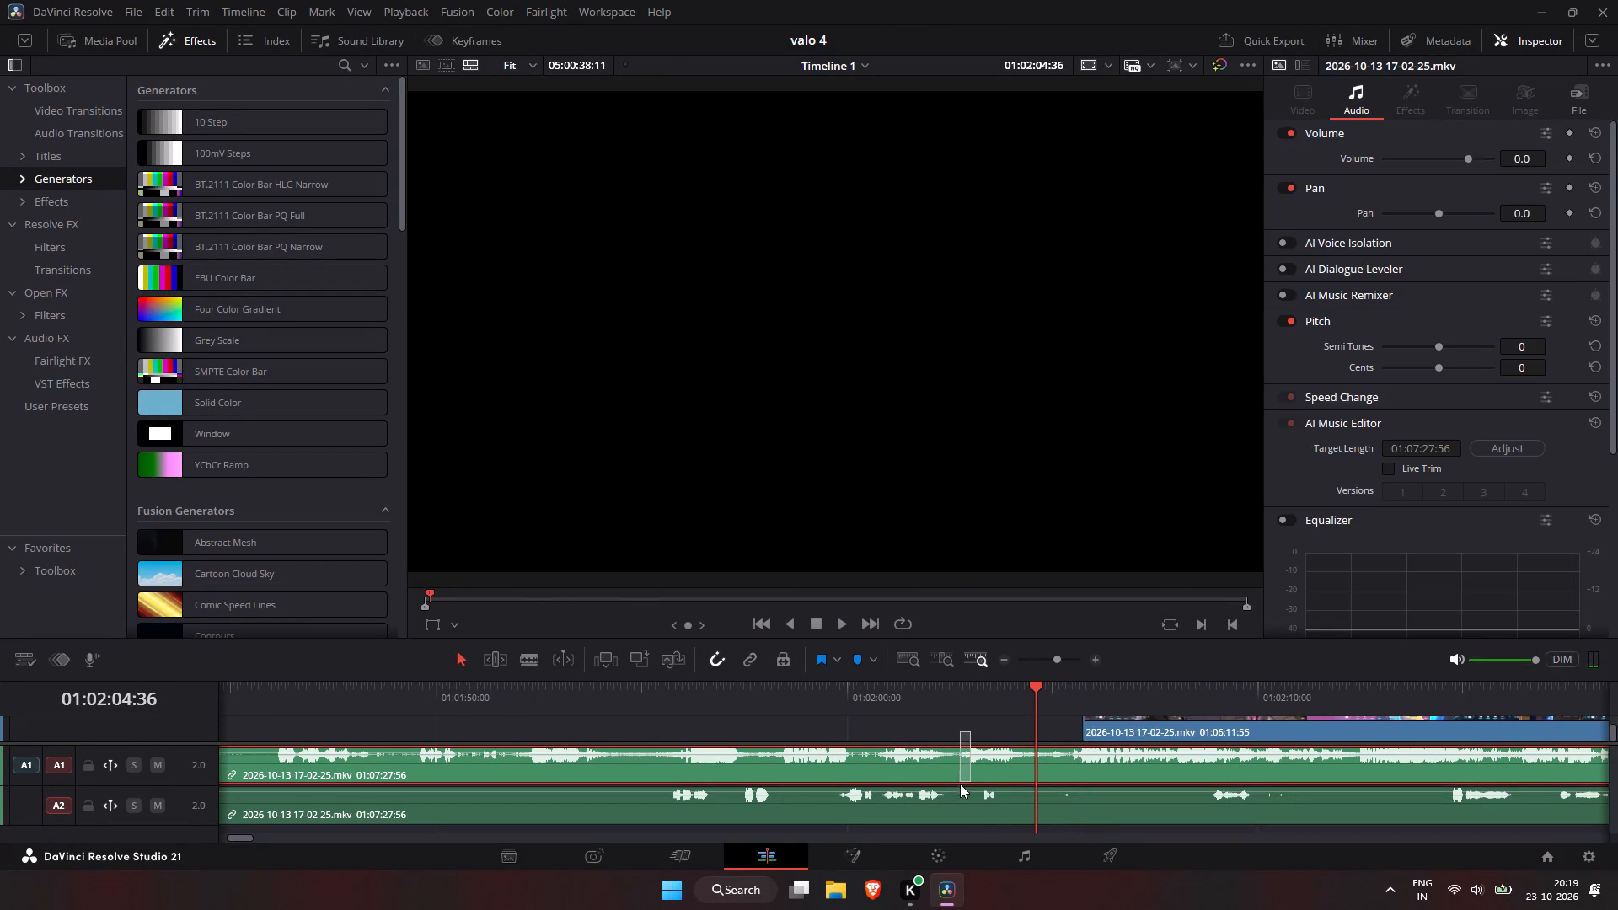
drag(960, 784, 981, 745)
drag(1037, 707, 1080, 709)
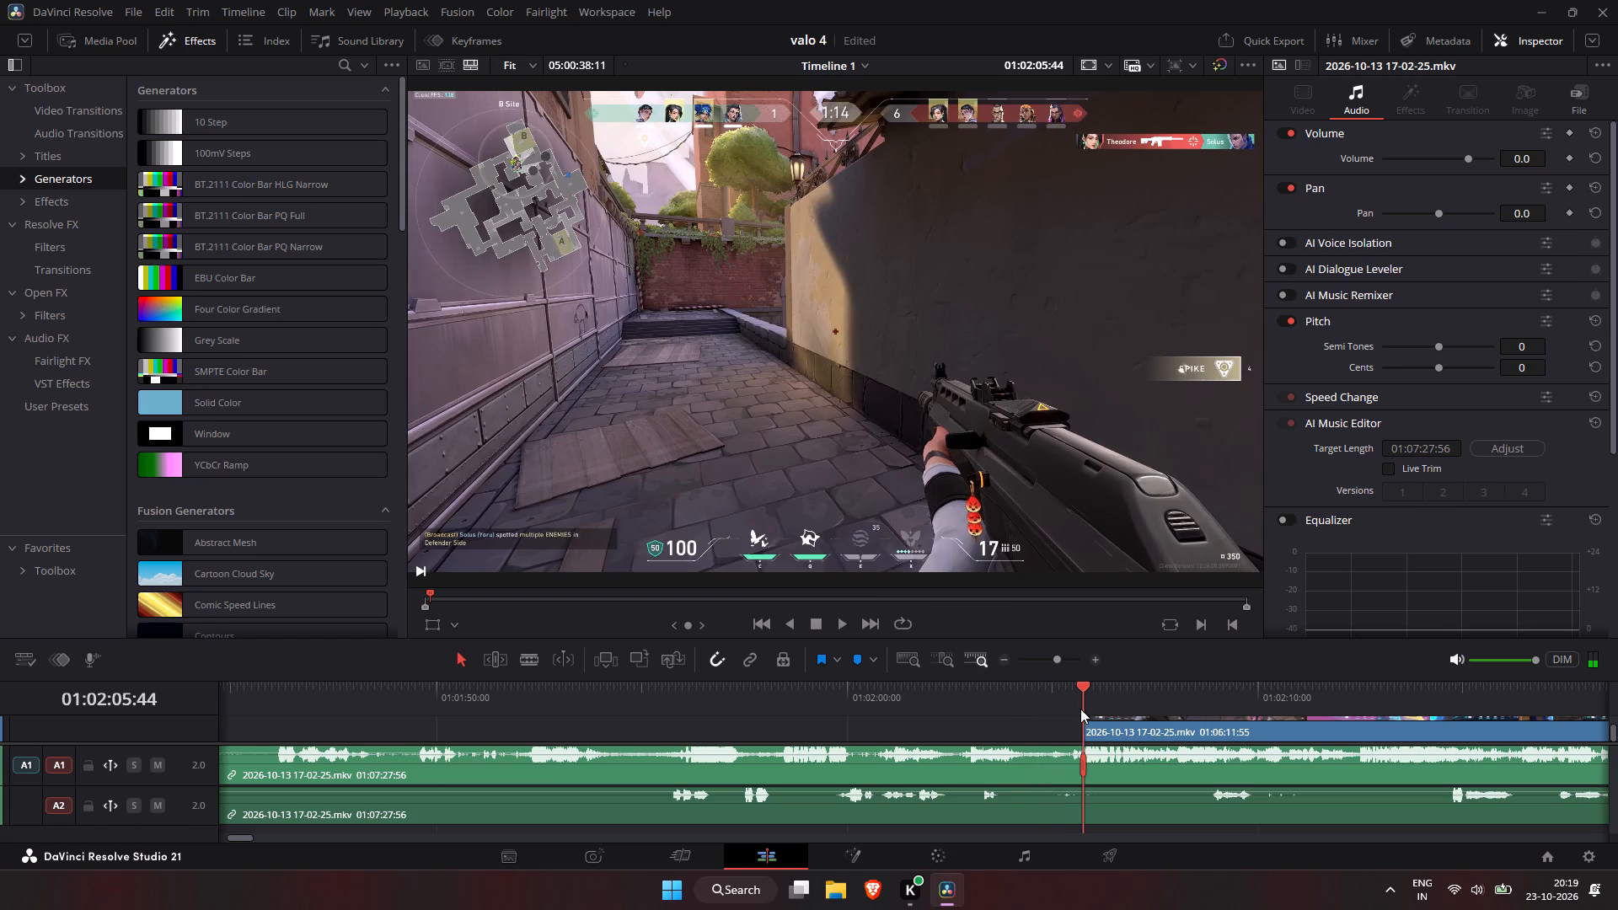
drag(1080, 709, 1081, 709)
key(ctrl+b)
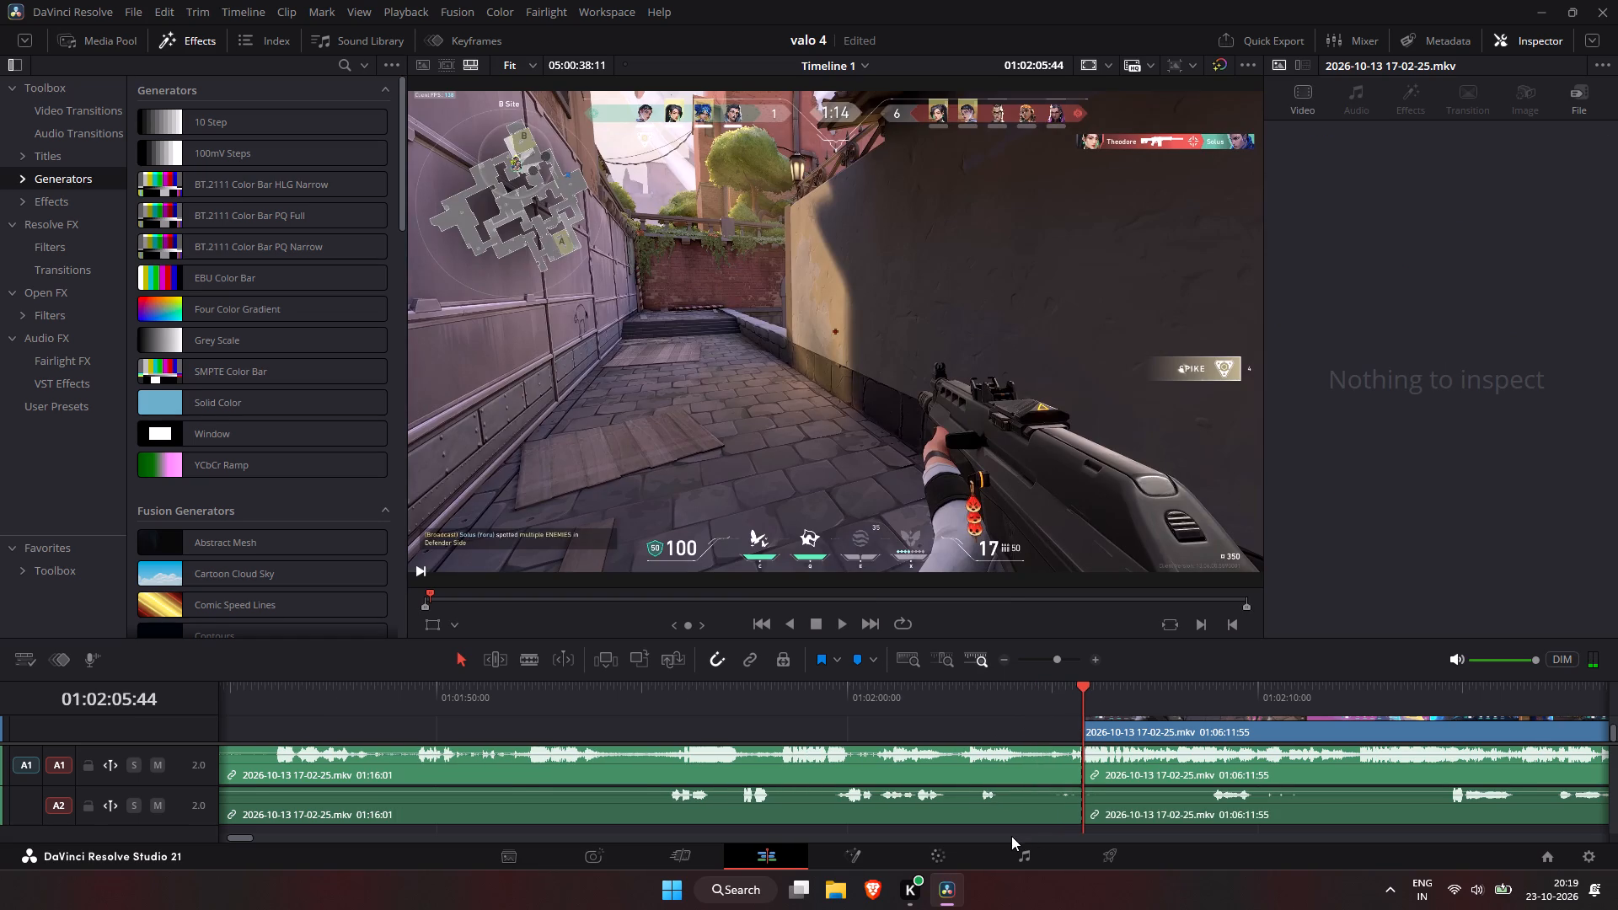
drag(1011, 836, 996, 810)
key(space)
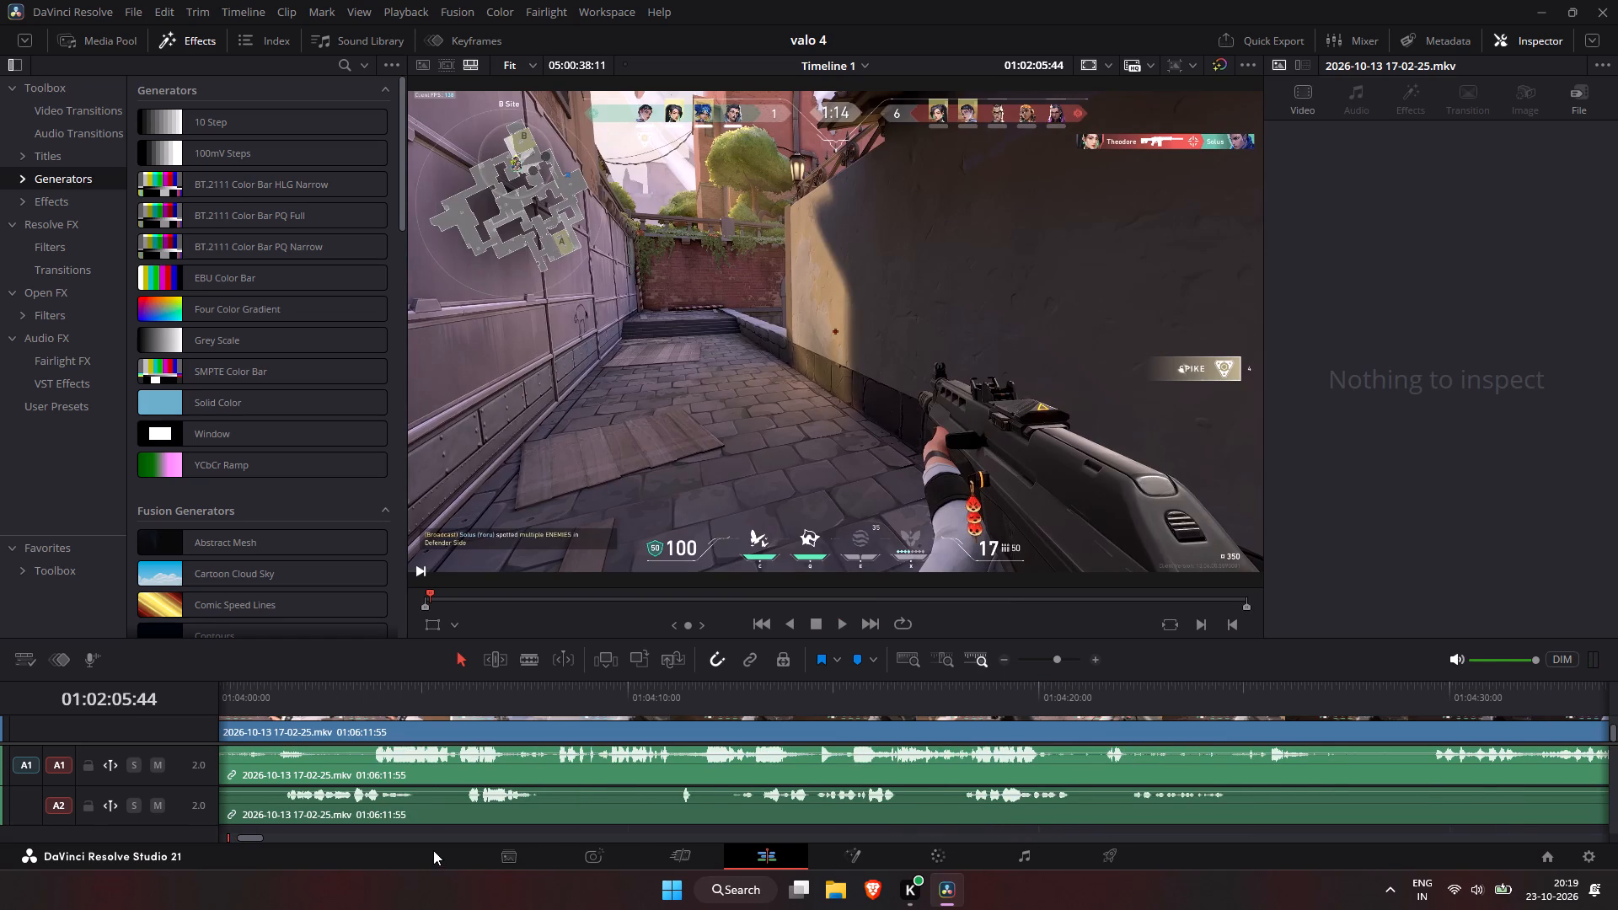
key(space)
drag(566, 723, 546, 834)
key(Tab)
click(552, 757)
key(Tab)
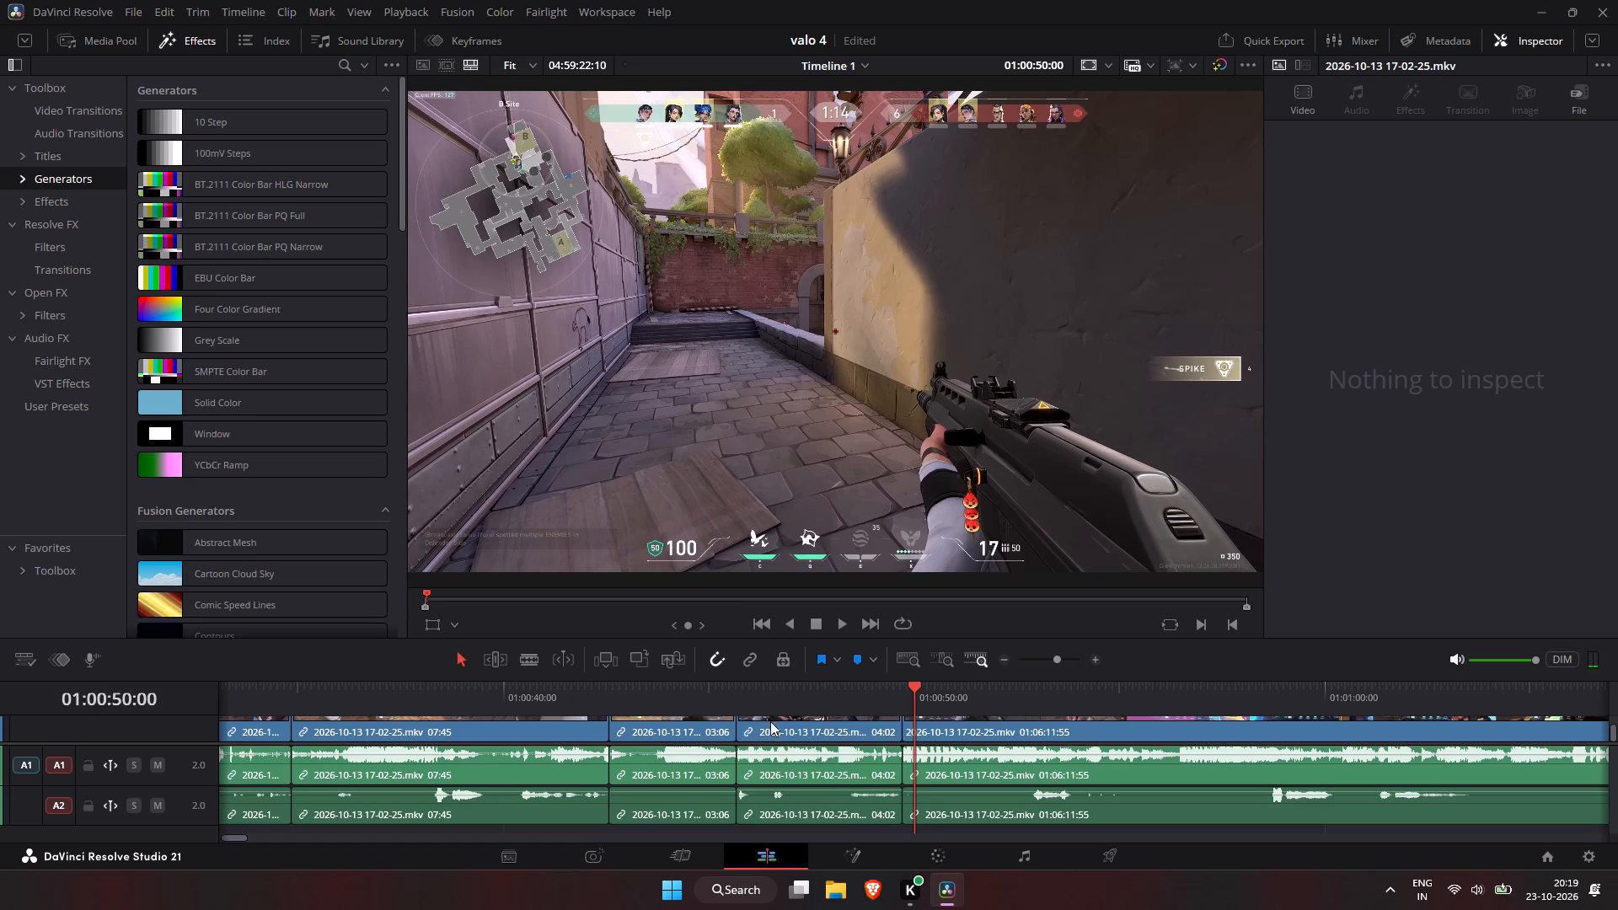
Play back the join and the B Site death, checking around 01:00:52 to 01:00:55 for where to cut the eighth round.
click(849, 693)
key(space)
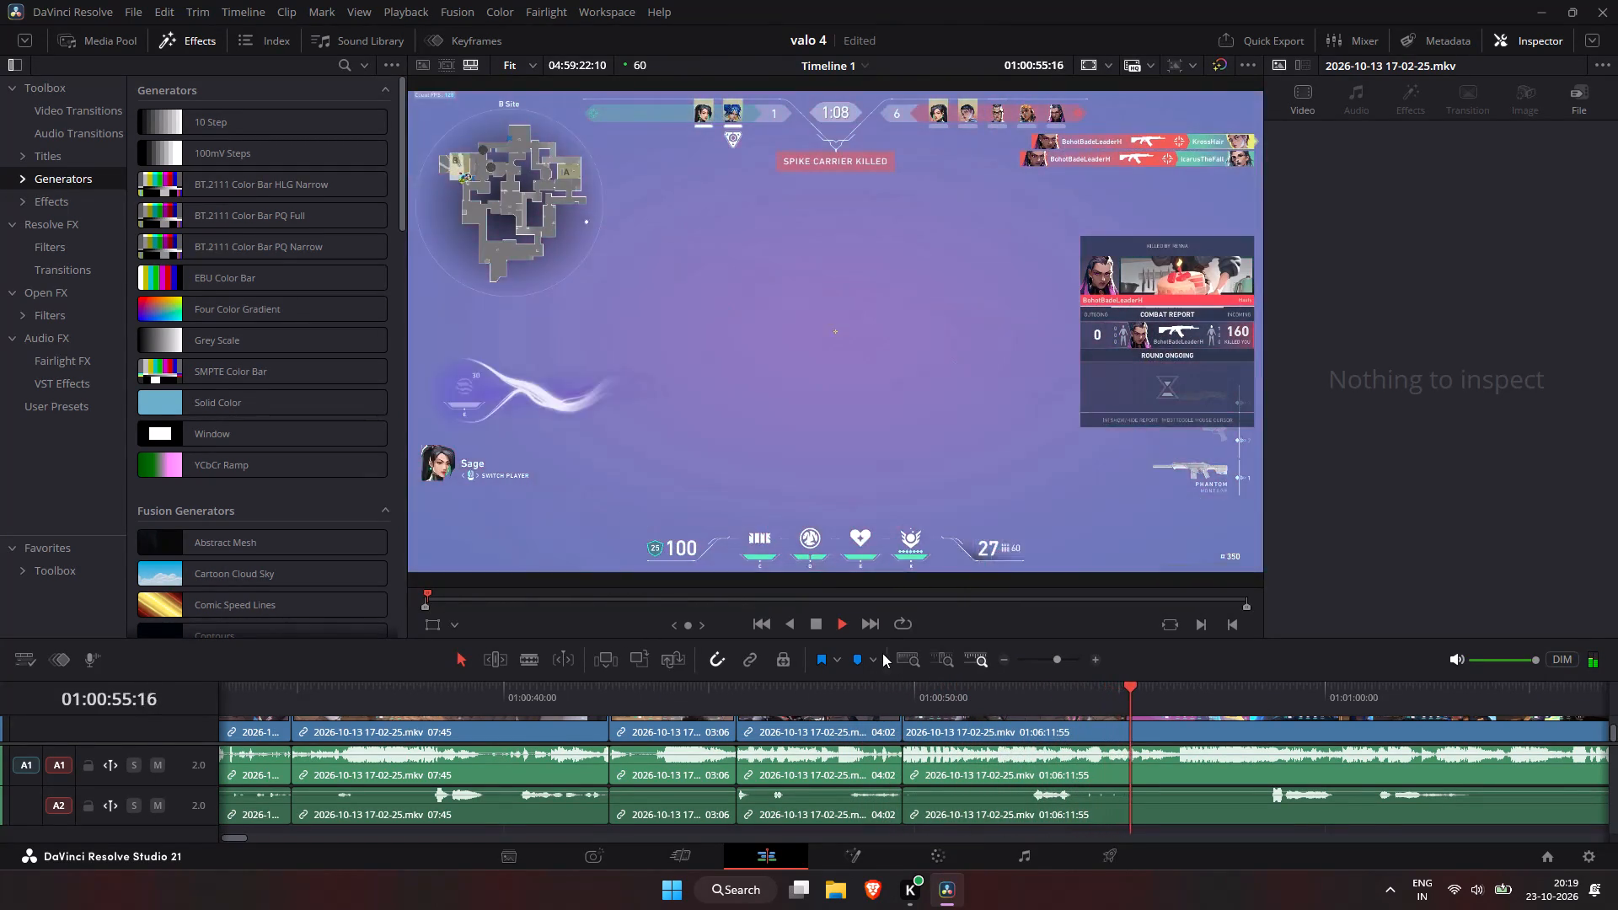
key(space)
click(1055, 692)
key(space)
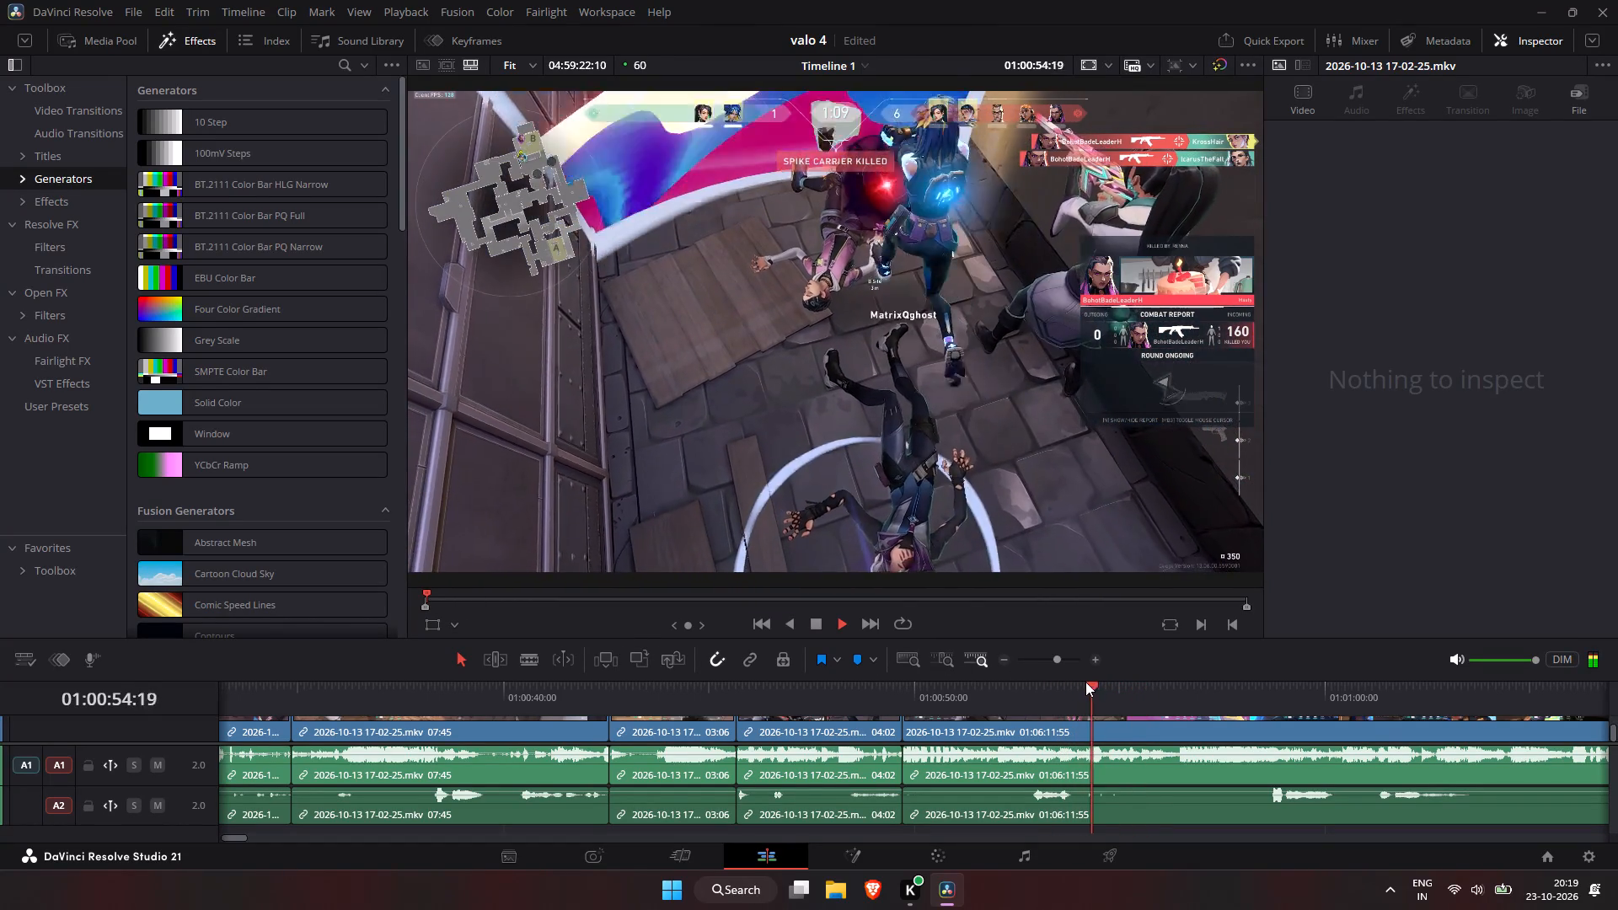
key(space)
click(1022, 692)
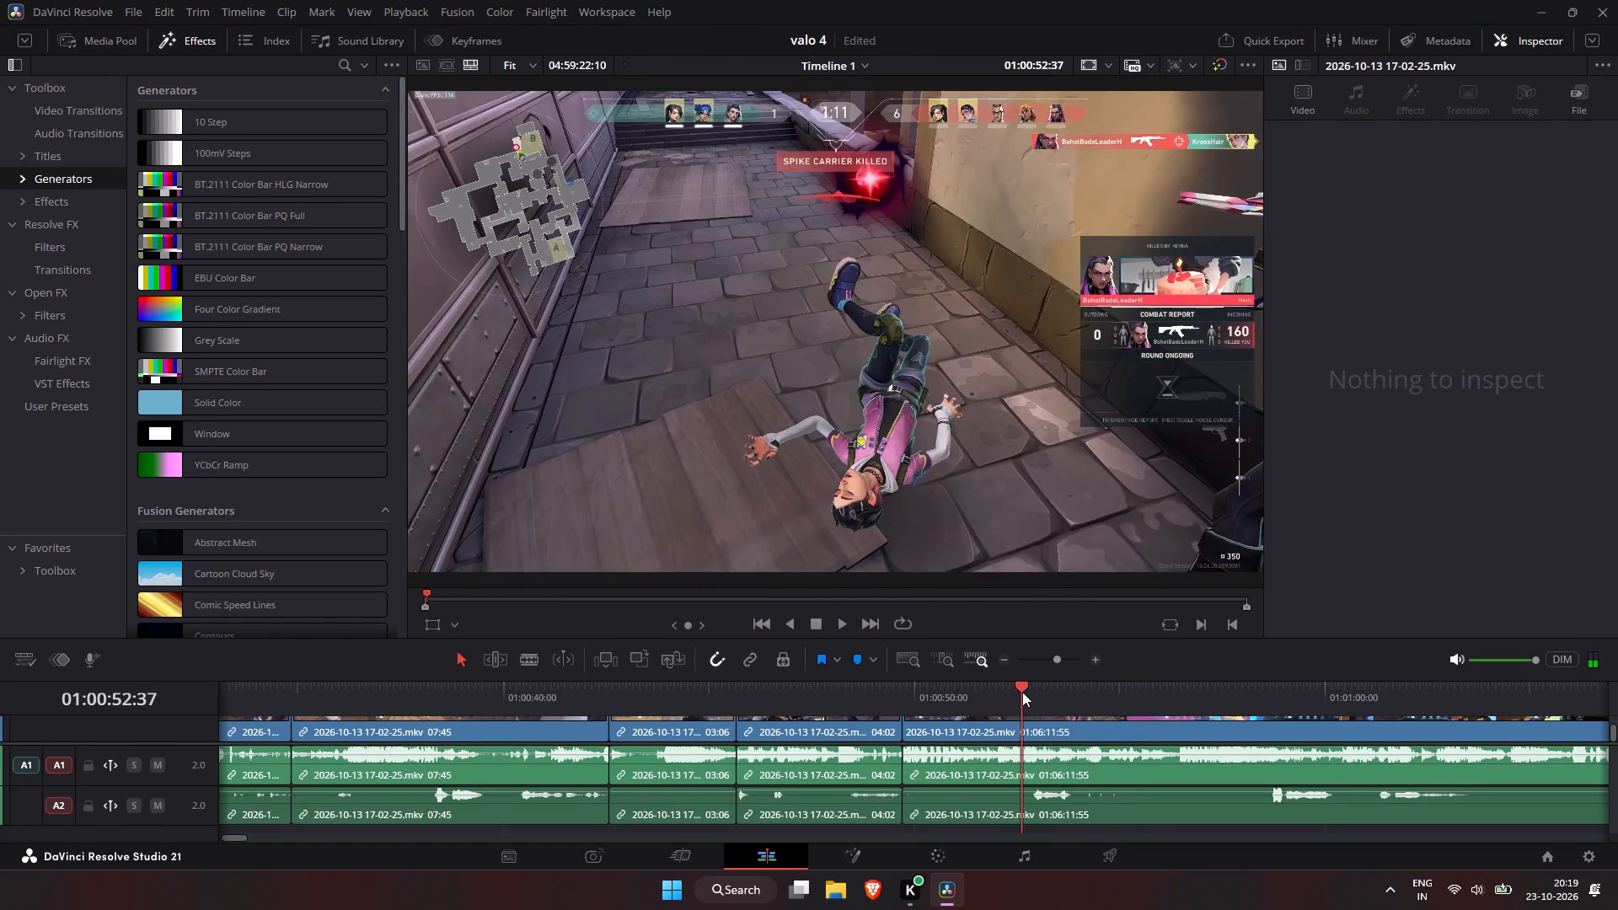
key(space)
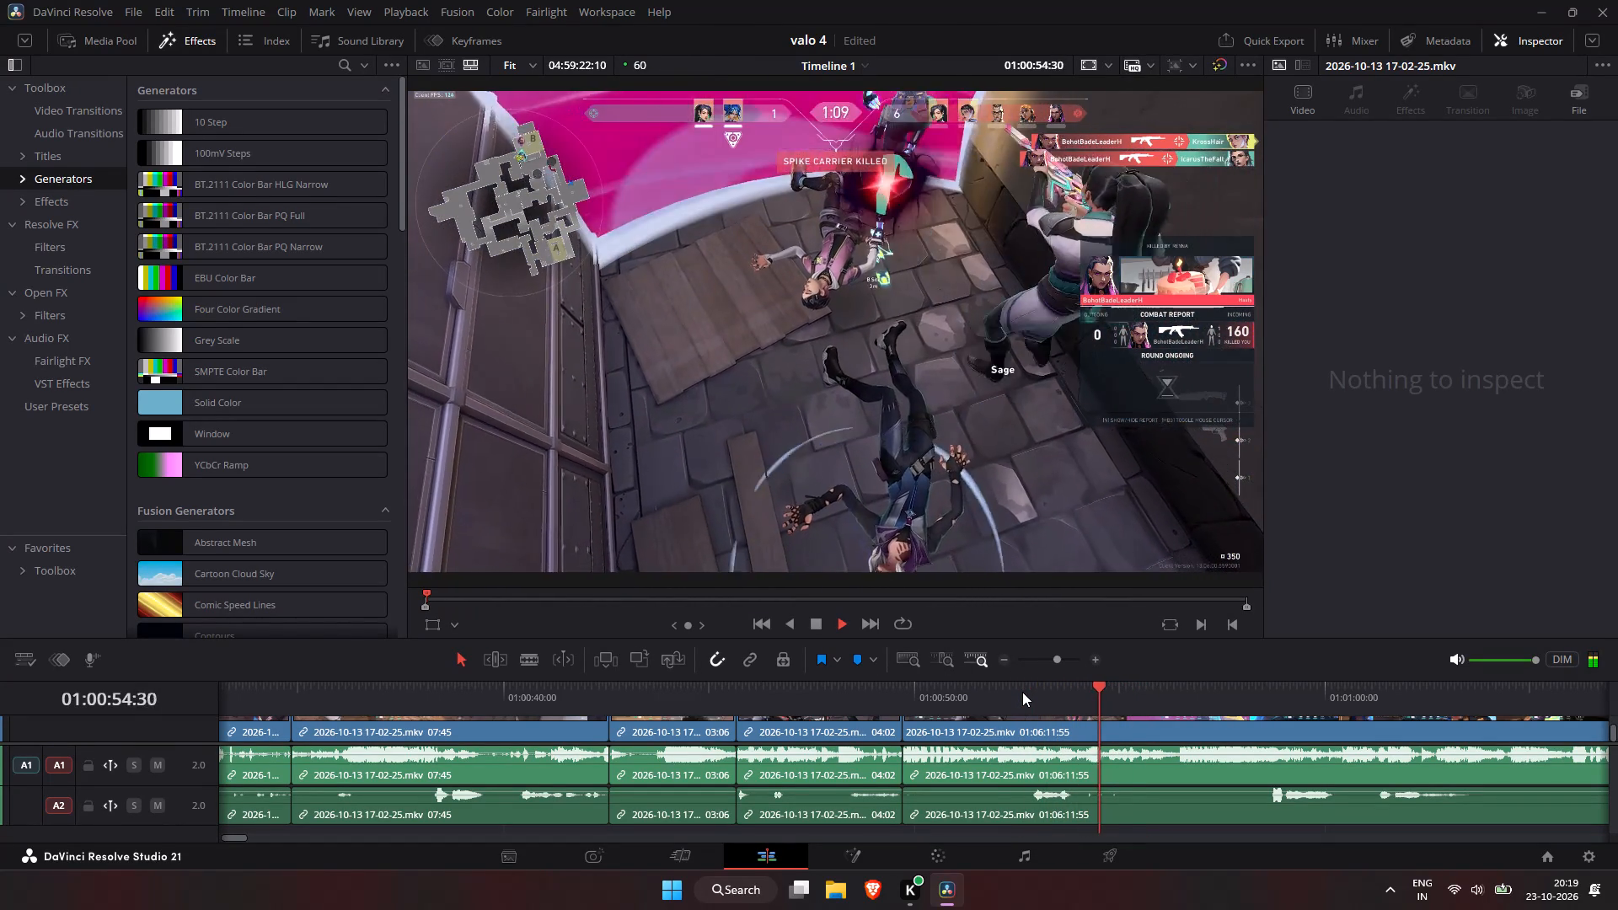